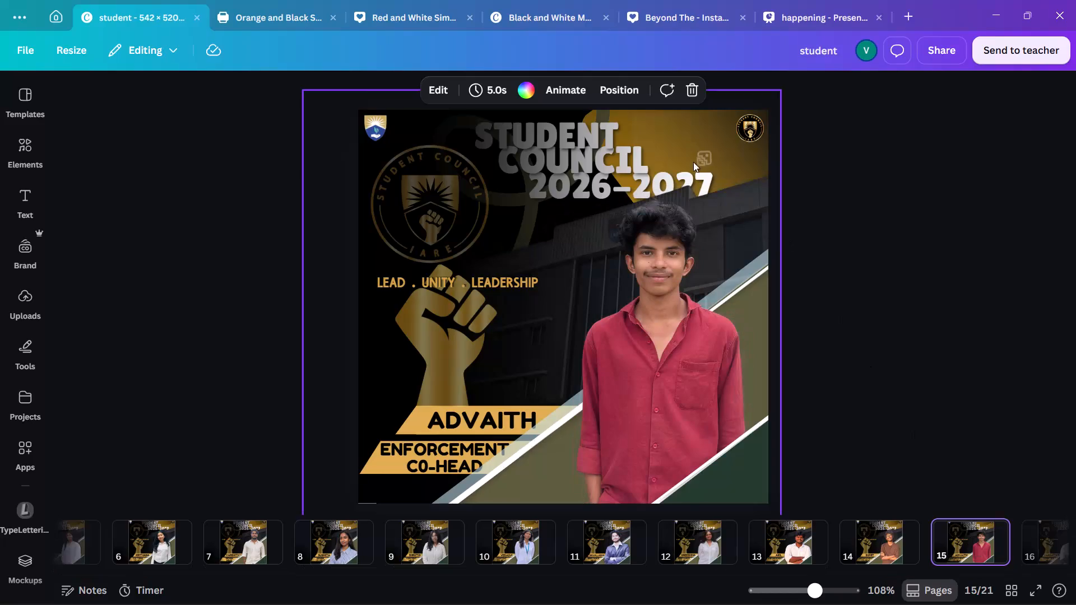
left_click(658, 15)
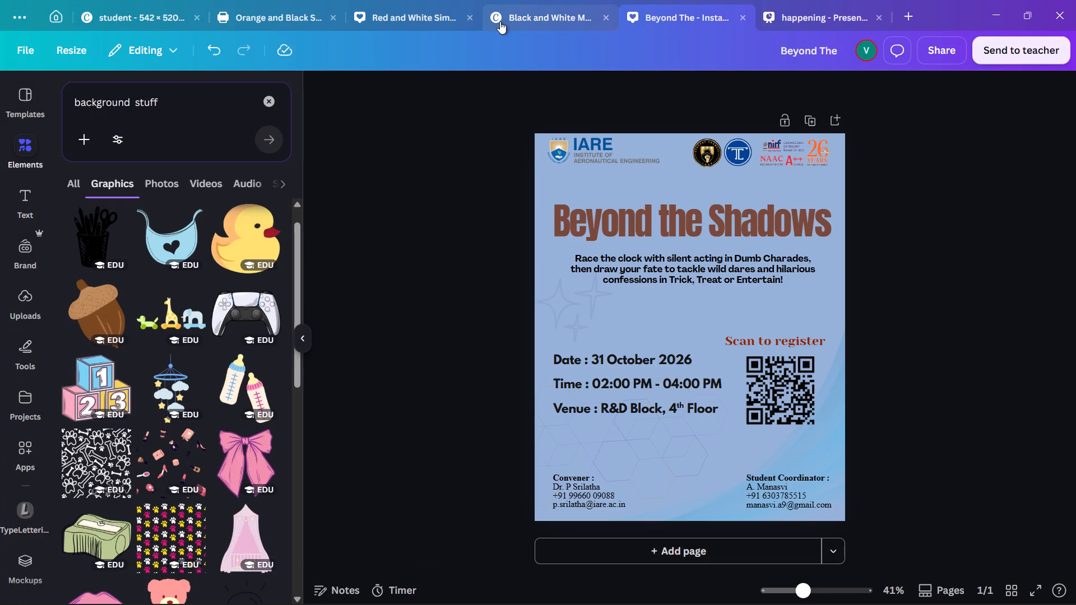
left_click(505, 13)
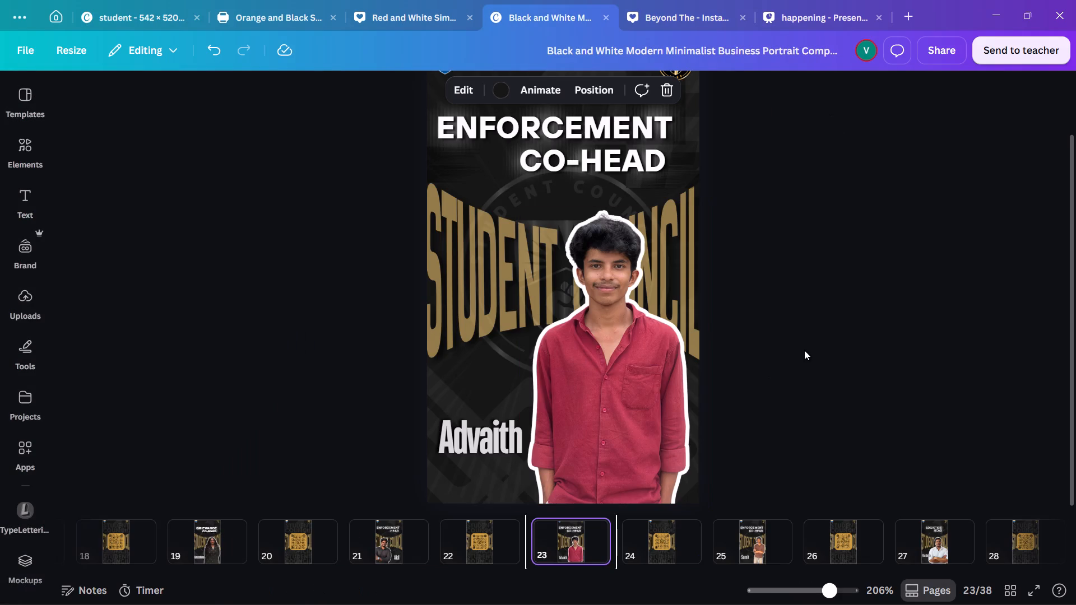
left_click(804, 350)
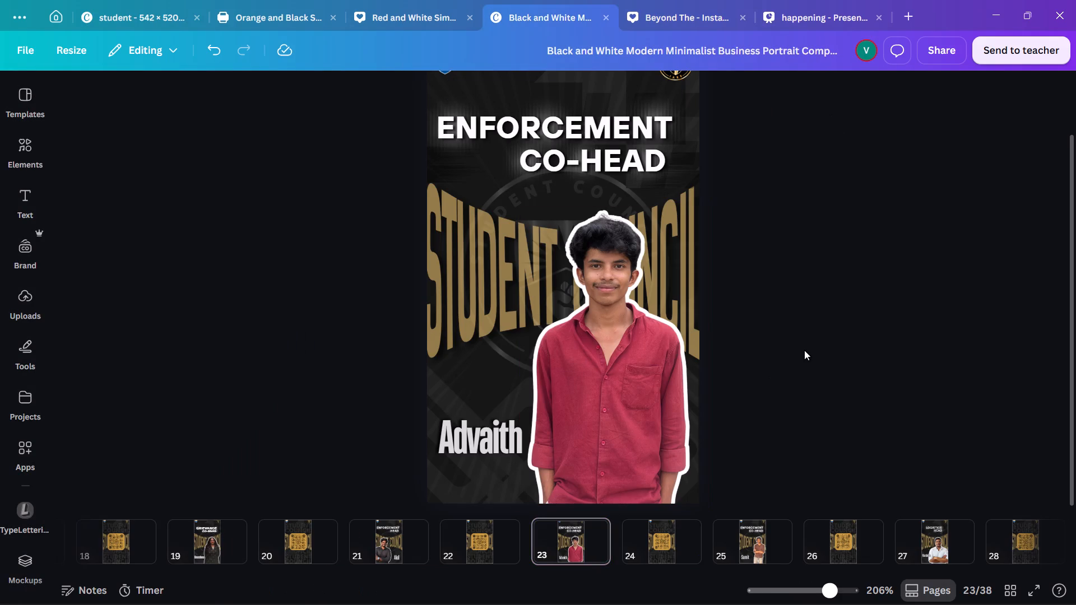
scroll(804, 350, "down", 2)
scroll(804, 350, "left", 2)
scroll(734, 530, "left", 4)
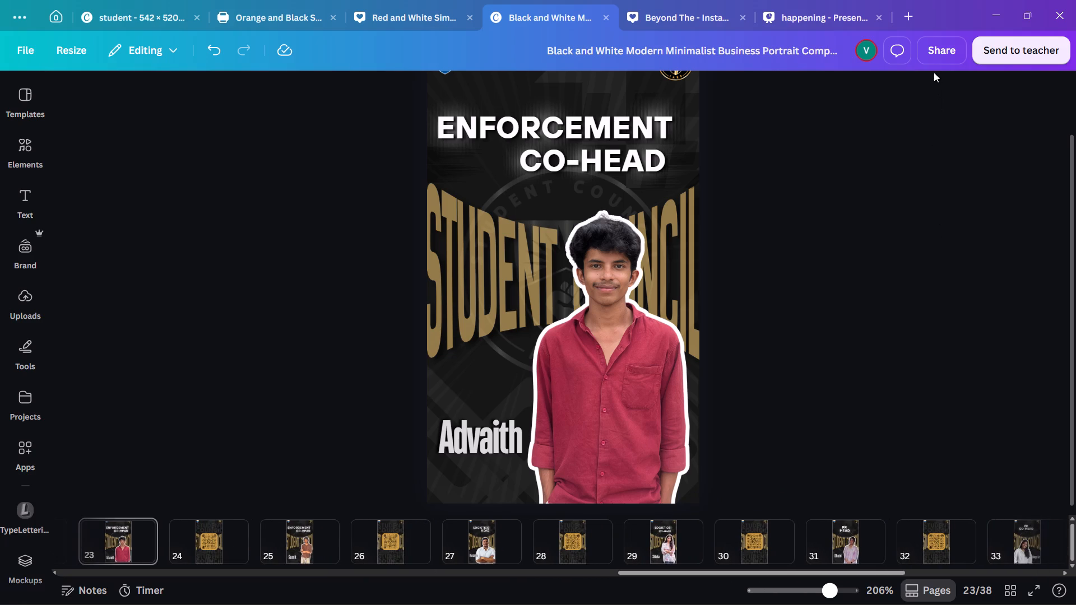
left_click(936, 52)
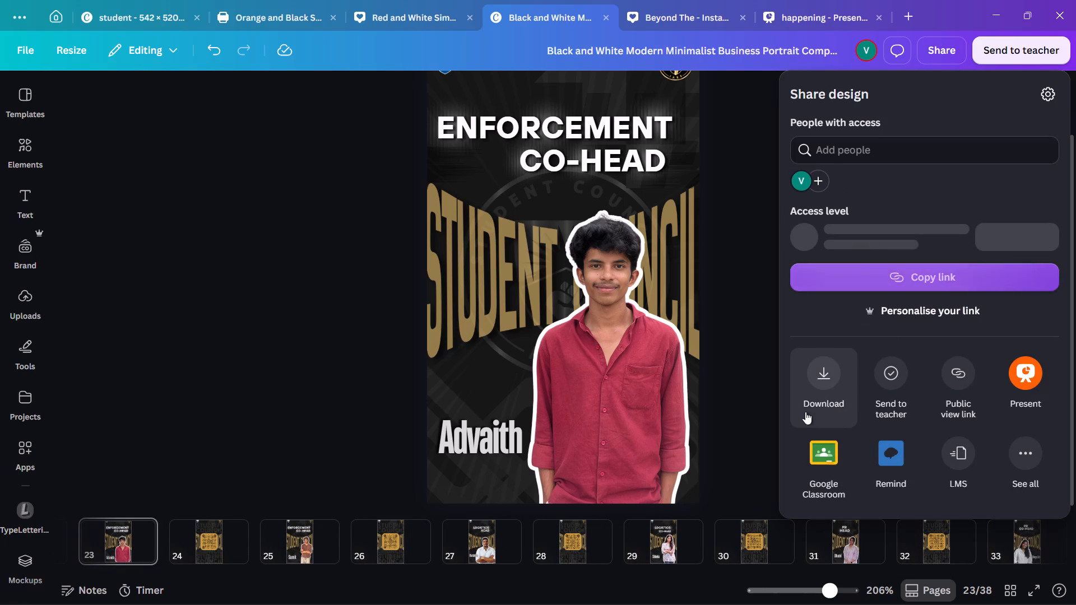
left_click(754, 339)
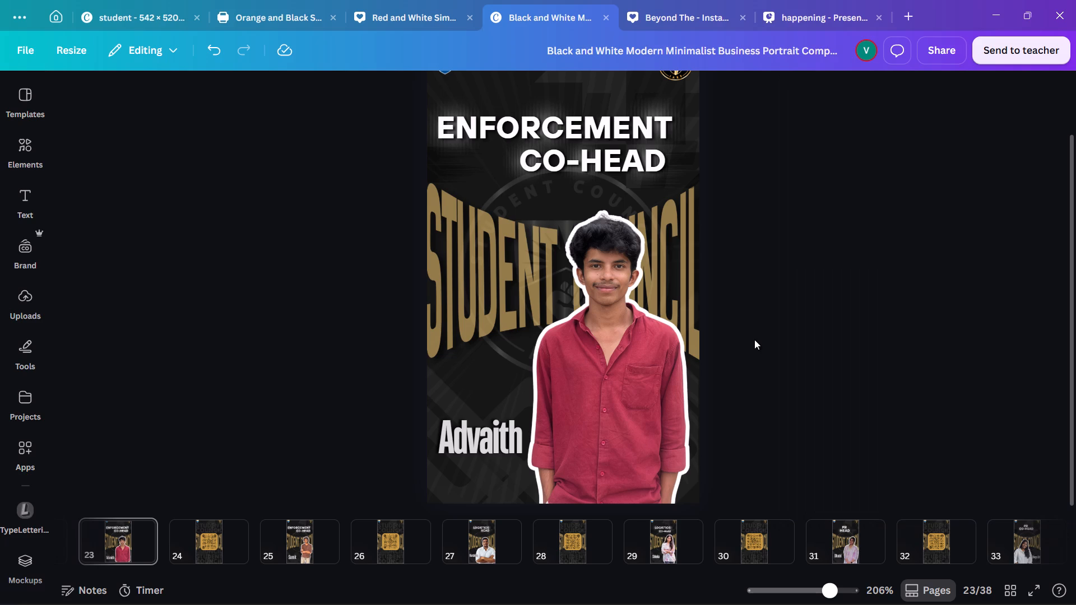
In the happening presentation, move the "STUDENT ACTIVITIES AND CLUBS" text level with "HAPPENING OF THE DAY @" and towards the @ sign.
left_click(832, 22)
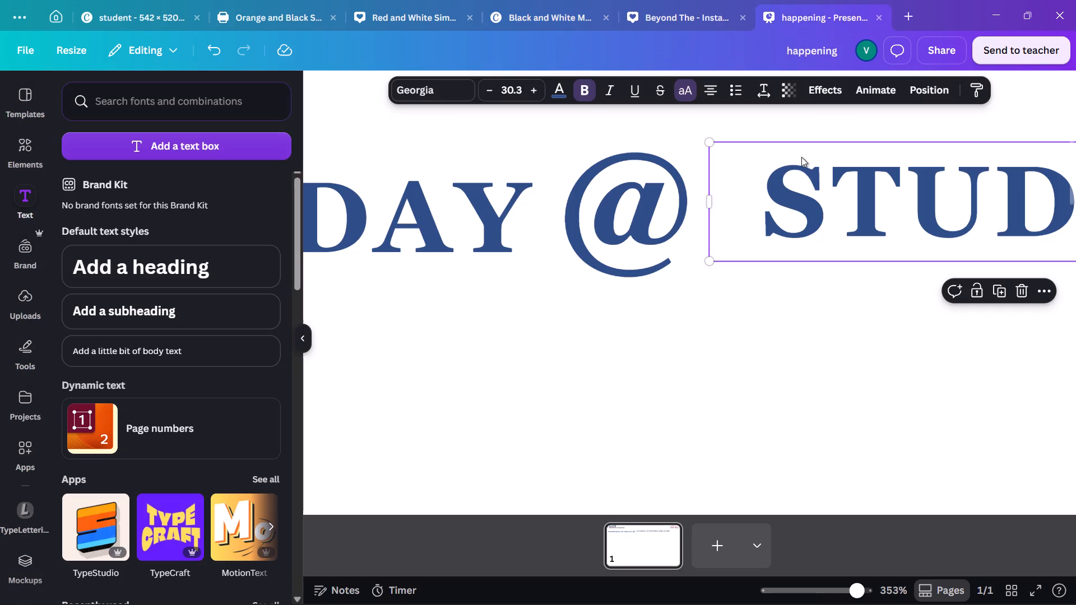
left_click_drag(830, 186, 825, 195)
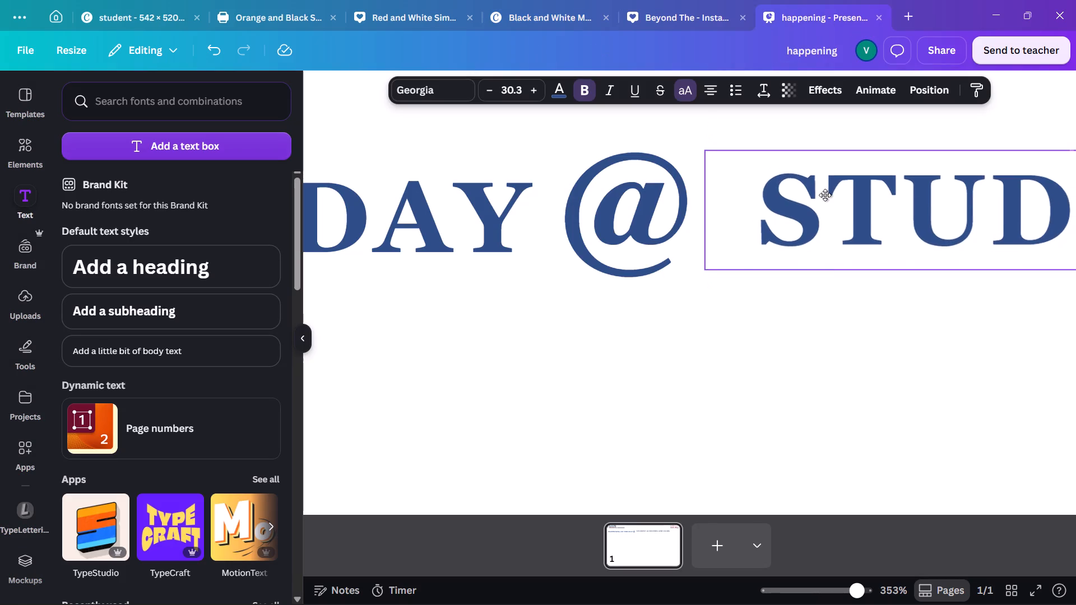
left_click_drag(825, 195, 822, 193)
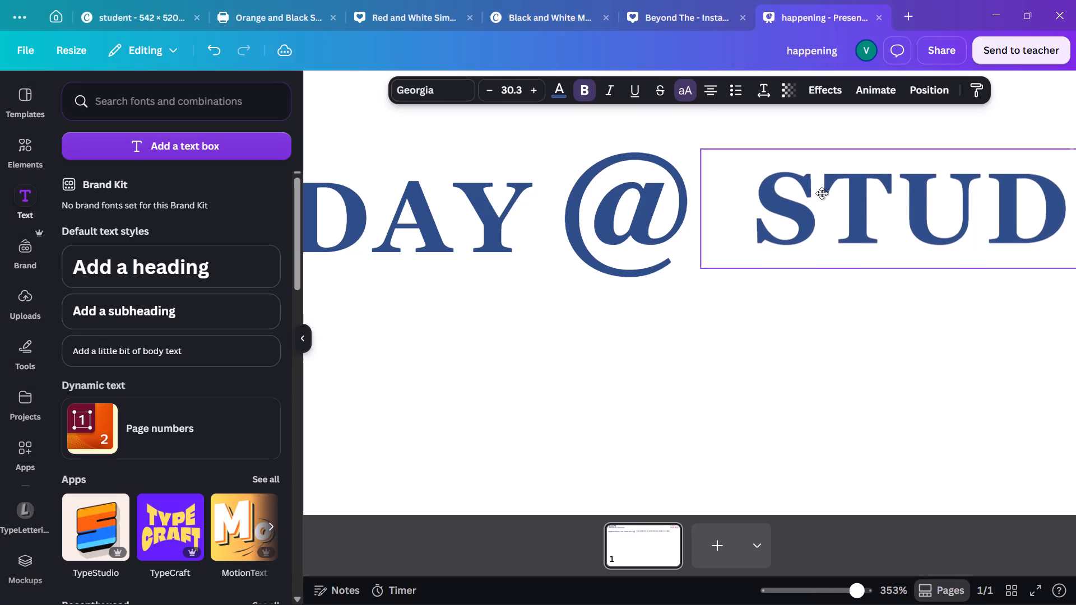
left_click_drag(822, 193, 816, 201)
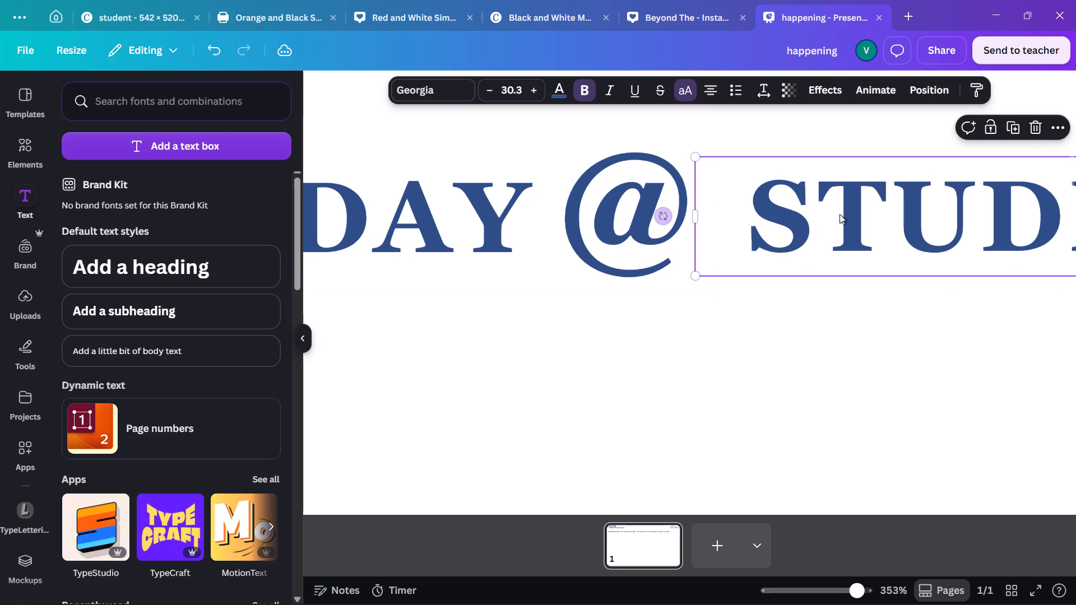
left_click(891, 282)
left_click(903, 233)
left_click_drag(903, 233, 636, 239)
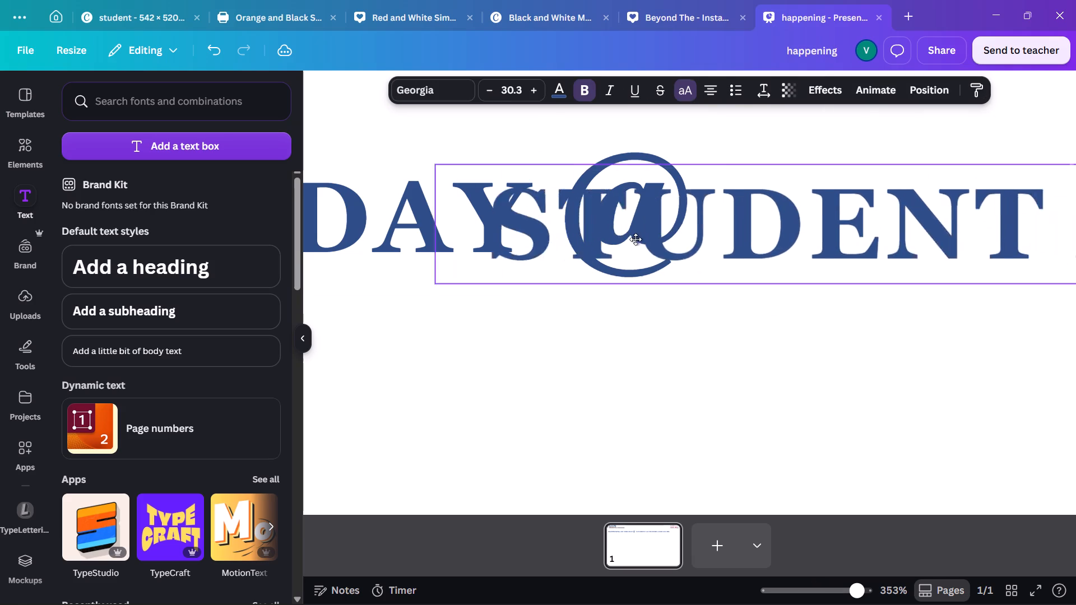
left_click_drag(636, 239, 607, 235)
left_click_drag(607, 235, 669, 235)
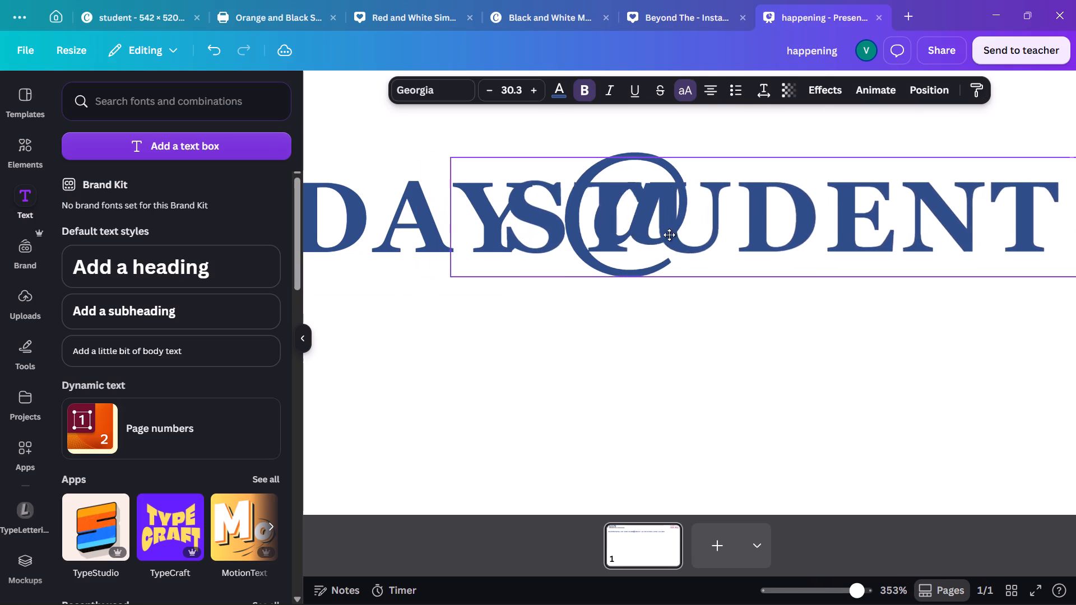
left_click_drag(669, 235, 676, 234)
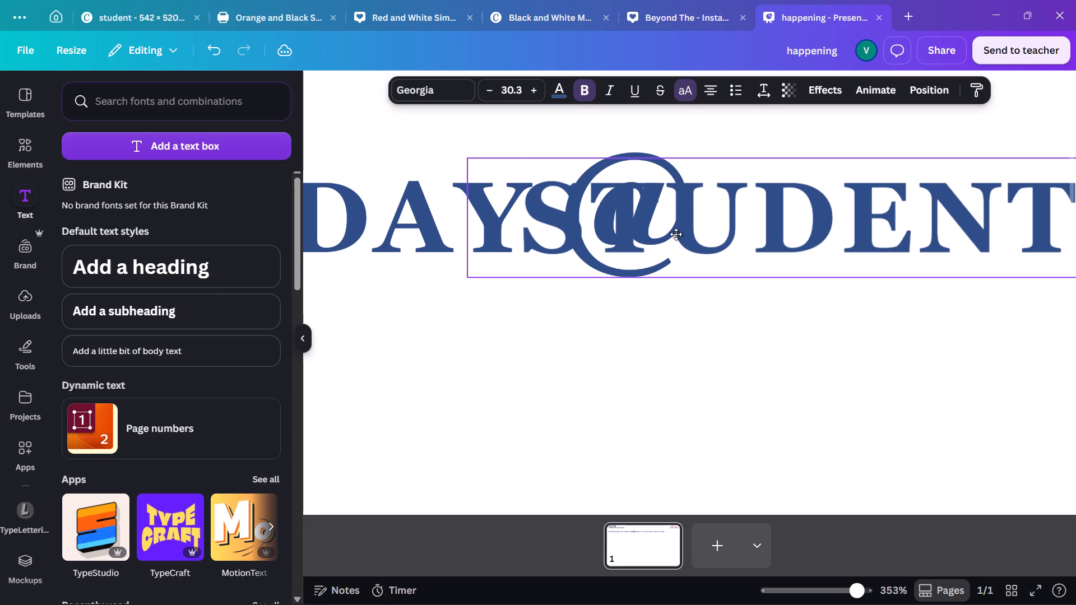
left_click_drag(676, 234, 670, 234)
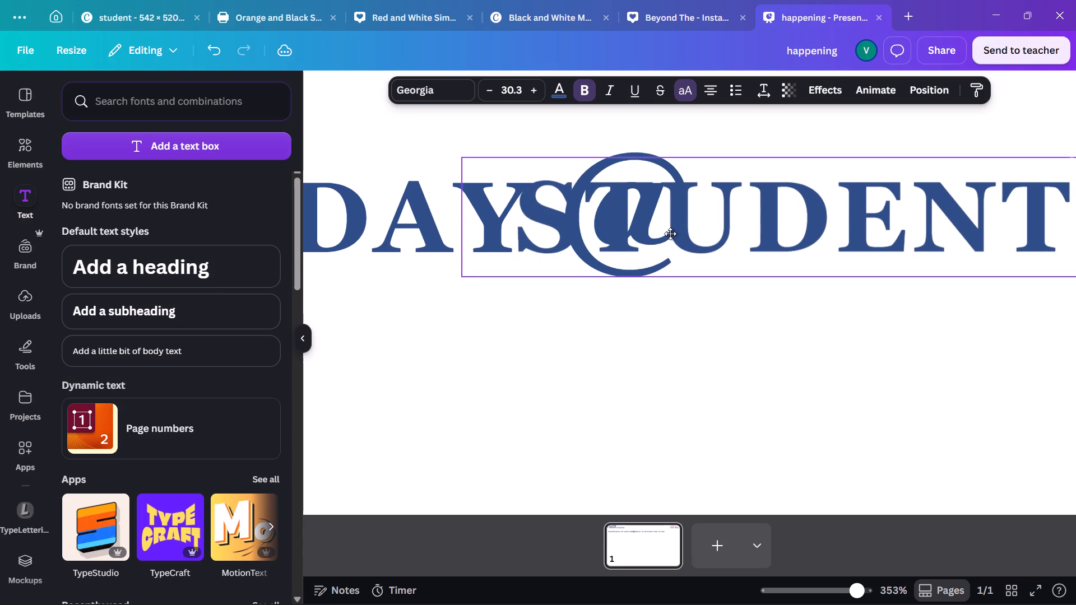
left_click_drag(670, 234, 670, 234)
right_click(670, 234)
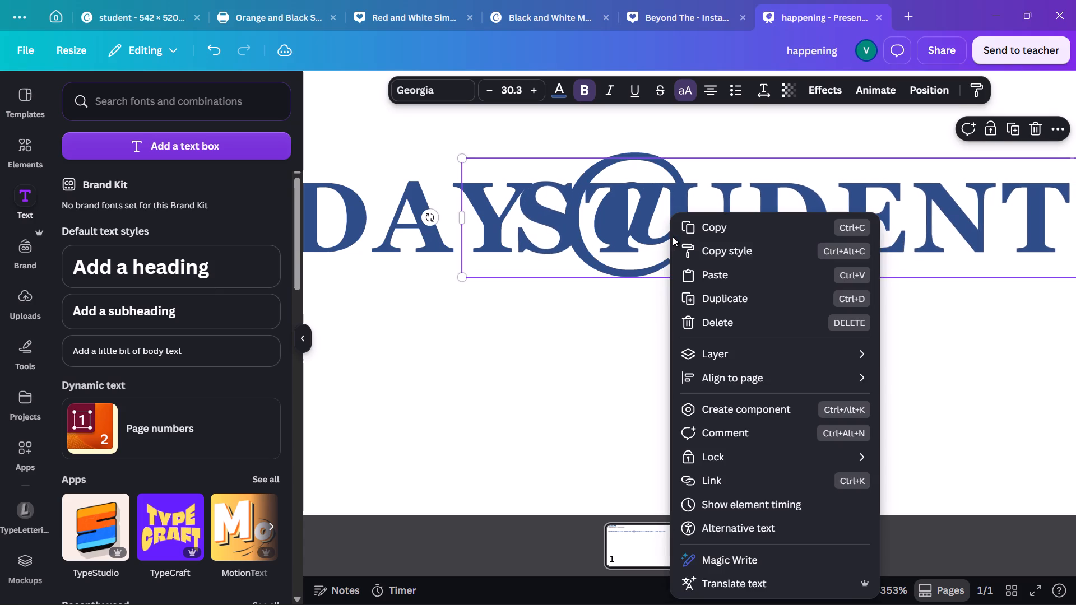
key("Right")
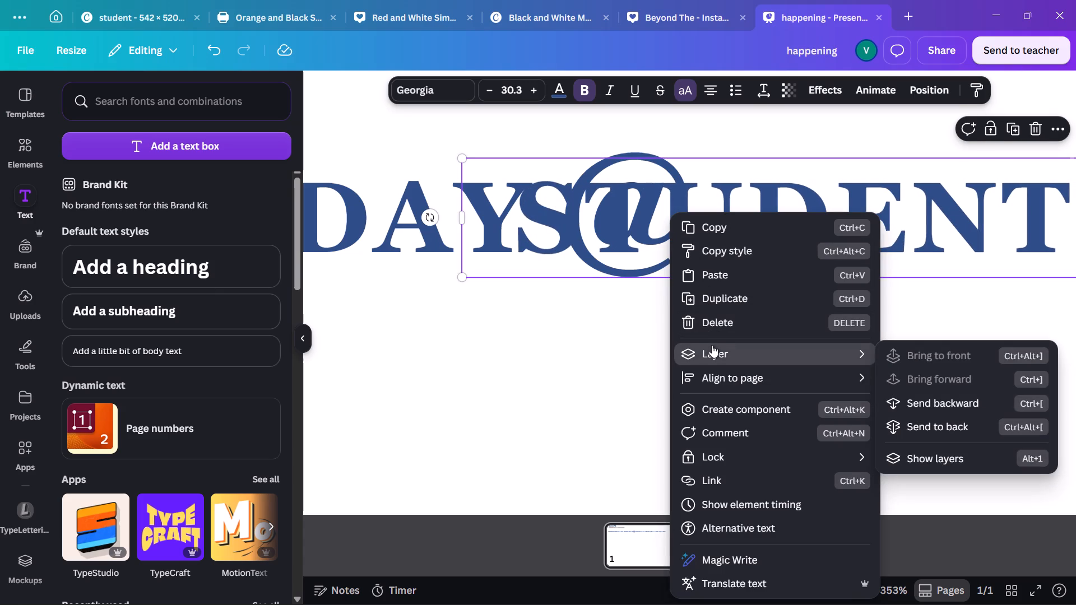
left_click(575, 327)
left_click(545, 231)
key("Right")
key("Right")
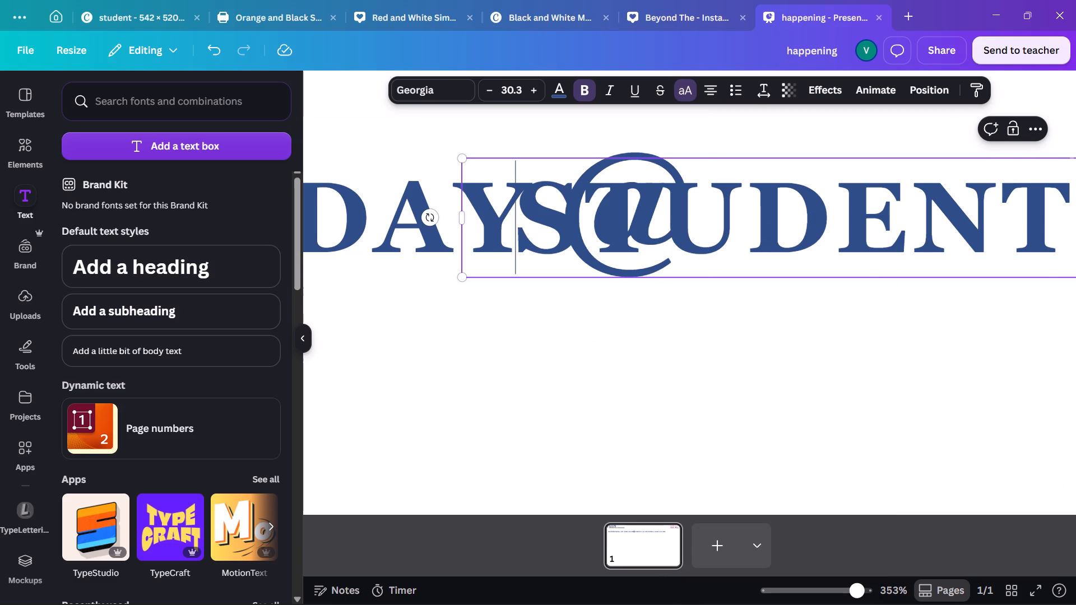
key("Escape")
Nudge the "STUDENT ACTIVITIES AND CLUBS" text right until it sits just after the @ sign with a small gap.
key("Right")
key("Right")
key("Right")
key("Right")
key("Right")
key("Right")
key("Right")
key("Right")
key("Right")
key("Right")
key("Right")
key("Right")
key("Right")
key("Right")
key("Right")
key("Right")
key("Right")
key("Right")
key("Right")
key("Right")
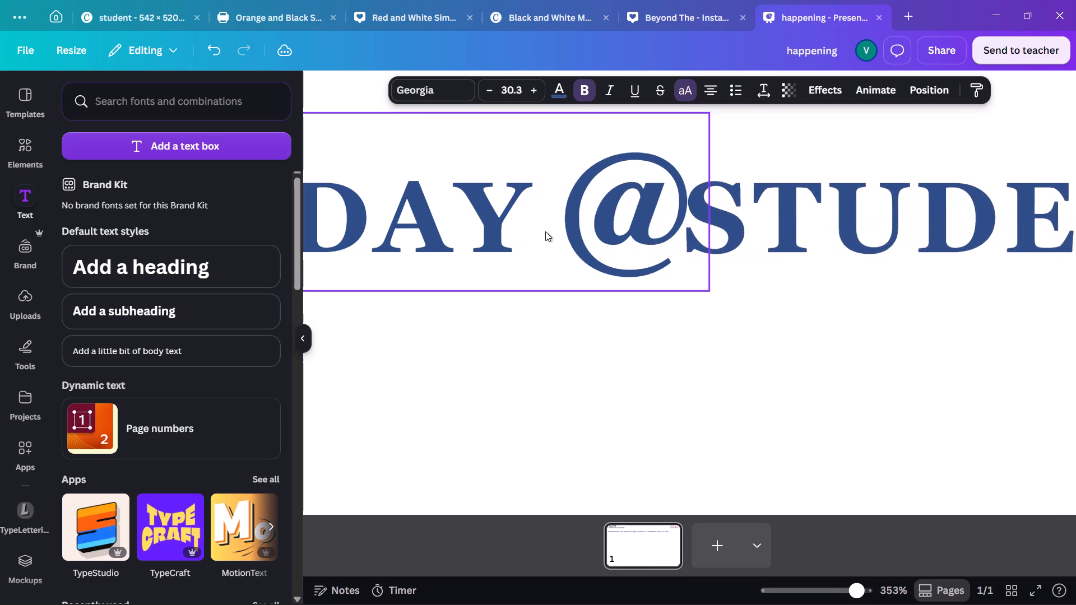
key("Left")
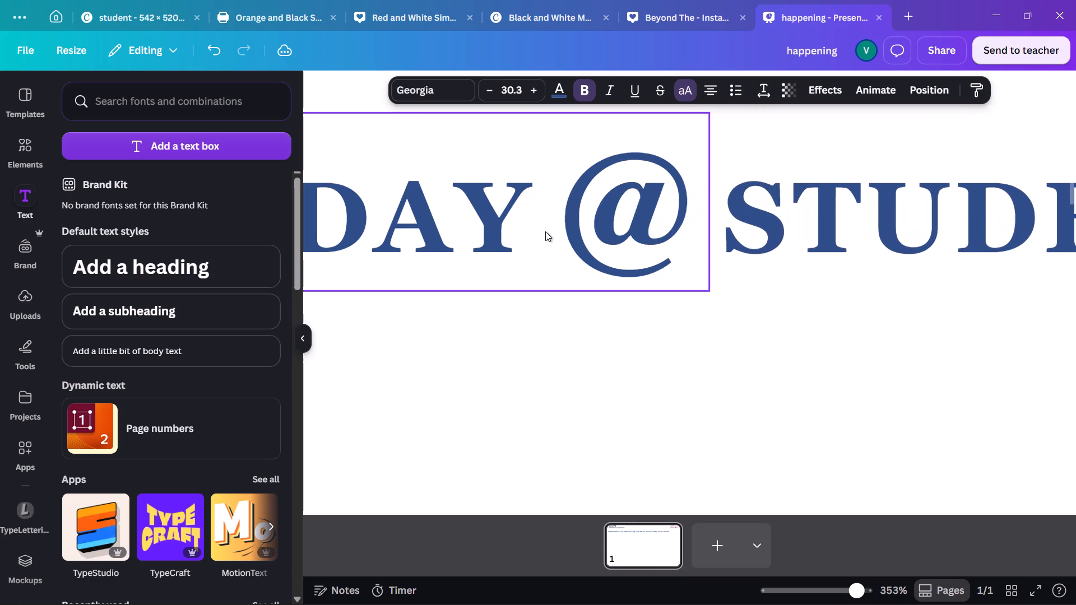
left_click(528, 369)
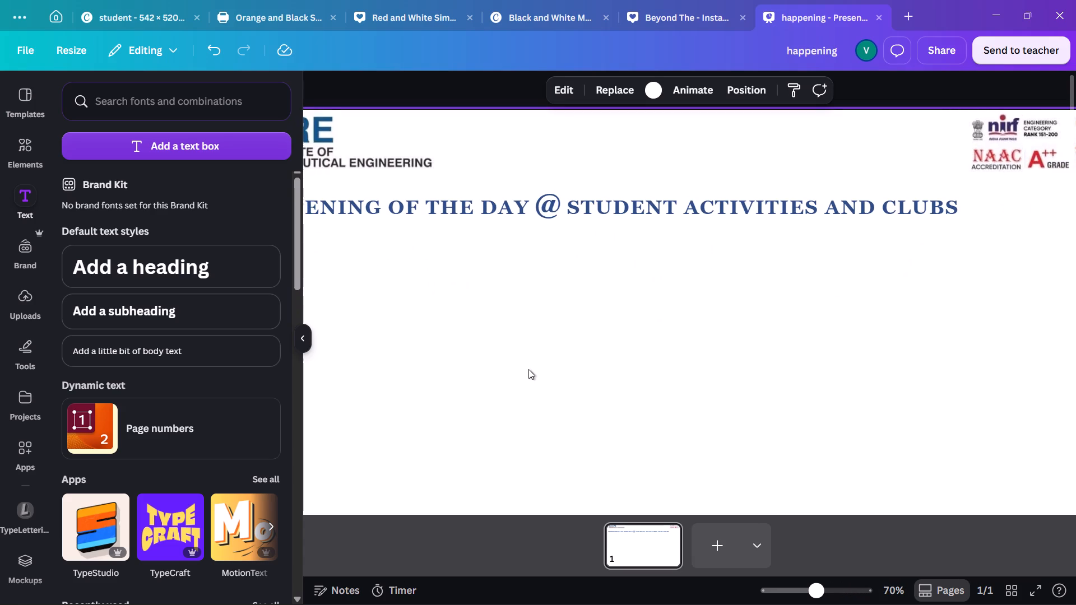
Group the "HAPPENING OF THE DAY @" and "STUDENT ACTIVITIES AND CLUBS" texts into one heading.
left_click_drag(787, 257, 609, 207)
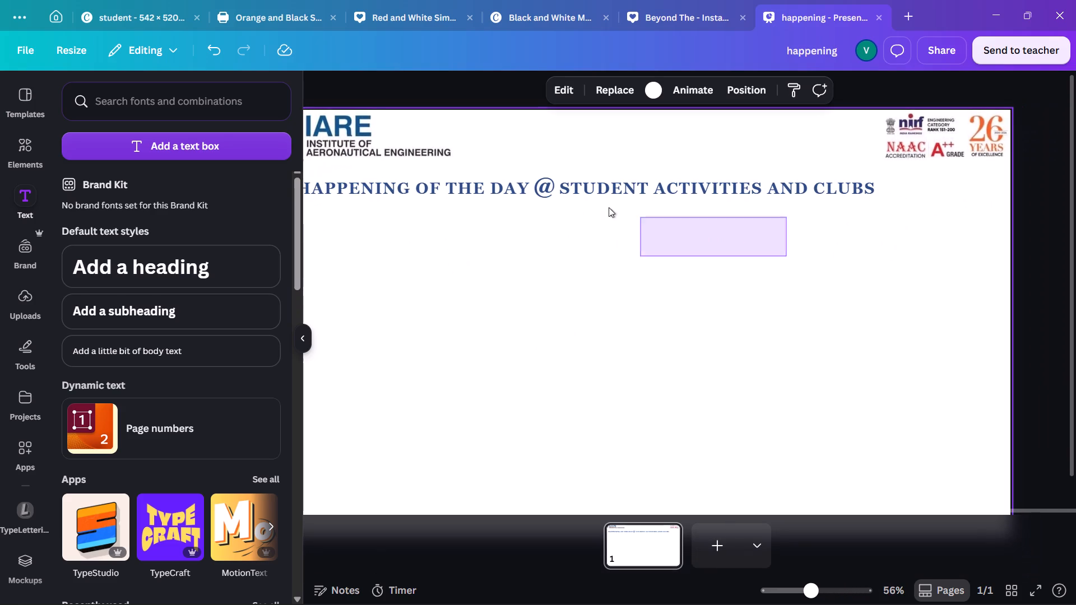
left_click_drag(609, 207, 462, 188)
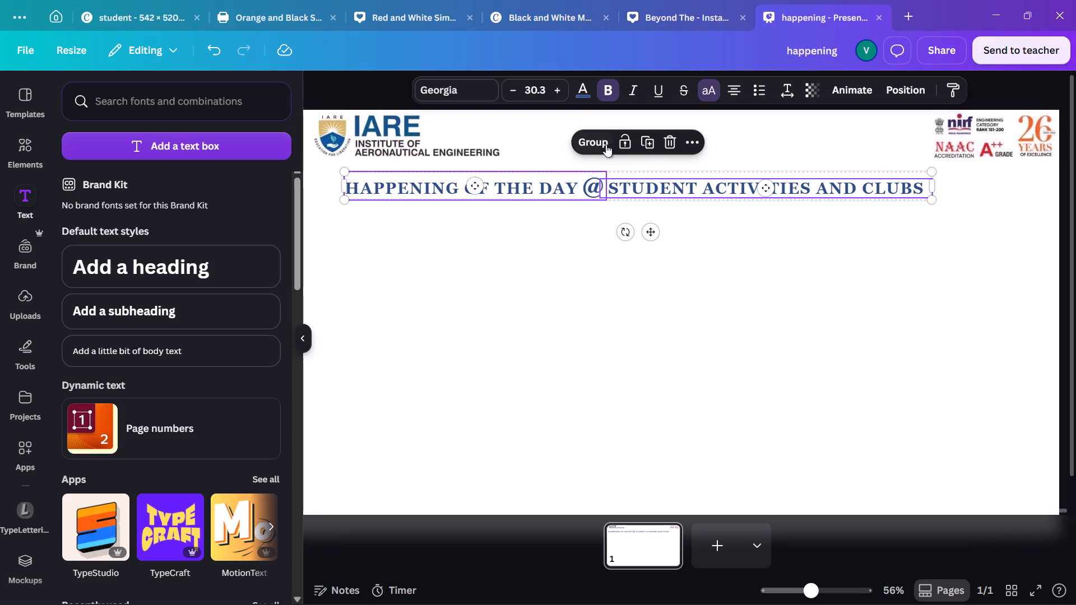
left_click(599, 142)
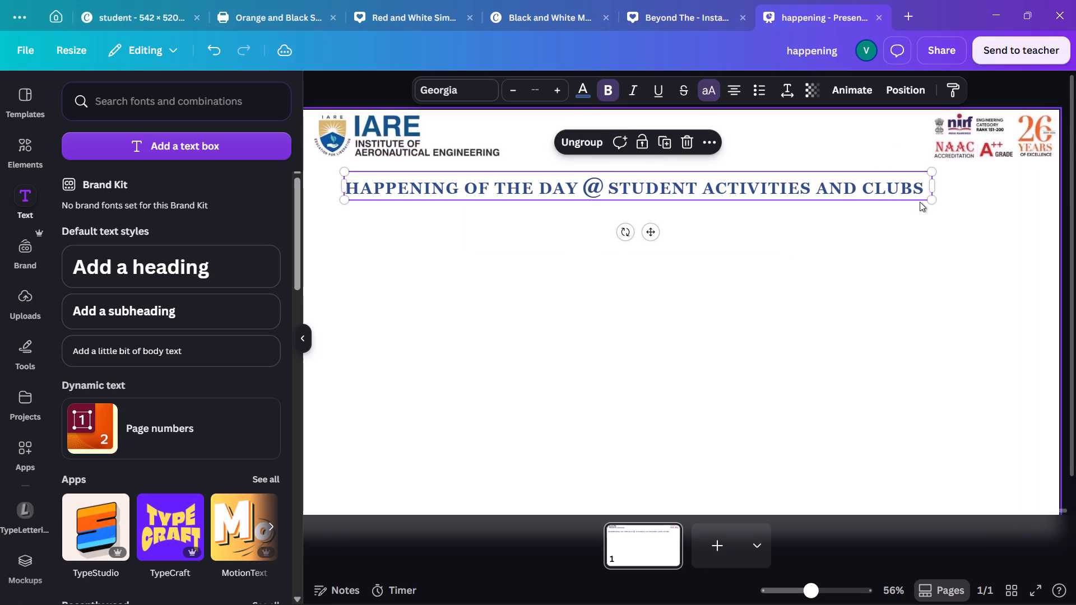
Following the reference poster in Telegram, enlarge the grouped heading to most of the page width and centre it just beneath the logos.
key("alt+Tab")
key("alt+Tab")
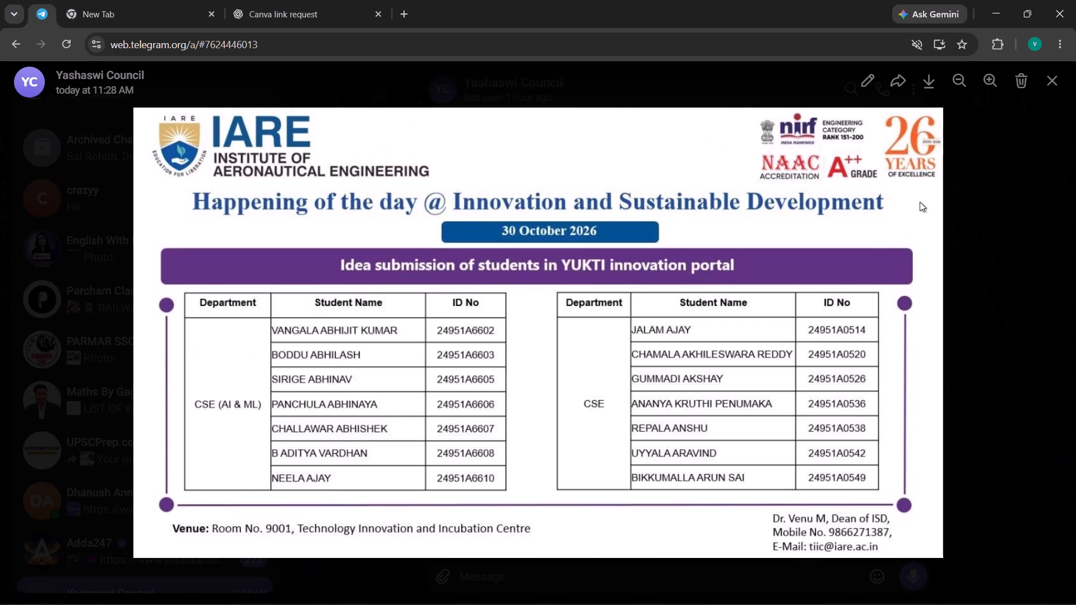
key("alt+Tab")
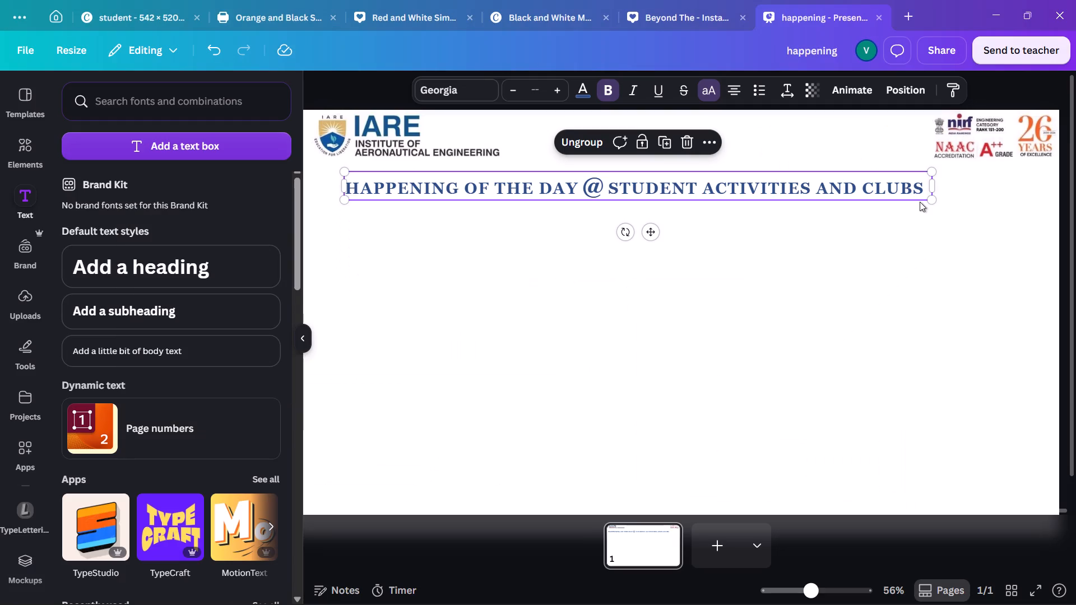
left_click_drag(929, 201, 992, 205)
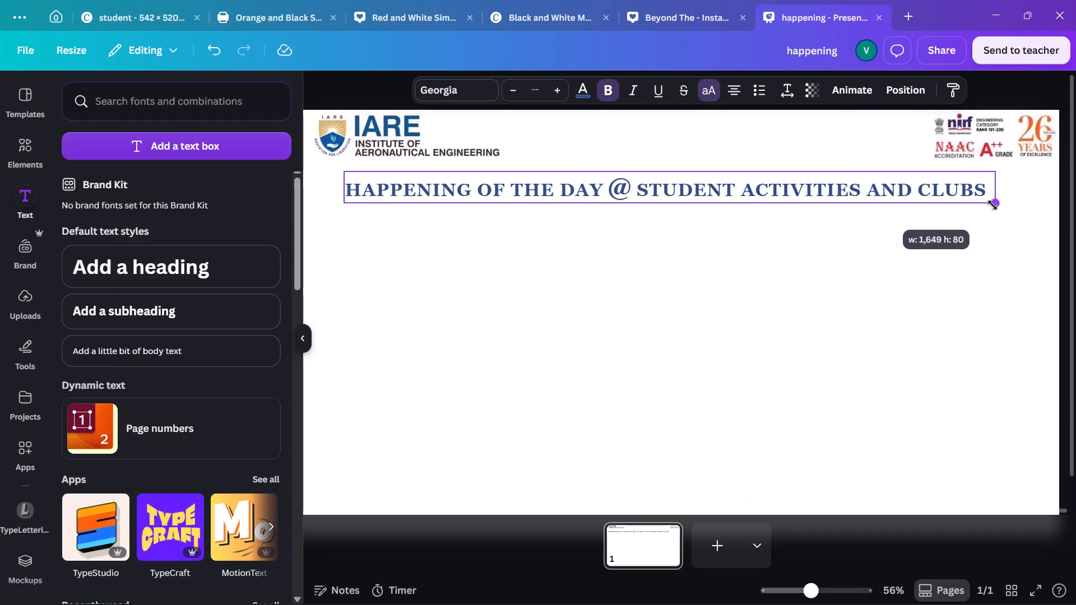
left_click_drag(992, 205, 1004, 210)
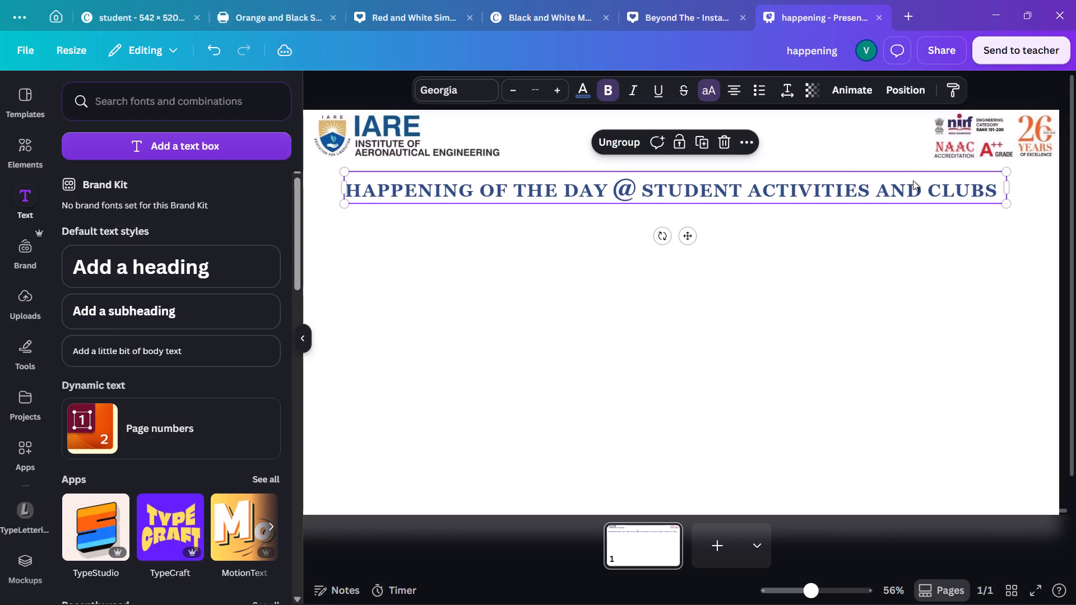
left_click_drag(913, 180, 915, 169)
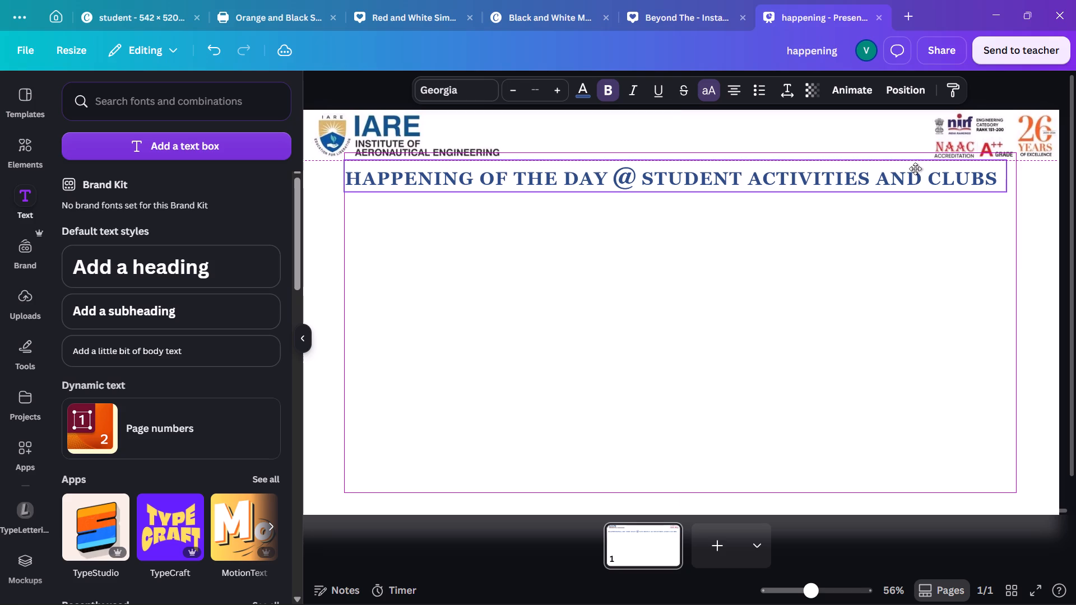
left_click_drag(915, 169, 919, 169)
left_click(911, 246)
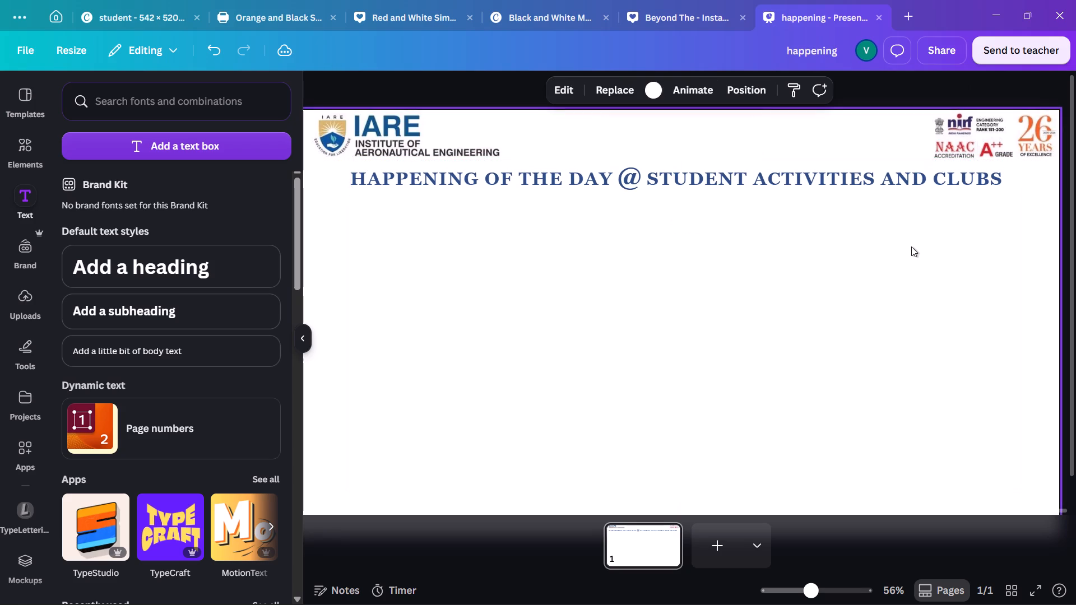
Add a rounded square from the basic shapes to the page below the heading.
key("alt+Tab")
key("alt+Tab")
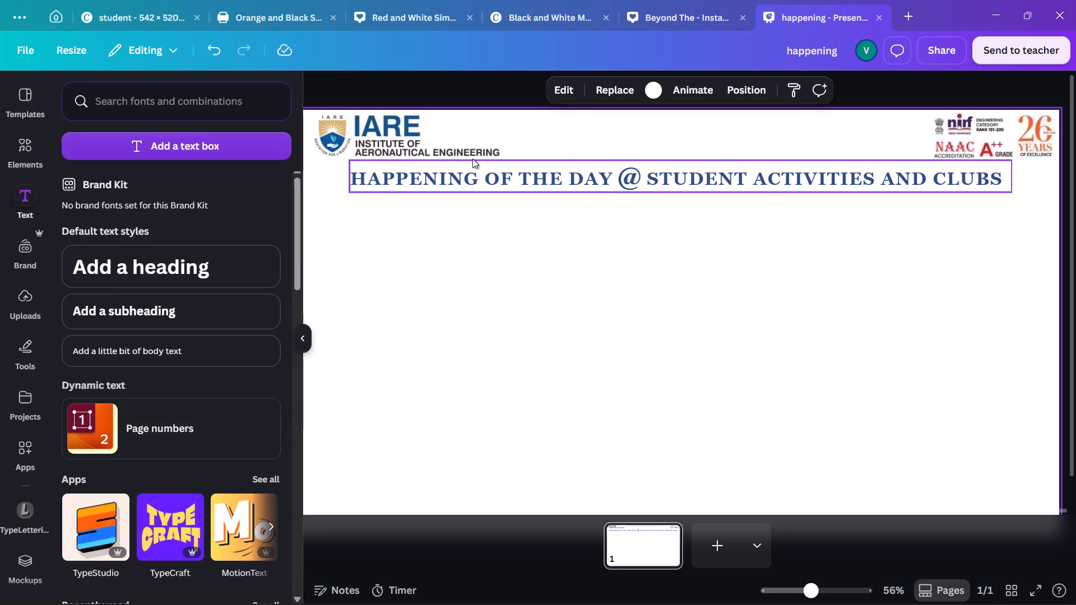
left_click(11, 148)
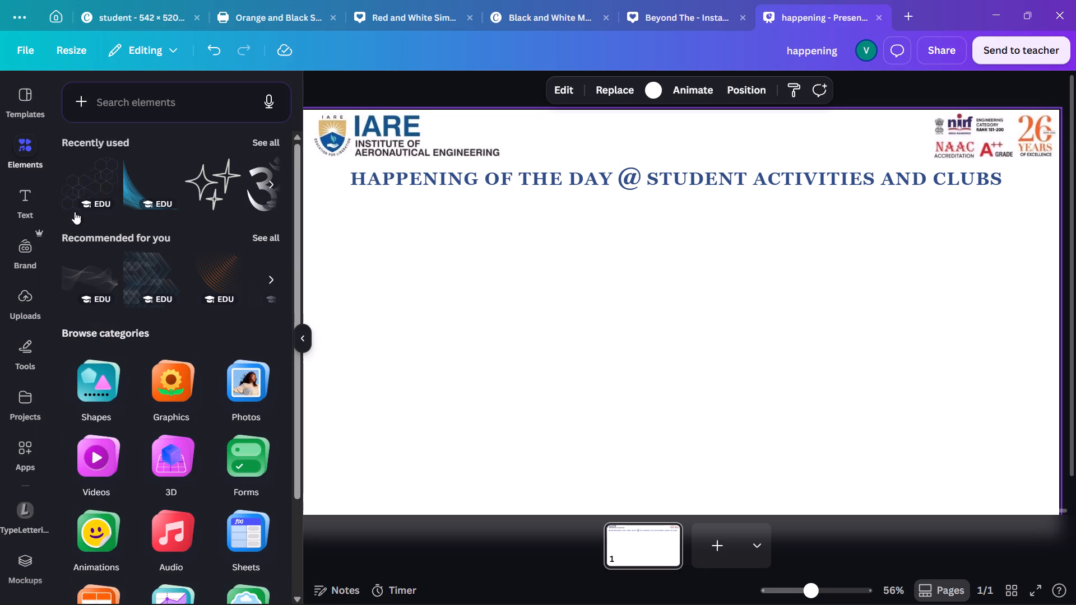
left_click(101, 379)
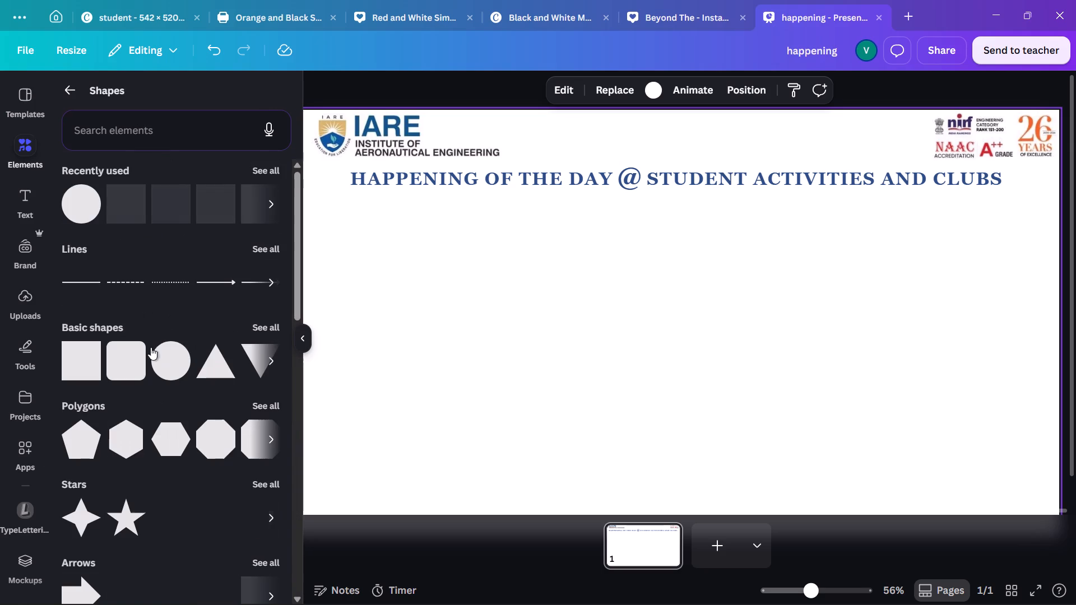
left_click(125, 367)
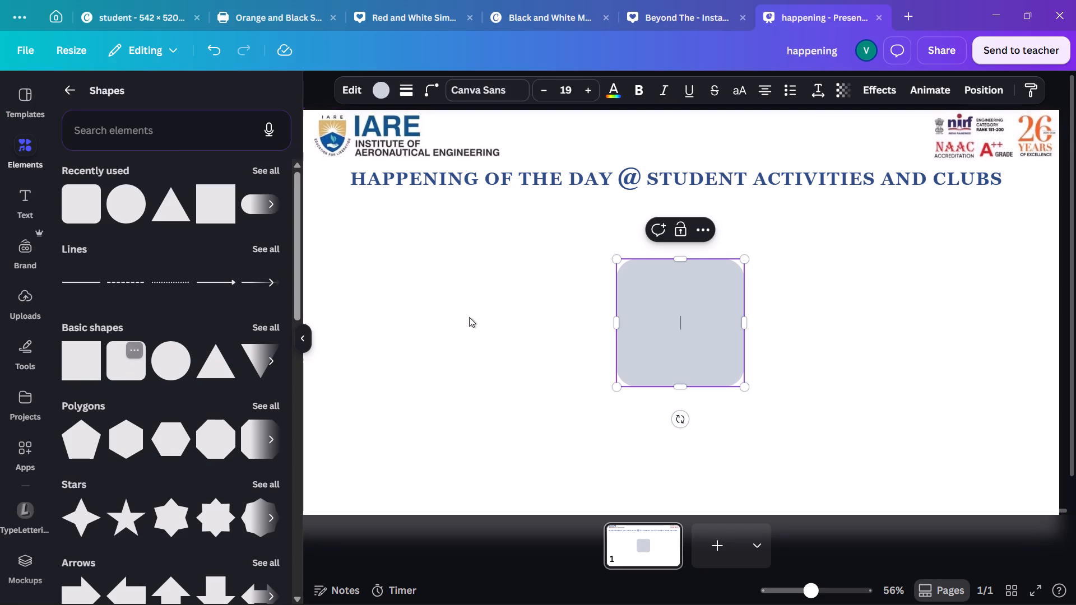
key("Escape")
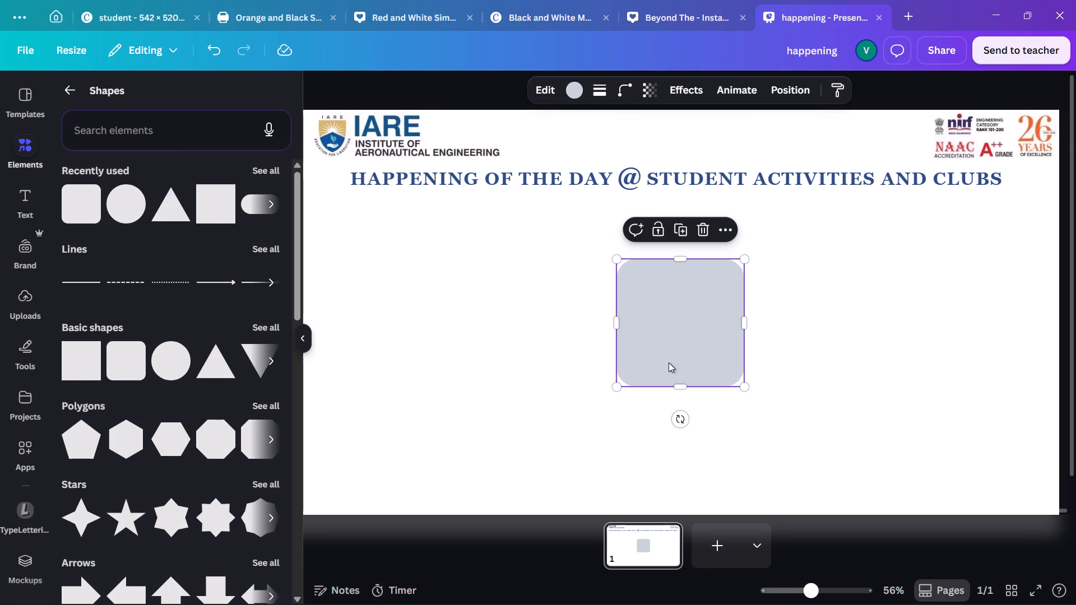
Start resizing the rounded square from its bottom edge.
left_click(680, 390)
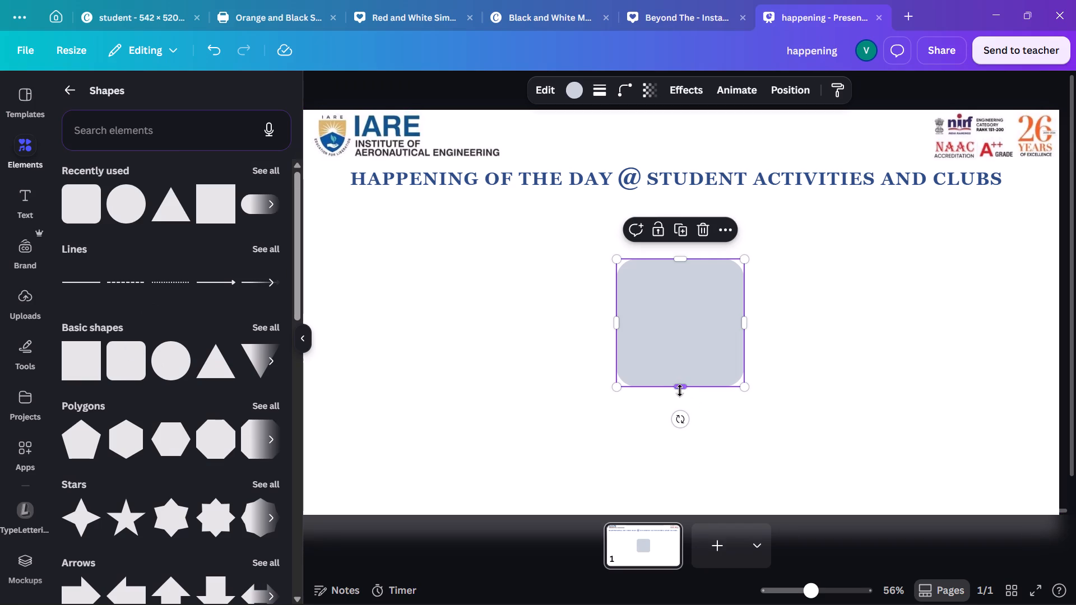
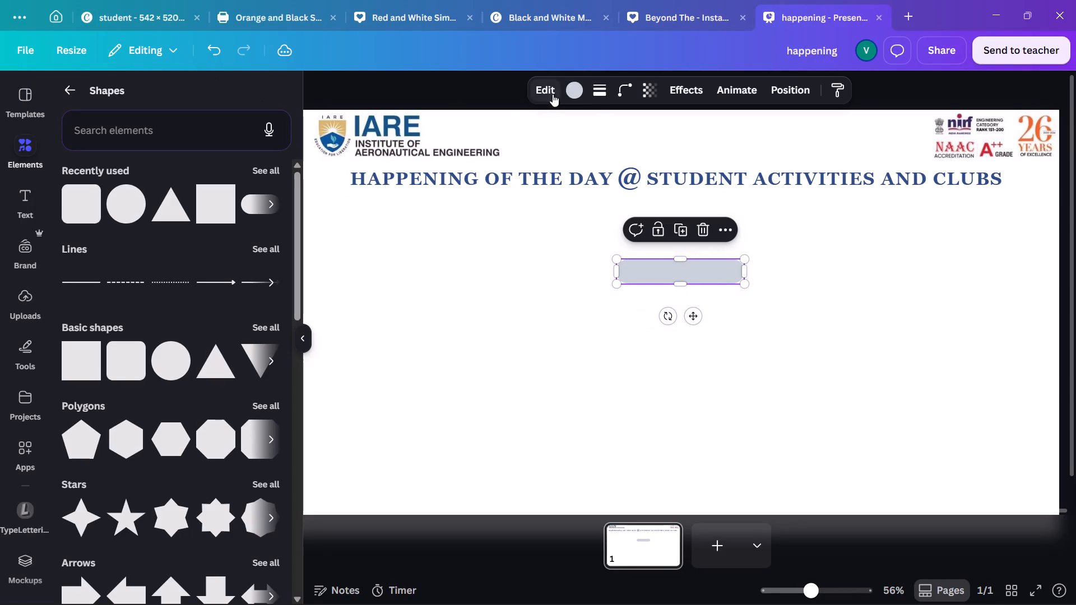
Fill the rounded bar with the same blue as the heading text, from the colours already in the design.
left_click(569, 89)
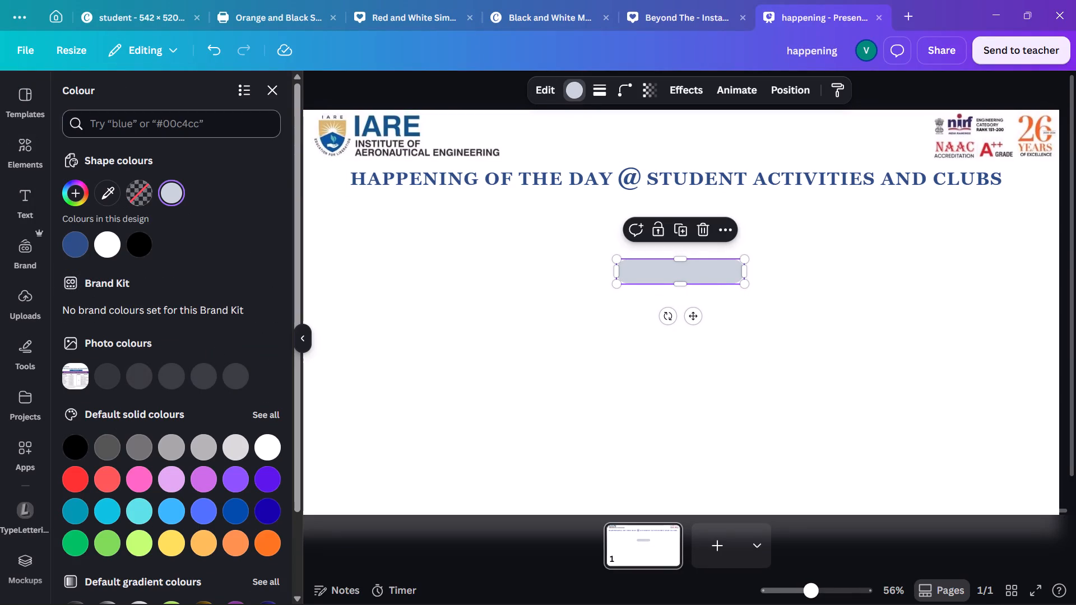
left_click(80, 238)
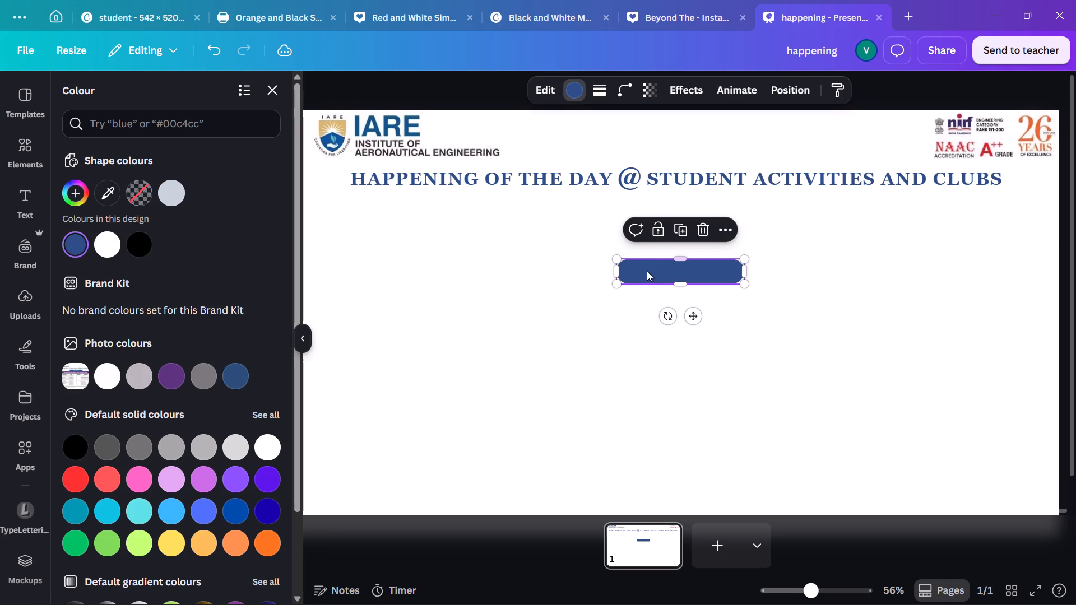
Move the blue rounded bar up to just beneath the heading and align it to the page's horizontal centre.
left_click_drag(647, 271, 617, 214)
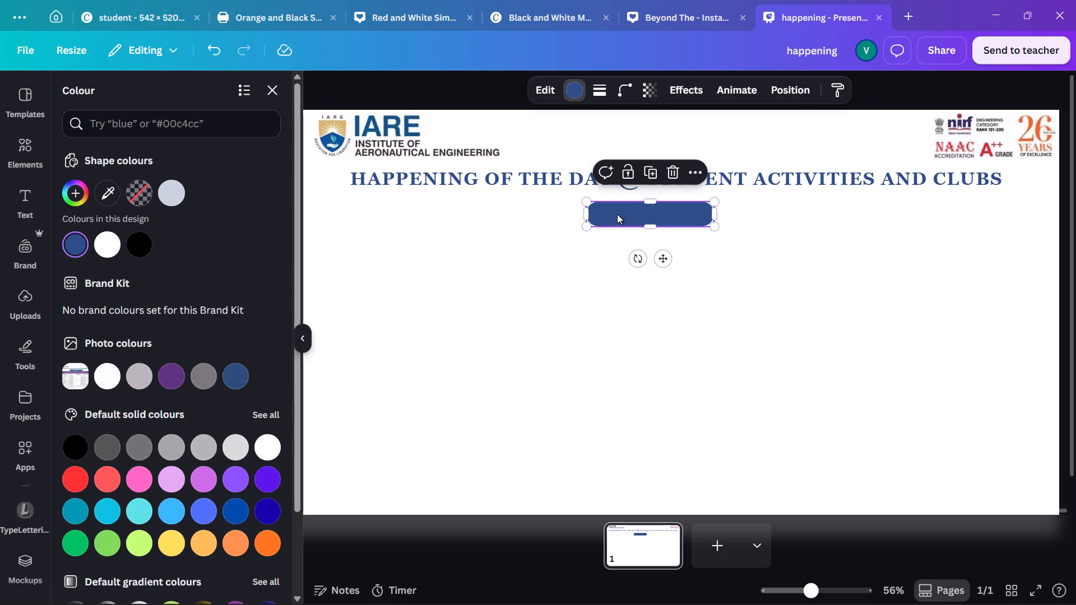
right_click(617, 214)
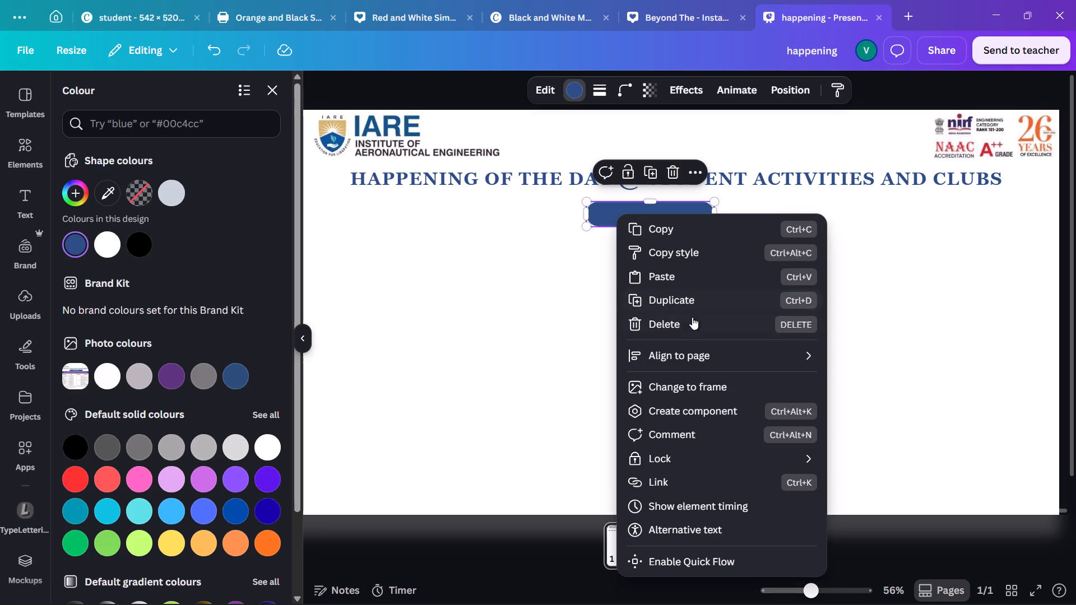
left_click(850, 387)
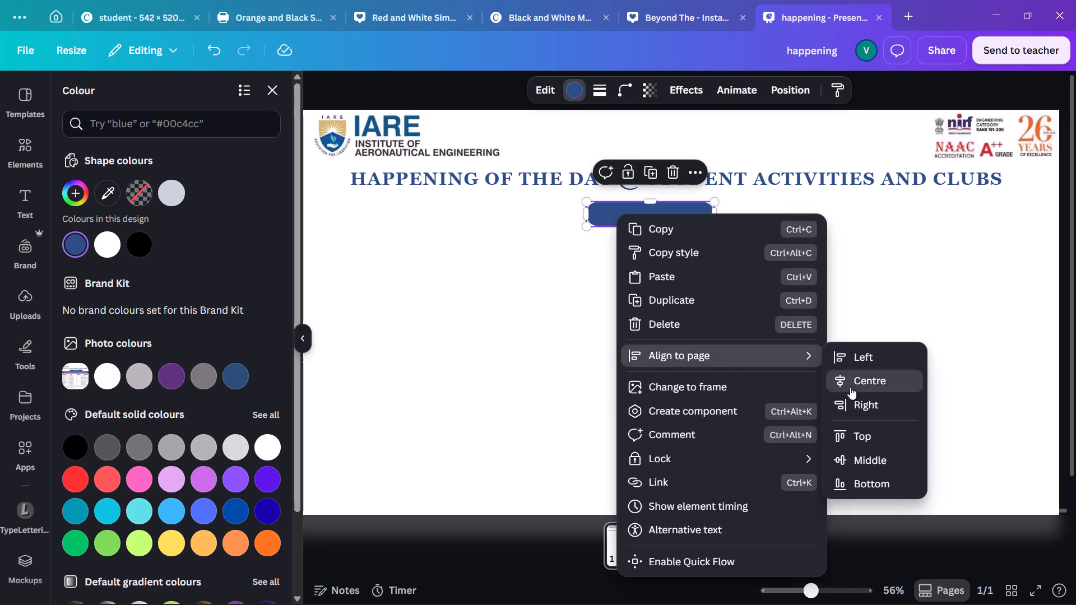
left_click(662, 211)
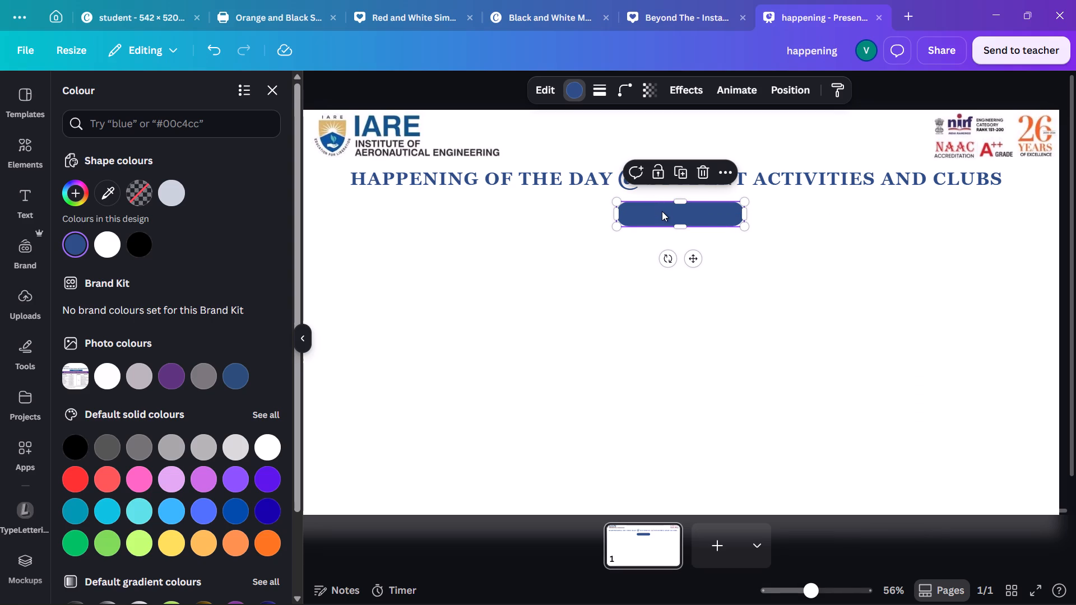
left_click(624, 293)
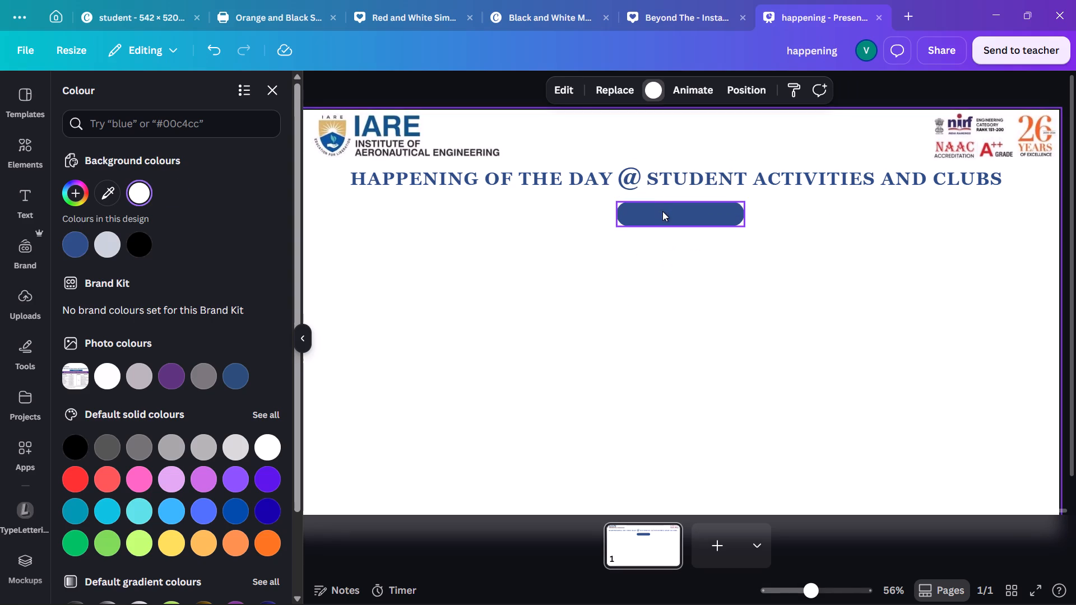
Shift the blue bar slightly left of the page centre and up against the lower edge of the heading.
left_click_drag(662, 211, 623, 203)
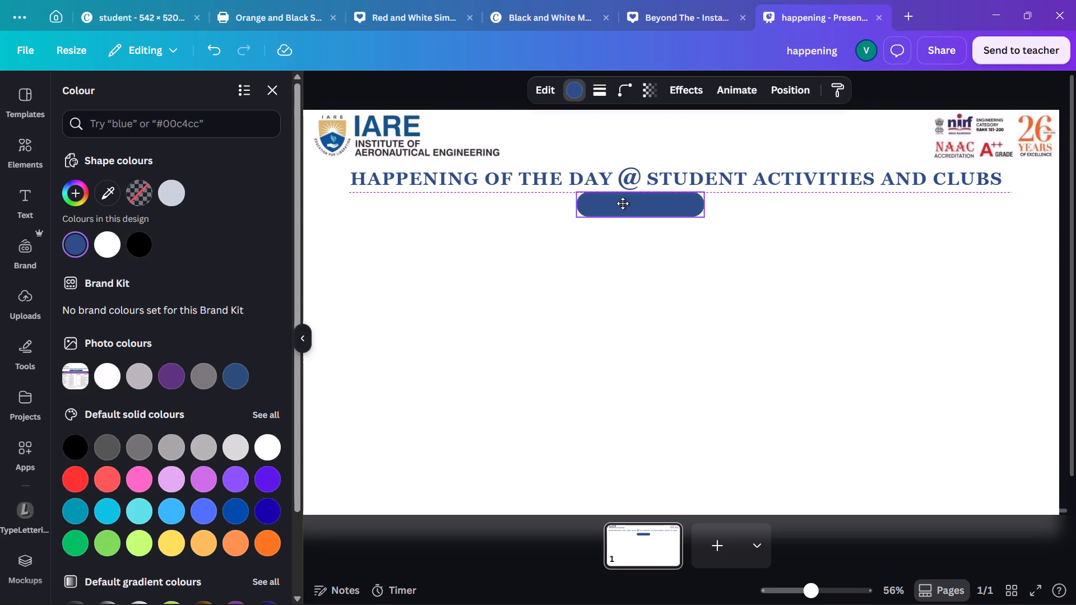
left_click_drag(623, 203, 628, 204)
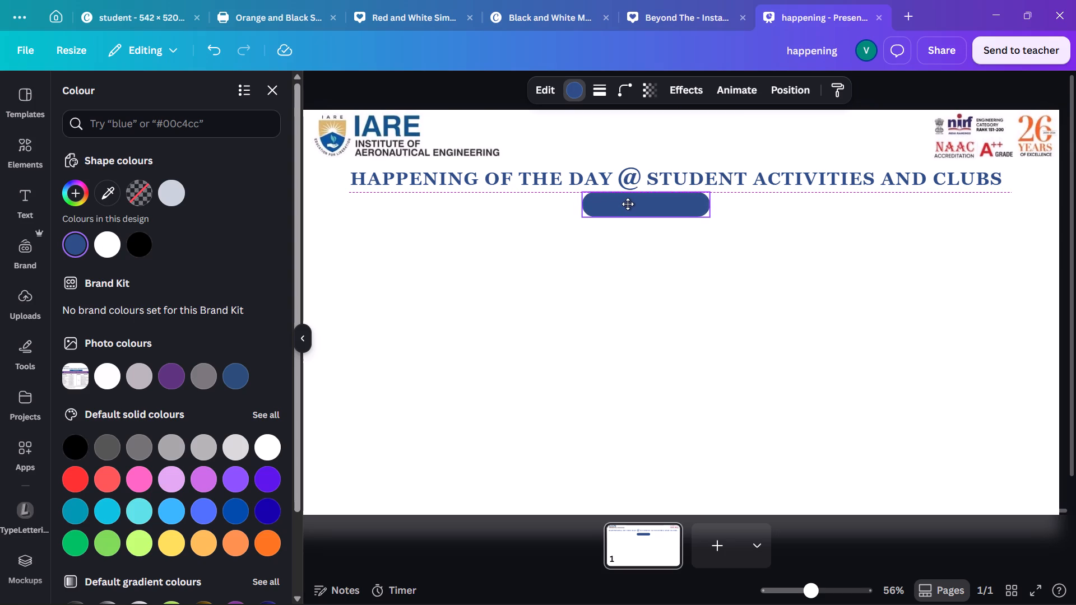
left_click_drag(628, 204, 627, 204)
Check the date bar on the reference poster in Telegram, then widen the blue bar in Canva to about 380 px, extending its right end.
key("alt+Tab")
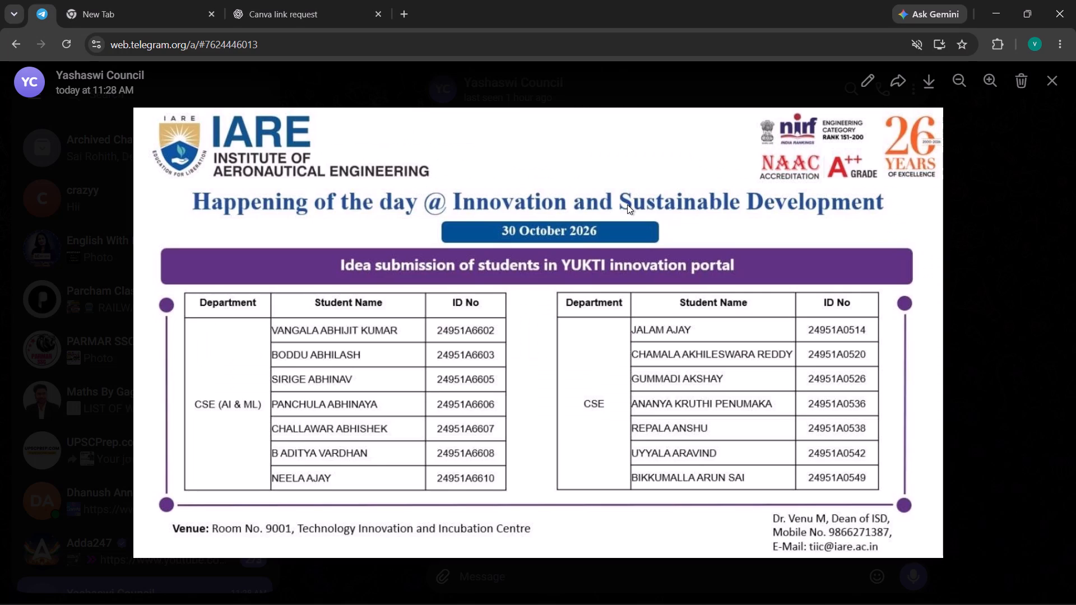
key("alt+Tab")
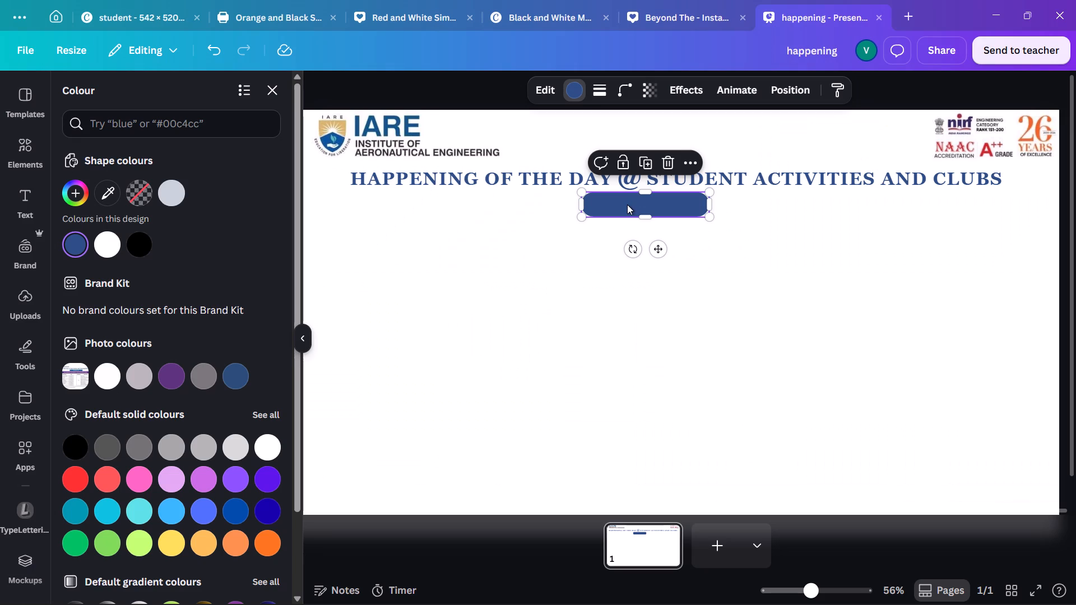
left_click_drag(708, 211, 732, 212)
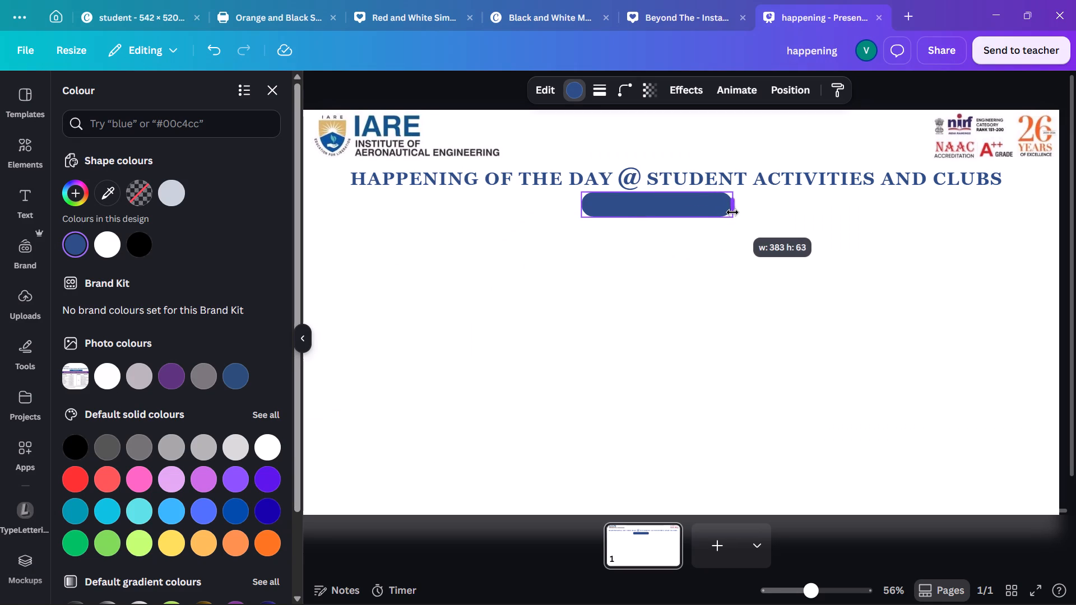
left_click_drag(732, 212, 729, 212)
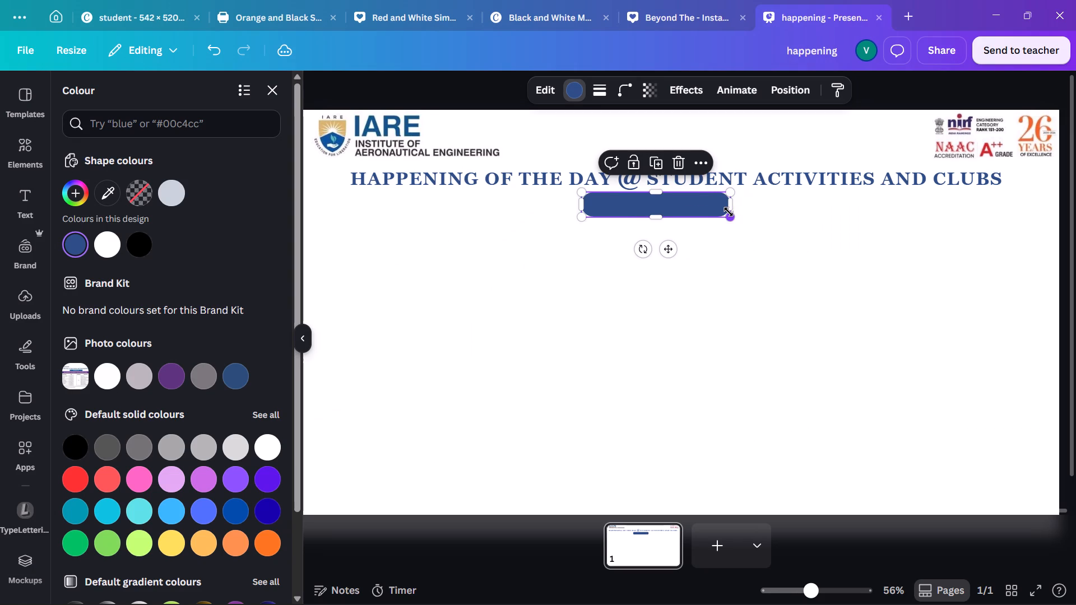
left_click(726, 306)
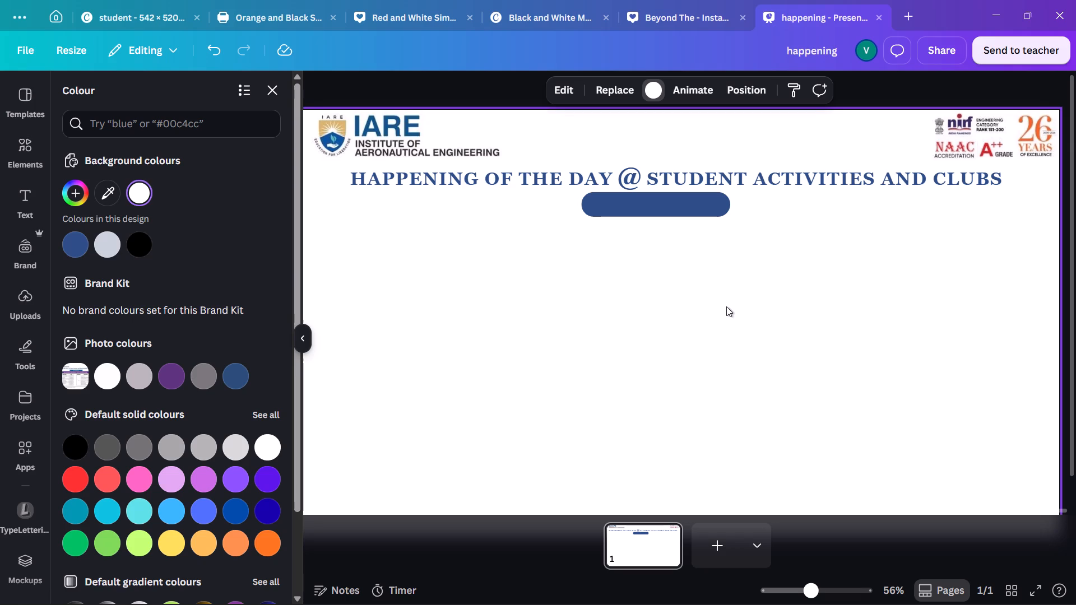
Move the widened bar slightly right towards the page centre and nudge it upwards until it sits close beneath the heading.
left_click_drag(658, 211, 671, 215)
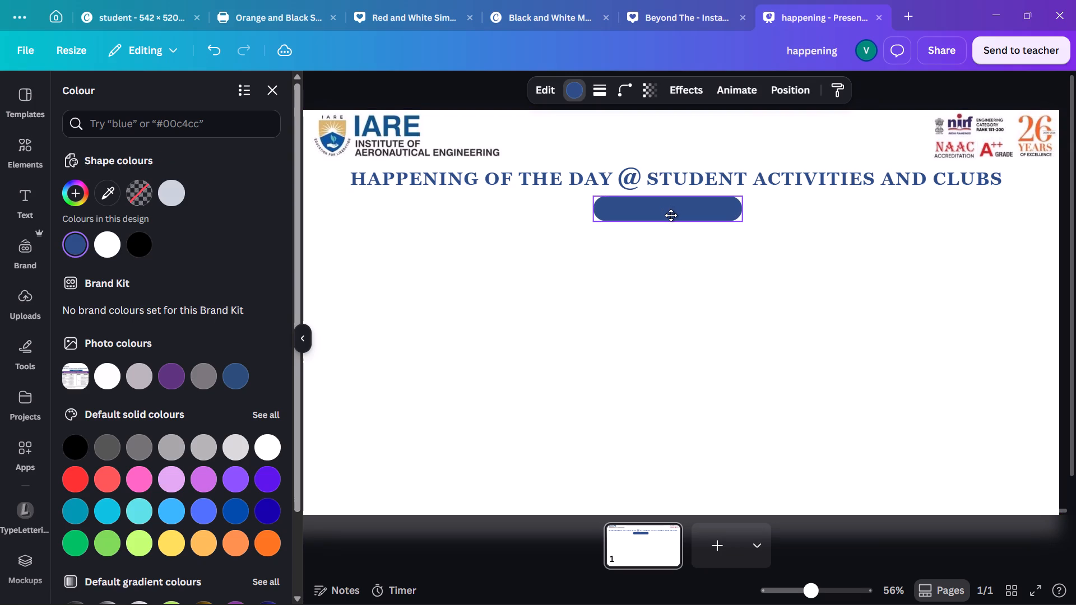
left_click_drag(671, 215, 665, 214)
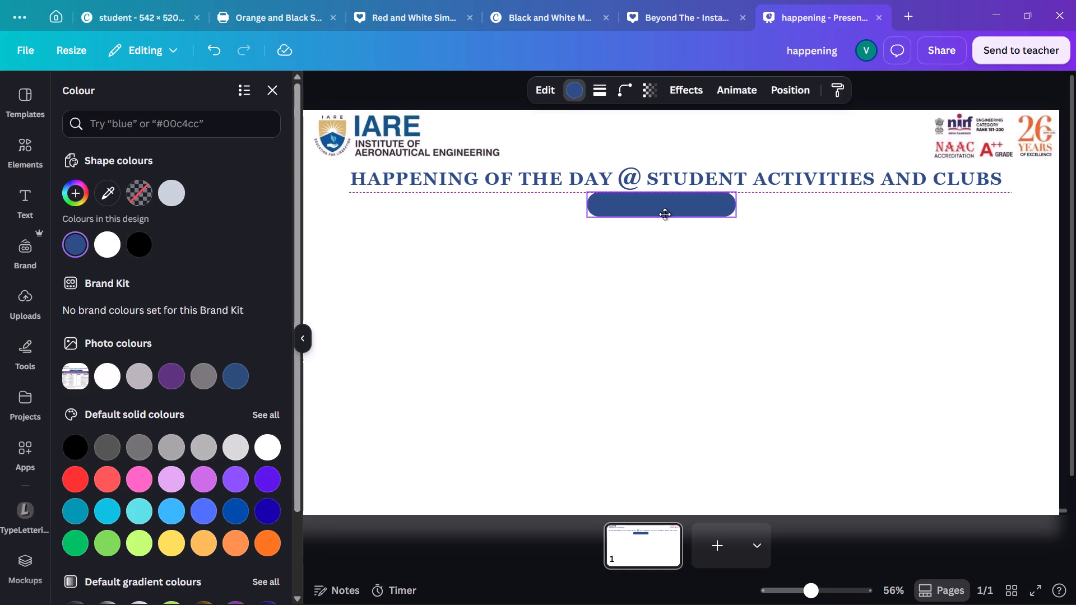
left_click_drag(665, 214, 665, 215)
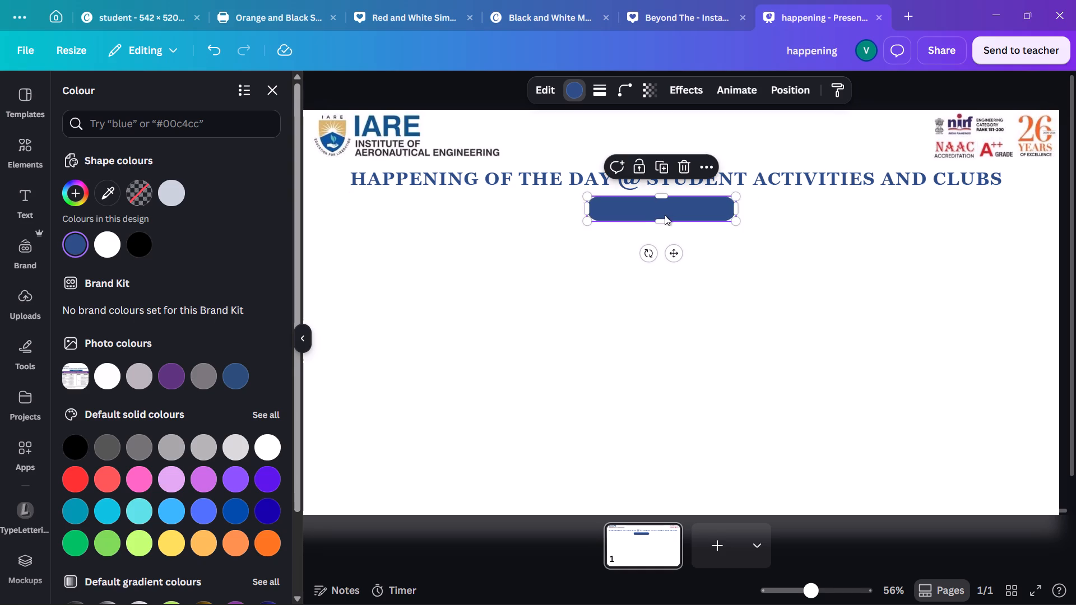
key("Up")
key("Up")
key("Up")
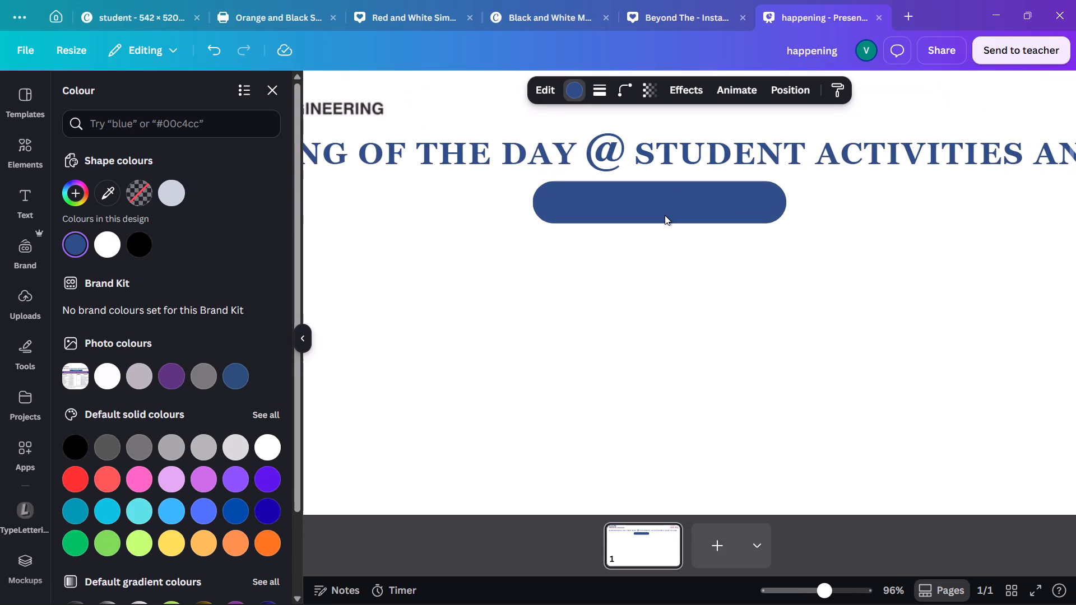
key("Up")
key("Up")
key("Up")
key("Up")
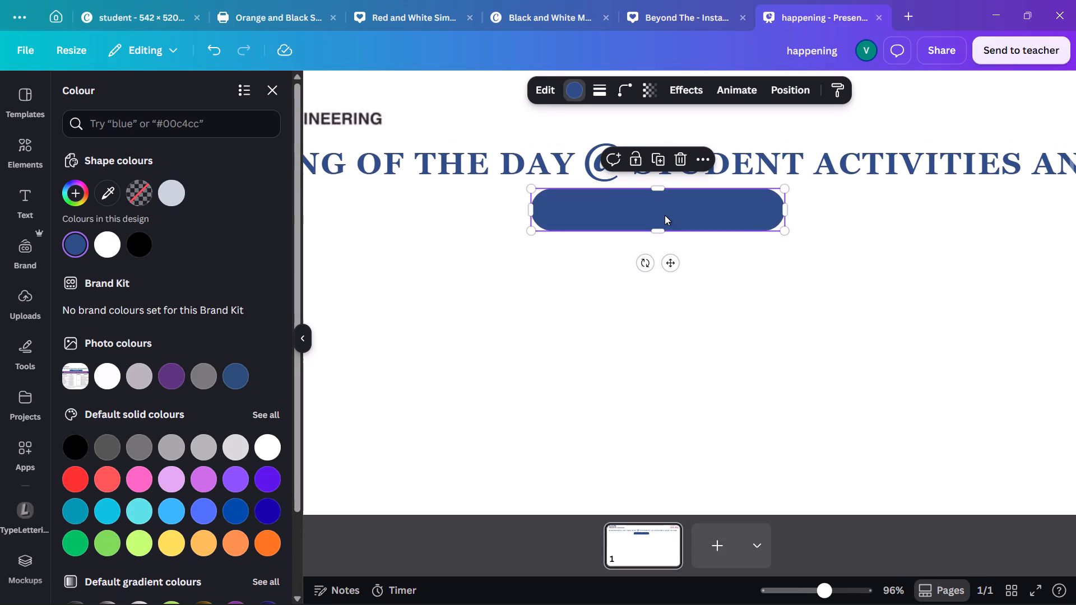
left_click(653, 285)
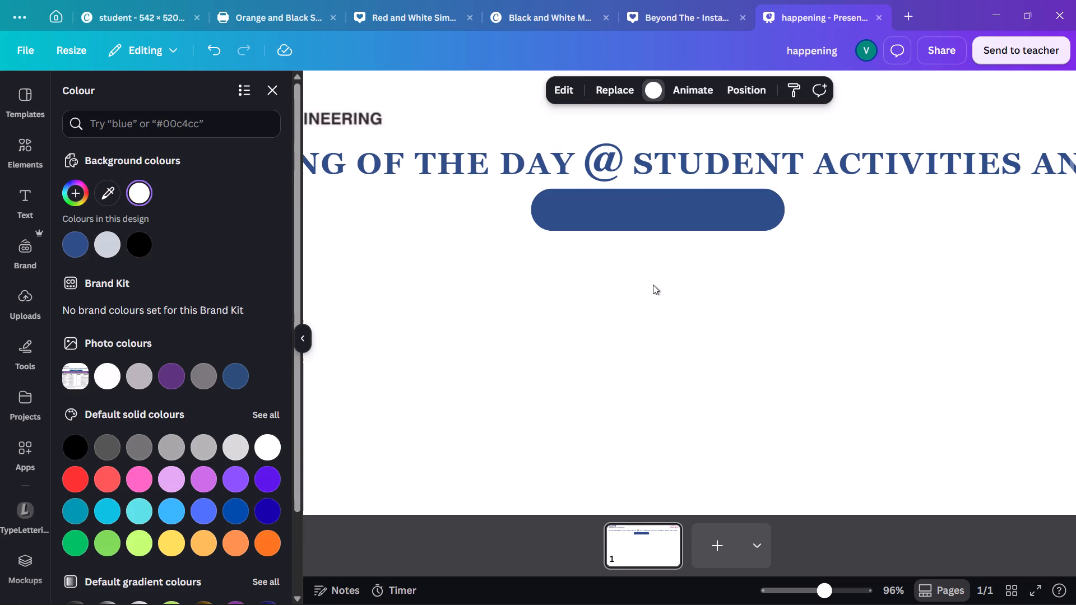
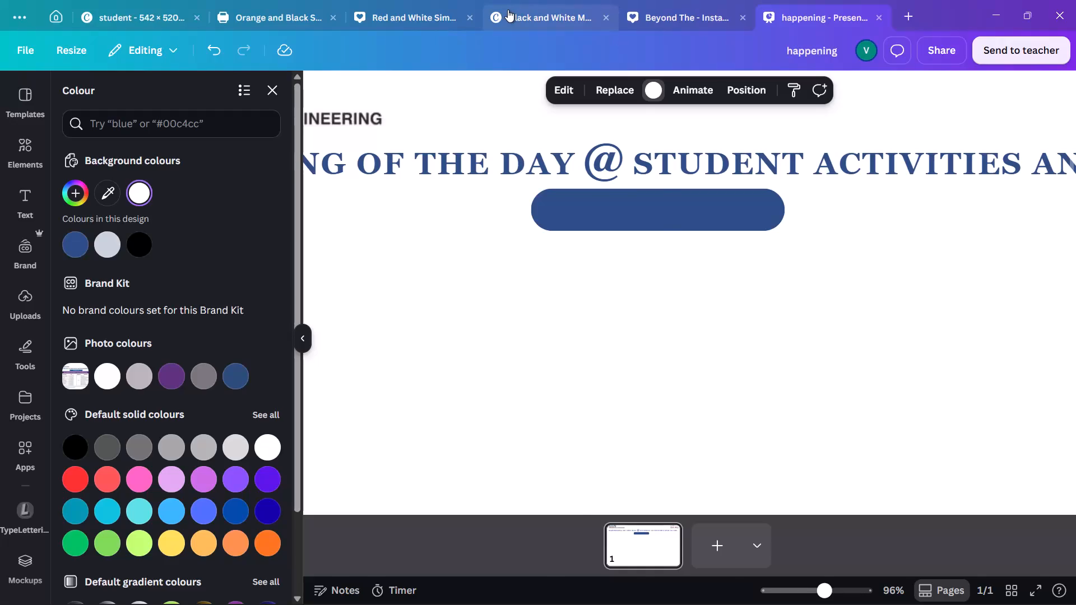
Switch to the open Black and White Modern Minimalist Business Portrait design and look back through its student council pages from page 23.
left_click(508, 10)
scroll(536, 165, "up", 16)
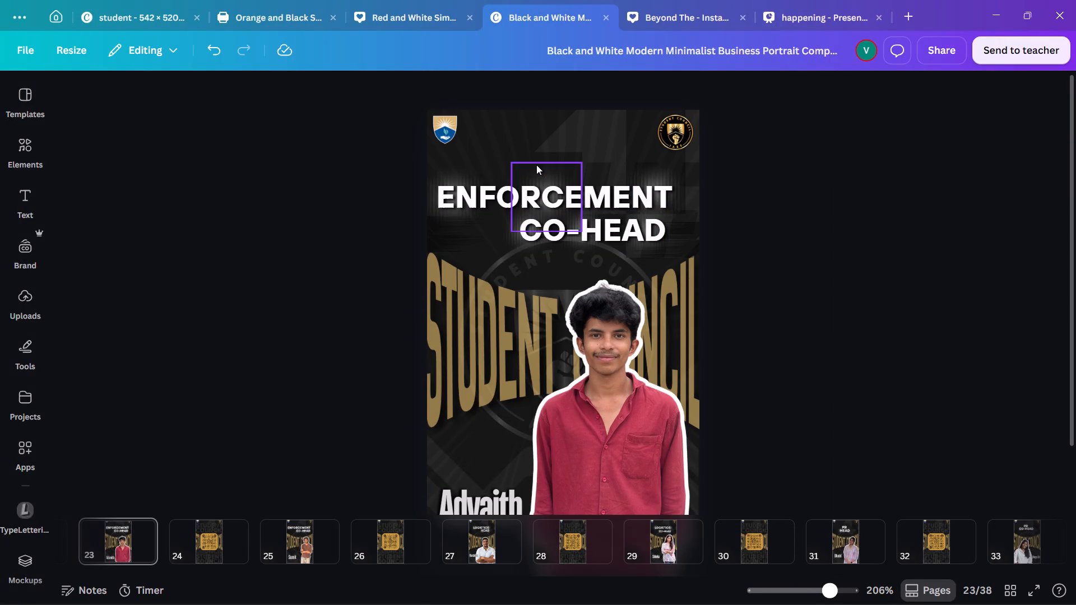
left_click(913, 591)
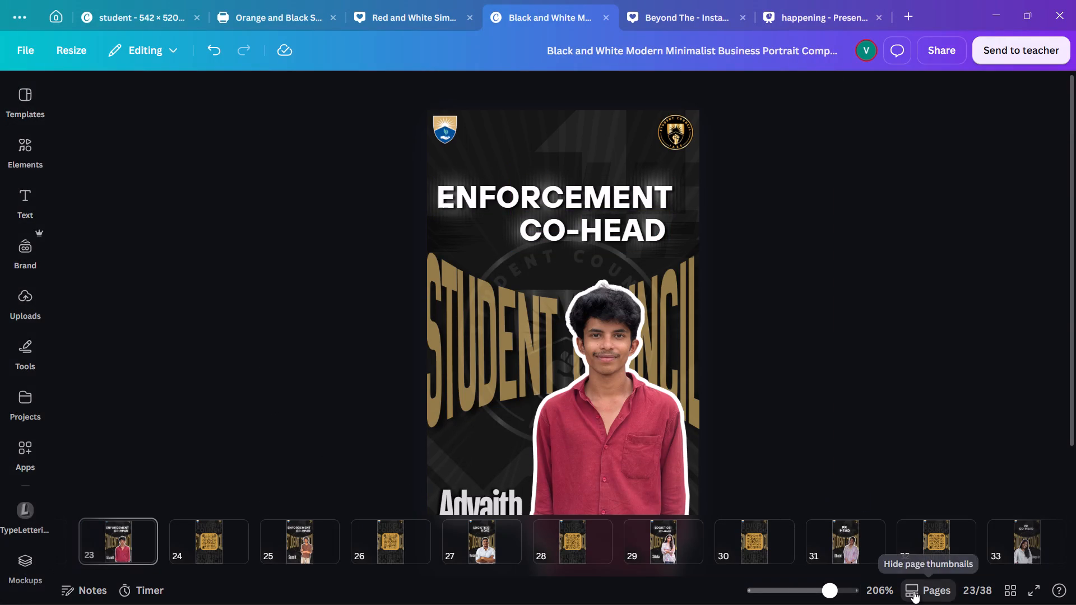
scroll(799, 396, "up", 7)
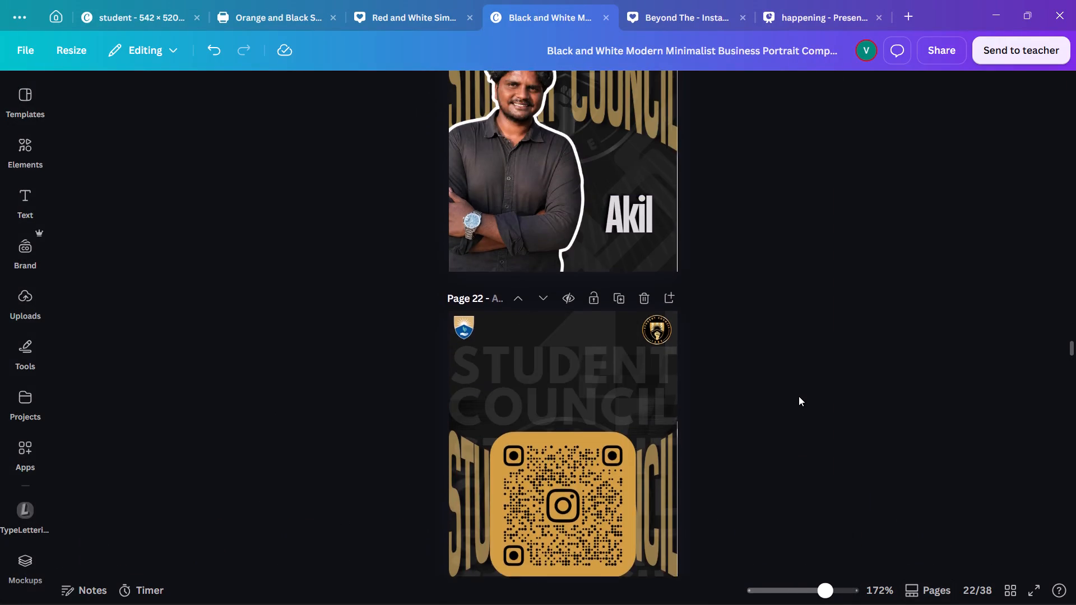
scroll(799, 396, "up", 6)
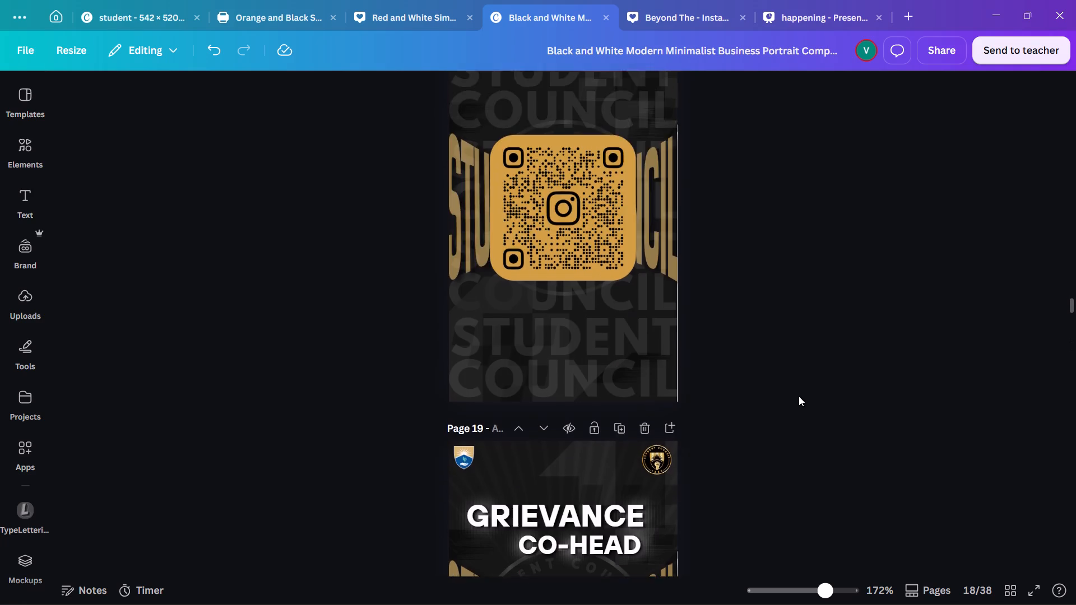
scroll(799, 396, "up", 6)
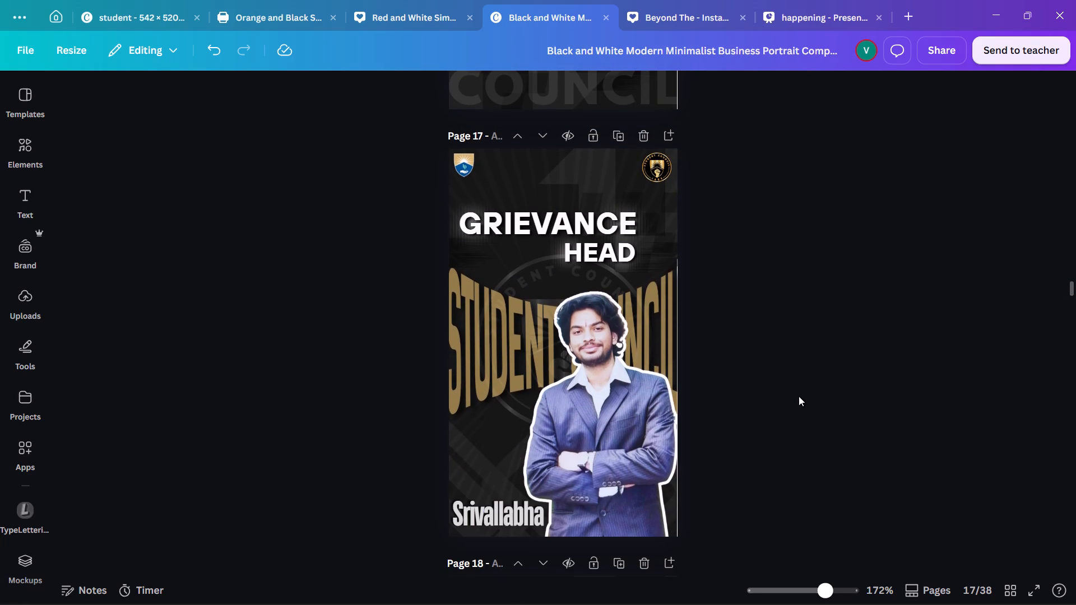
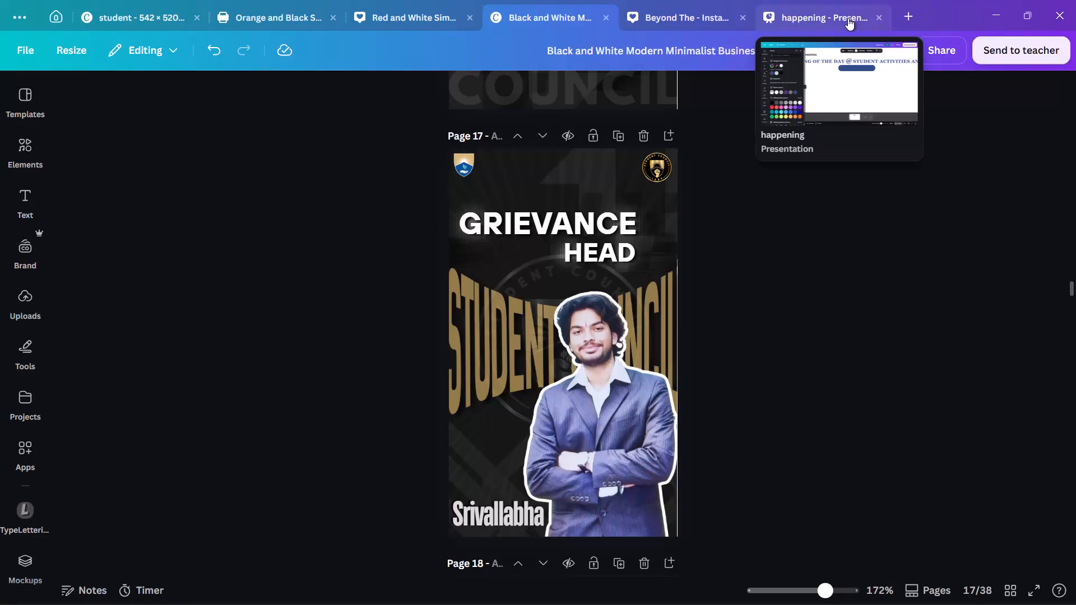
Return to the open "happening" presentation design.
left_click(847, 18)
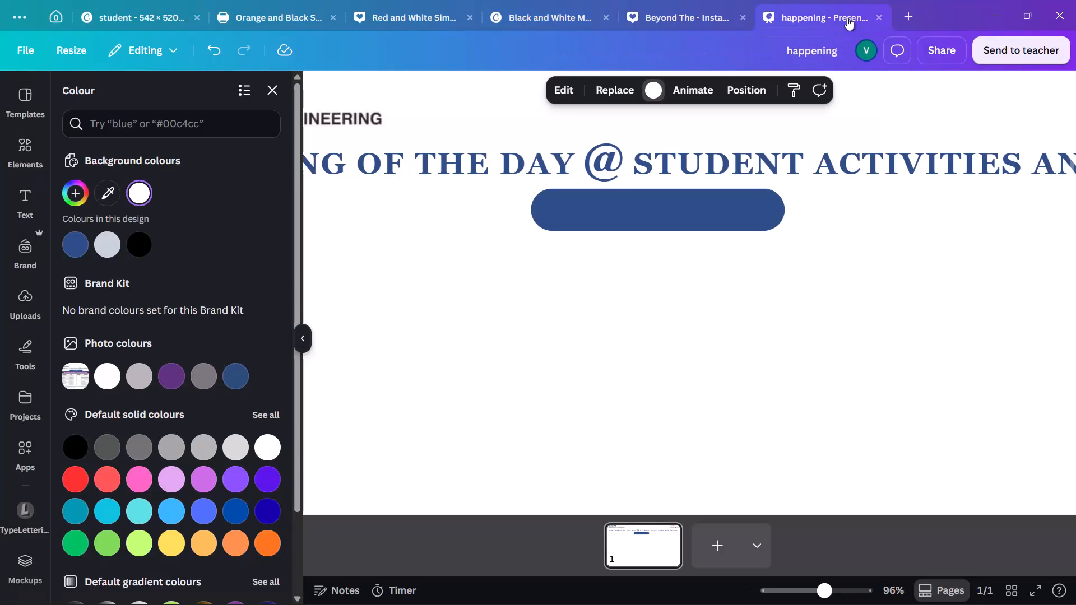
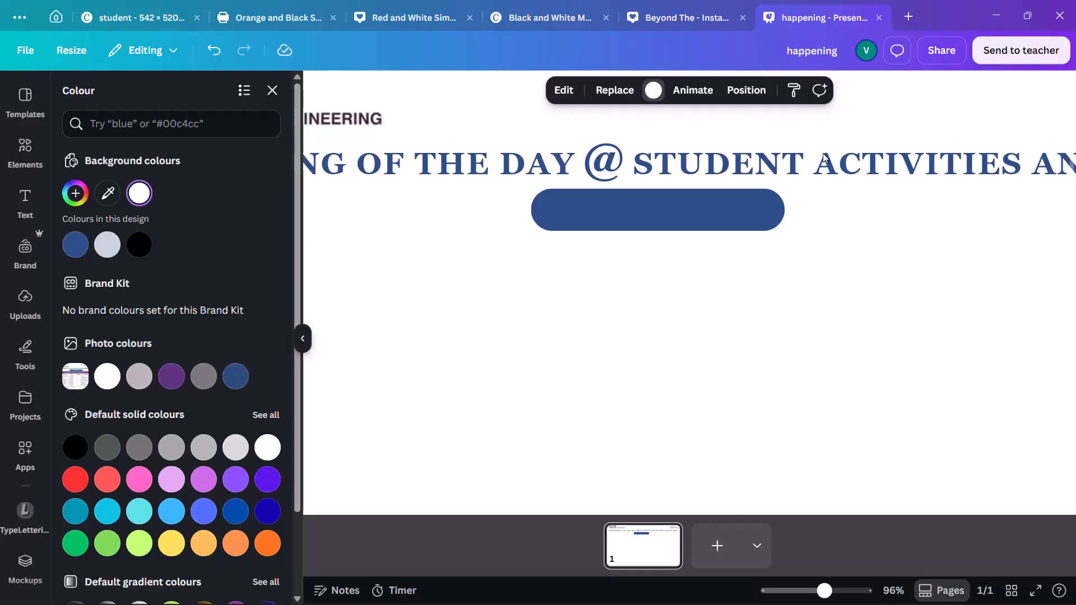
Fit more of the page in view, check the reference poster open in Chrome, and return to the happening design.
left_click(823, 226)
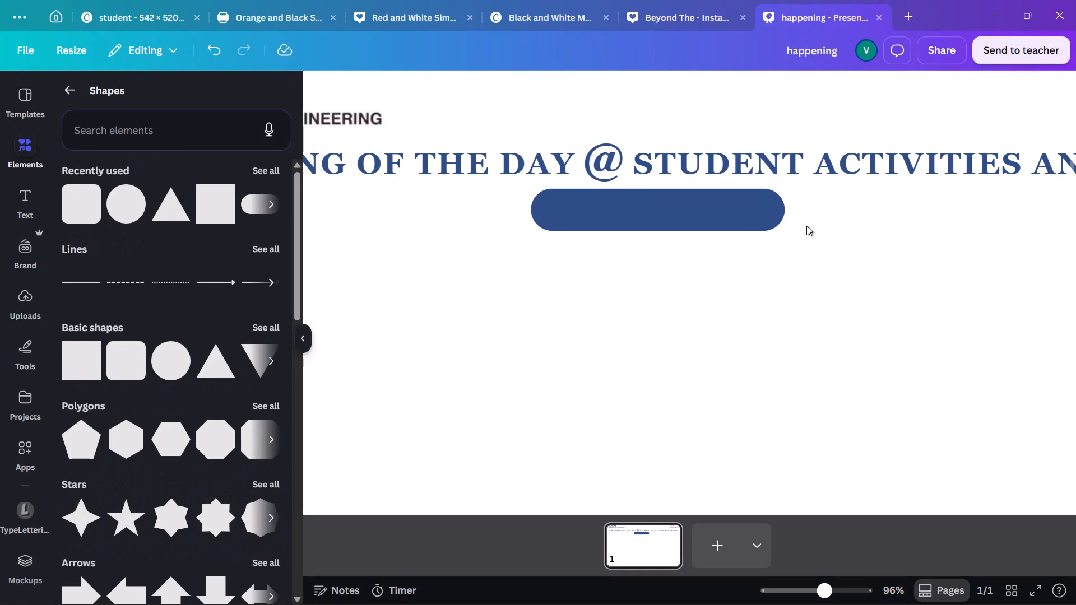
left_click(303, 337)
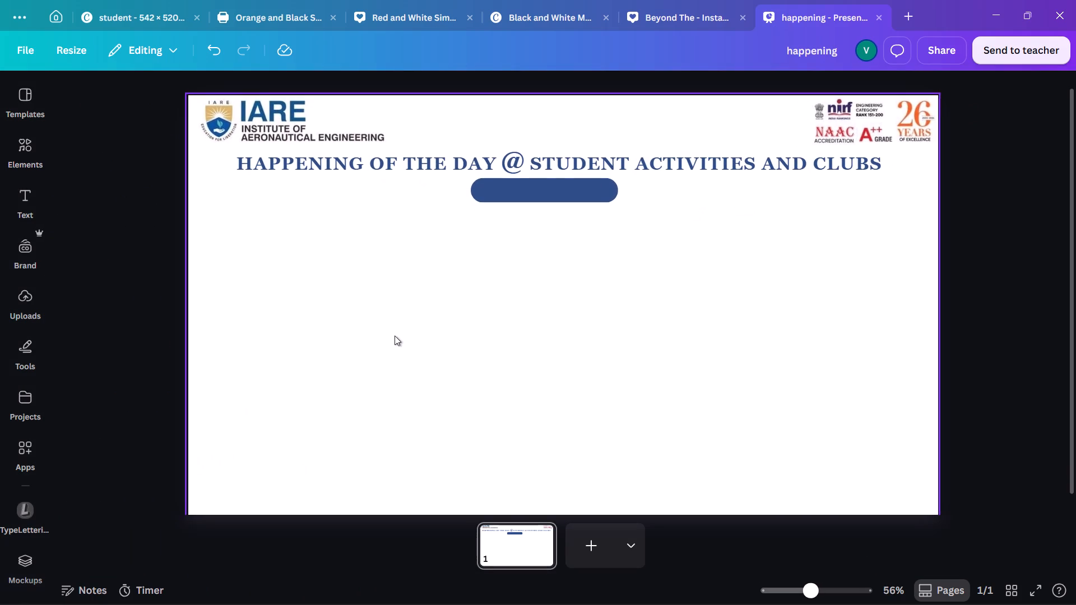
key("alt+Tab")
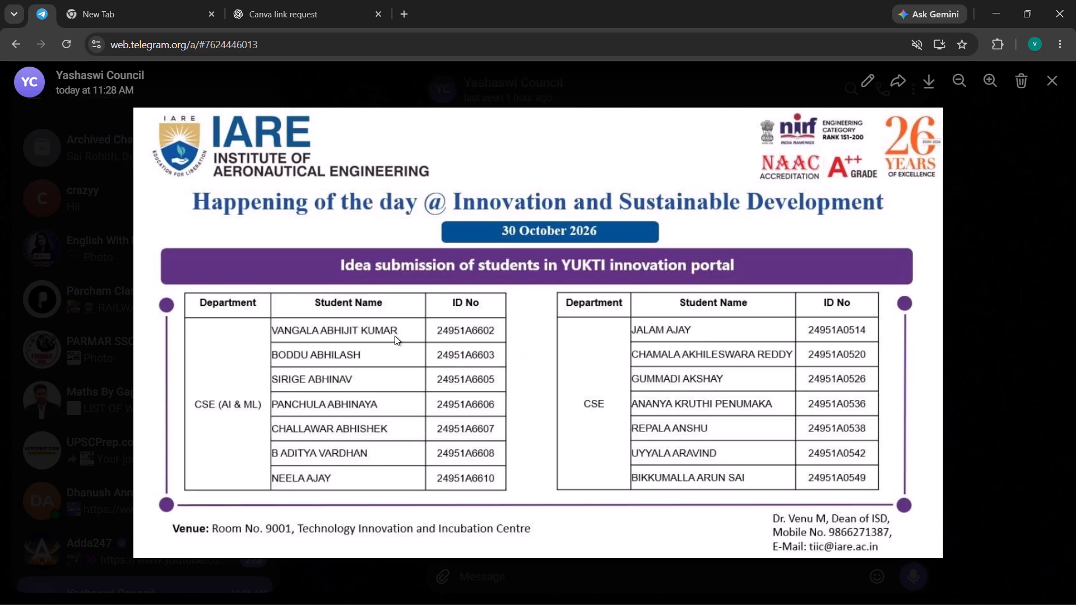
key("alt+Tab")
Add a plain solid line to the page below the blue bar and rotate it to vertical.
left_click(33, 145)
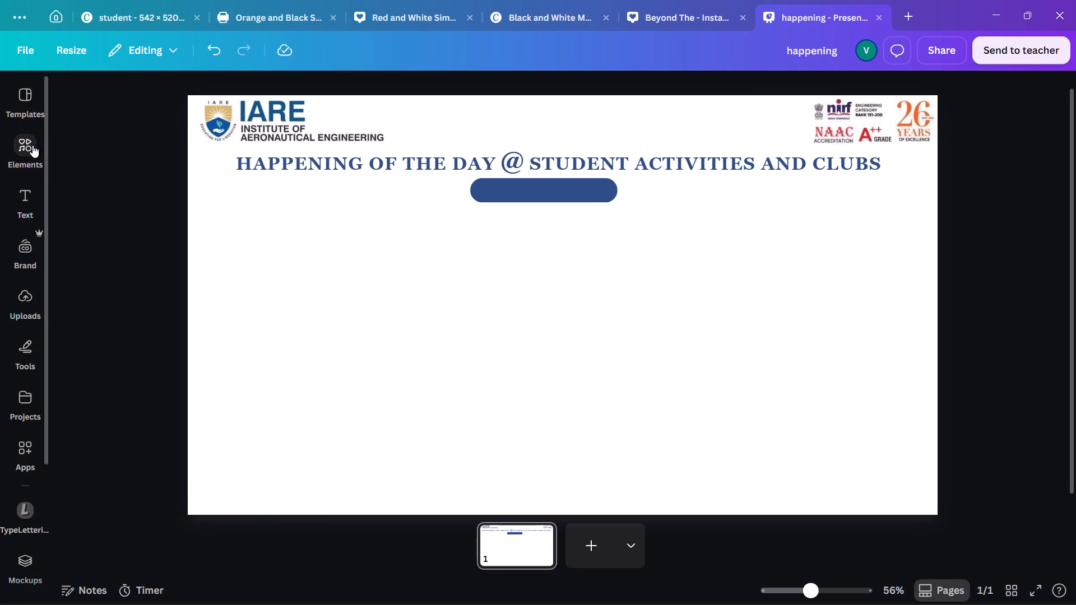
left_click(182, 145)
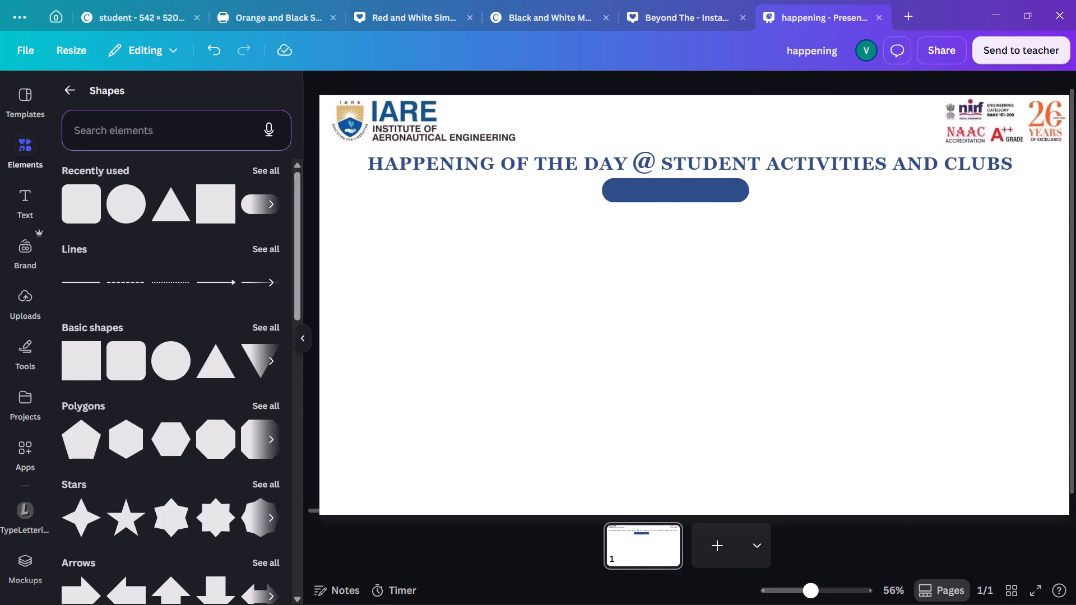
left_click(81, 274)
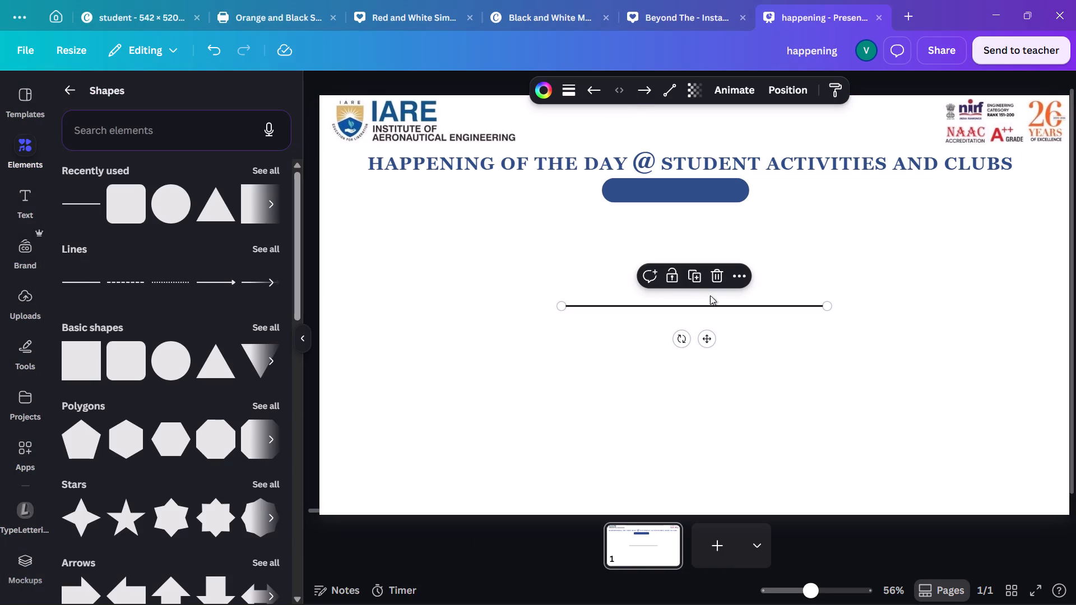
left_click(549, 96)
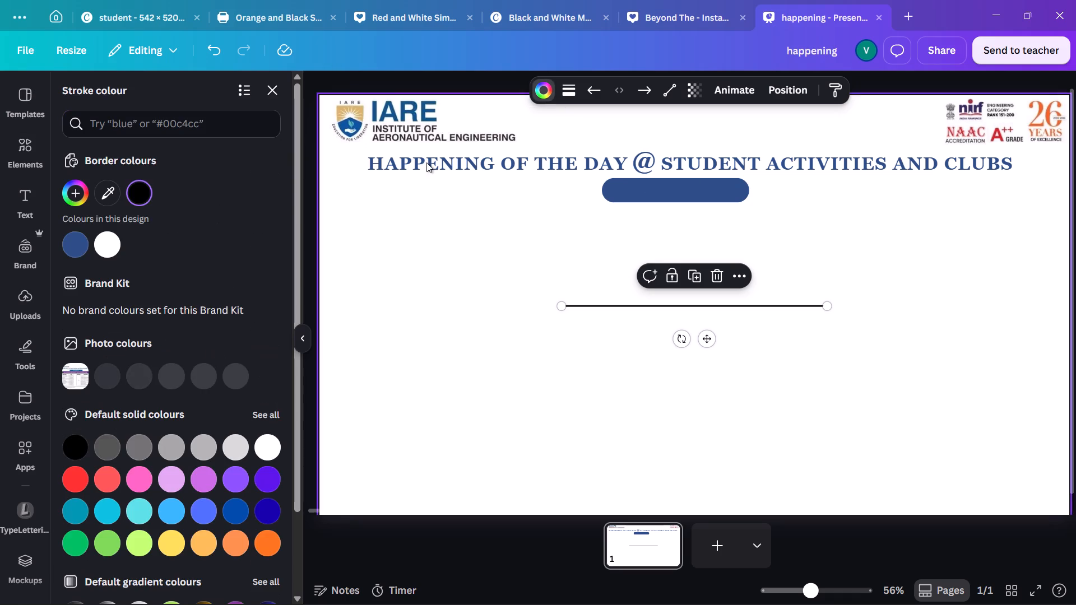
left_click(508, 408)
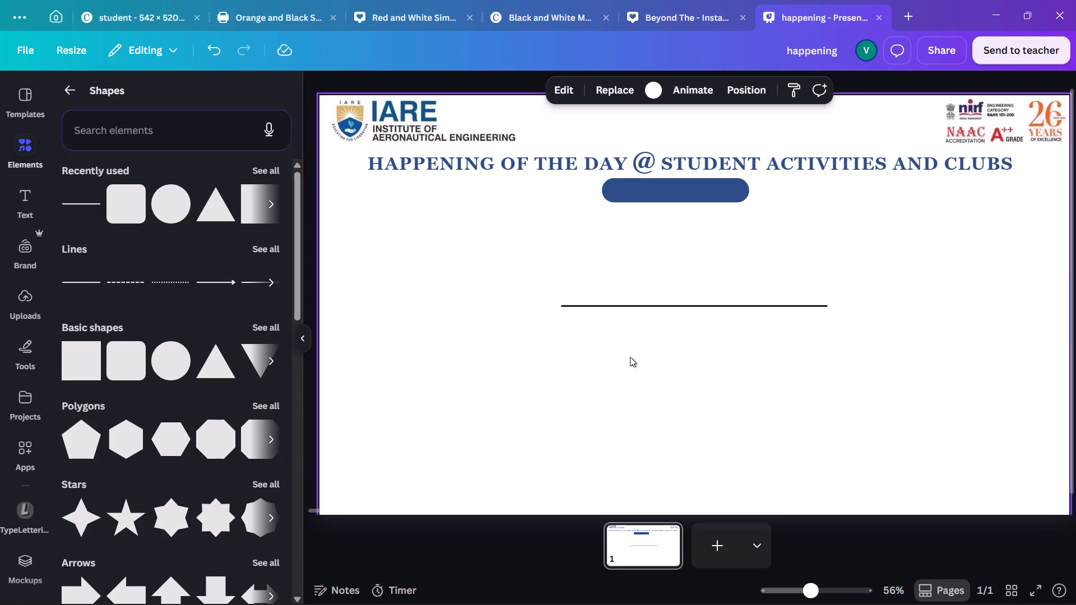
left_click(660, 311)
left_click_drag(680, 335, 658, 276)
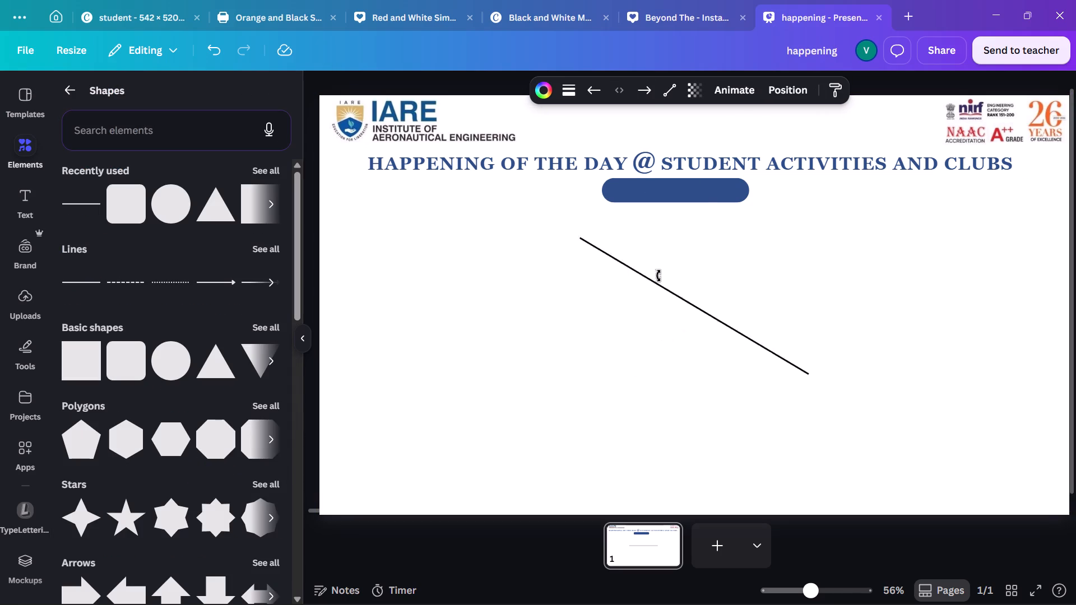
left_click_drag(658, 276, 639, 292)
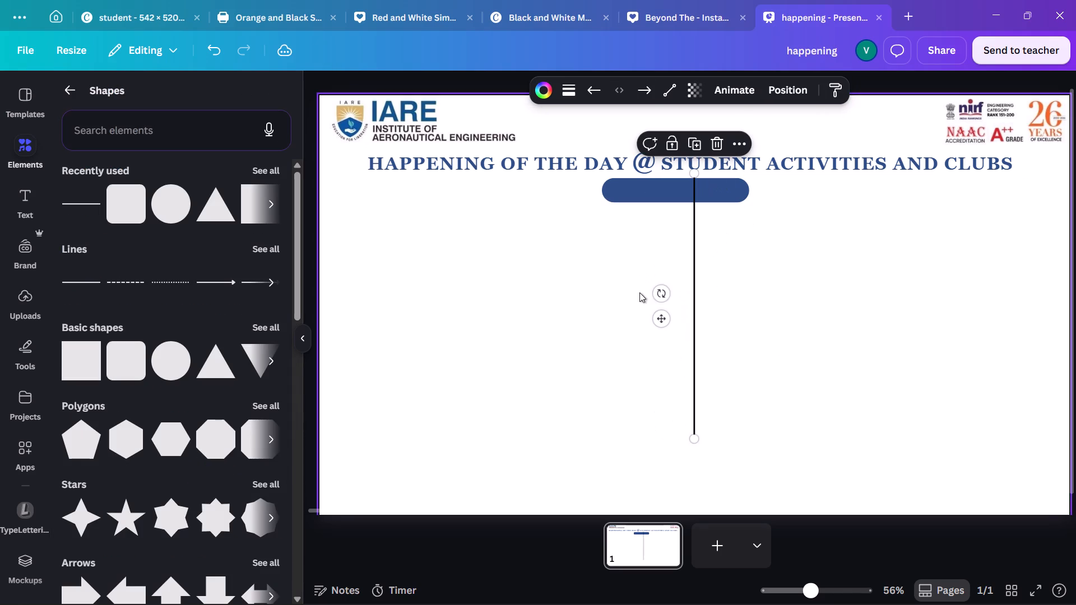
Move the vertical line slightly down and shorten it from its lower end.
left_click_drag(656, 318, 648, 343)
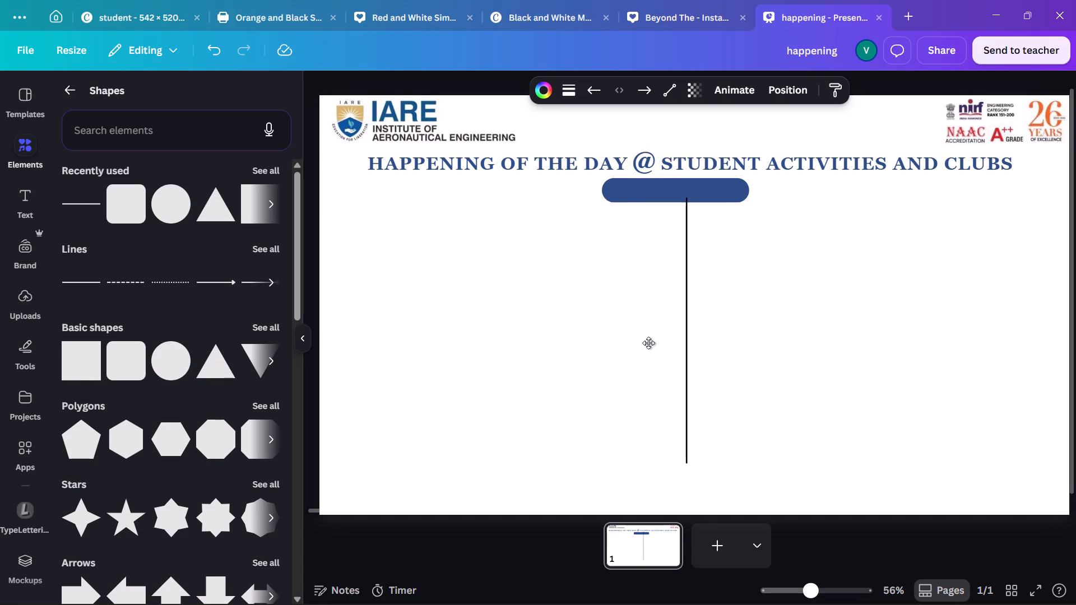
left_click_drag(684, 462, 680, 413)
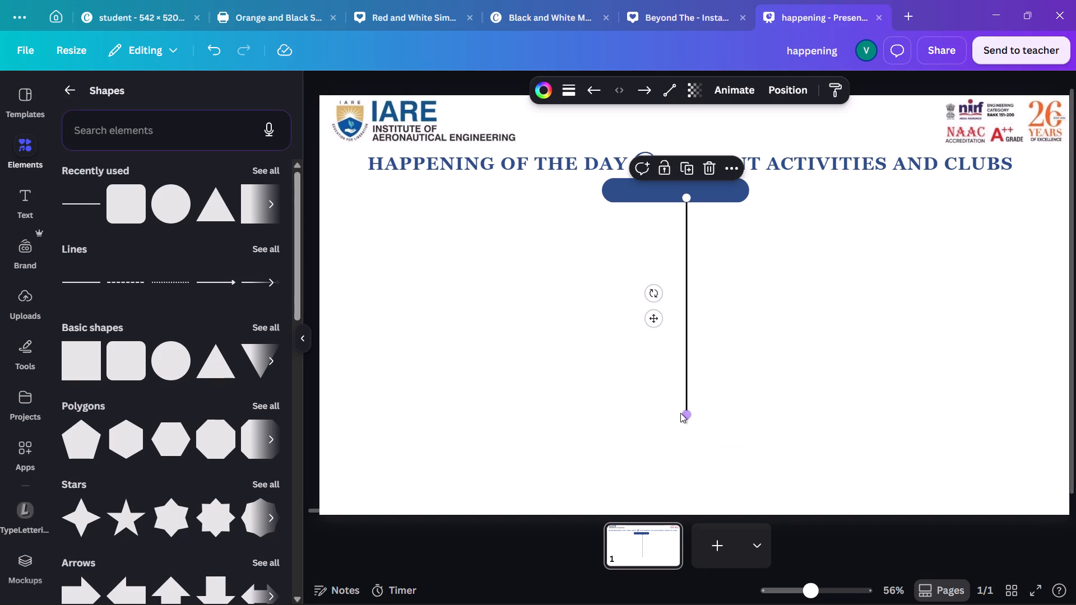
Place the vertical divider line below the blue pill, centred on that pill.
left_click_drag(653, 320, 647, 346)
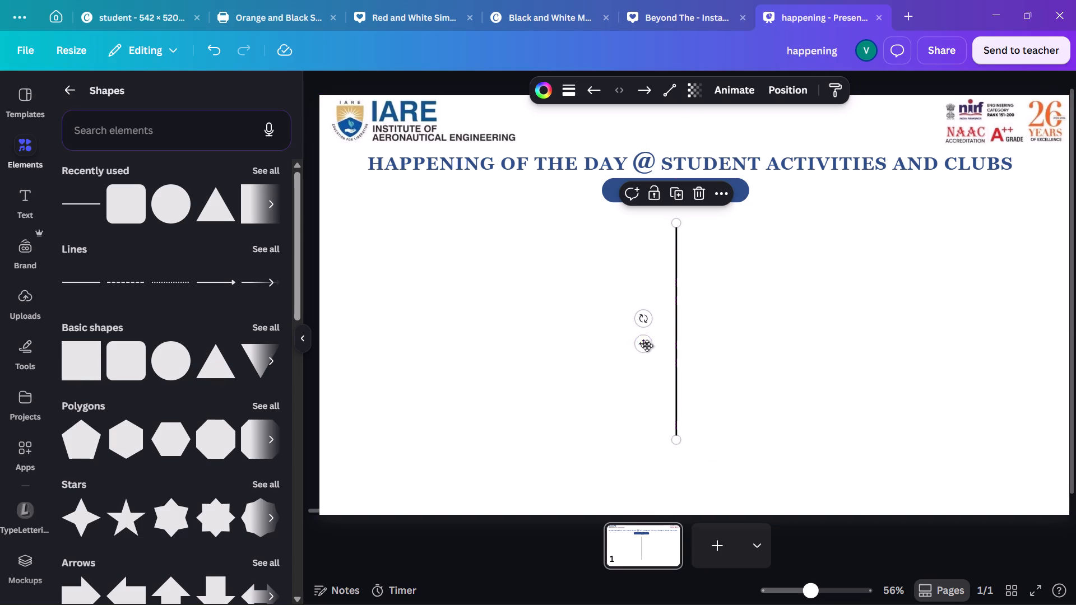
right_click(647, 346)
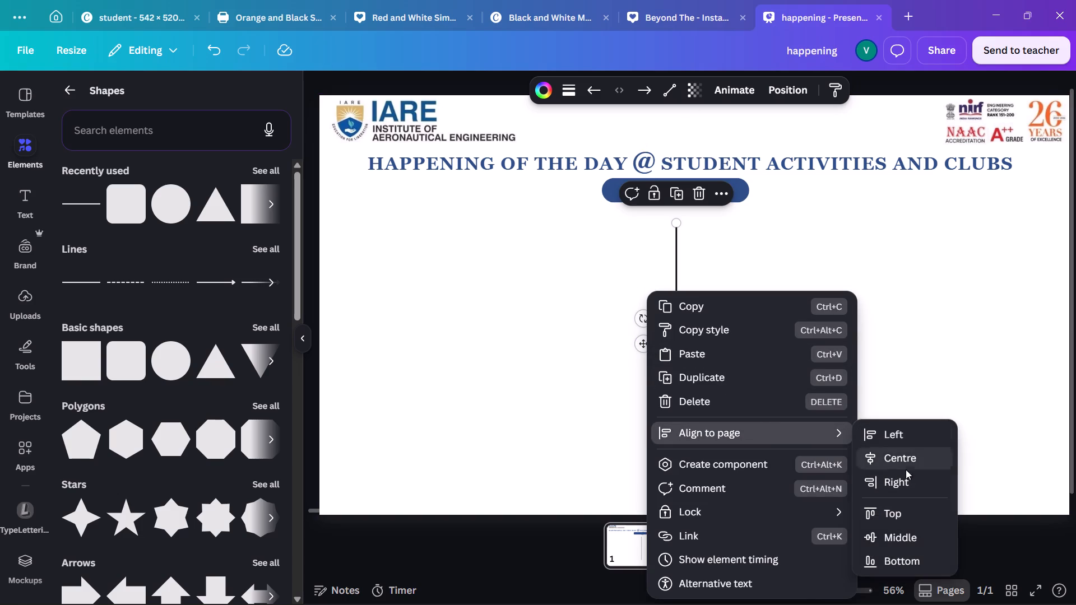
left_click(905, 459)
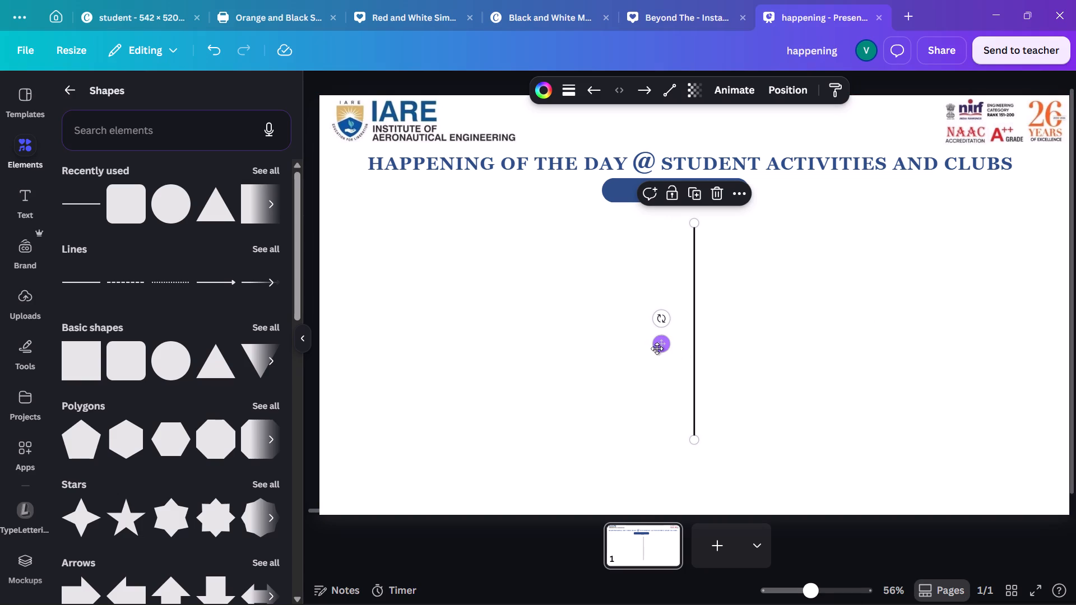
left_click_drag(658, 347, 636, 350)
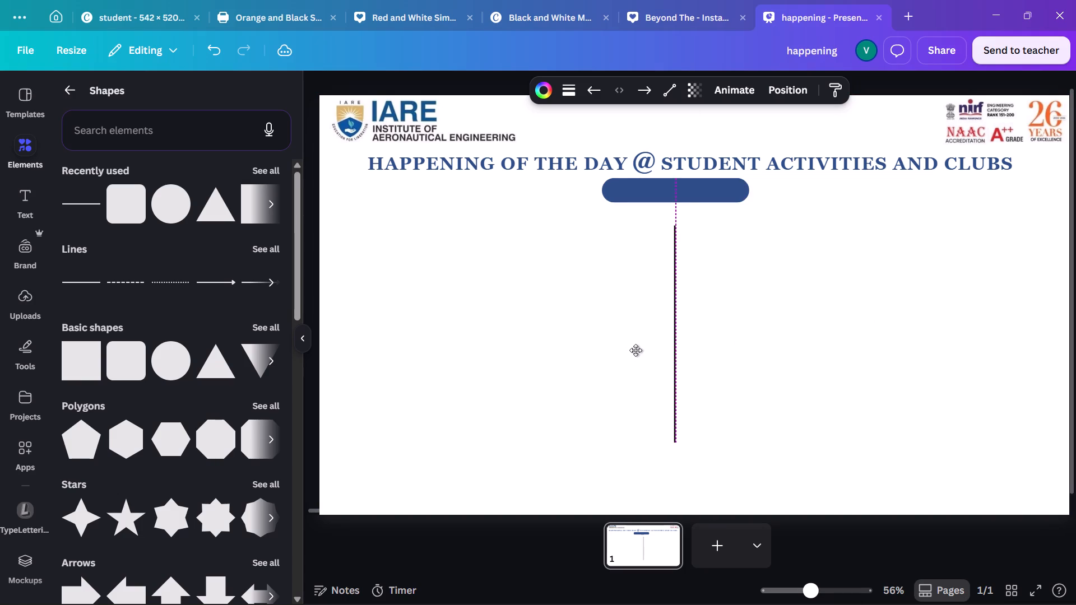
left_click_drag(636, 350, 634, 351)
left_click(780, 380)
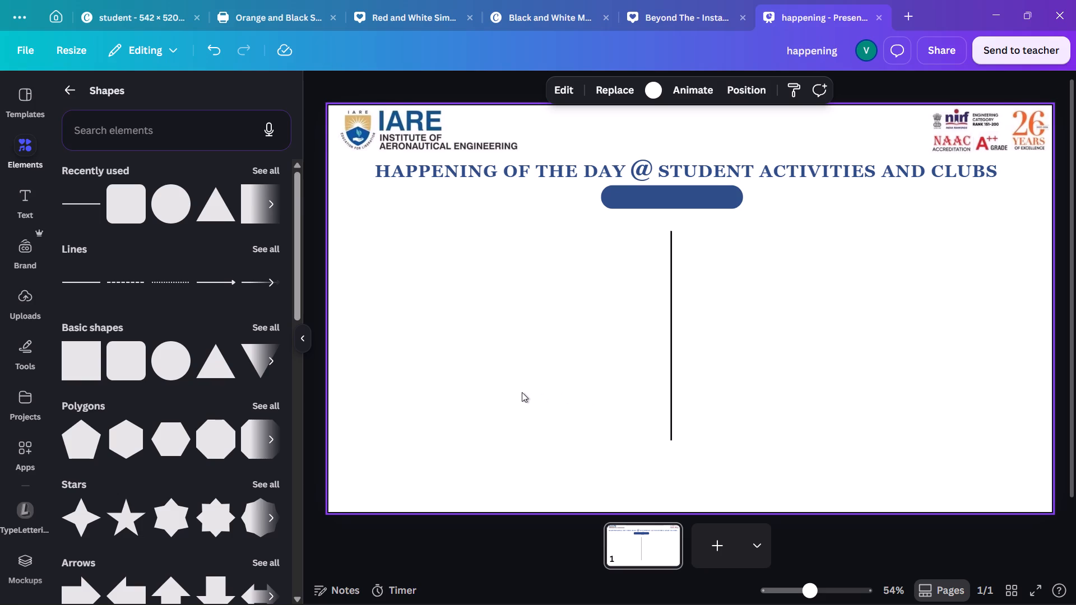
After checking the reference poster in the browser, add a rounded square to the design's blank area, left of the vertical divider beneath the heading.
key("alt+Tab")
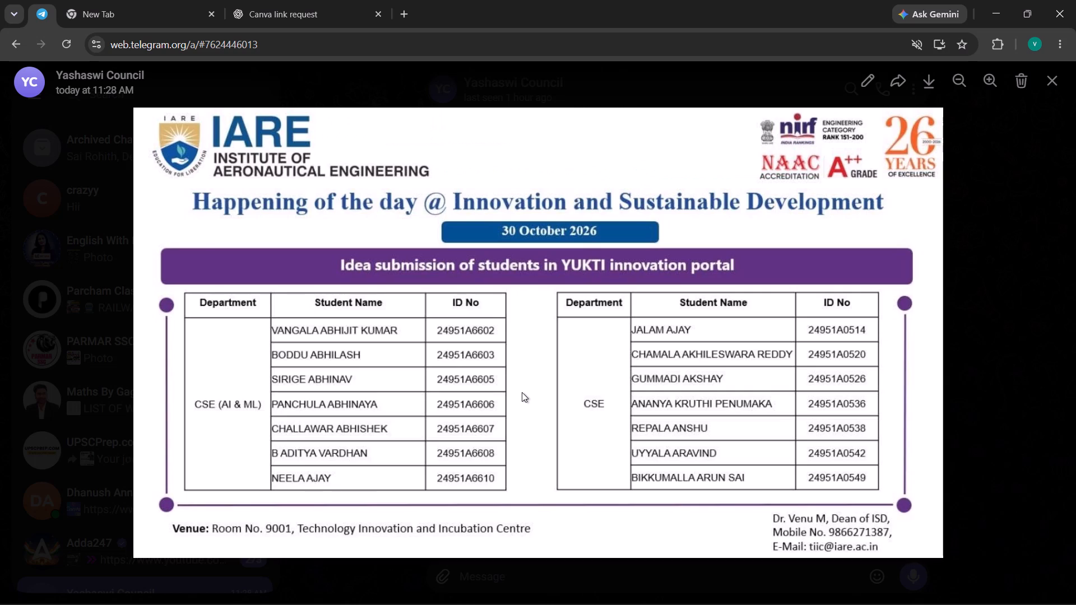
key("alt+Tab")
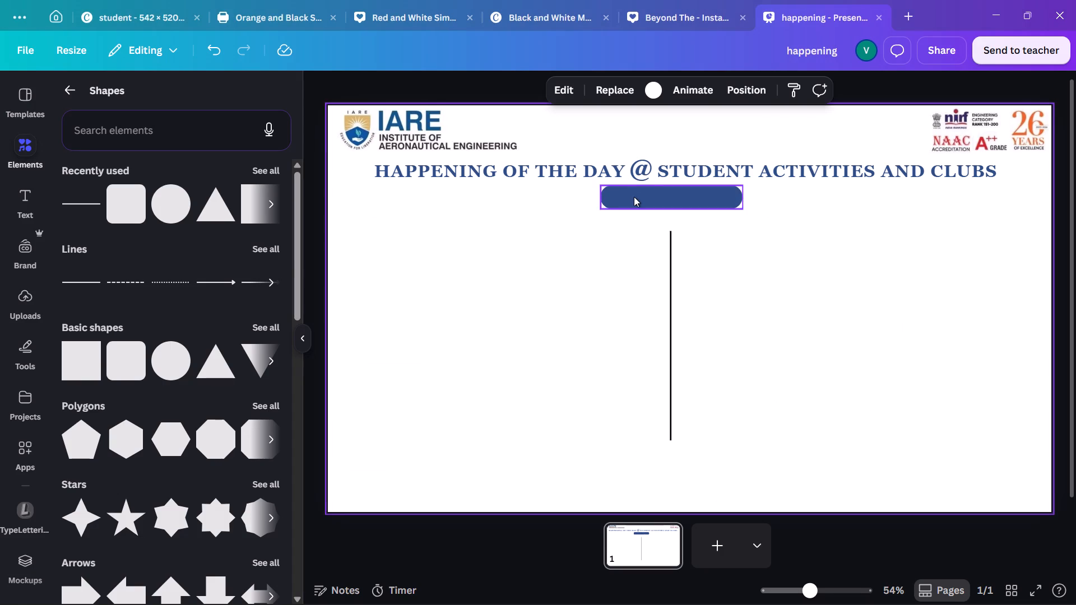
left_click(130, 208)
key("Escape")
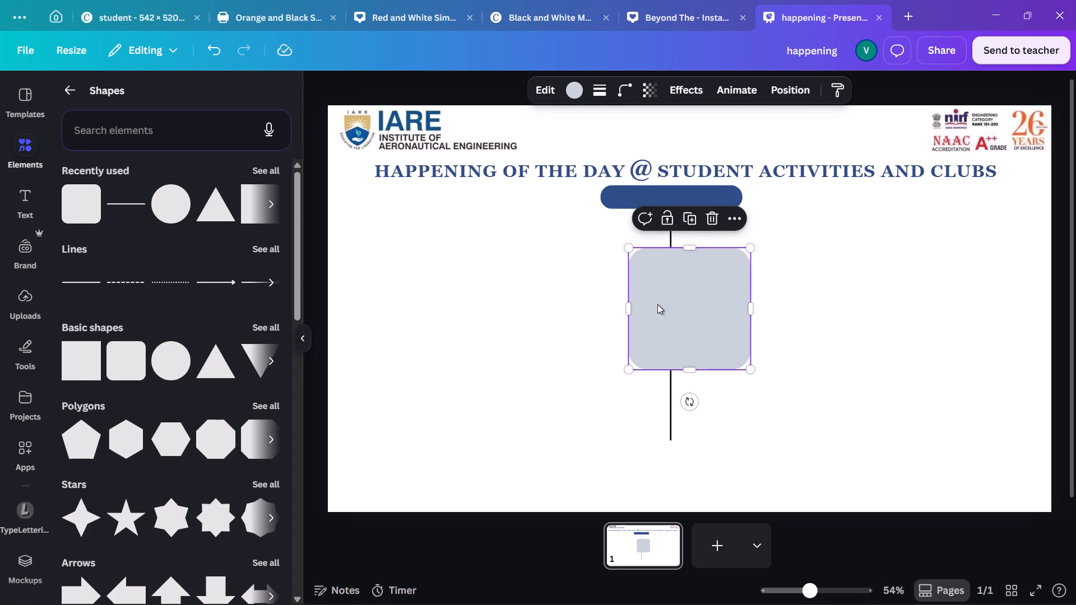
left_click_drag(657, 304, 526, 260)
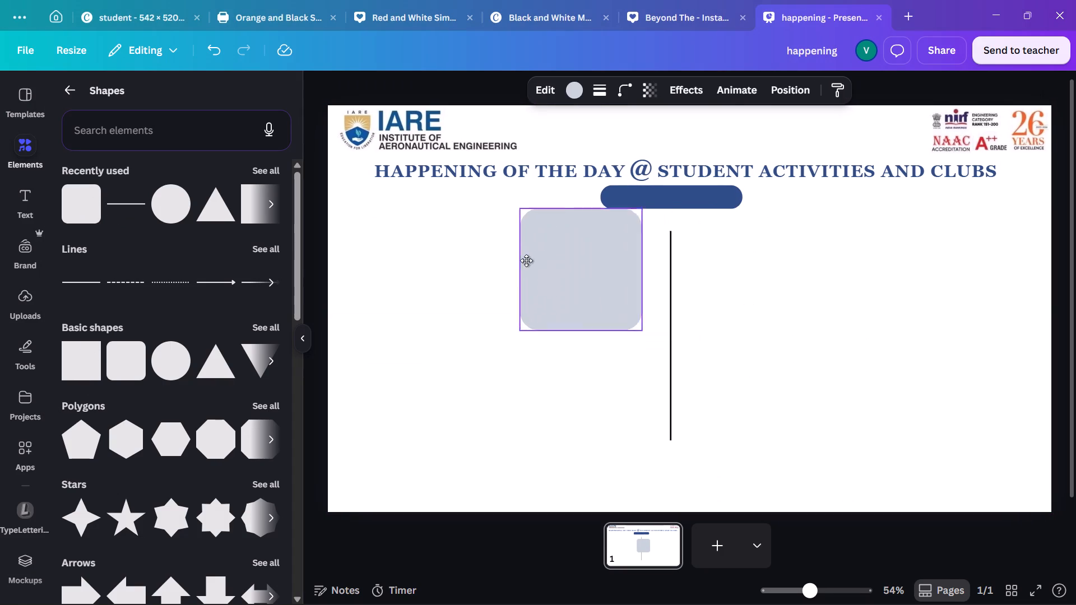
left_click_drag(526, 260, 461, 273)
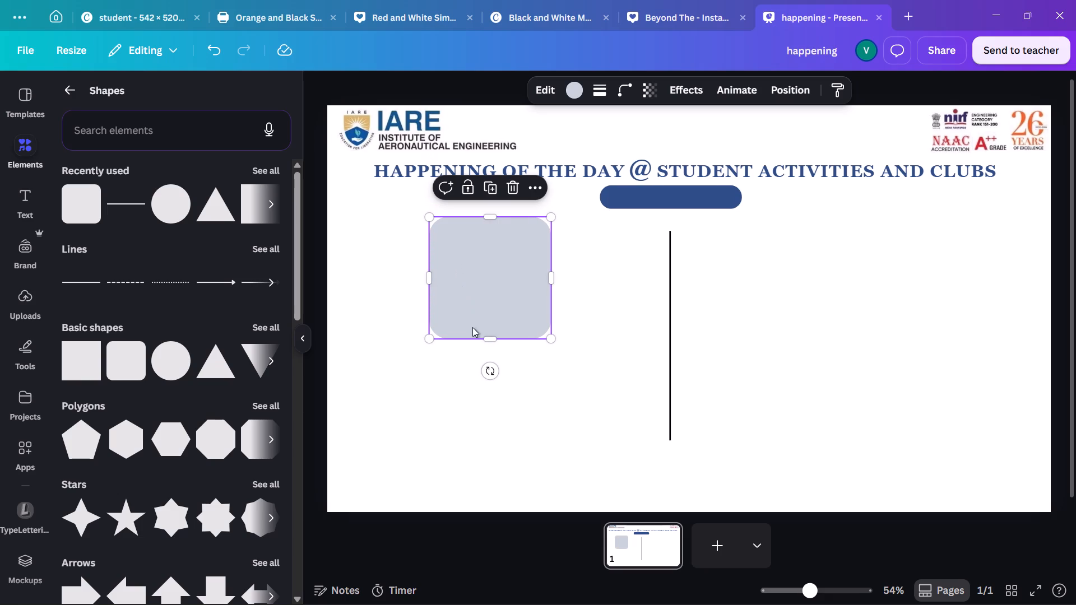
Resize the grey rounded square into a wide horizontal pill about 88 high, beside the top of the divider line.
left_click_drag(485, 338, 490, 266)
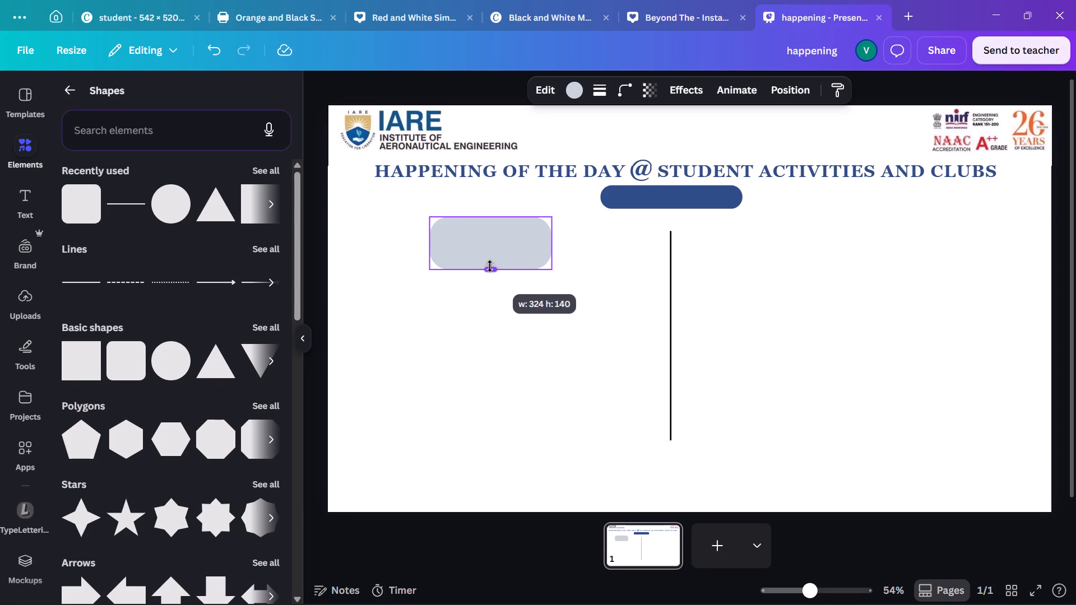
left_click_drag(490, 266, 489, 246)
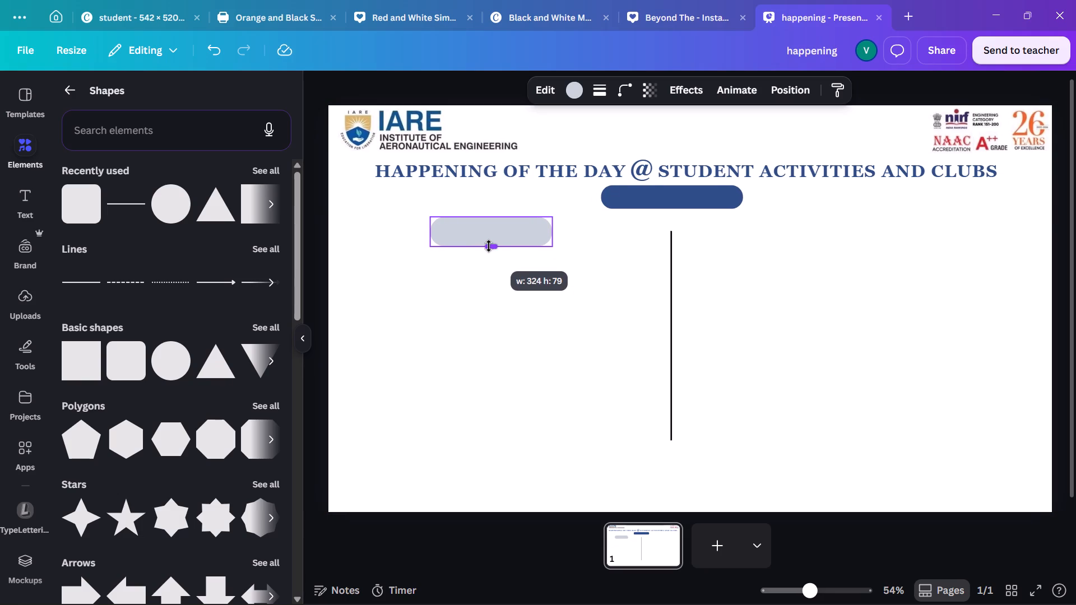
left_click_drag(489, 246, 486, 250)
left_click_drag(554, 236, 619, 234)
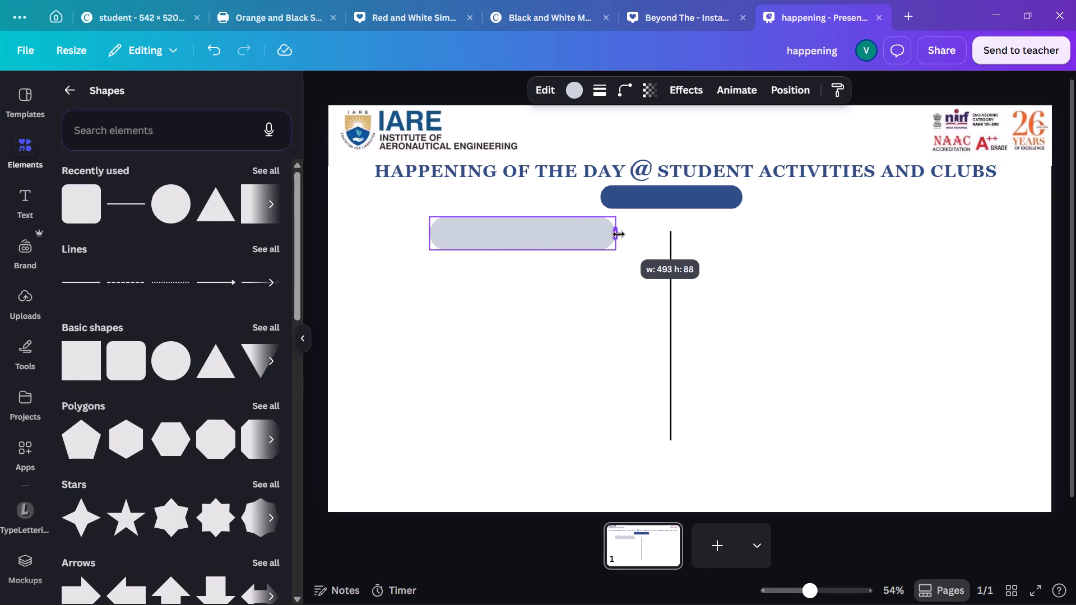
left_click_drag(619, 234, 631, 233)
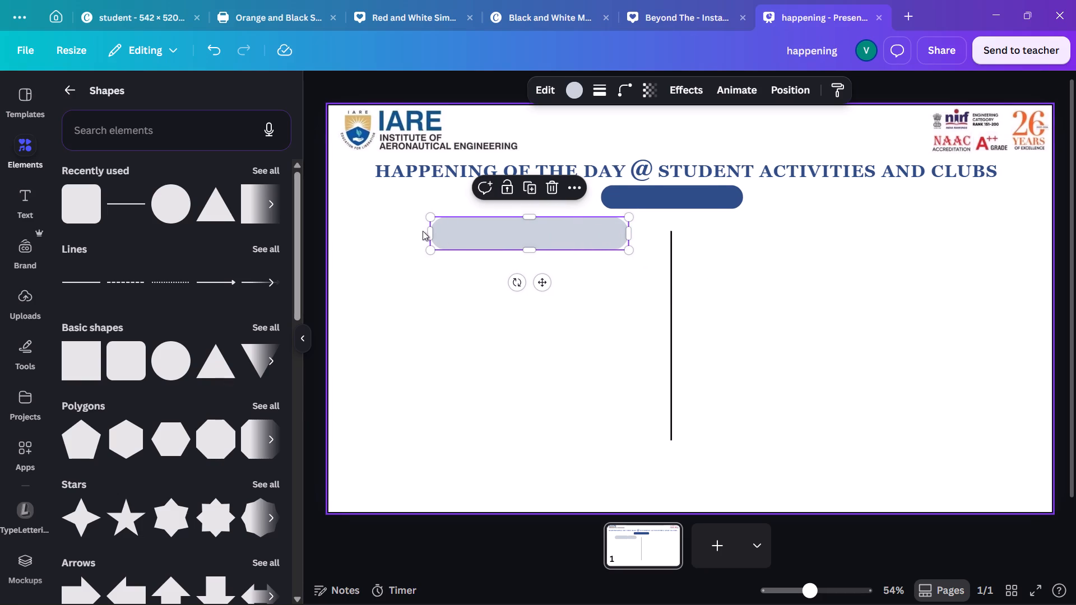
left_click_drag(428, 232, 409, 231)
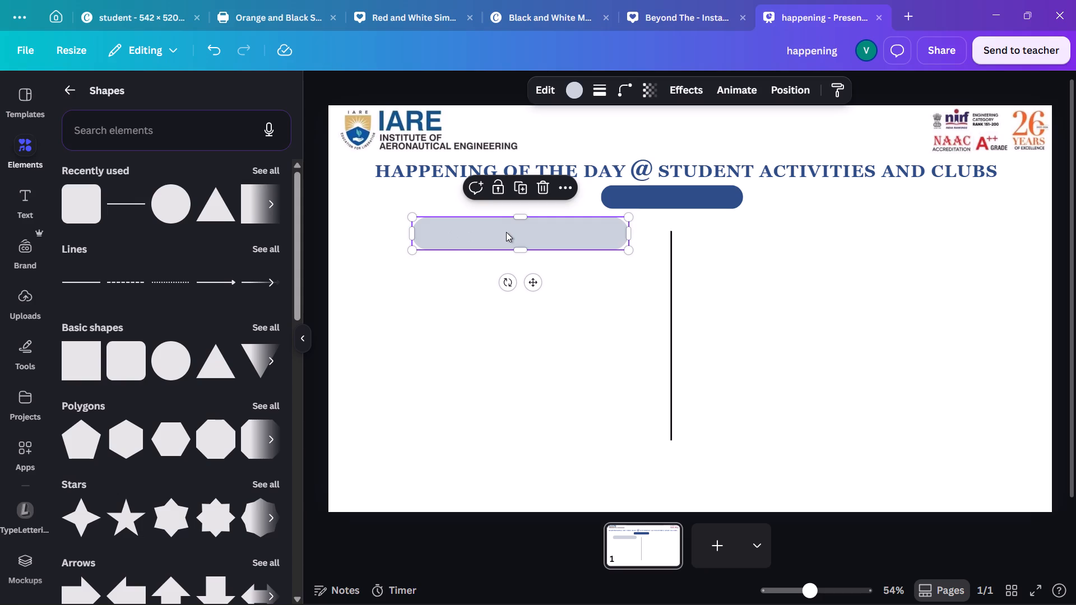
key("Escape")
Fill the grey pill with the purple photo colour, checking the browser reference.
left_click(506, 232)
left_click(575, 95)
key("alt+Tab")
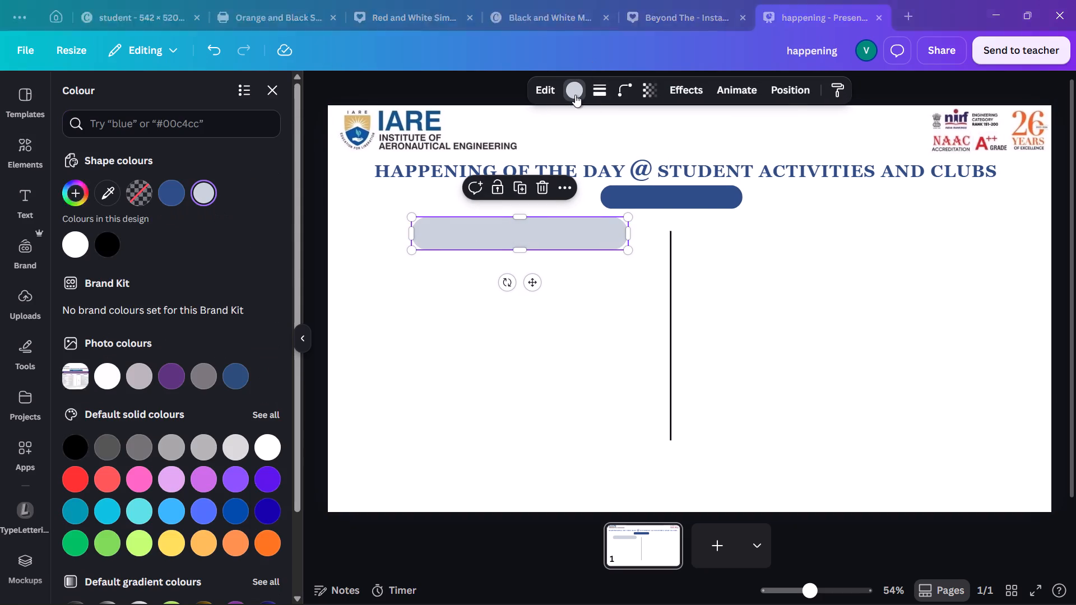
key("alt+Tab")
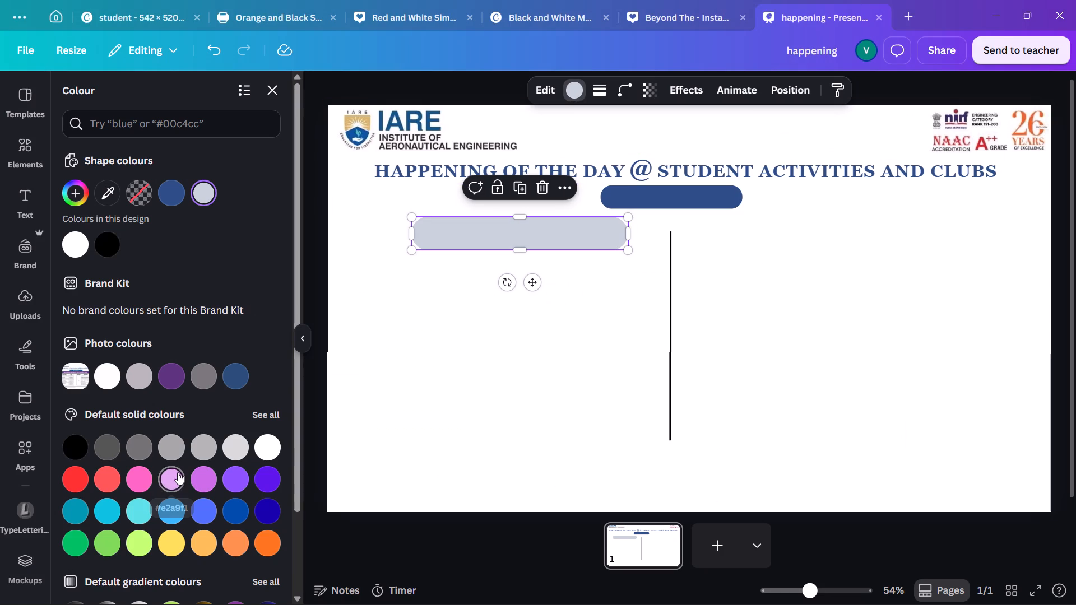
left_click(170, 380)
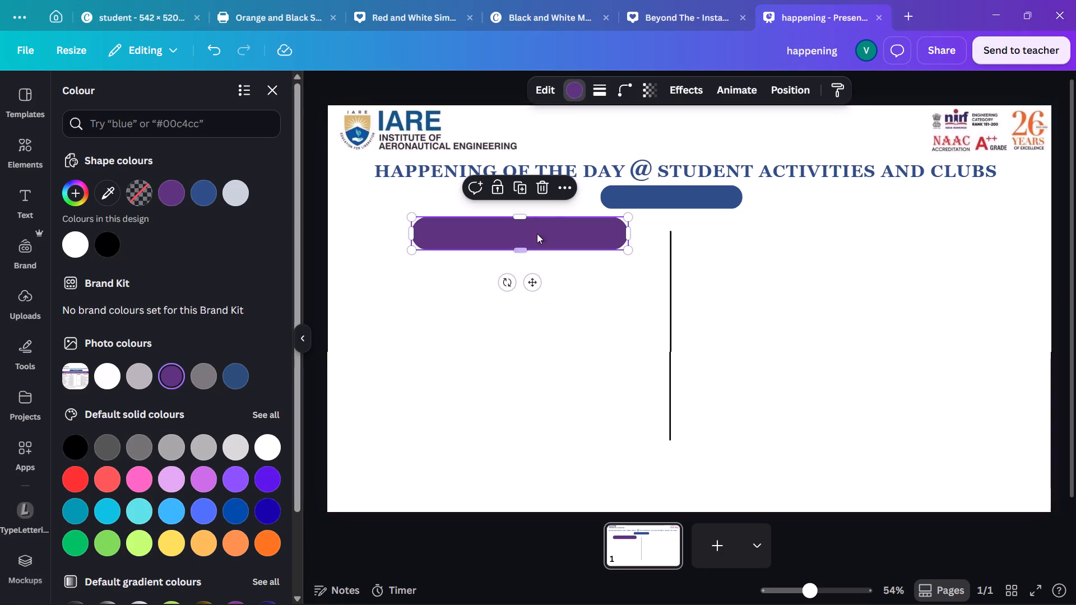
Set the purple pill's transparency to 84.
left_click(658, 95)
left_click(657, 147)
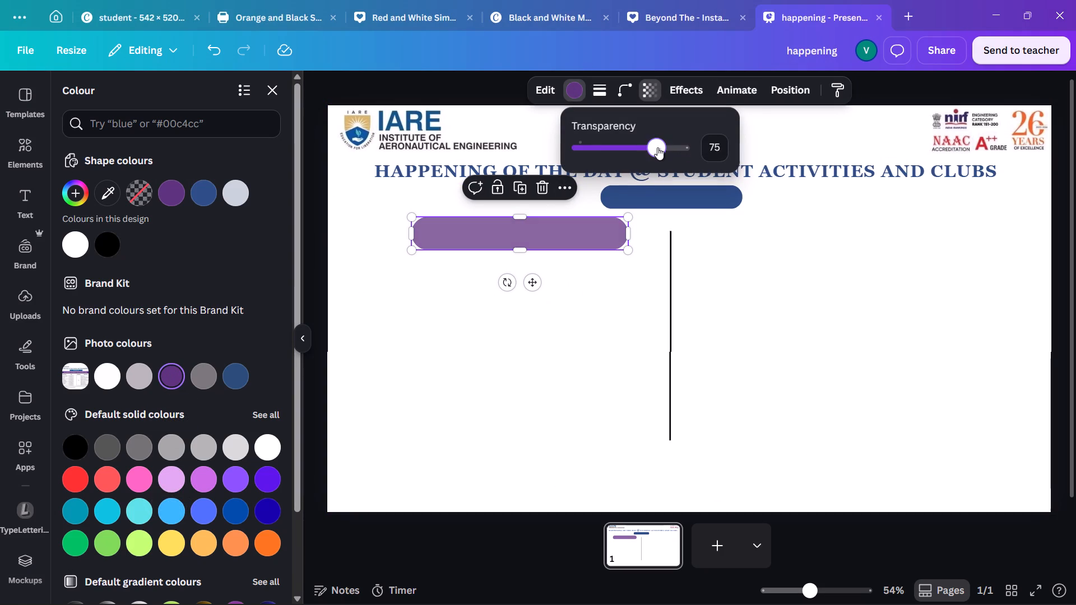
left_click_drag(657, 147, 667, 145)
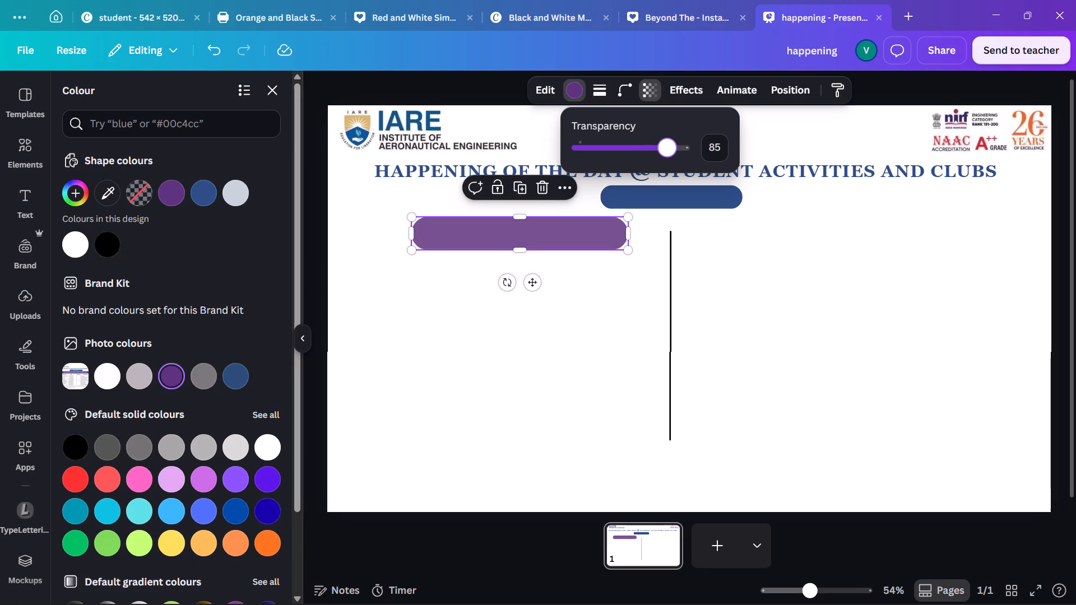
left_click_drag(667, 145, 669, 147)
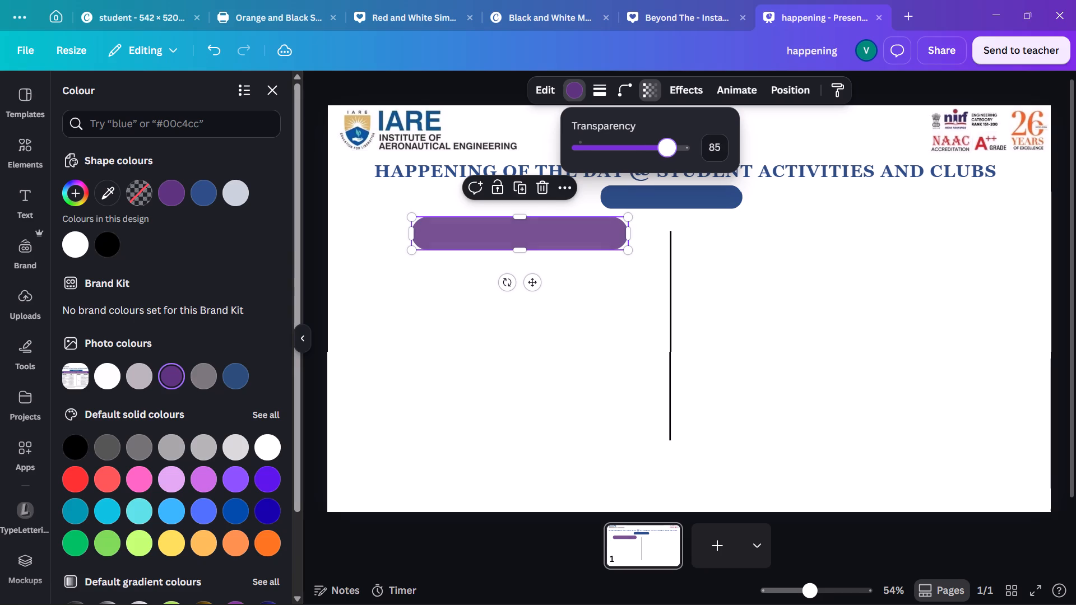
left_click_drag(669, 147, 667, 147)
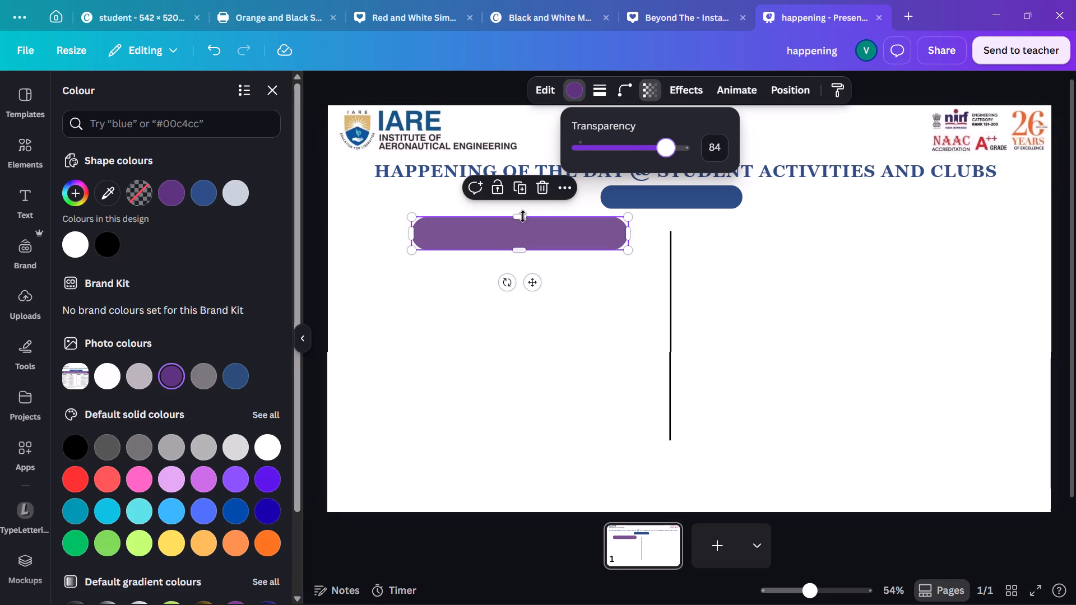
Move the purple pill farther from the divider, ending at the blue pill's near edge, and make it slightly thinner.
left_click_drag(508, 232, 483, 233)
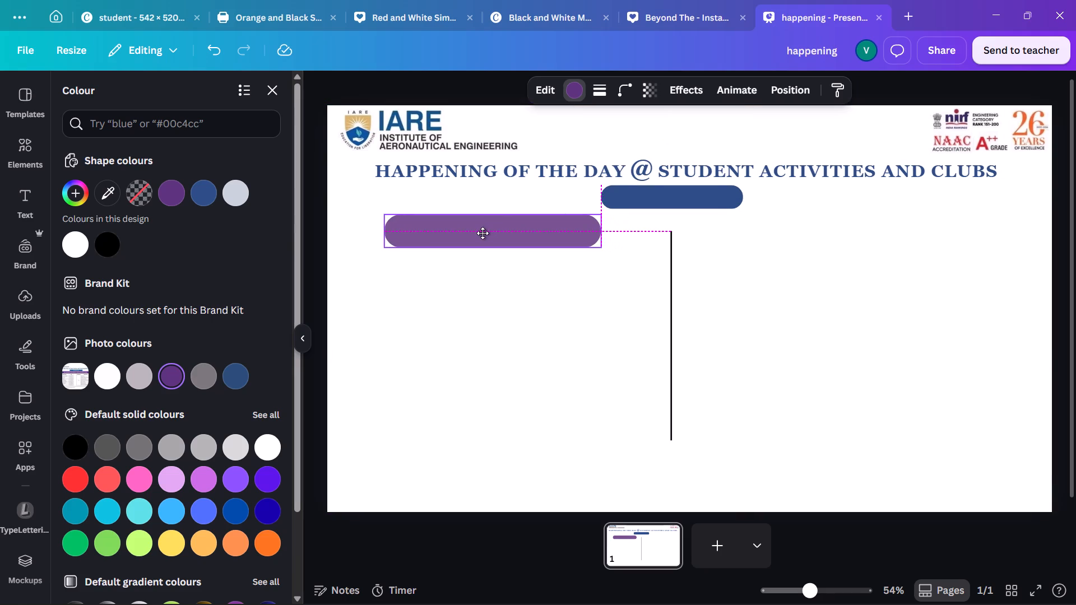
left_click_drag(483, 233, 483, 232)
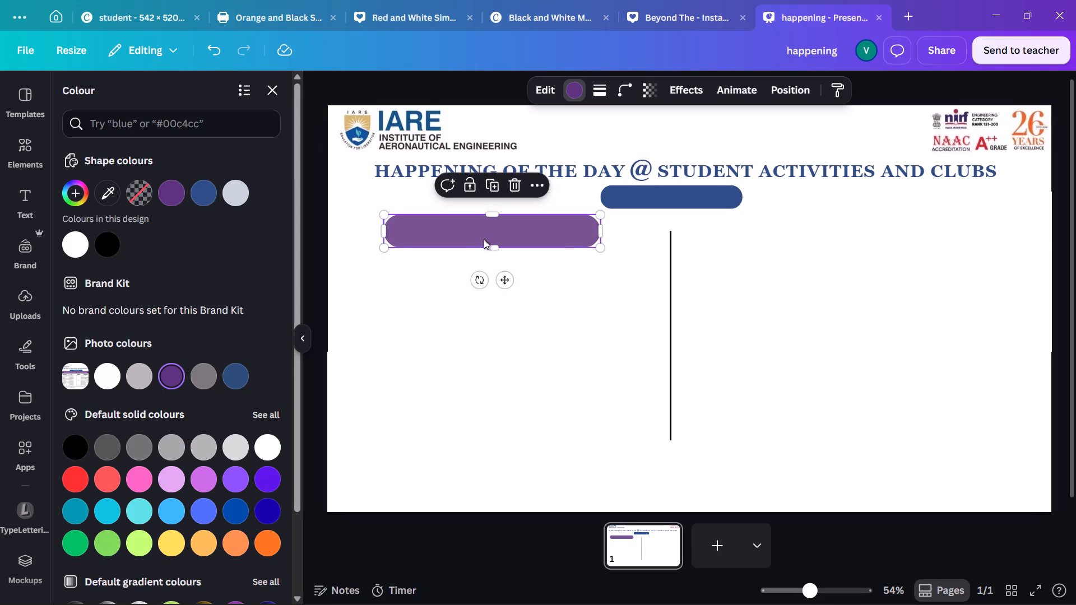
left_click_drag(490, 249, 490, 243)
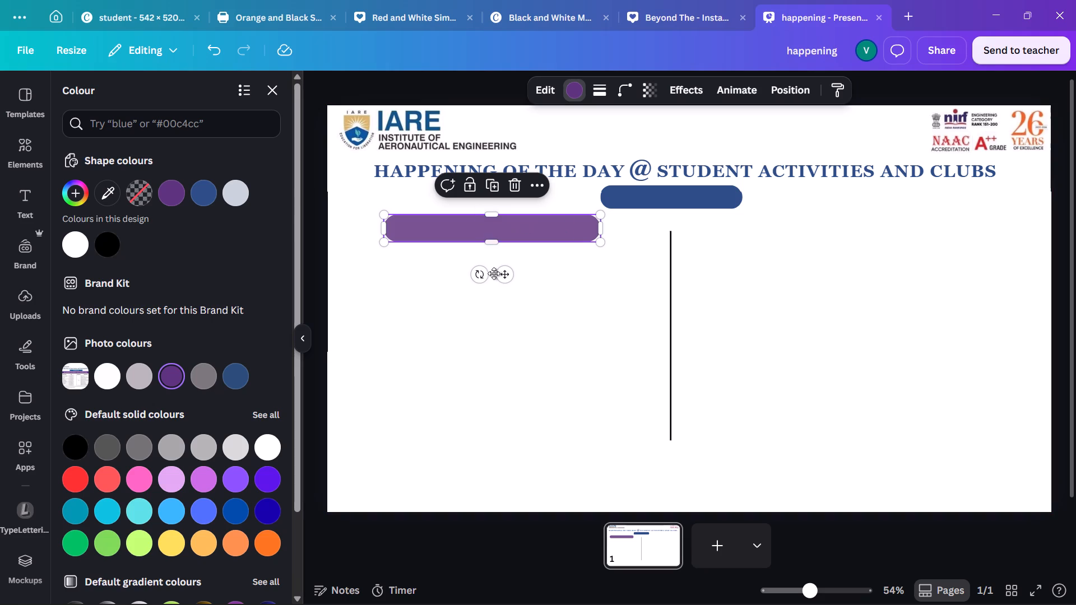
Deselect the purple pill, close the colour options and collapse the side panel.
left_click(379, 292)
right_click(379, 292)
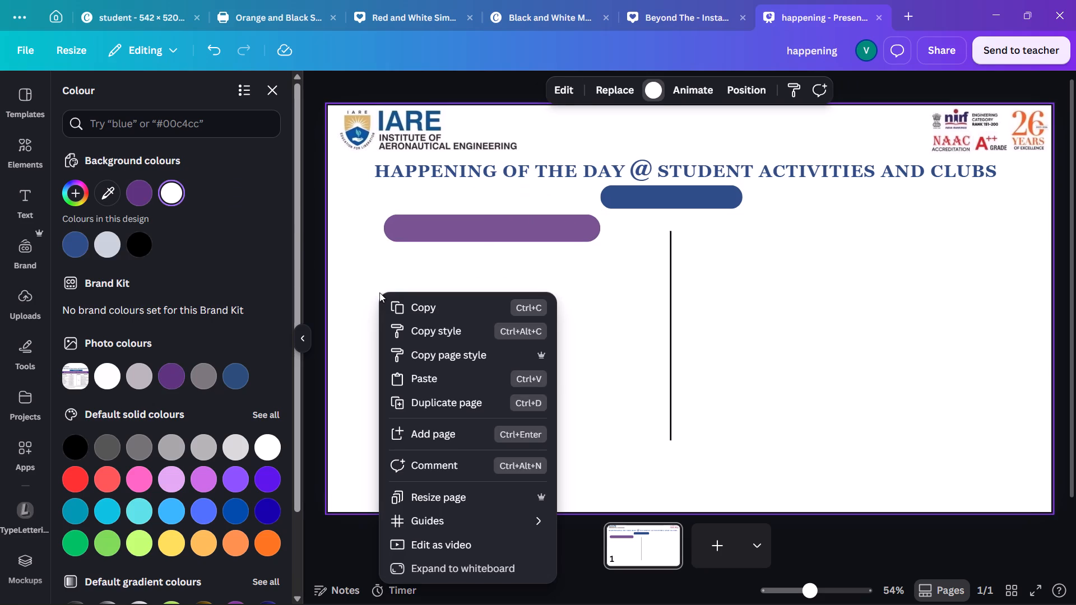
left_click(305, 326)
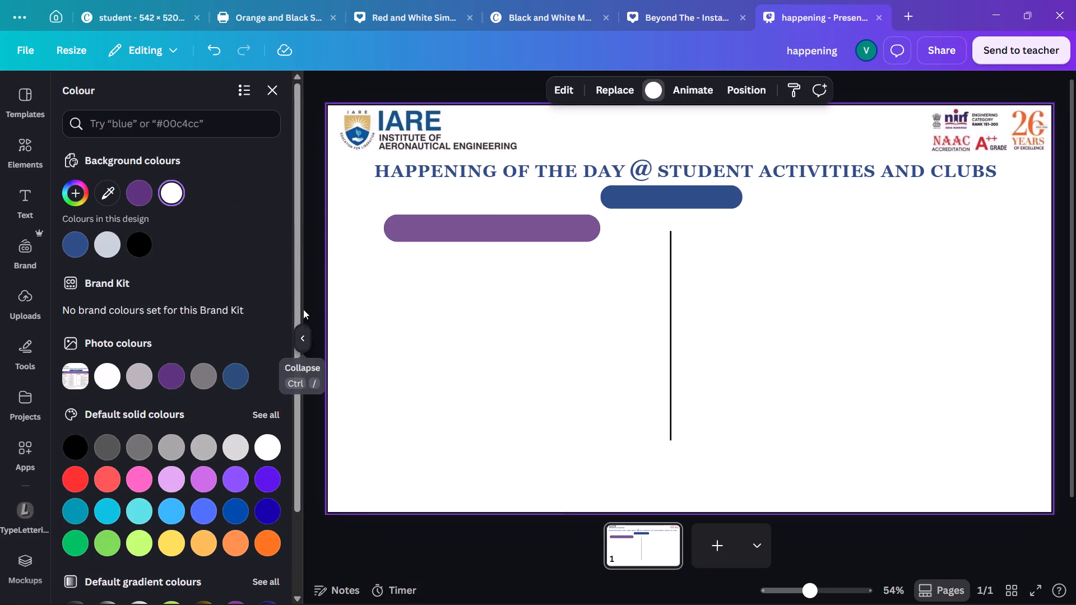
left_click(281, 90)
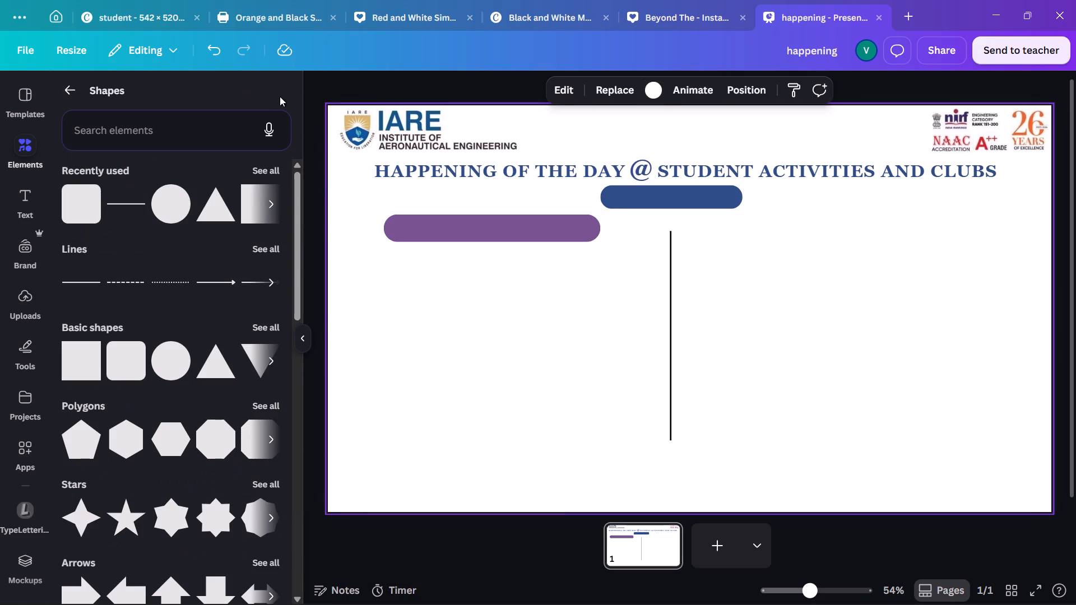
left_click(300, 343)
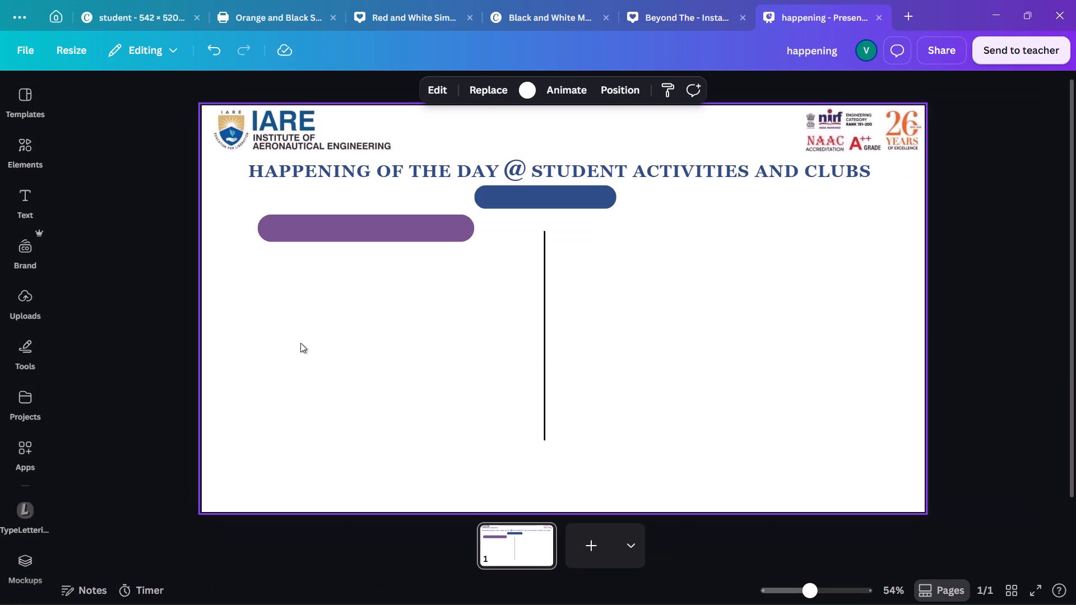
Duplicate the purple pill and place the copy on the opposite side of the divider line, roughly level with the original.
left_click(354, 230)
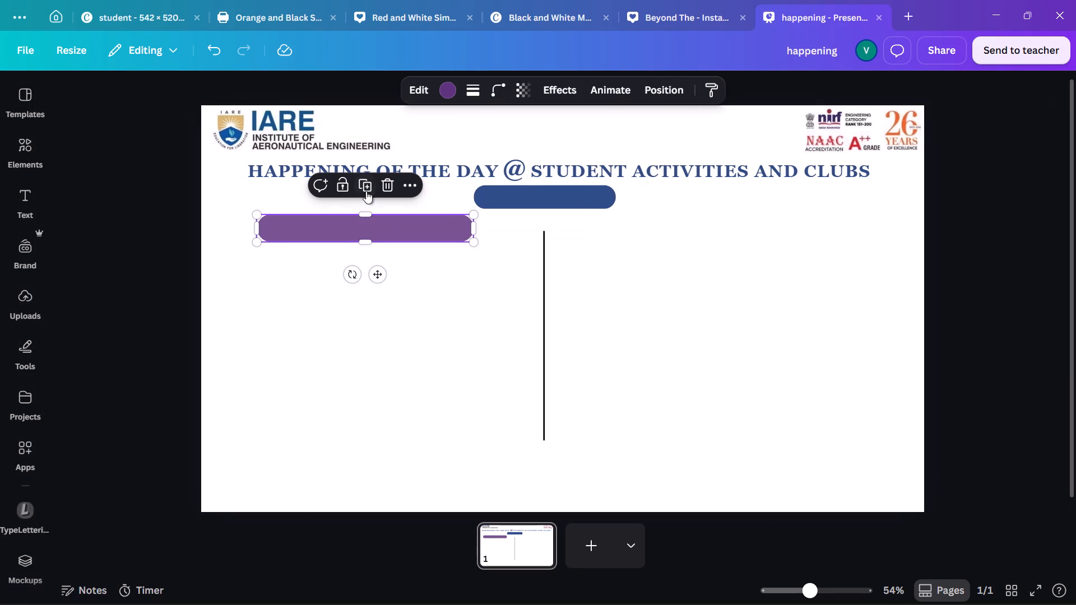
left_click(367, 187)
left_click_drag(375, 232, 450, 232)
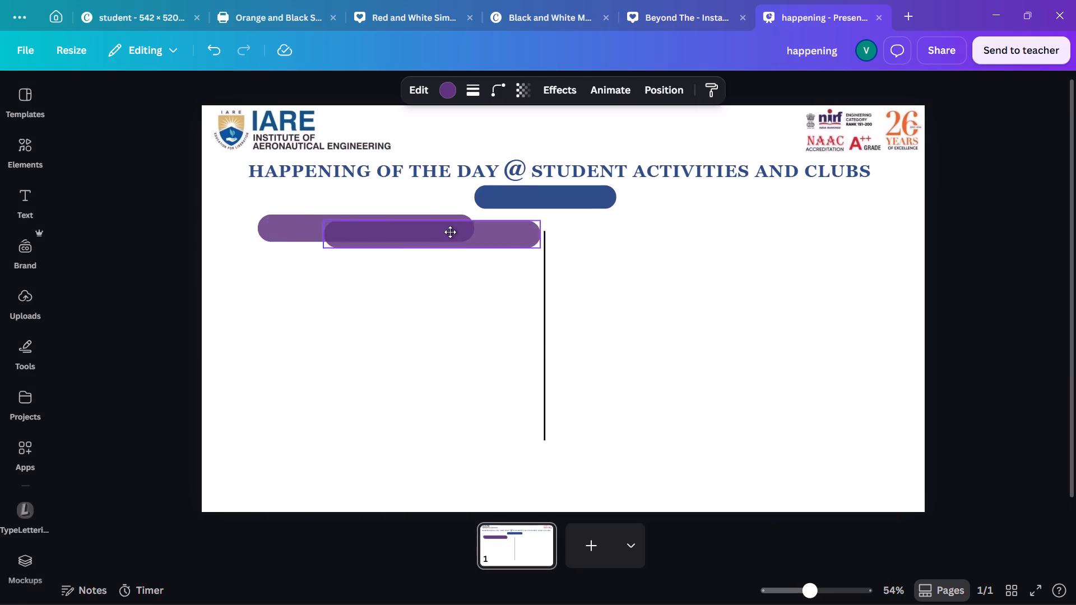
left_click_drag(450, 232, 721, 229)
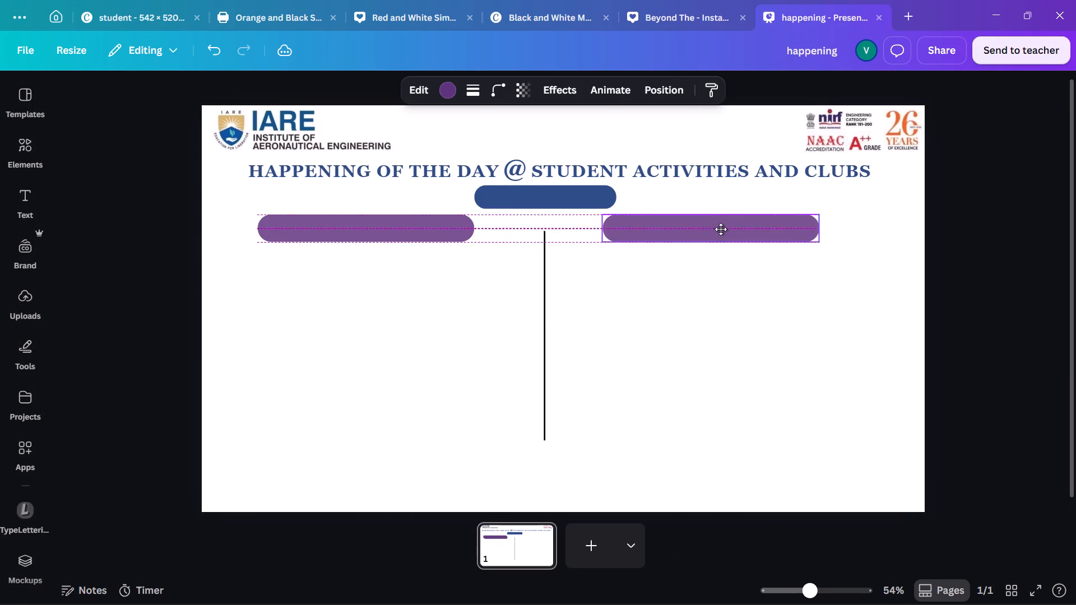
left_click_drag(721, 229, 725, 228)
left_click(942, 255)
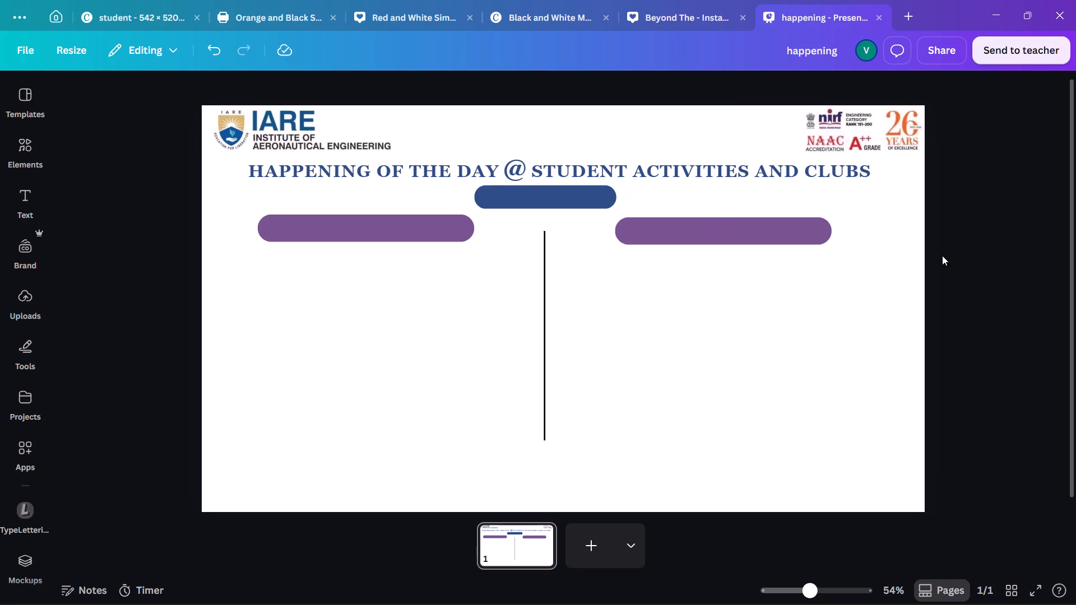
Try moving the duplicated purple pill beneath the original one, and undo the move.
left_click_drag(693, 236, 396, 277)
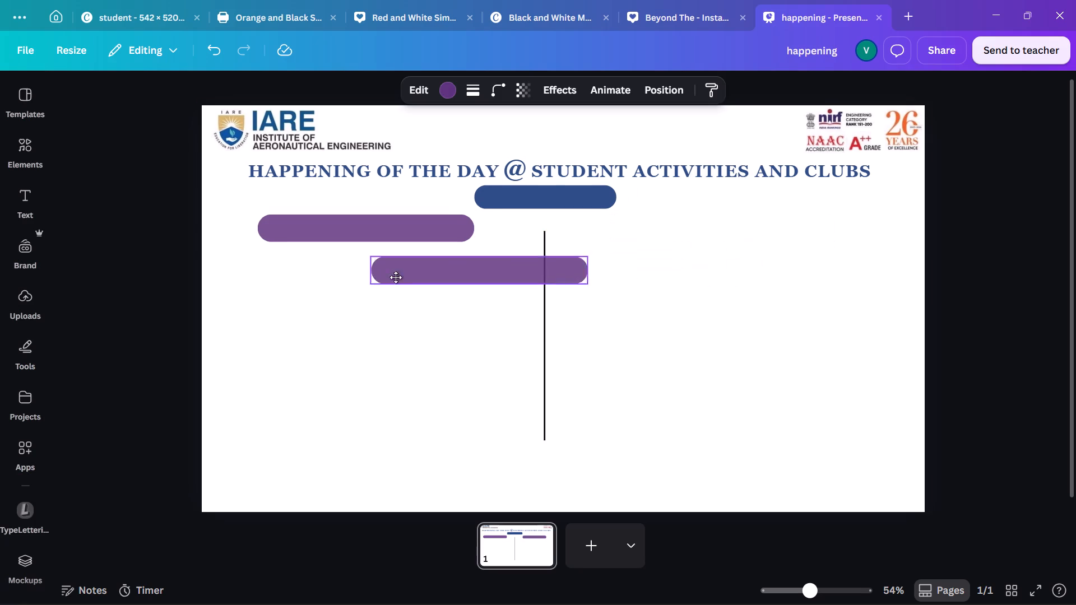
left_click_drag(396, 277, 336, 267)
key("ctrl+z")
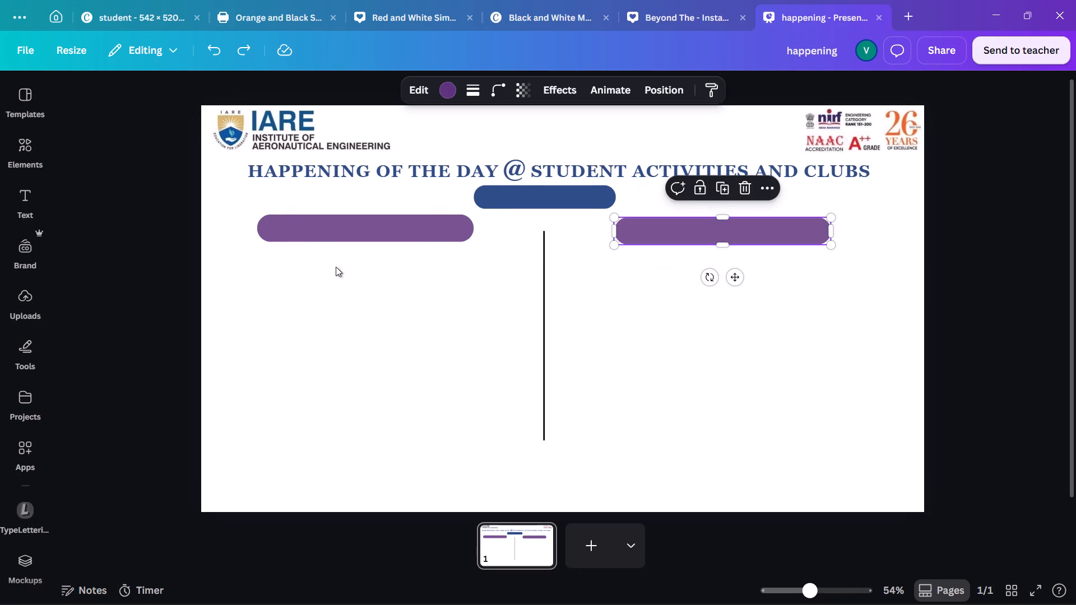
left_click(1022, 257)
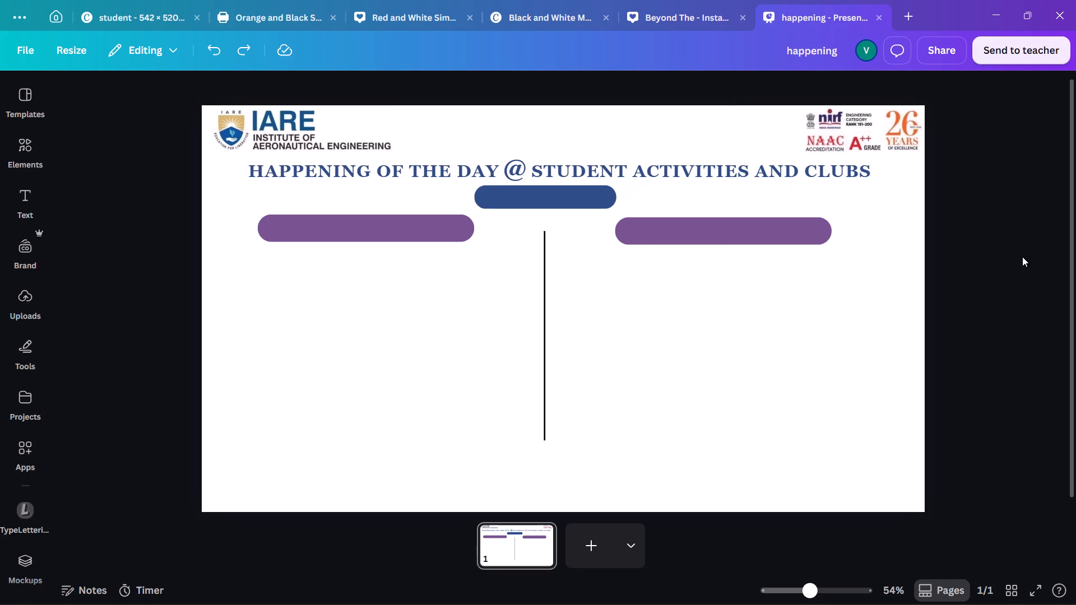
key("alt+Tab")
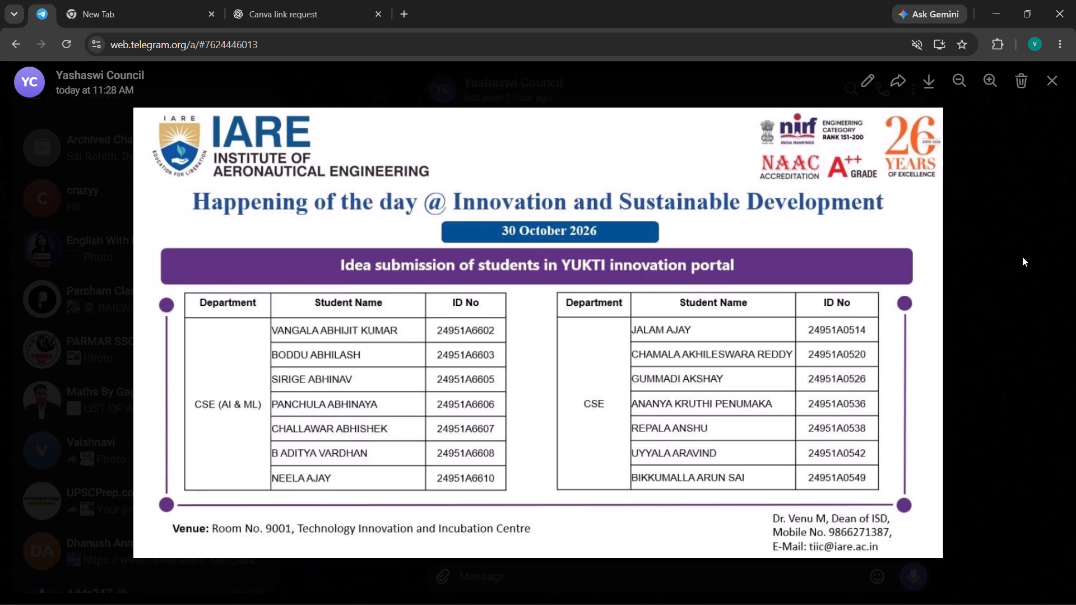
key("alt+Tab")
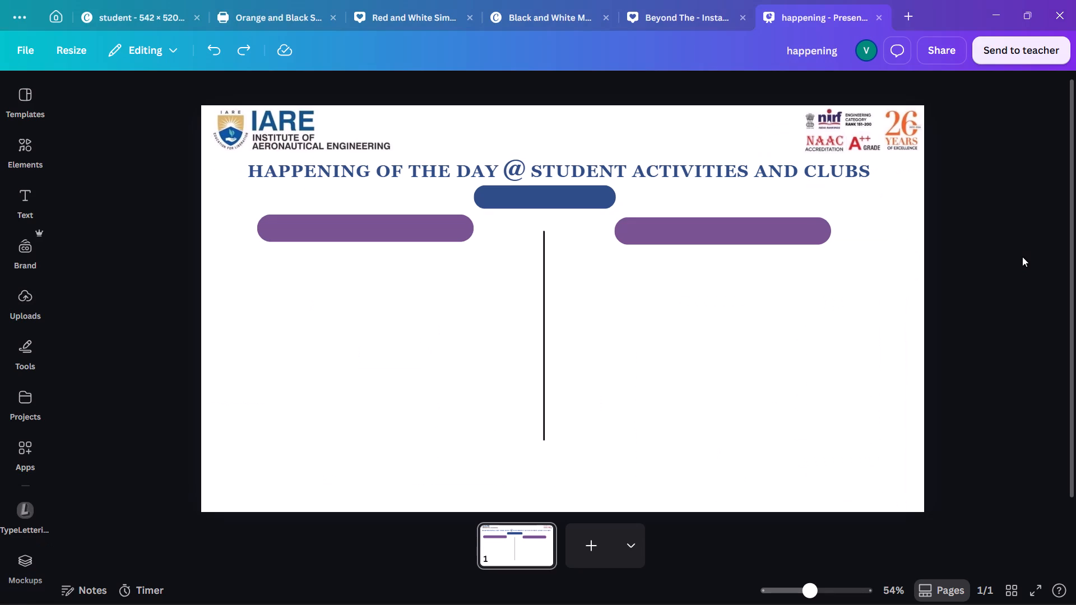
key("alt+Tab")
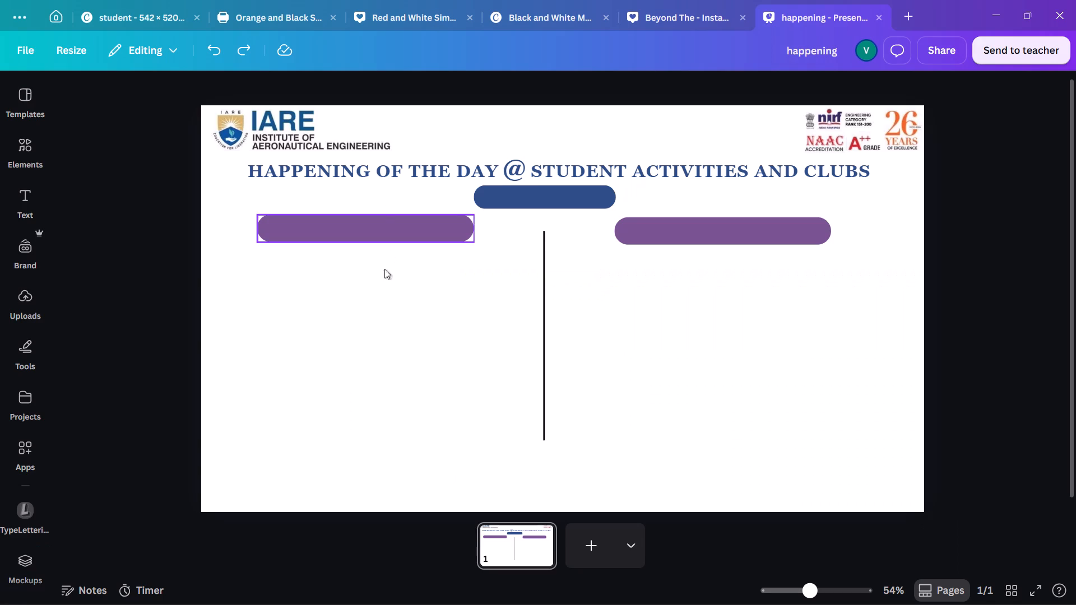
left_click(307, 178)
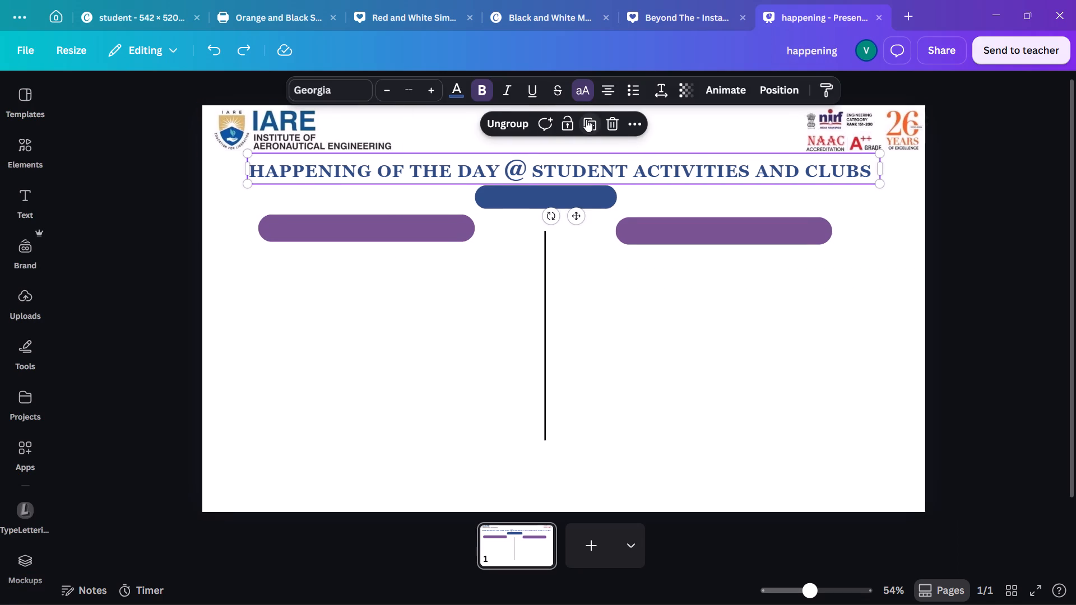
left_click(586, 120)
left_click_drag(559, 176, 559, 190)
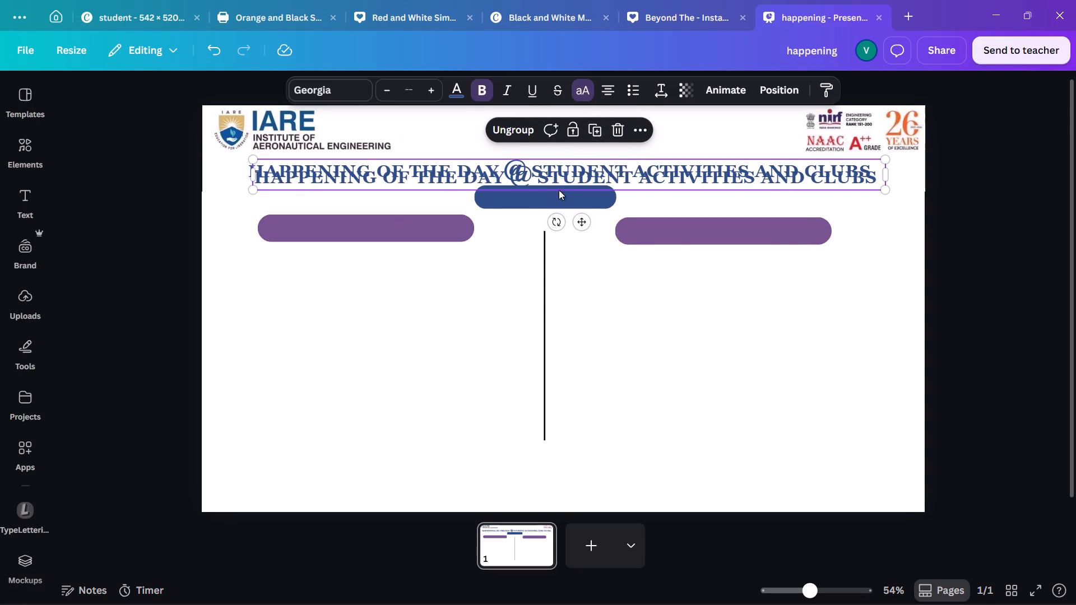
left_click_drag(559, 190, 534, 305)
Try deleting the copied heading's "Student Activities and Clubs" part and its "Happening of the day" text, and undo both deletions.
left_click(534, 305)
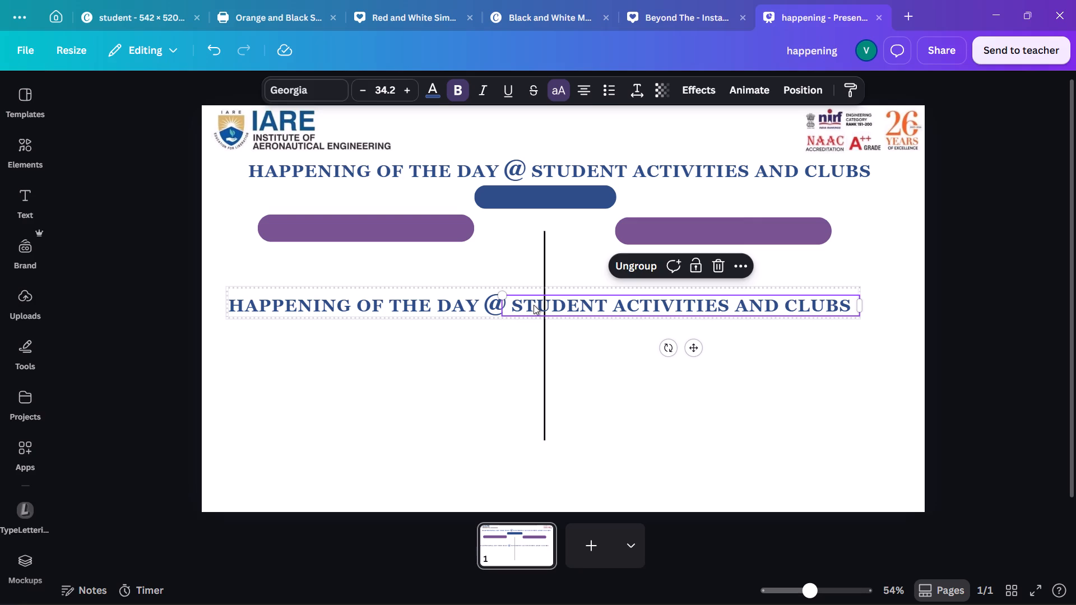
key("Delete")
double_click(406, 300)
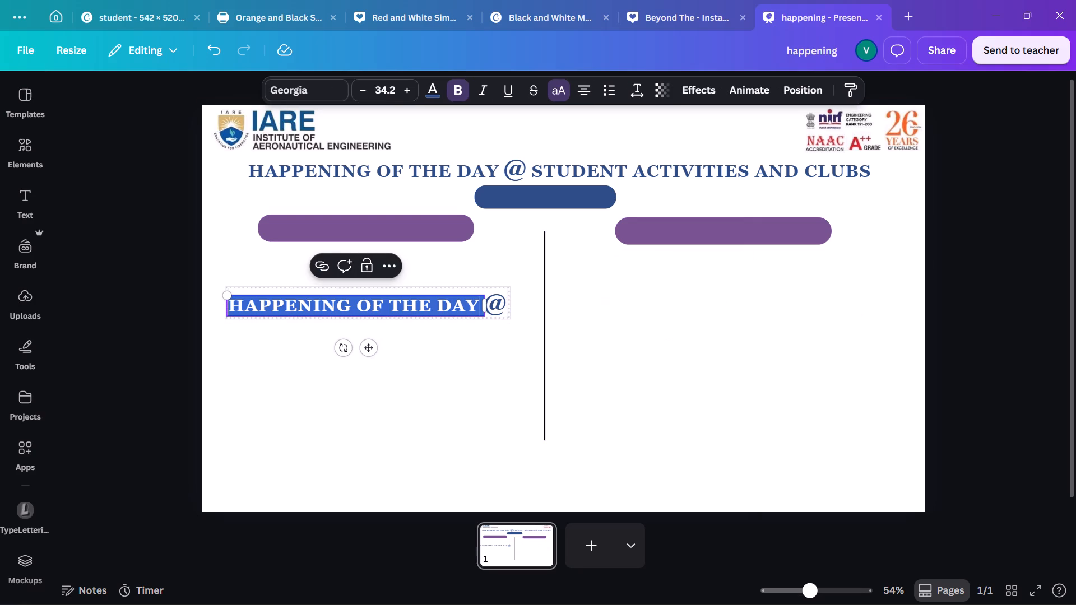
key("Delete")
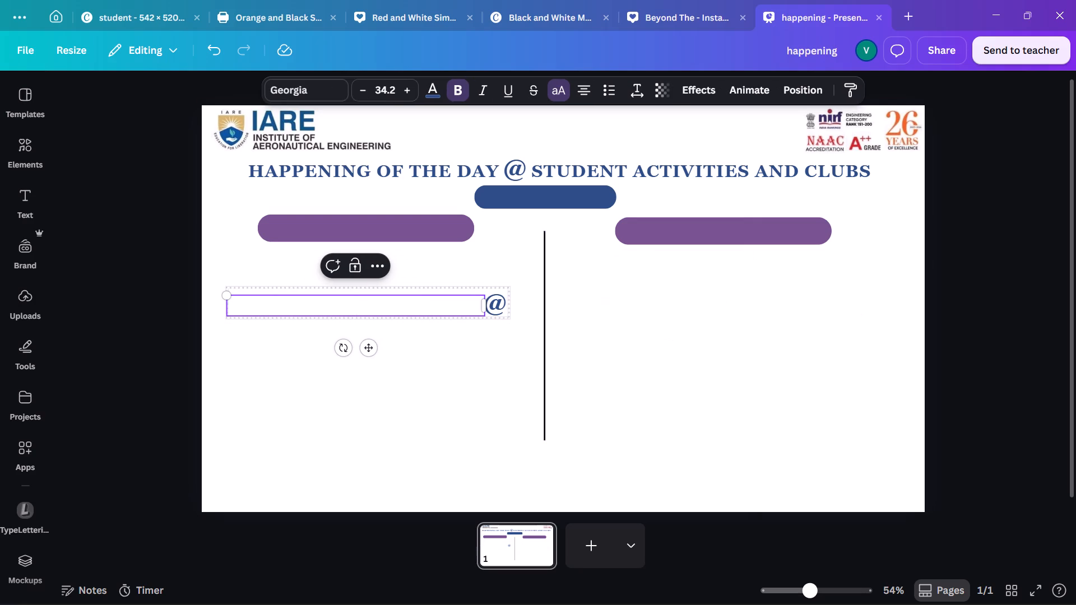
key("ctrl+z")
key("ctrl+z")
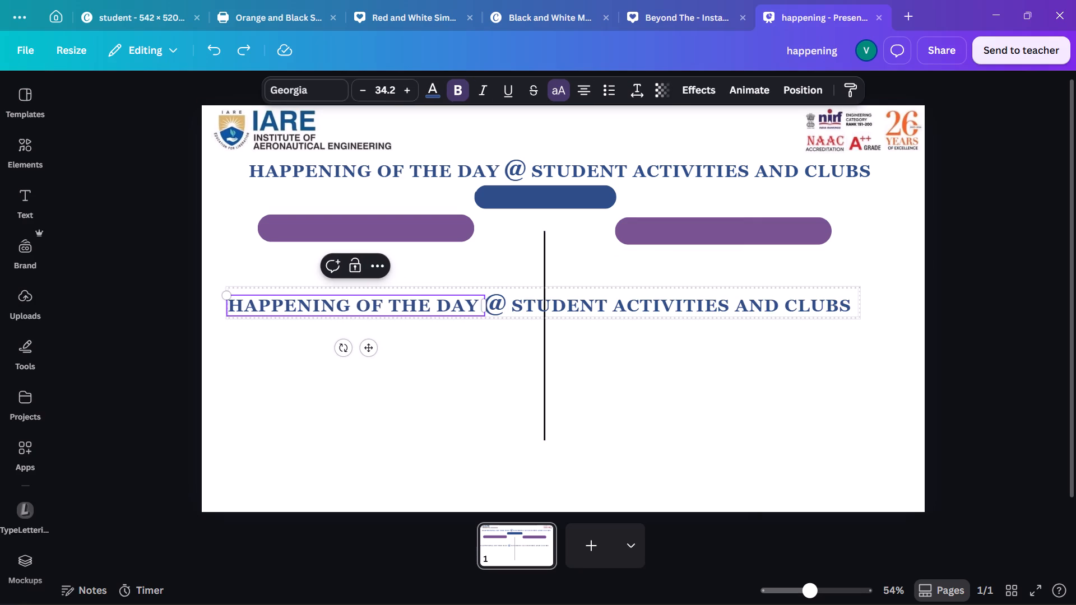
Delete "STUDENT ACTIVITIES AND CLUBS" from the duplicated heading.
left_click(527, 311)
left_click(629, 264)
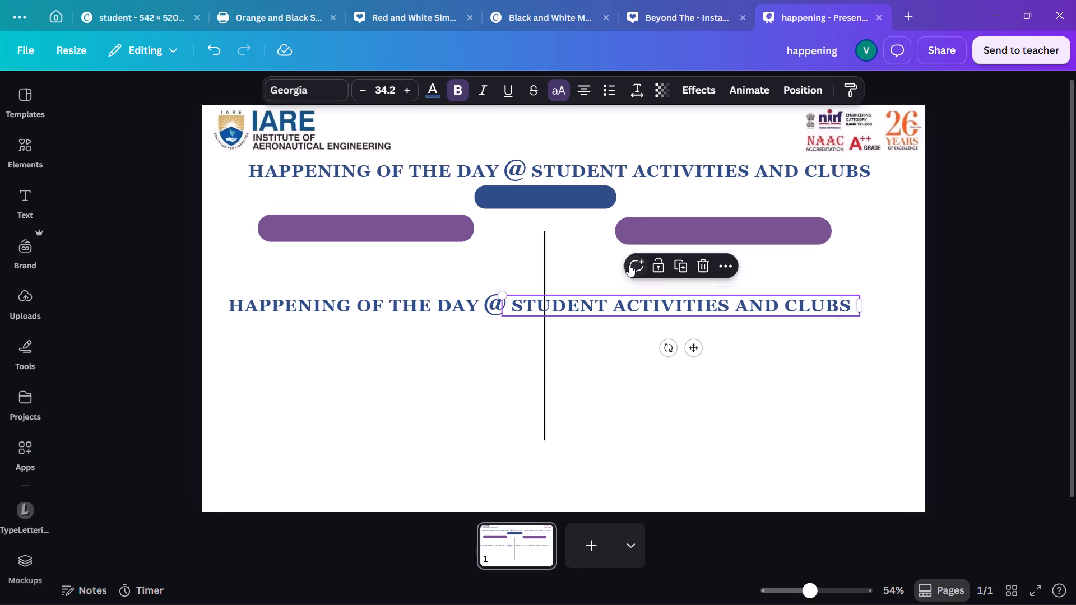
left_click(704, 271)
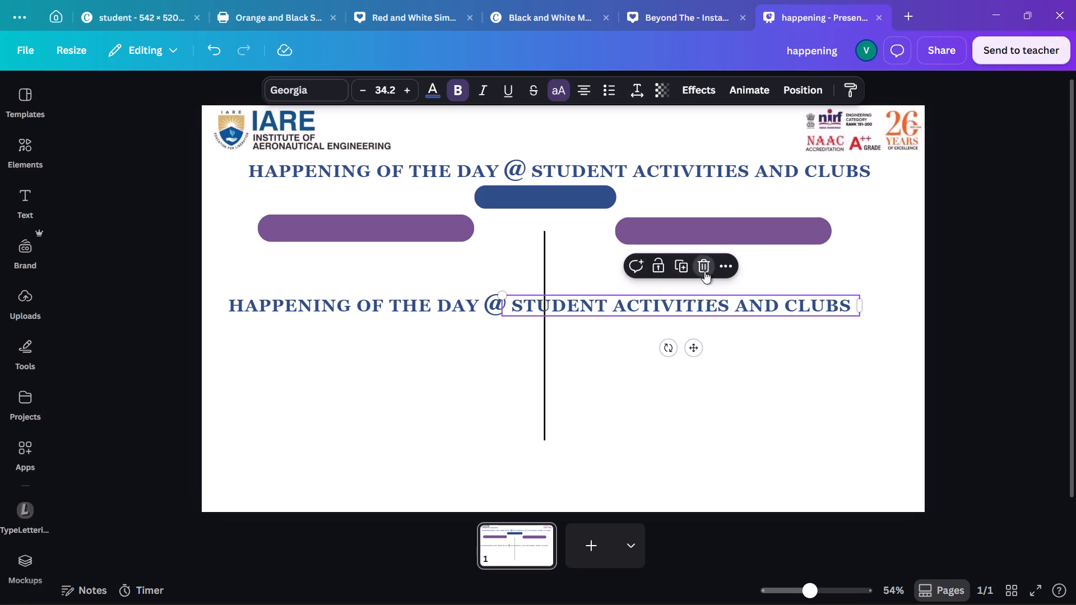
Ungroup the rest of the duplicated heading and delete its "@" sign.
left_click(500, 309)
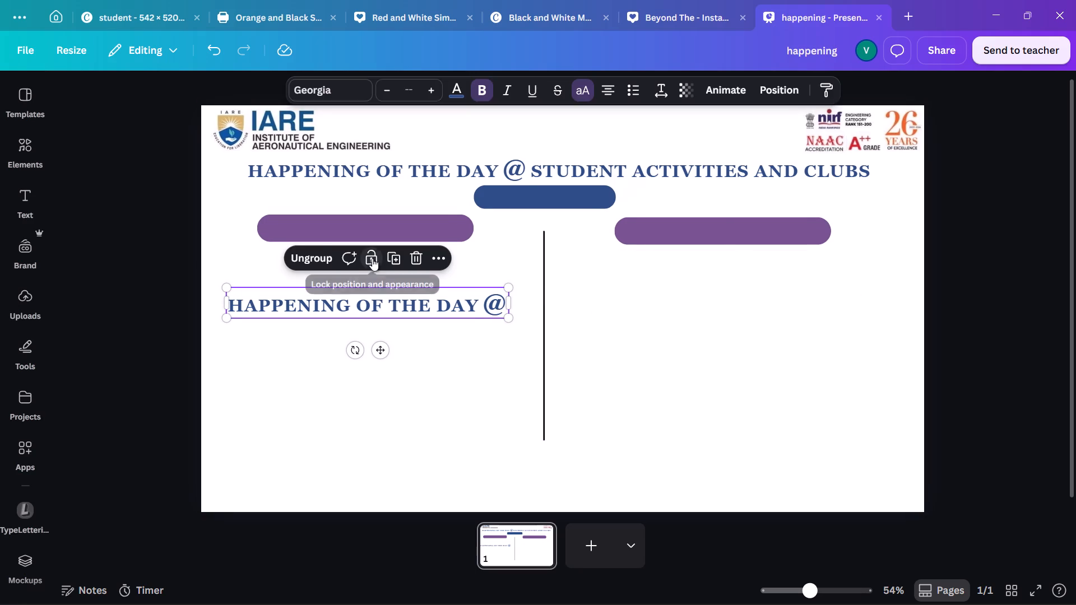
left_click(313, 254)
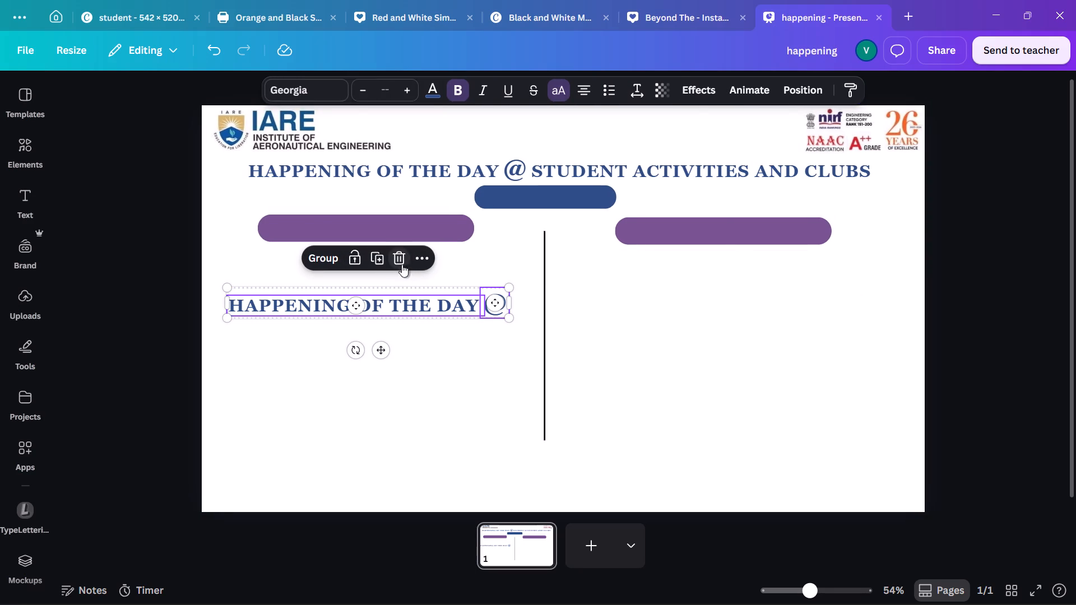
left_click(491, 302)
left_click_drag(493, 369, 493, 328)
left_click(493, 328)
left_click(494, 300)
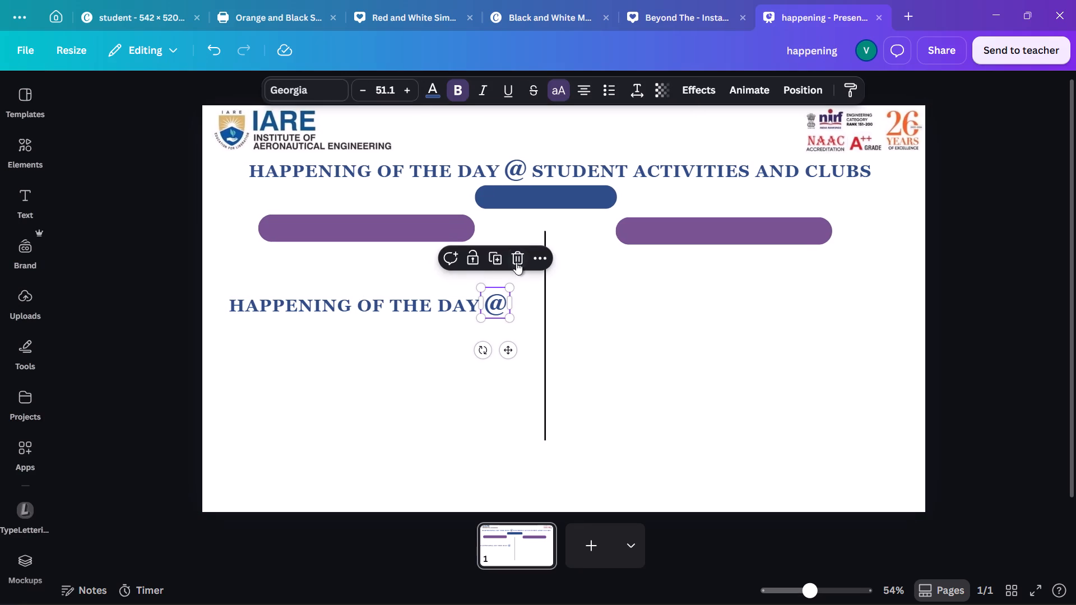
left_click(517, 260)
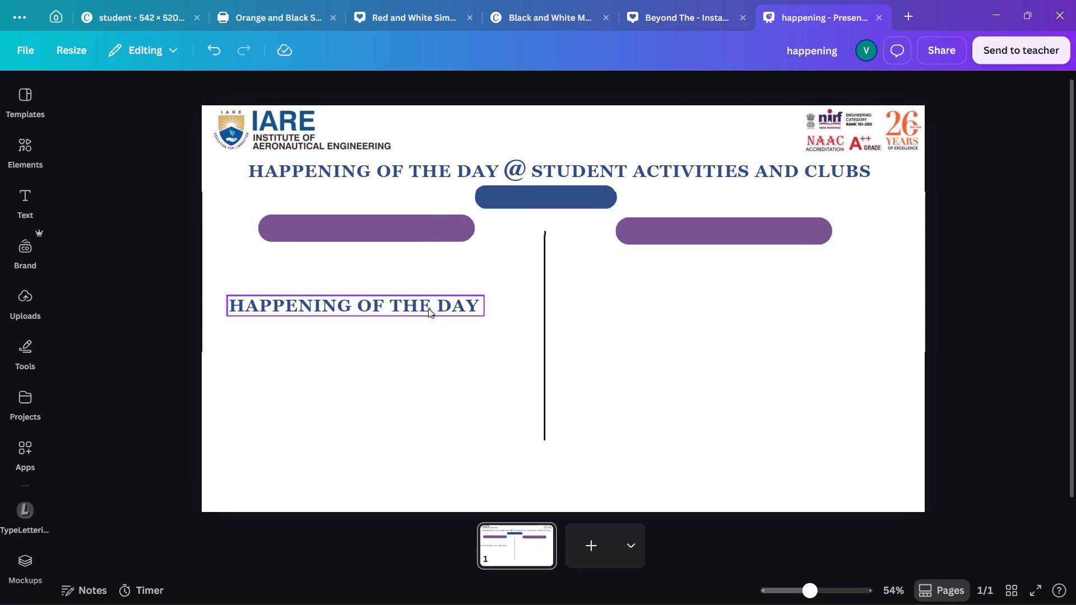
Replace the duplicated "HAPPENING OF THE DAY" text with "BEYOND THE SHADOWS".
double_click(428, 308)
type("be")
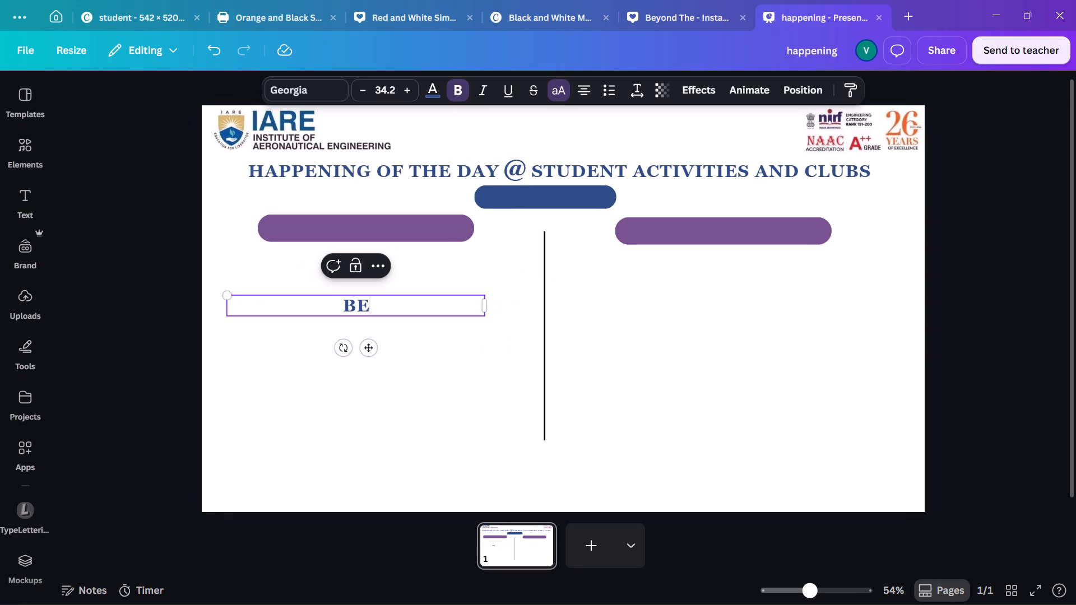
key("t")
key("BackSpace")
type("yond the sh")
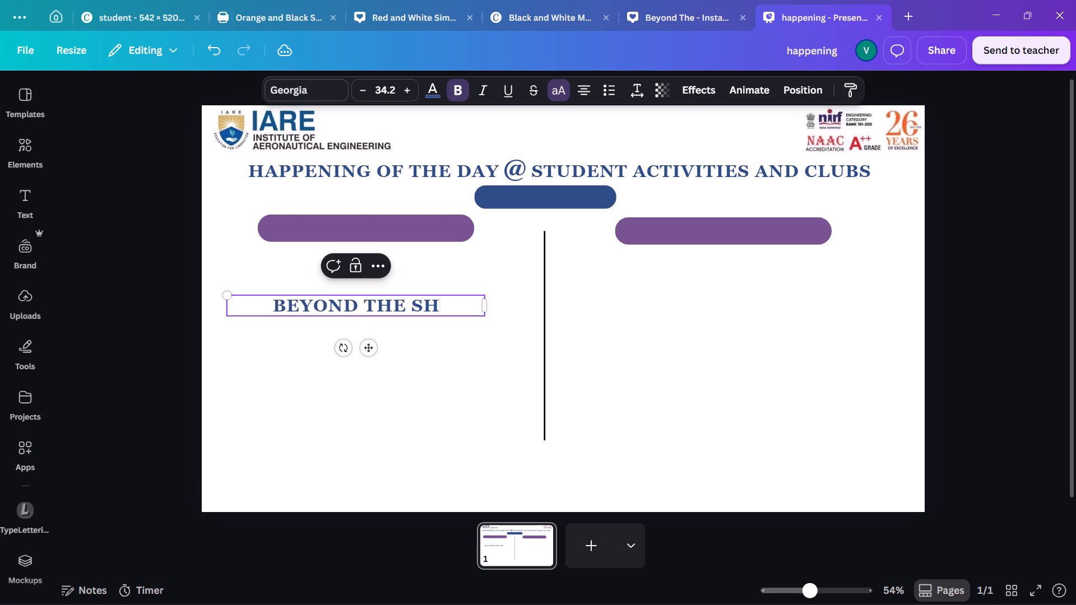
type("adowa")
key("BackSpace")
key("s")
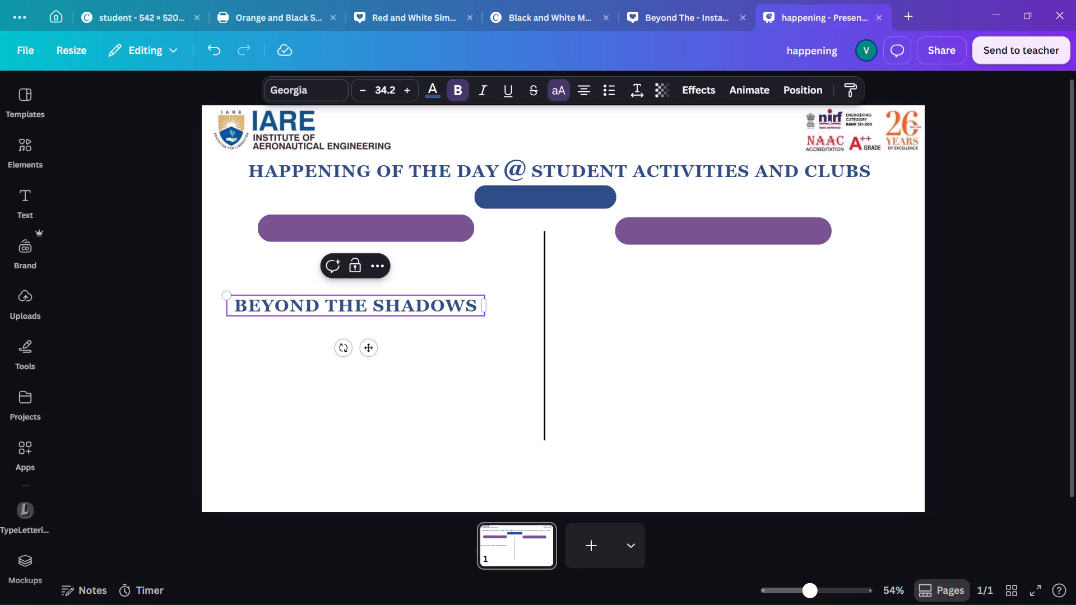
key("Escape")
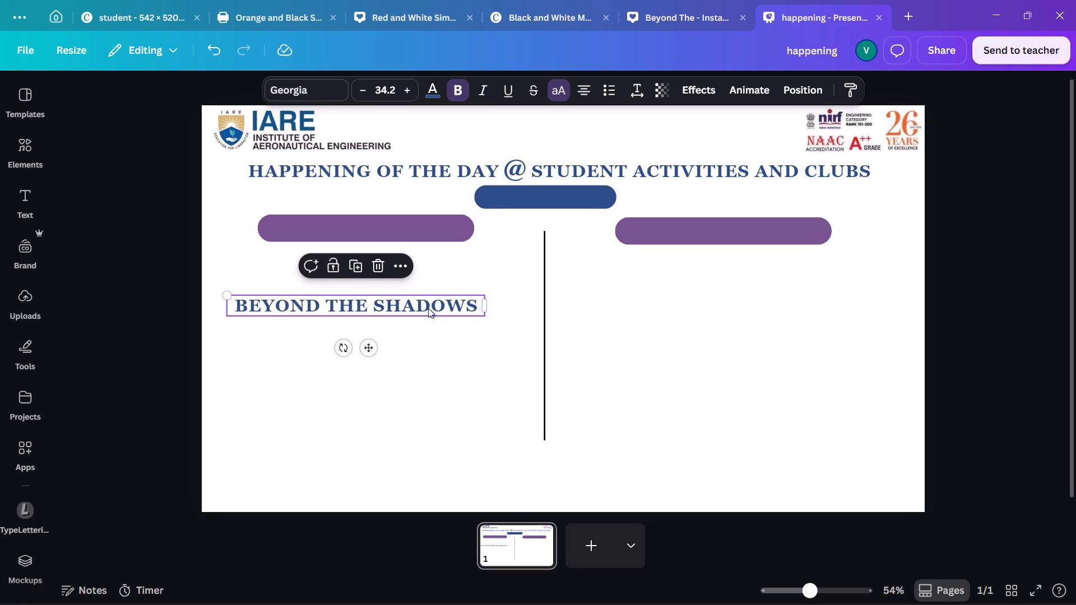
Recolour both purple pills black (#000000).
left_click(372, 232)
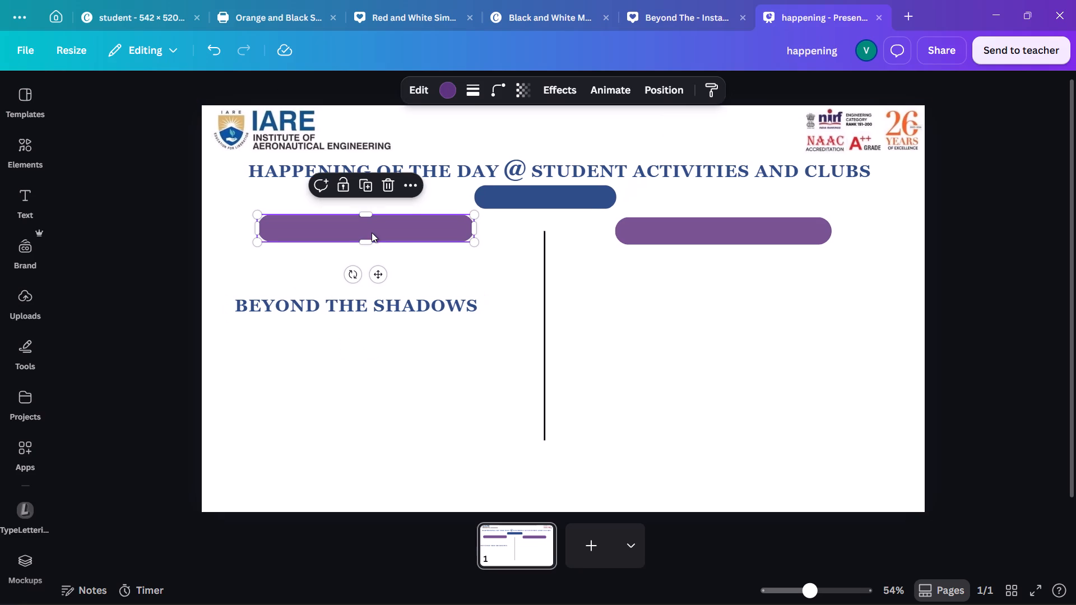
left_click(448, 96)
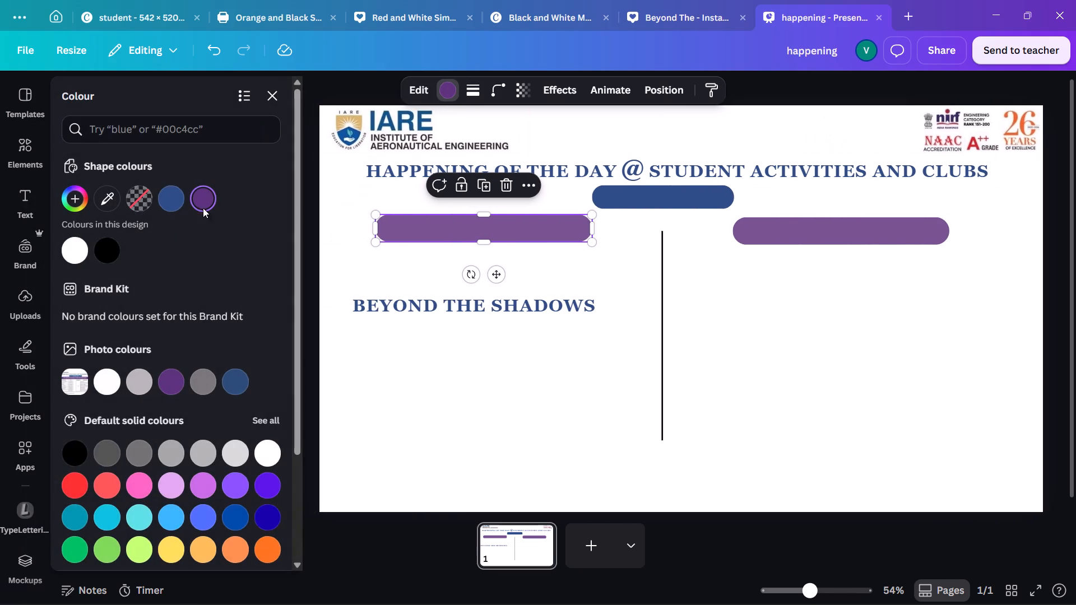
left_click(100, 247)
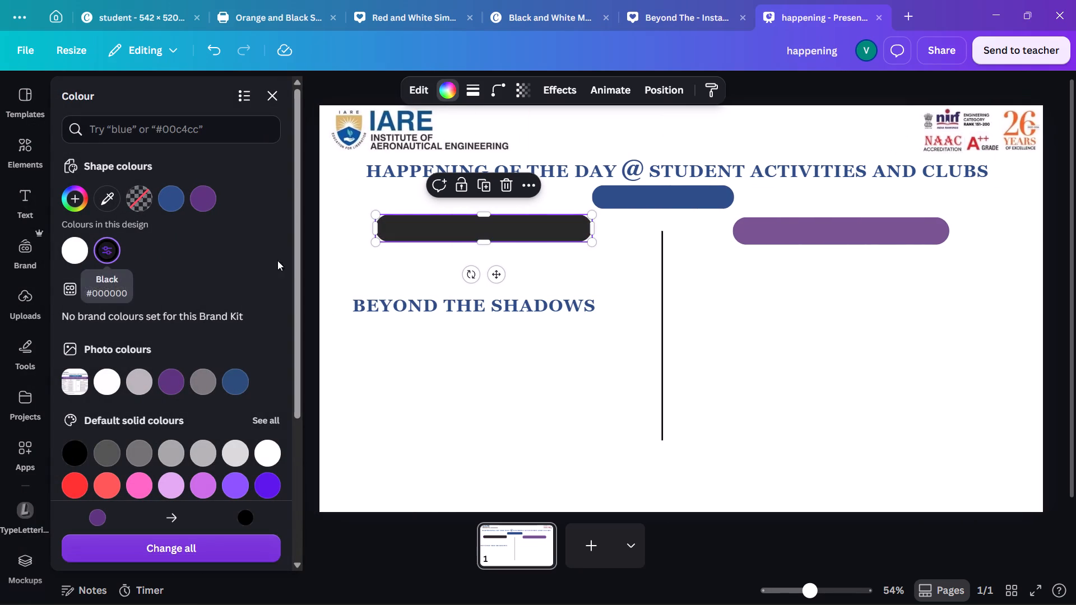
left_click(831, 232)
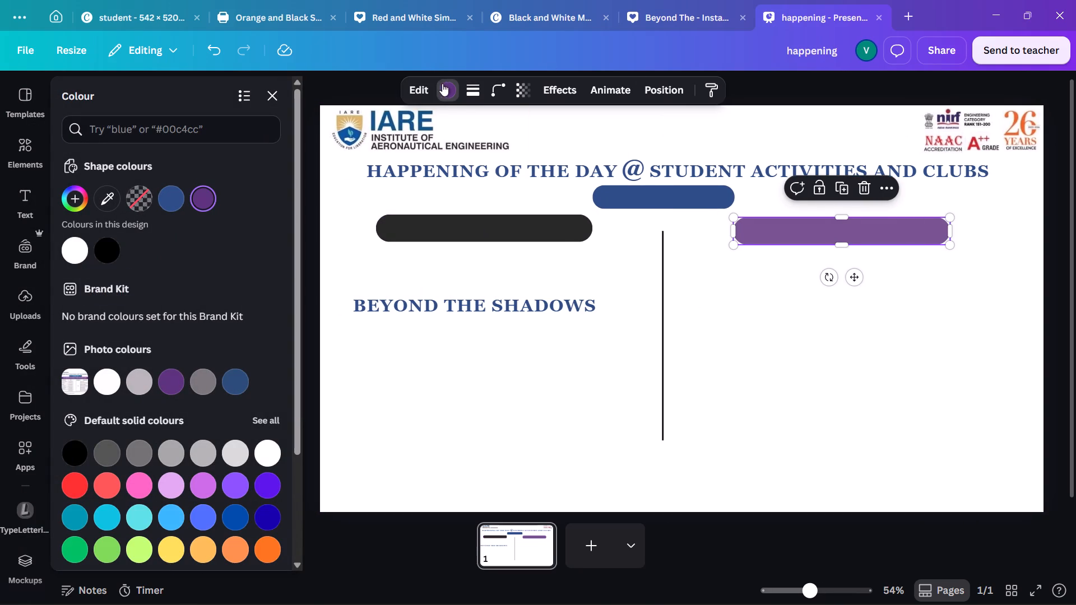
left_click(100, 250)
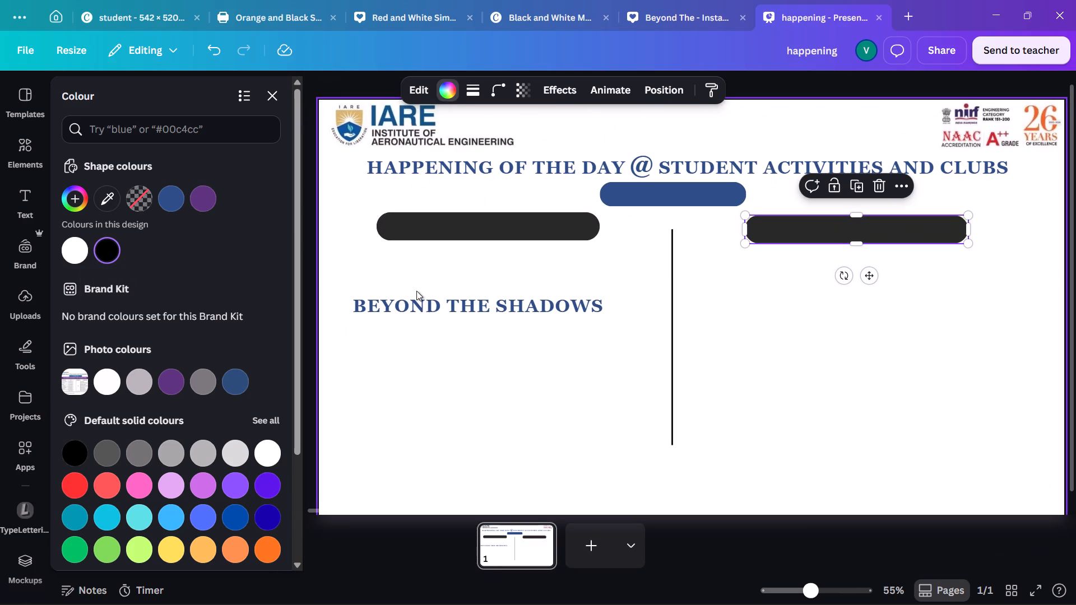
Set the "BEYOND THE SHADOWS" text colour to light green #f5fdf1 and move the text up onto the black pill above it.
left_click(442, 301)
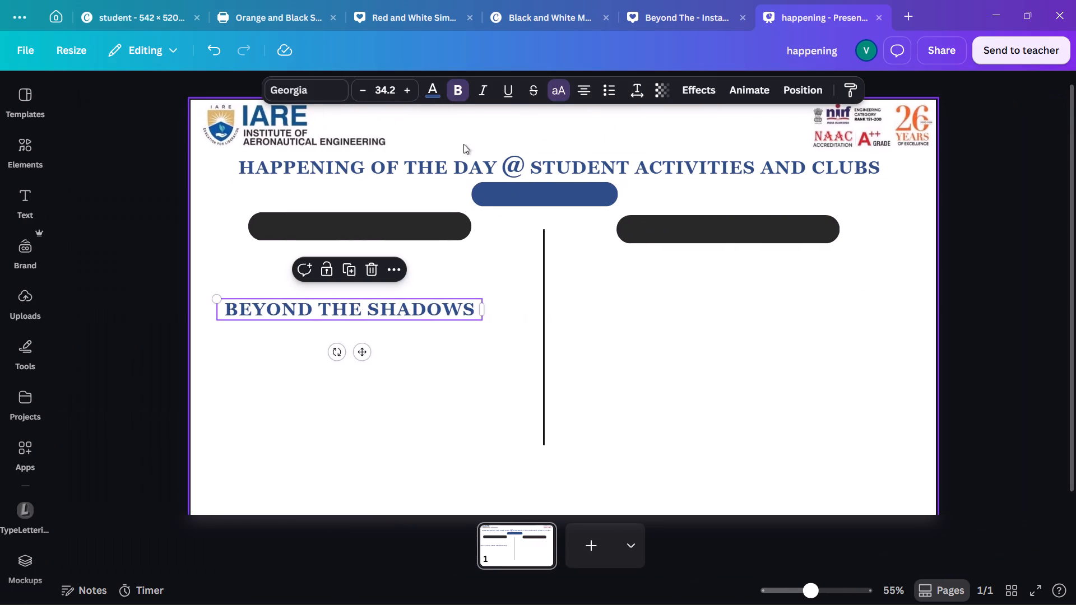
left_click(428, 86)
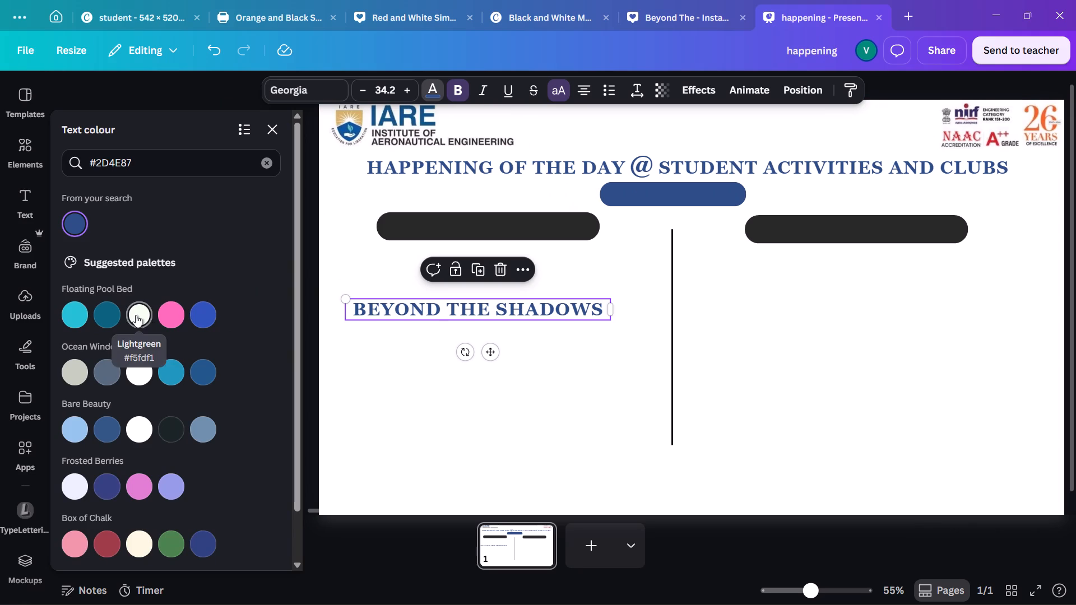
left_click(136, 315)
left_click_drag(485, 350, 484, 271)
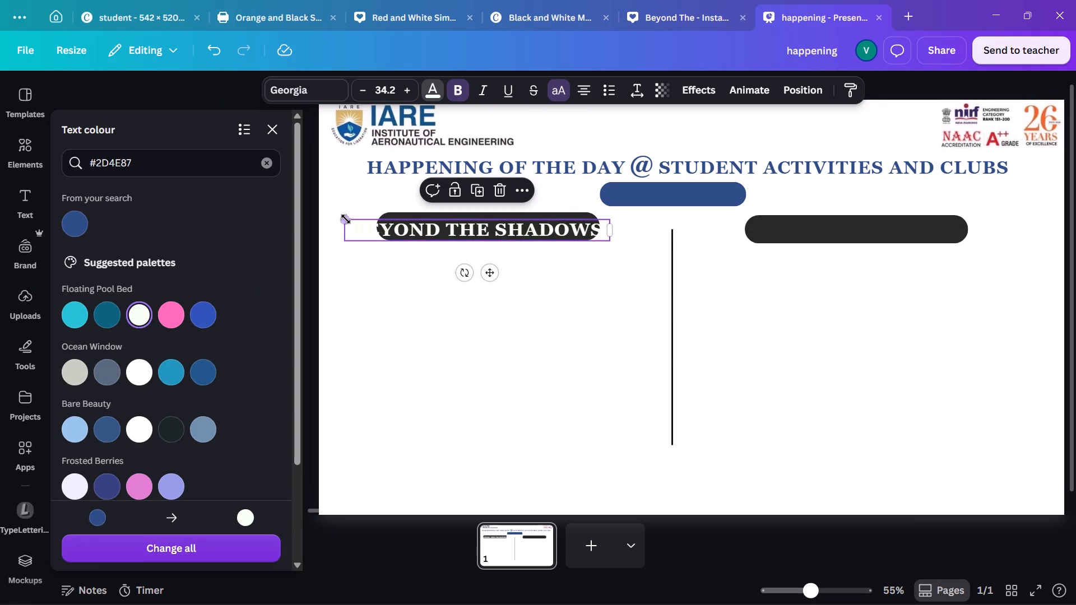
Shrink the "BEYOND THE SHADOWS" text to size 28.8 and centre it on its black pill.
left_click_drag(345, 219, 379, 210)
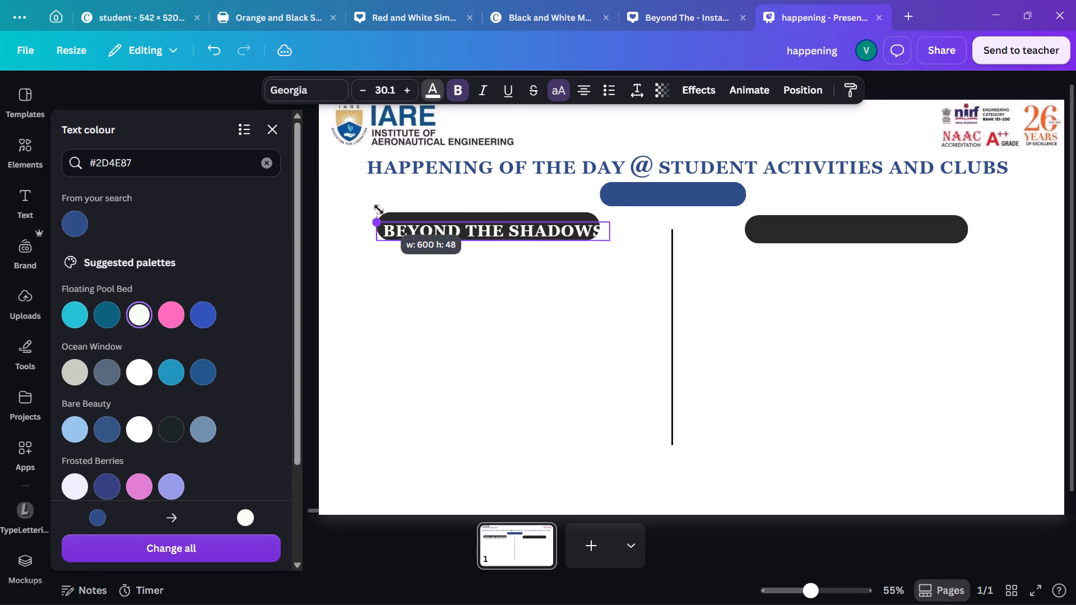
left_click_drag(379, 210, 381, 210)
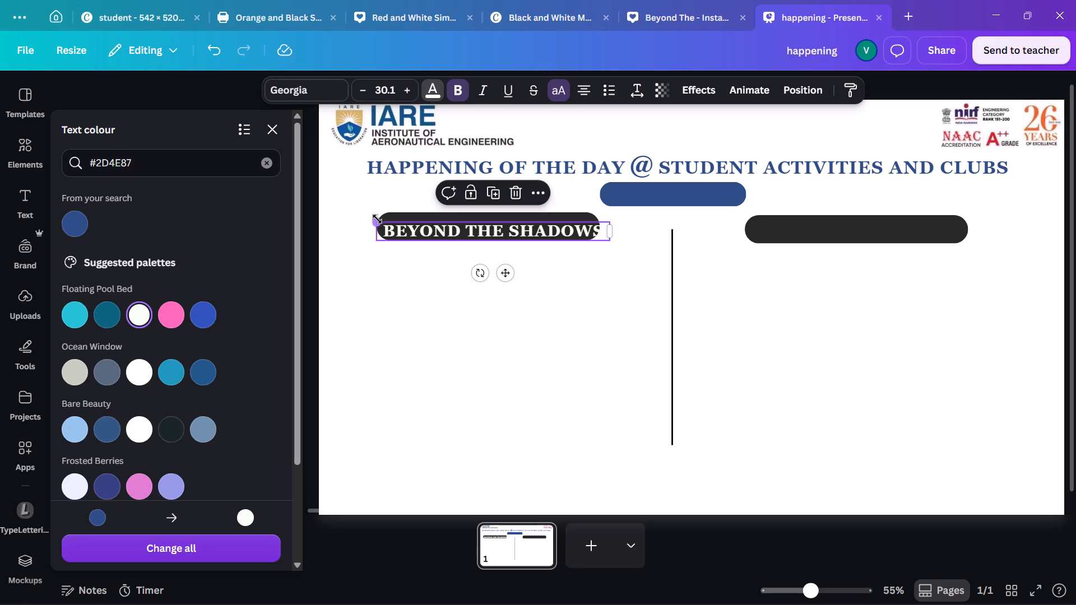
left_click_drag(379, 225, 388, 224)
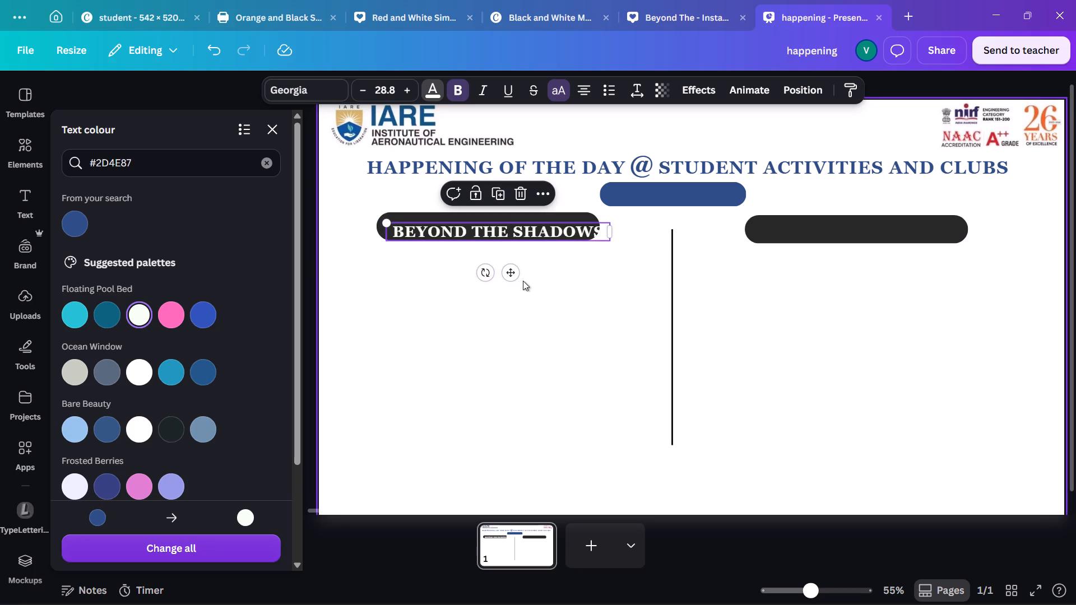
left_click_drag(514, 278, 507, 272)
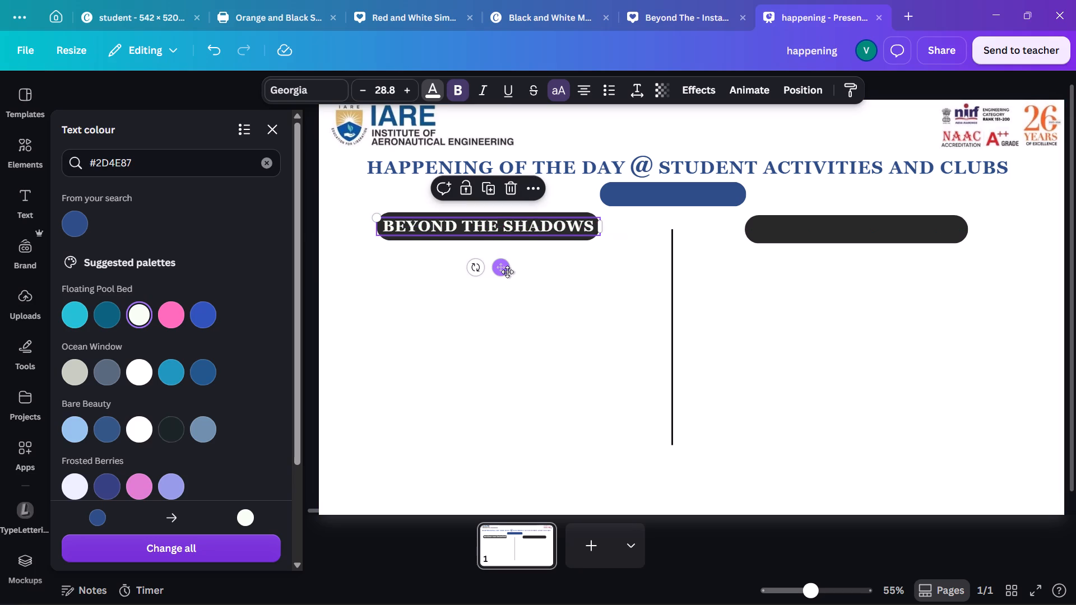
left_click(564, 311)
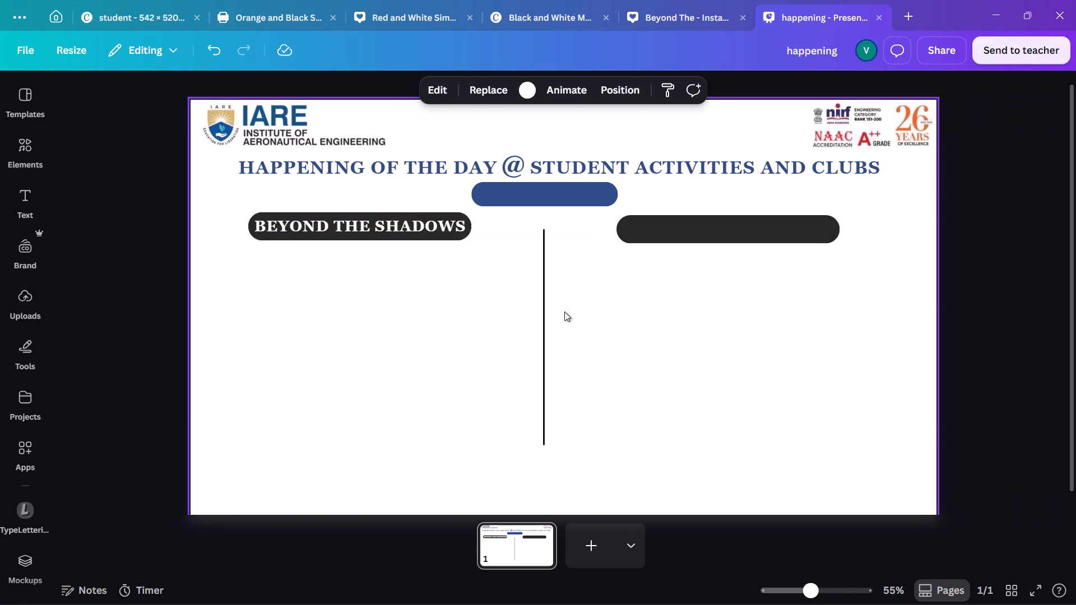
Switch to the Telegram chat in Chrome and check the title on the second event's poster.
key("alt+Tab")
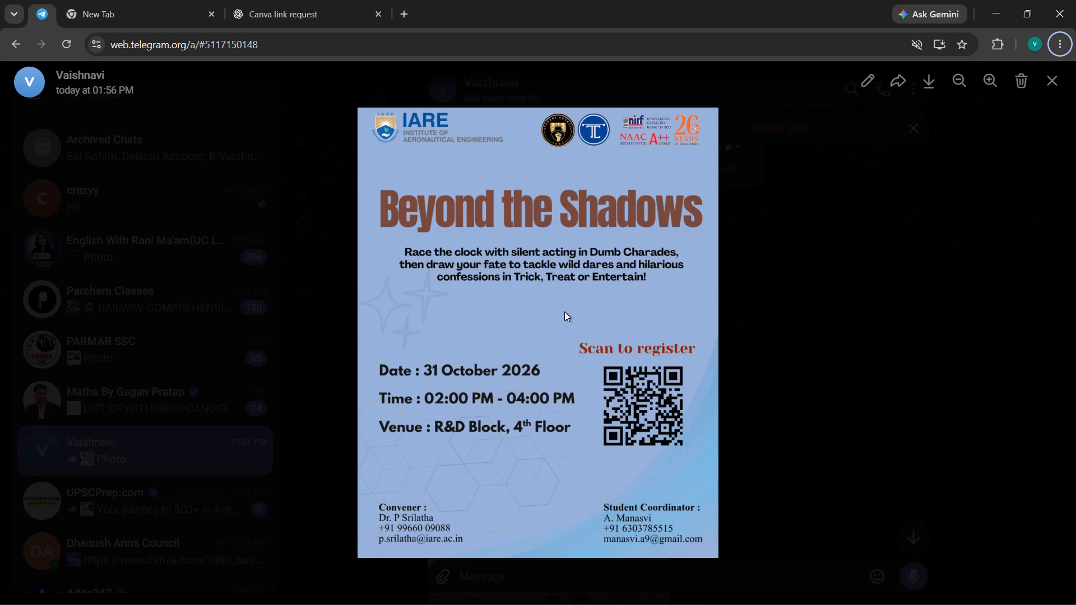
key("Down")
key("Right")
left_click(751, 309)
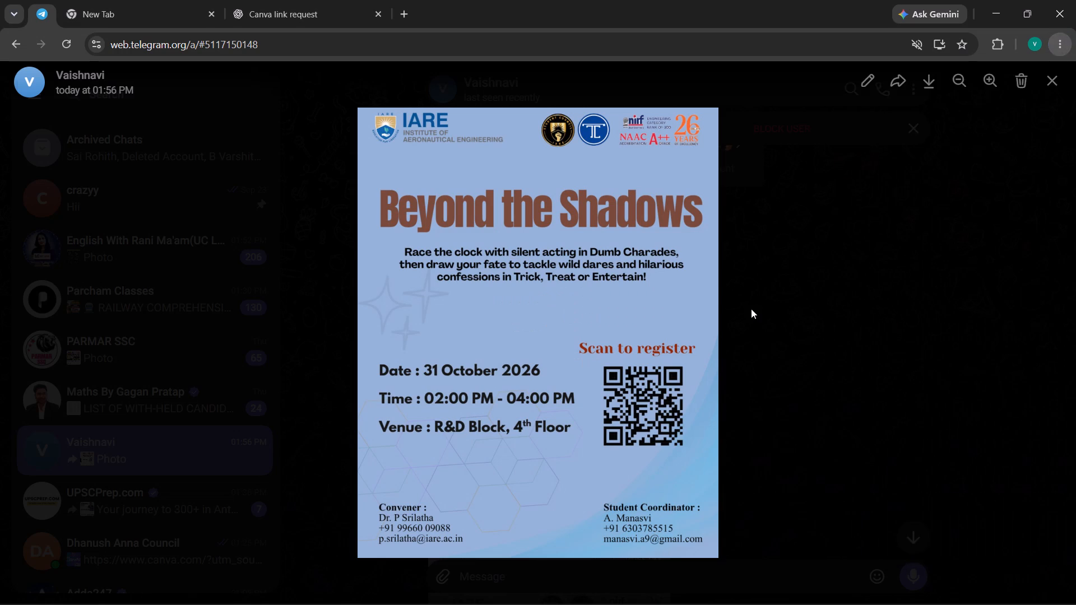
key("Right")
scroll(751, 309, "down", 4)
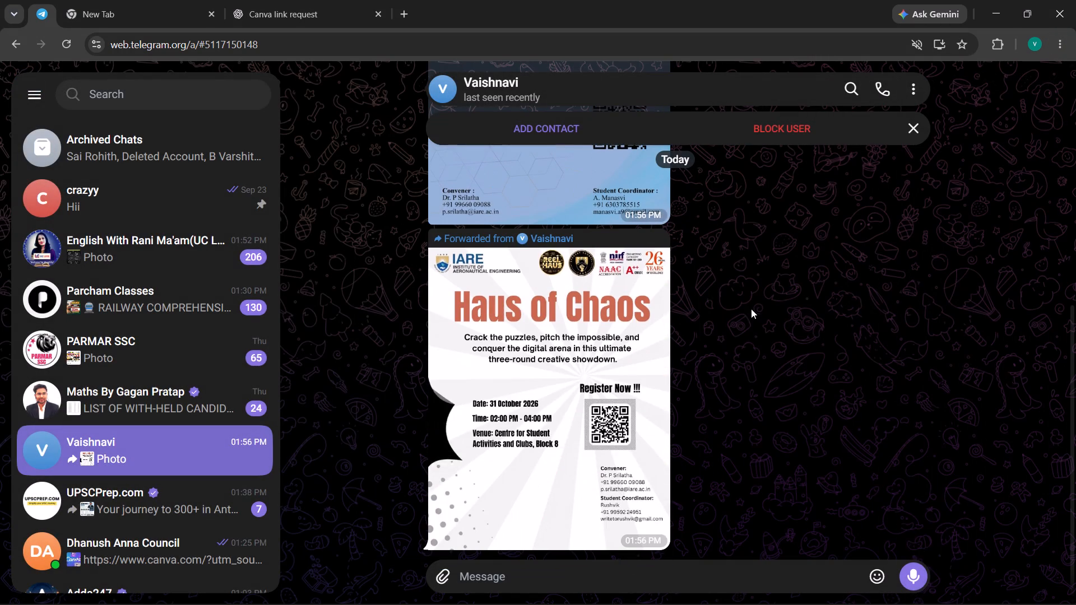
key("alt+Tab")
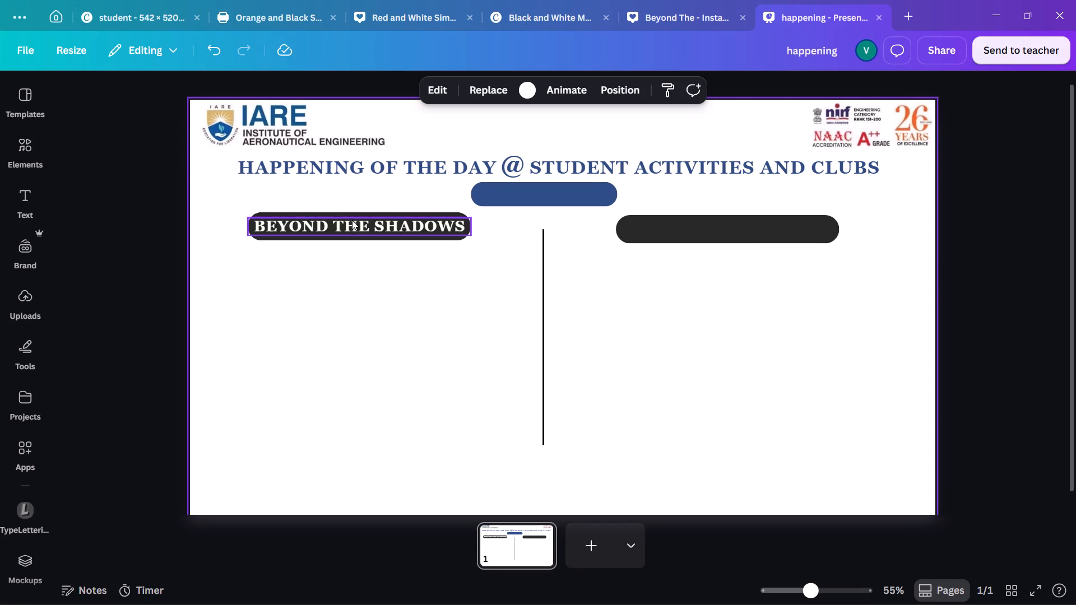
Duplicate the "BEYOND THE SHADOWS" text onto the empty black pill and replace the copy's wording with "HAUS OF CHAOS".
left_click(352, 221)
left_click(359, 186)
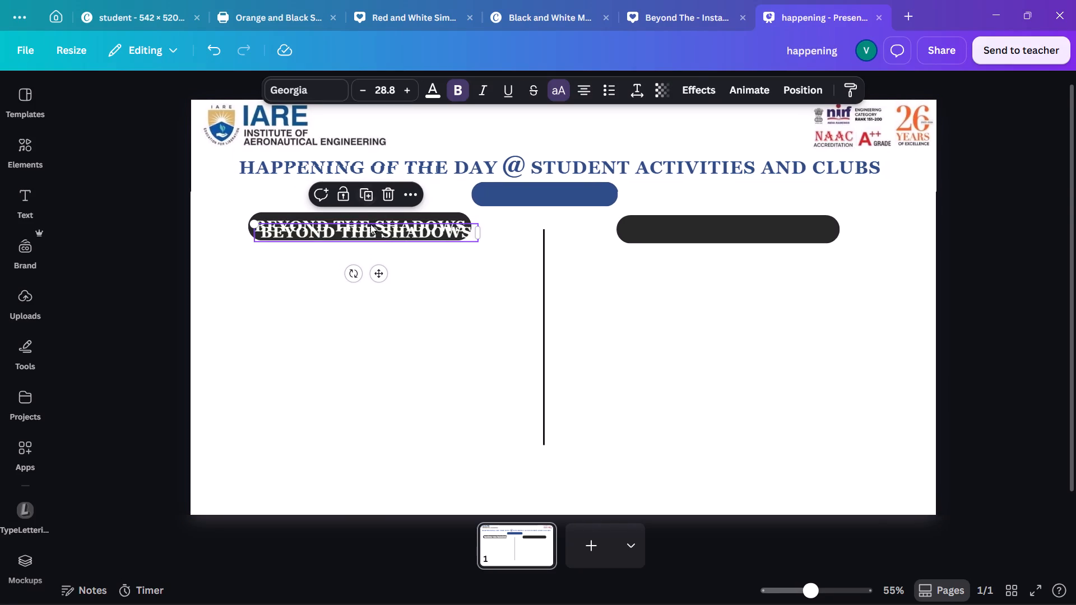
left_click_drag(371, 225, 732, 220)
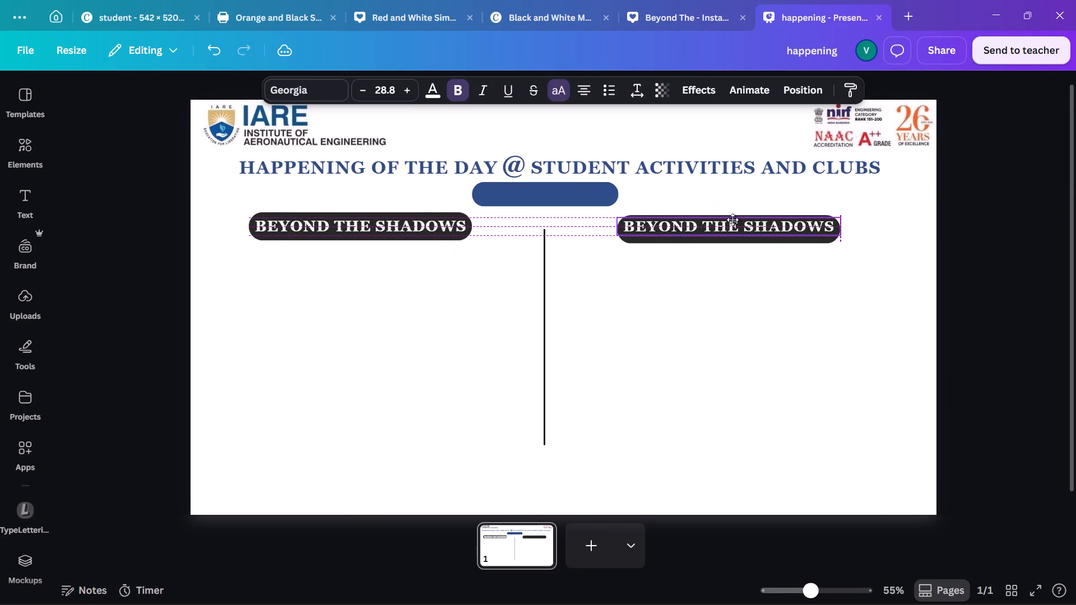
left_click_drag(732, 220, 730, 222)
left_click(730, 222)
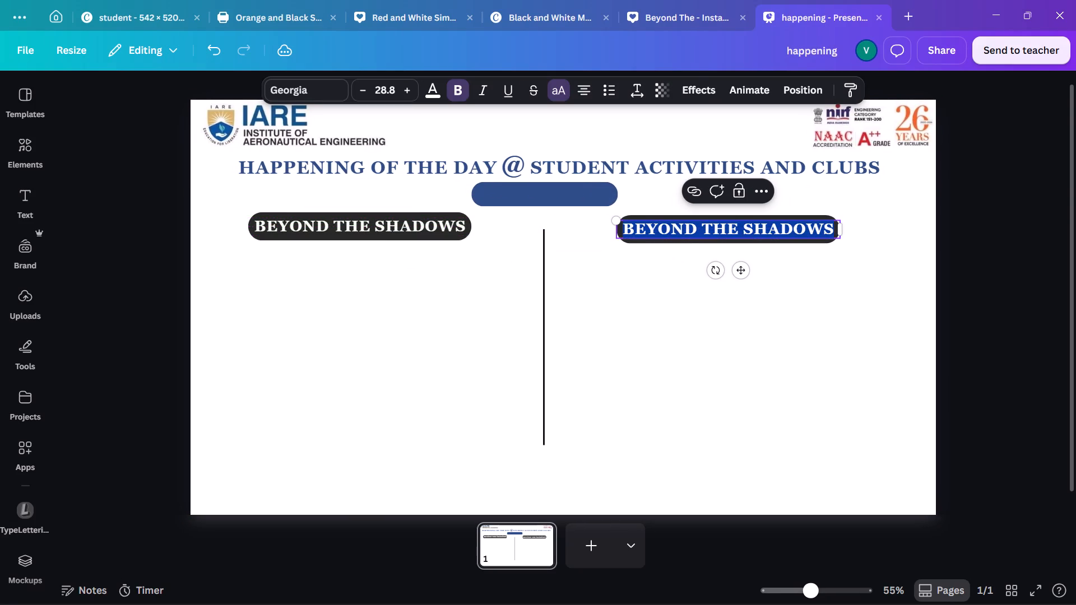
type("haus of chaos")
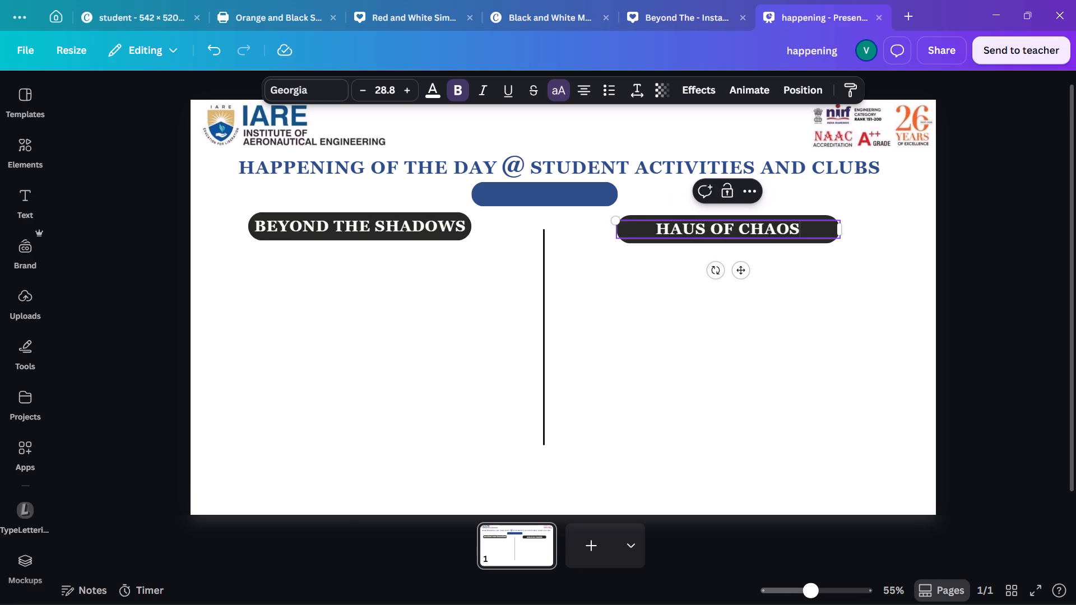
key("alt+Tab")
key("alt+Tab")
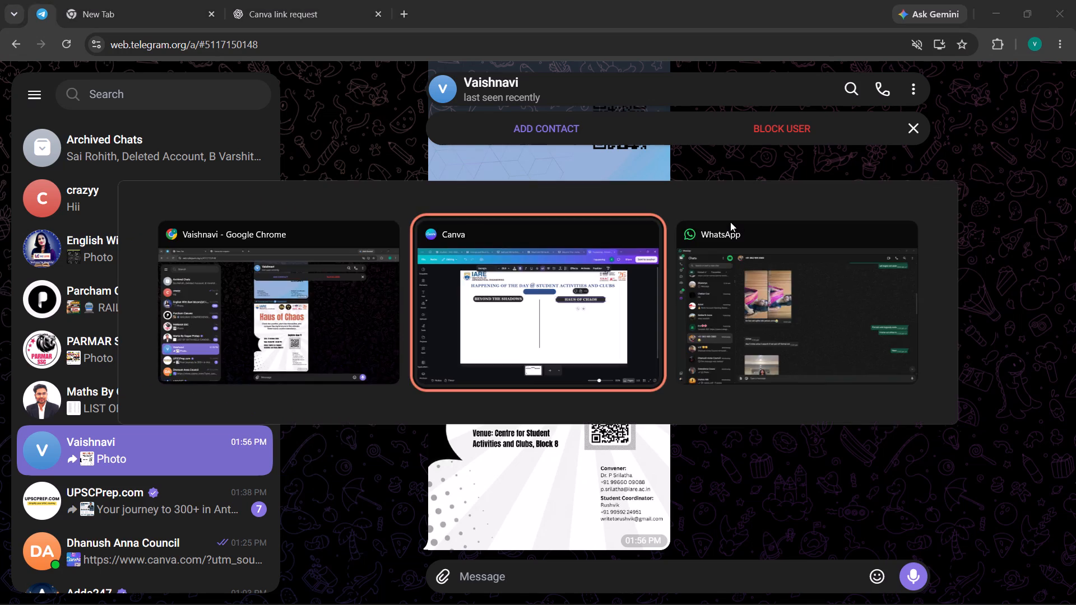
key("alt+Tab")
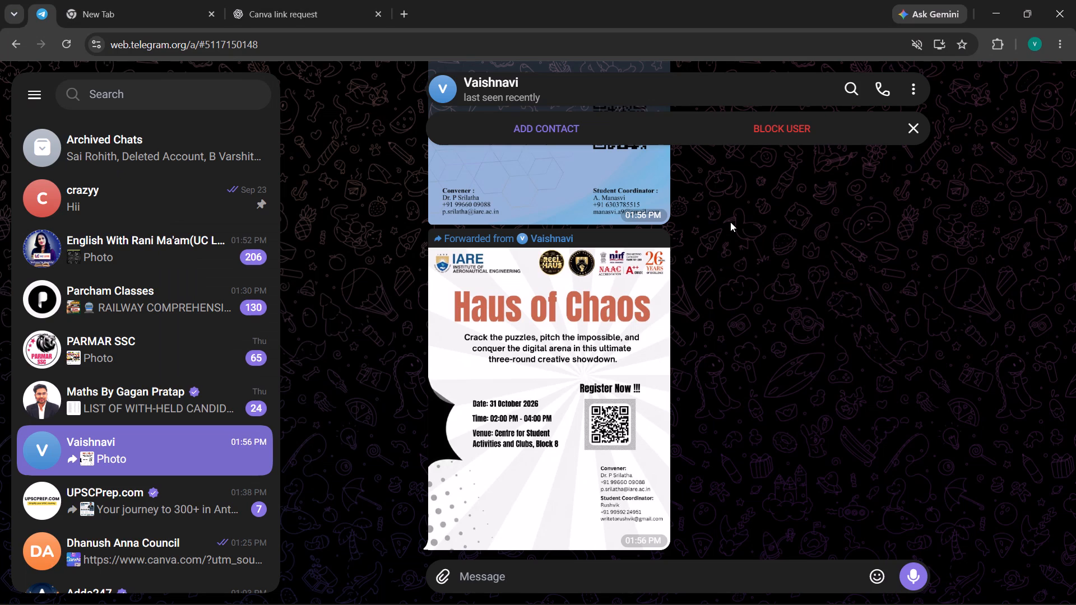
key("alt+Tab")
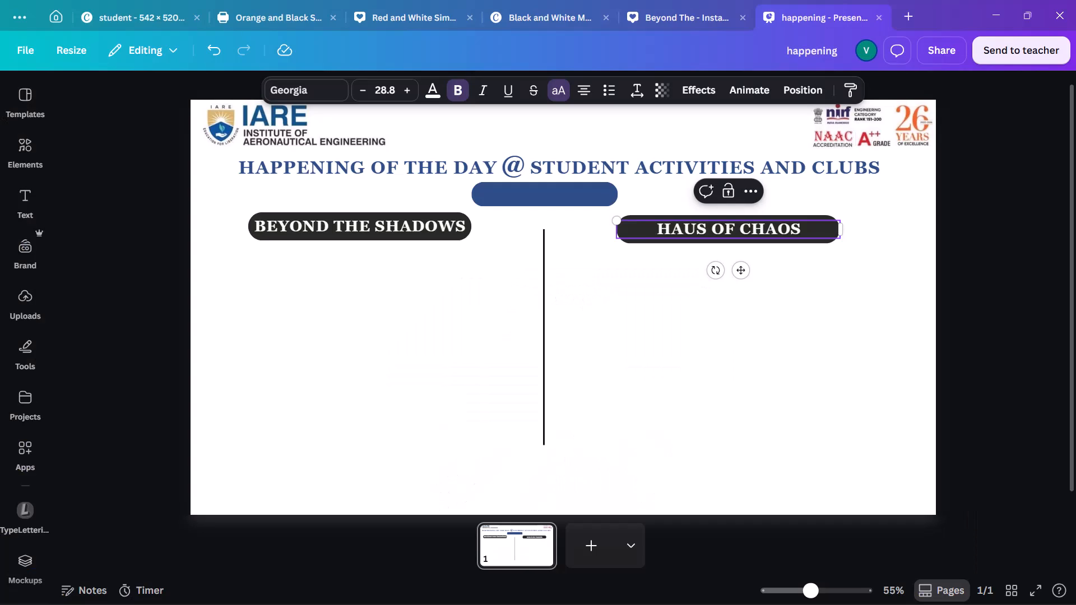
left_click(721, 316)
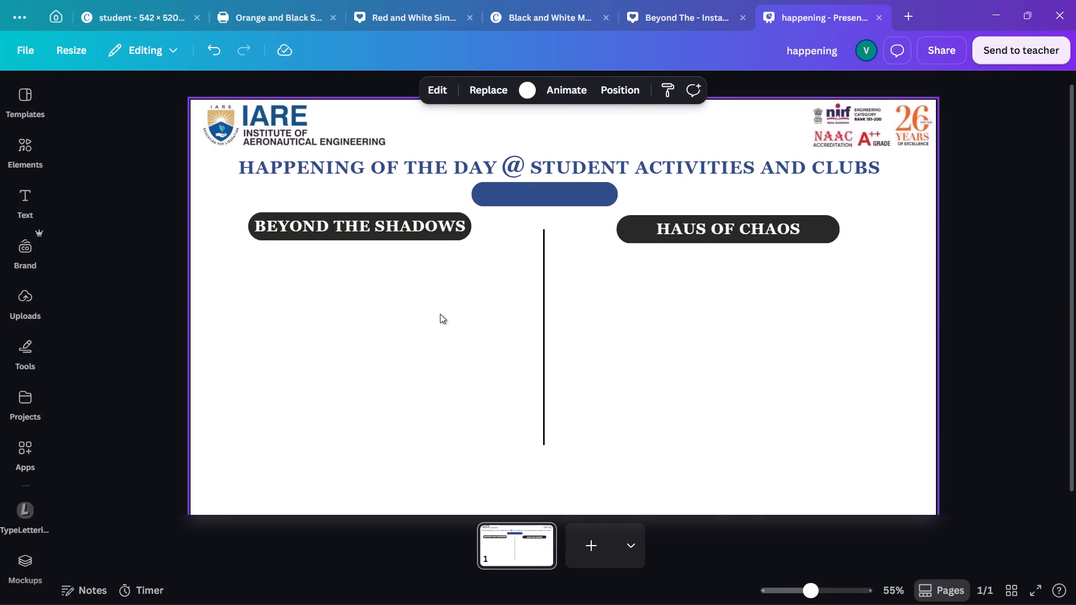
key("alt+Tab")
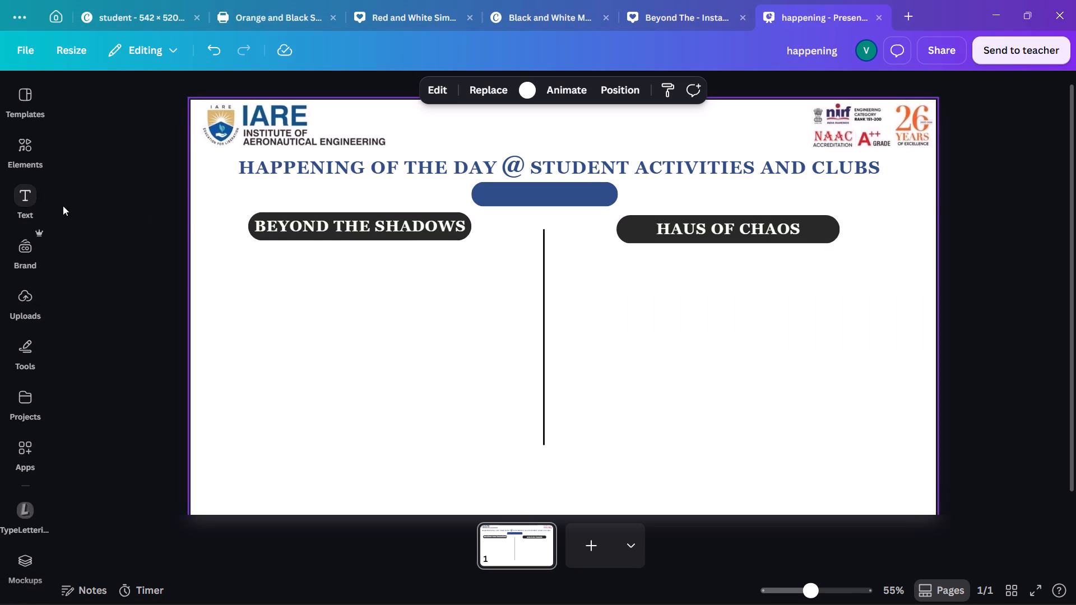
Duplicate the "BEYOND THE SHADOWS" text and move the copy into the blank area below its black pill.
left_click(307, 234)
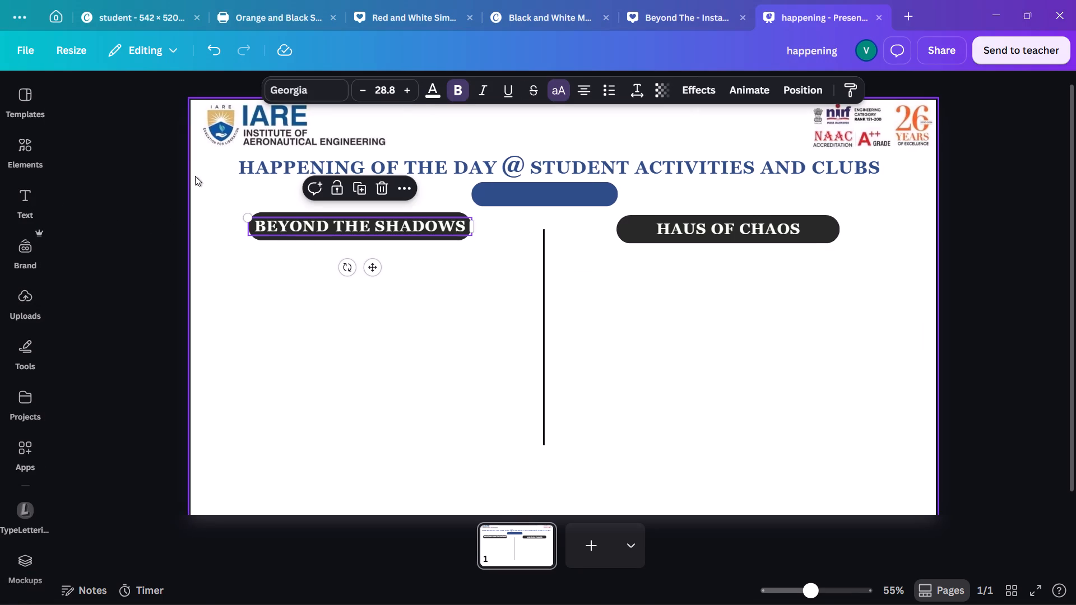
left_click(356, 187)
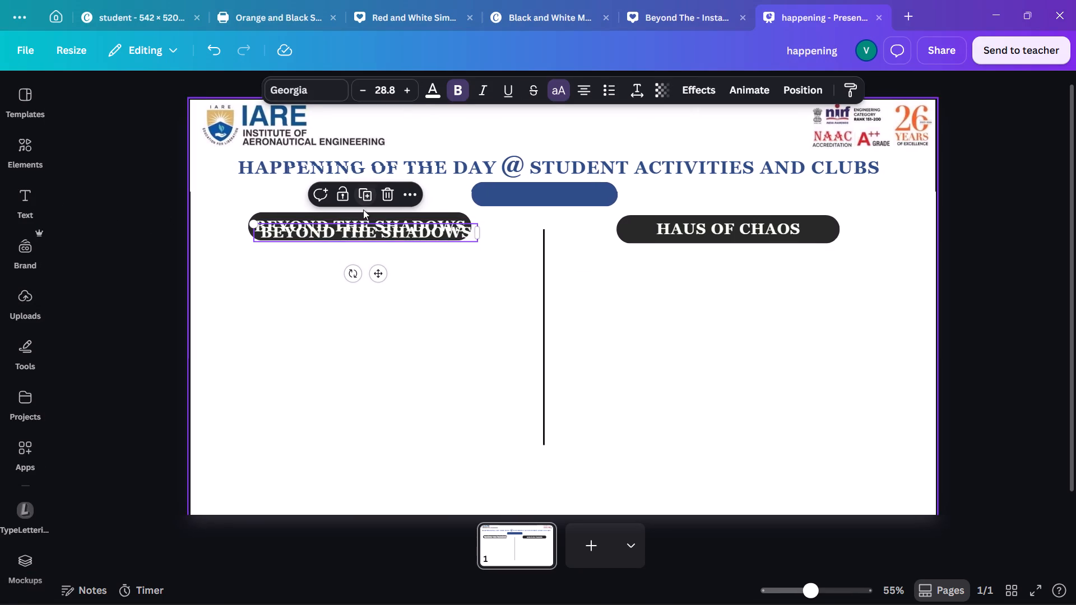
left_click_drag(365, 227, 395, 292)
key("alt+Tab")
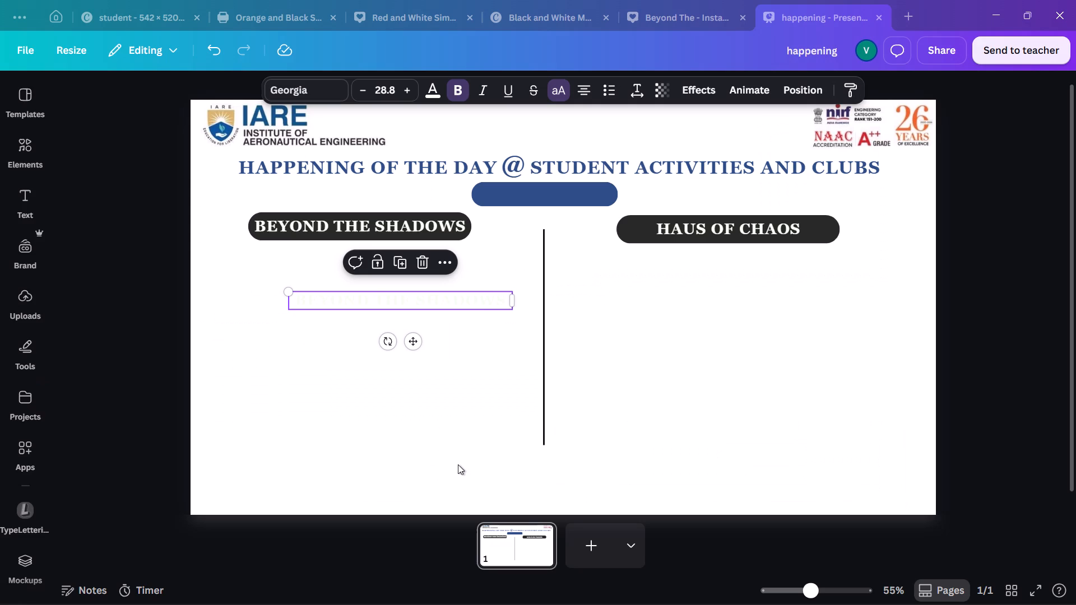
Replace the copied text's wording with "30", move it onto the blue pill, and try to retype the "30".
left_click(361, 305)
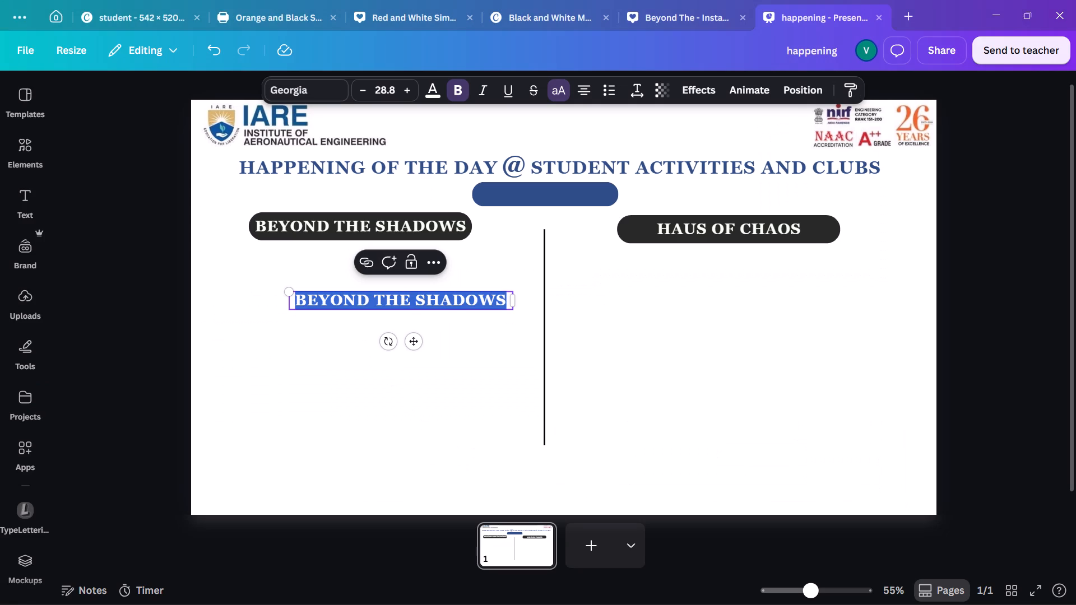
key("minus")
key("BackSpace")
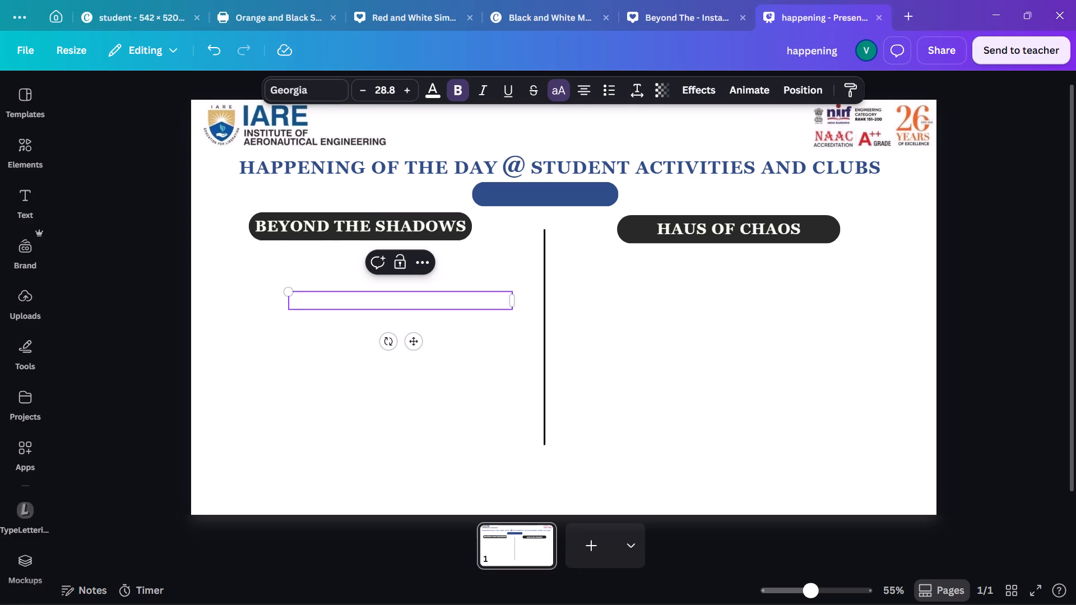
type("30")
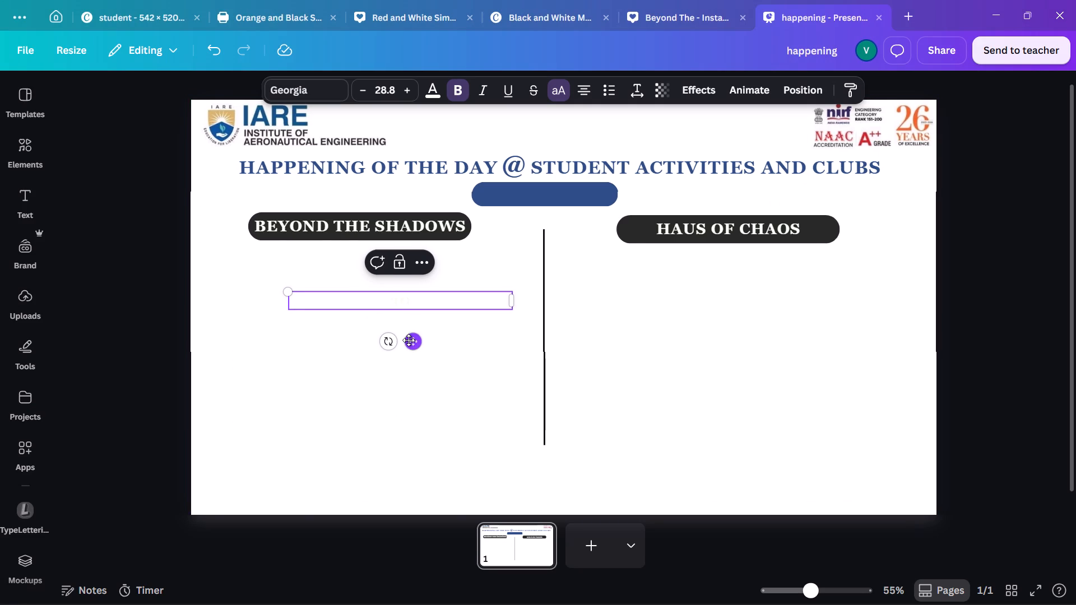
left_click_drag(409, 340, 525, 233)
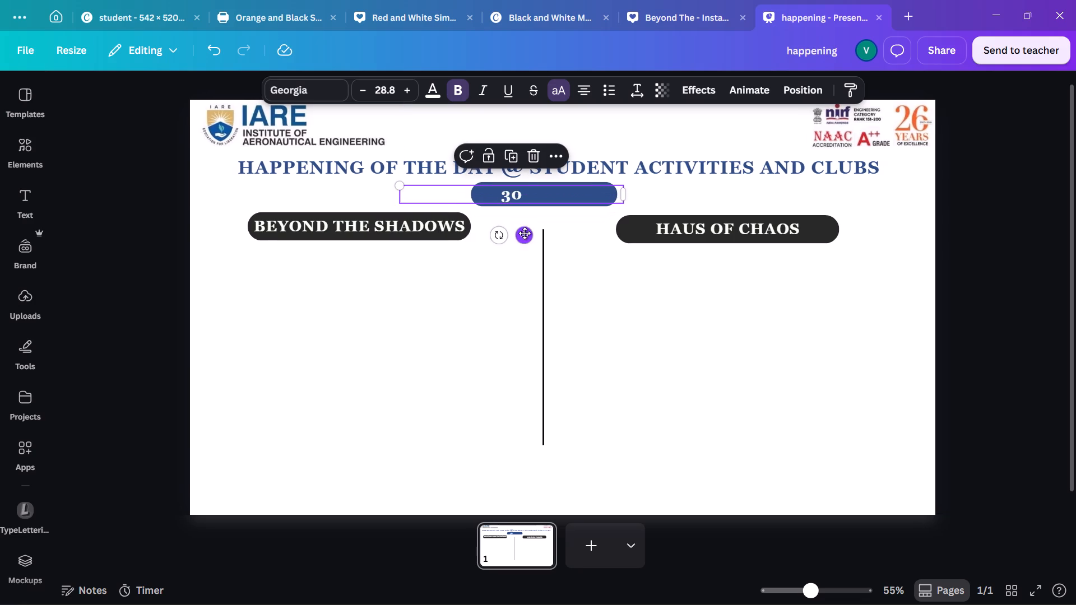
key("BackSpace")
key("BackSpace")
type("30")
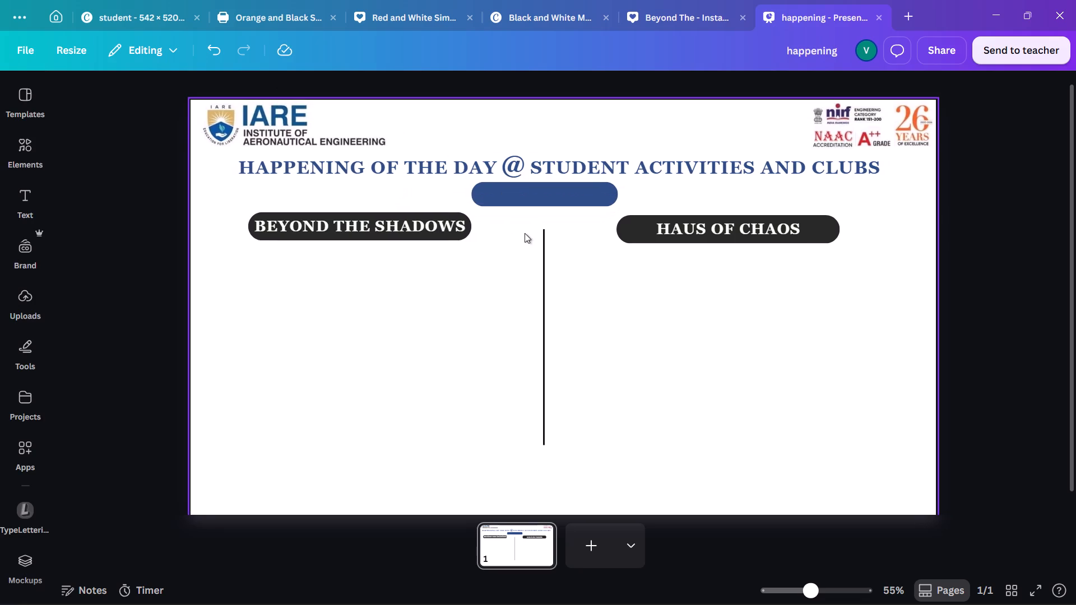
Undo the last edit to the blue pill's text and shift the "30" text rightwards within the pill.
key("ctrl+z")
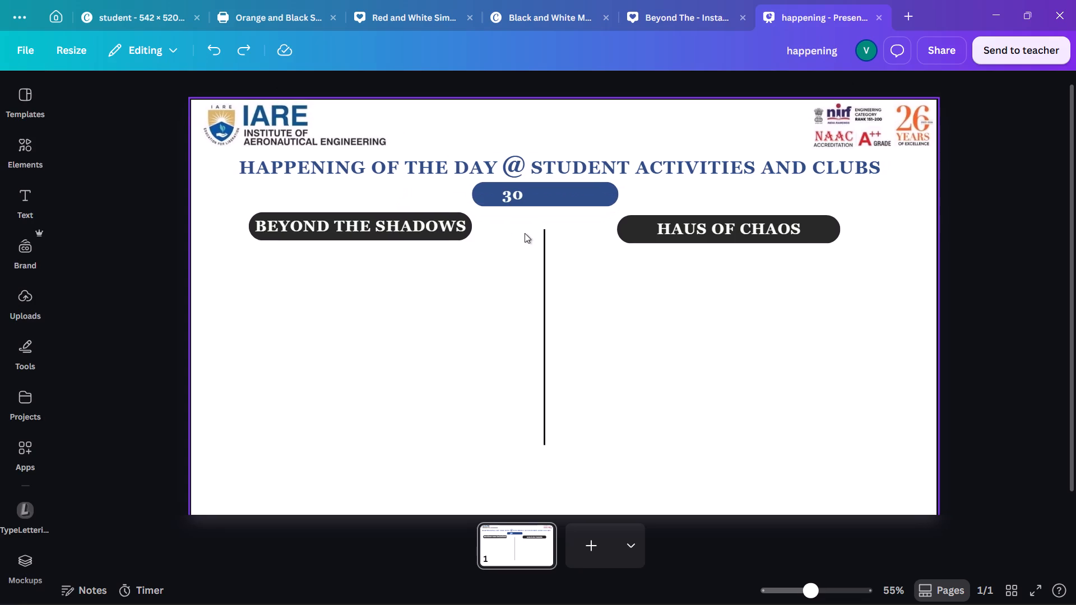
left_click(517, 202)
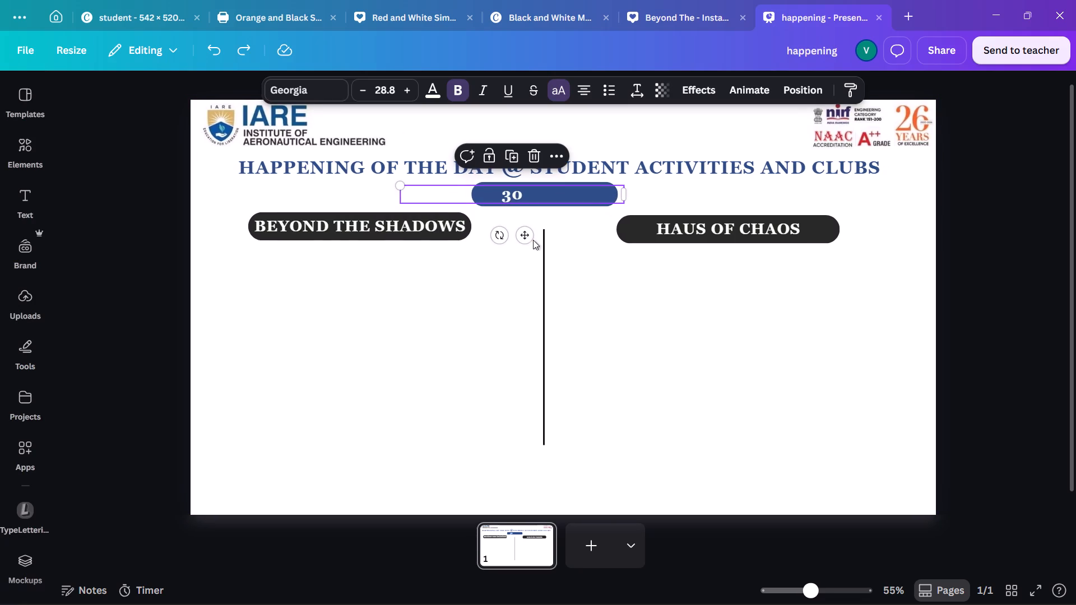
left_click_drag(528, 233, 599, 234)
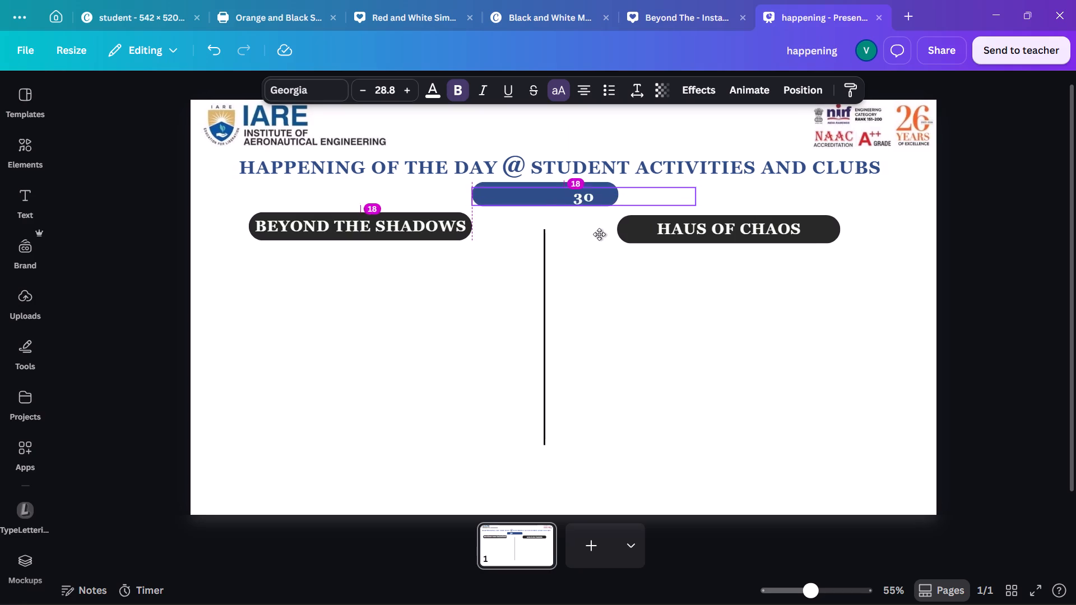
left_click_drag(599, 234, 594, 232)
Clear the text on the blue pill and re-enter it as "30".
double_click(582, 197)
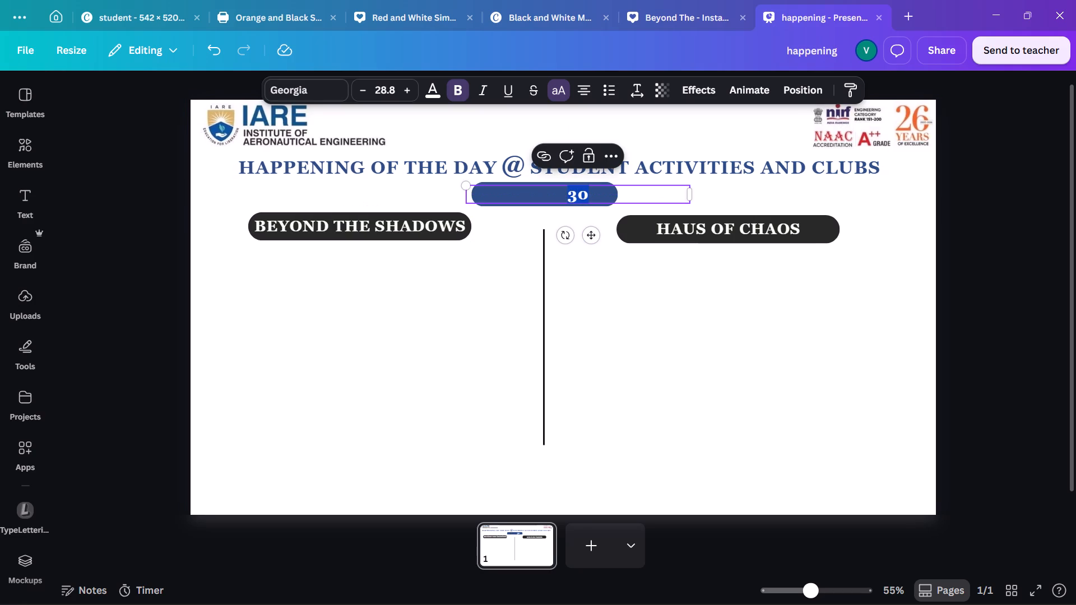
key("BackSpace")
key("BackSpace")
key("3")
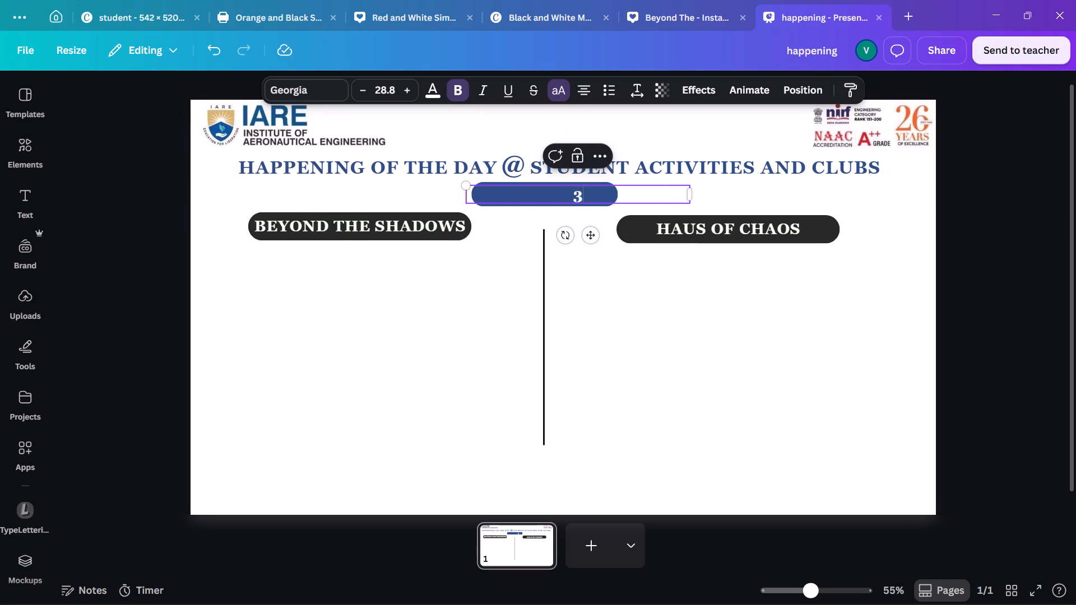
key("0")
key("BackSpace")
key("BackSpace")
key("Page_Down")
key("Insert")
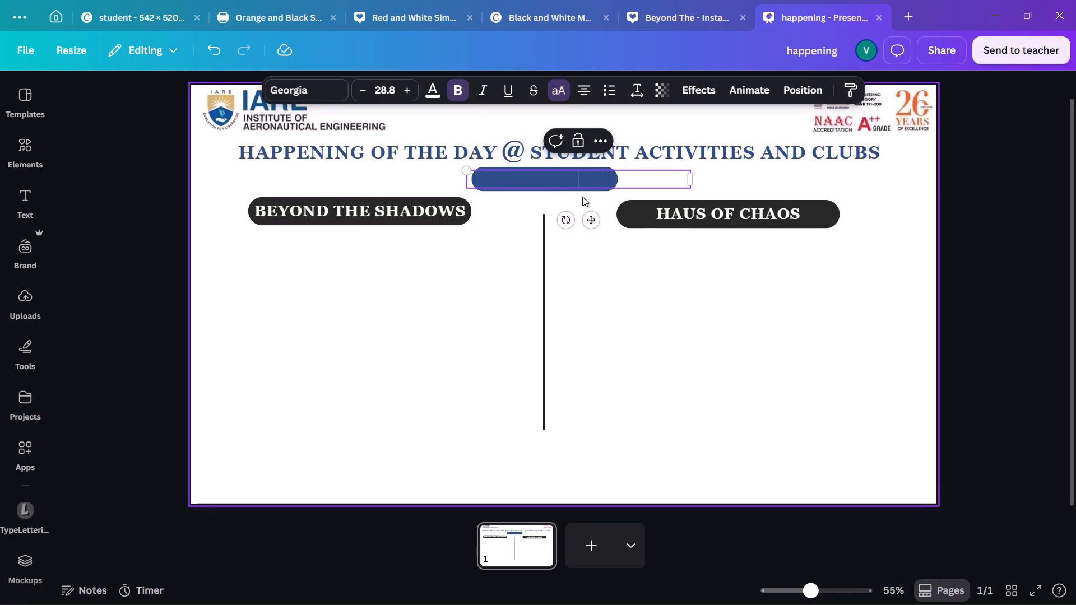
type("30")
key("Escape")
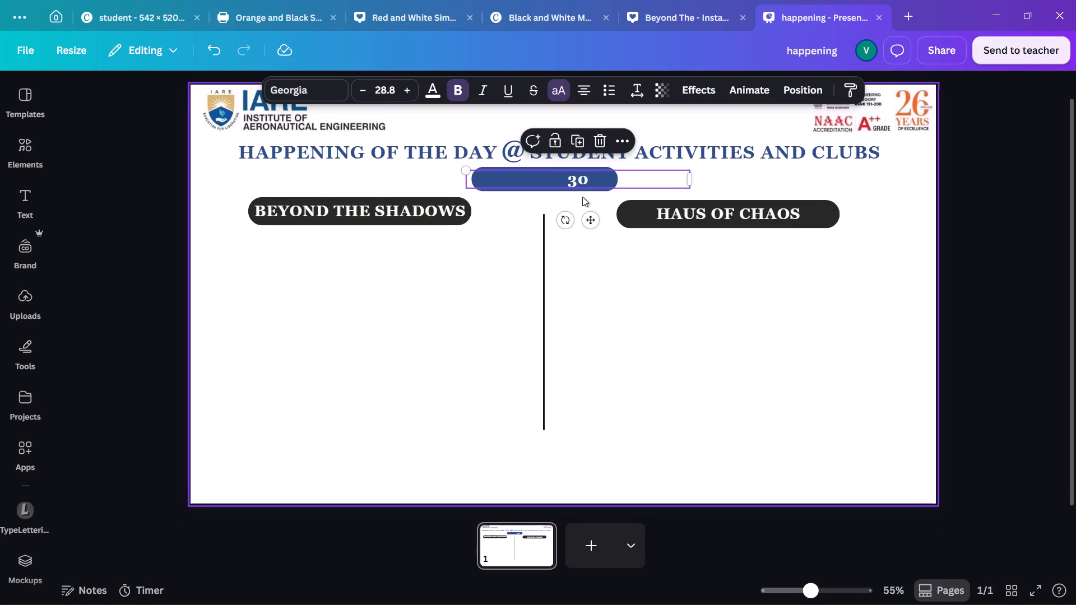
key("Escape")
Open the font choices for the "30" text on the blue pill and leave the Georgia Bold search.
left_click(582, 189)
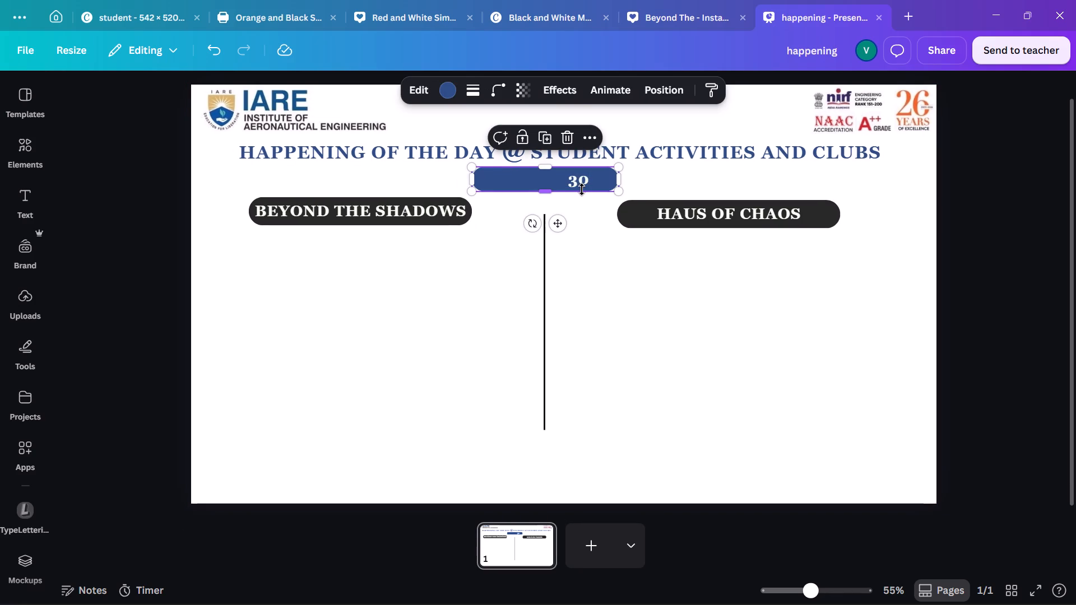
left_click(422, 94)
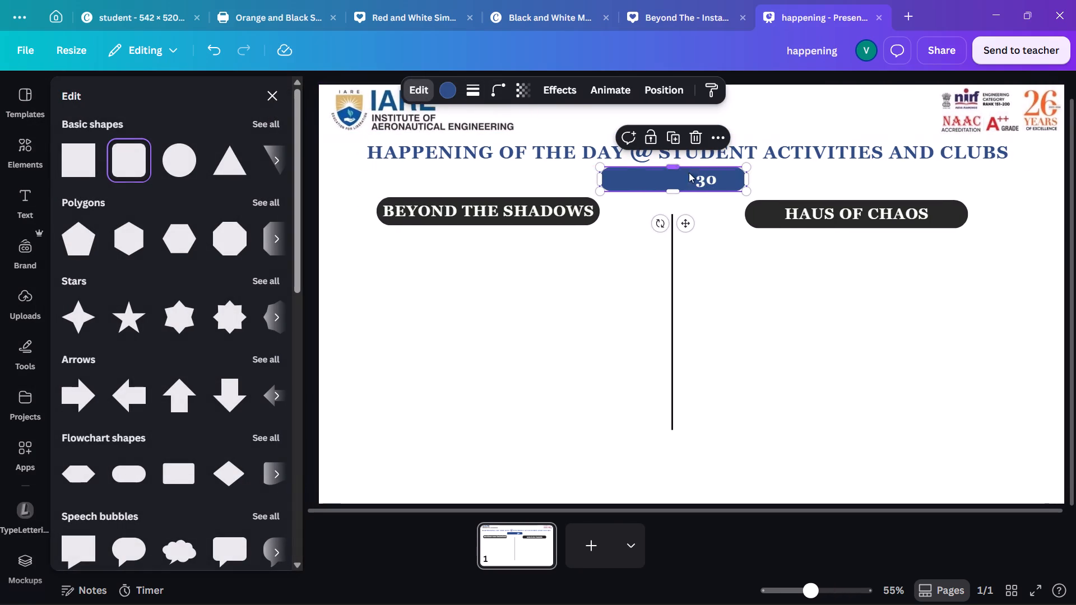
left_click(712, 185)
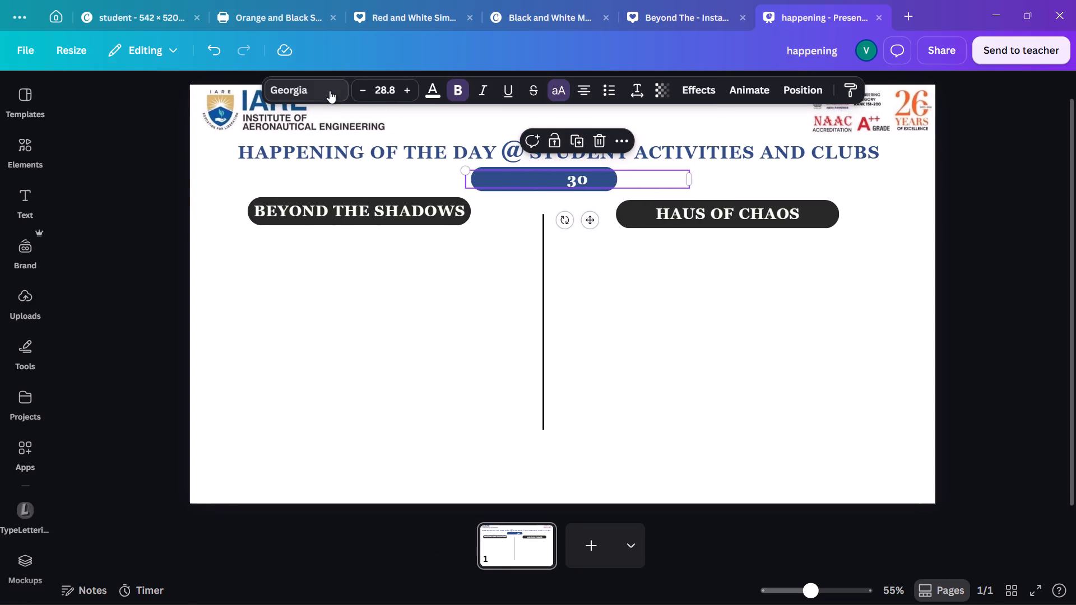
left_click(328, 94)
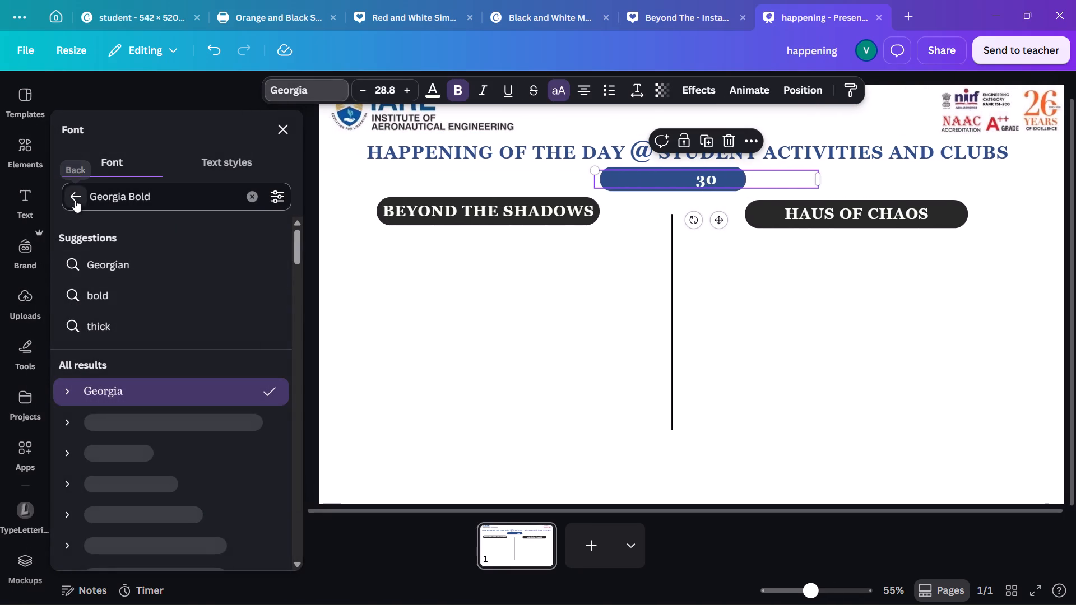
left_click(75, 200)
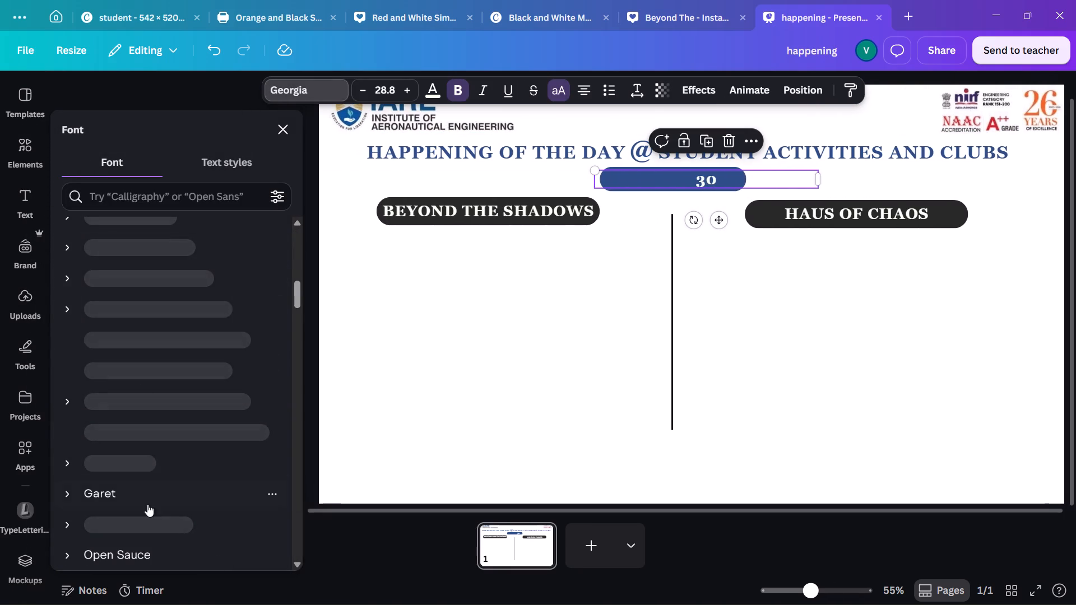
Set the "30" text on the blue pill to the Open Sauce font and try Garet as an alternative.
left_click(147, 544)
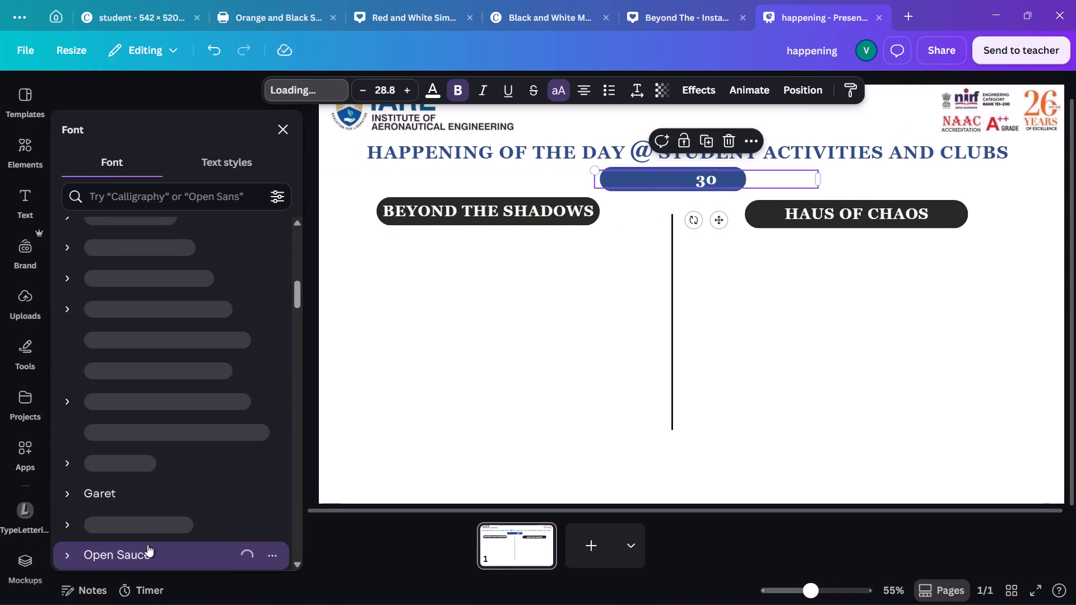
scroll(147, 544, "down", 3)
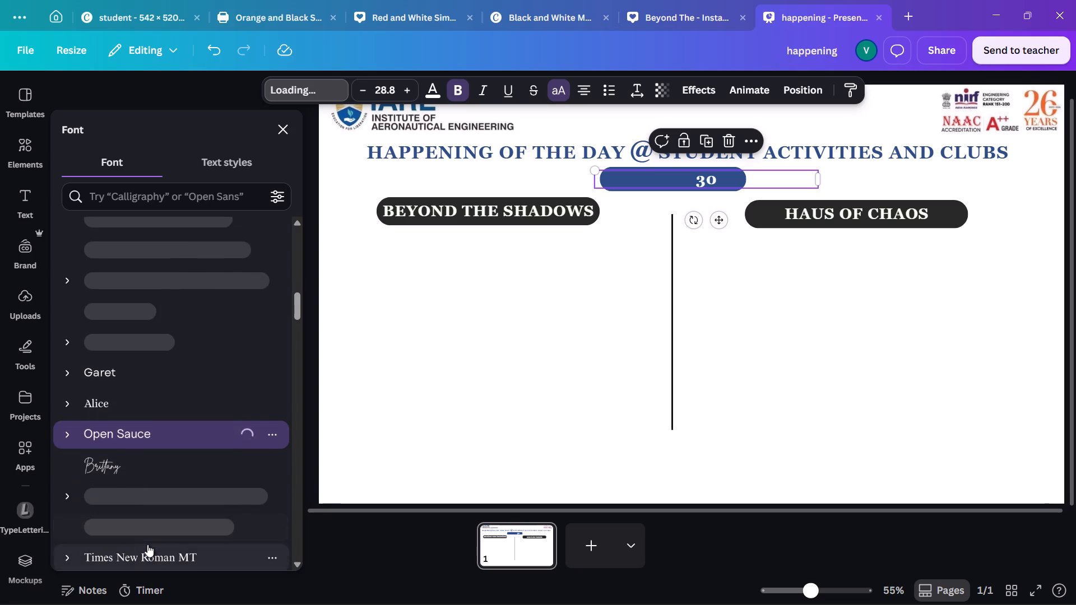
left_click(142, 370)
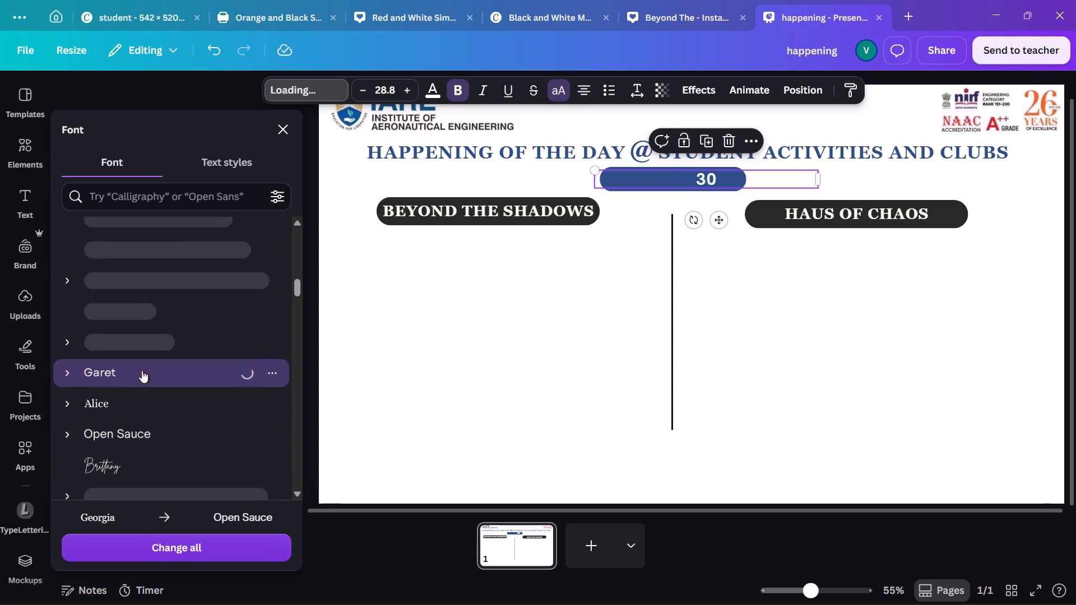
Move the "30" text leftwards along the blue pill, keeping it level with the pill.
left_click(719, 177)
left_click_drag(719, 177, 684, 189)
key("Escape")
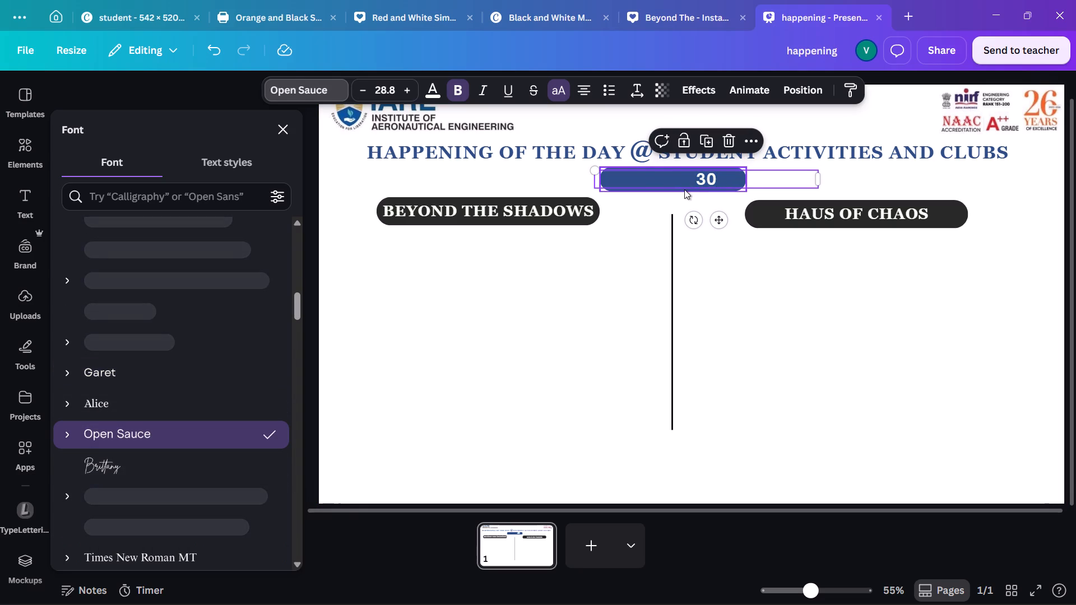
left_click_drag(777, 176, 717, 184)
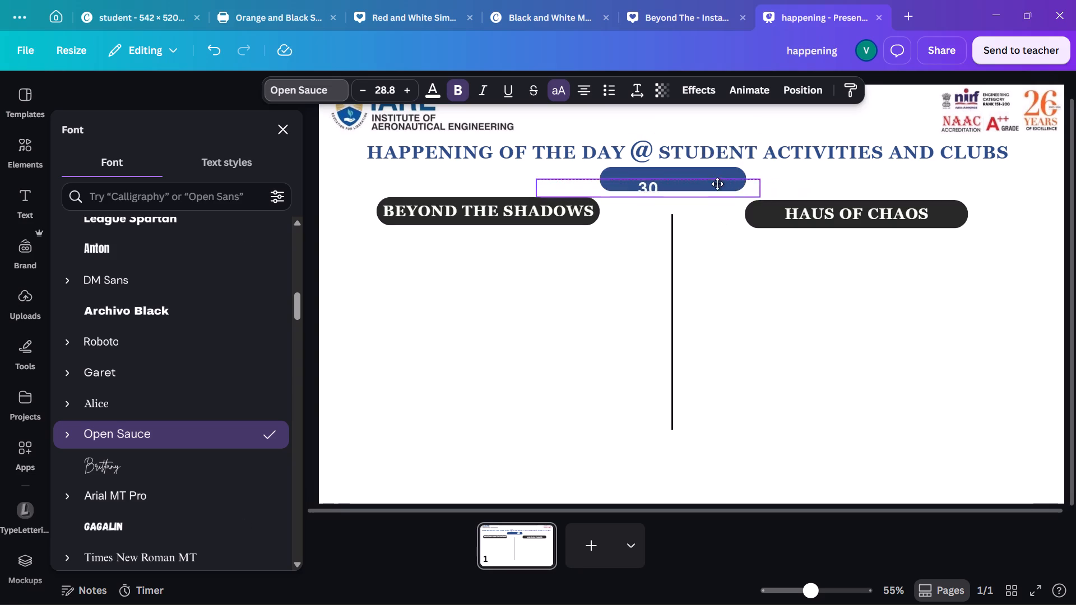
left_click_drag(717, 184, 702, 175)
key("alt+Tab")
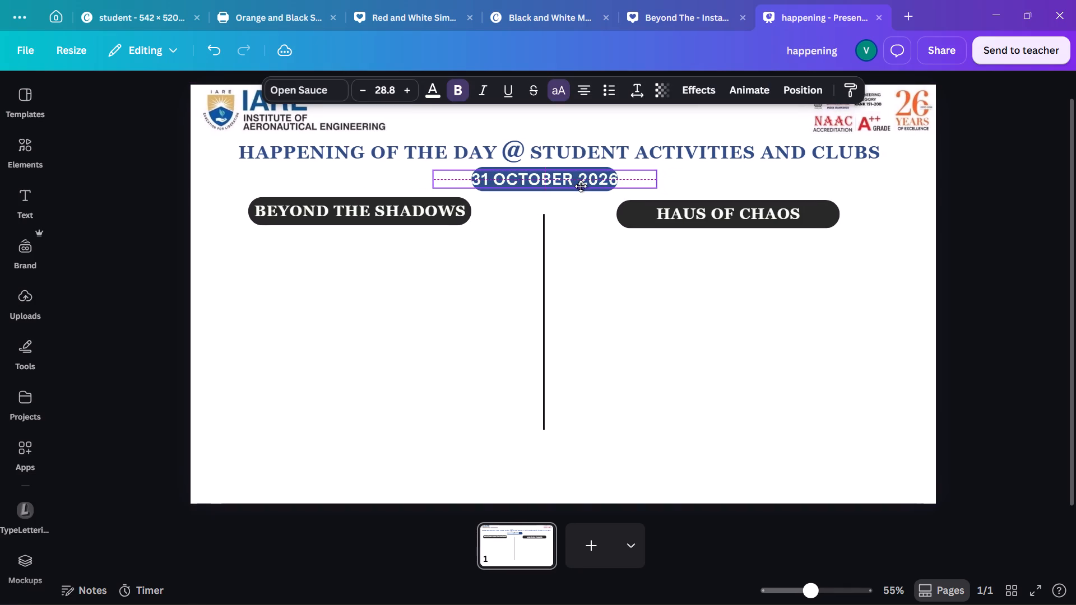
left_click_drag(581, 186, 580, 186)
left_click_drag(660, 178, 602, 199)
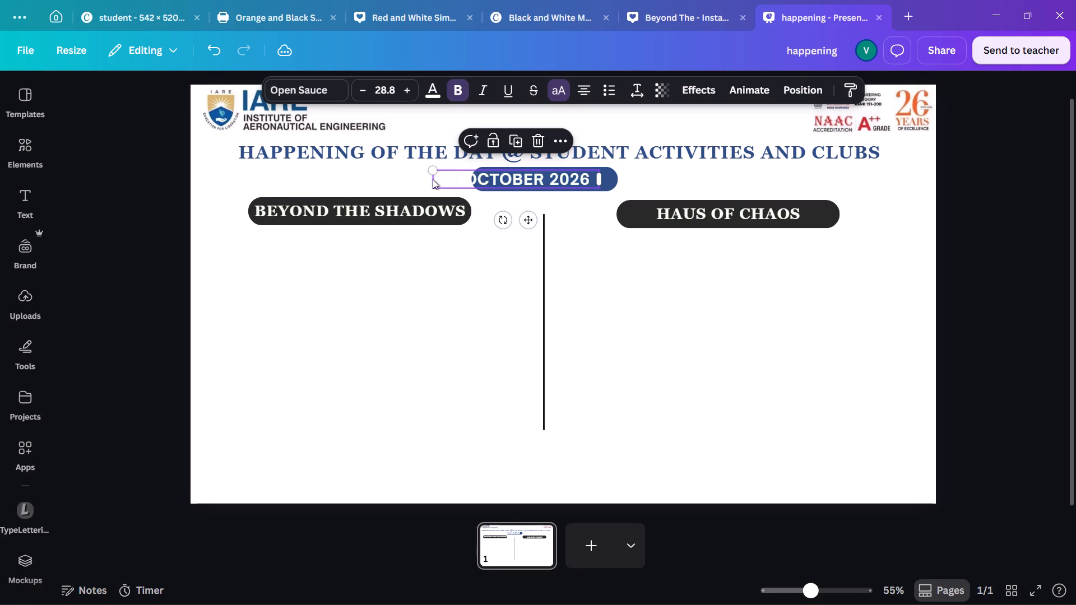
left_click_drag(429, 172, 437, 174)
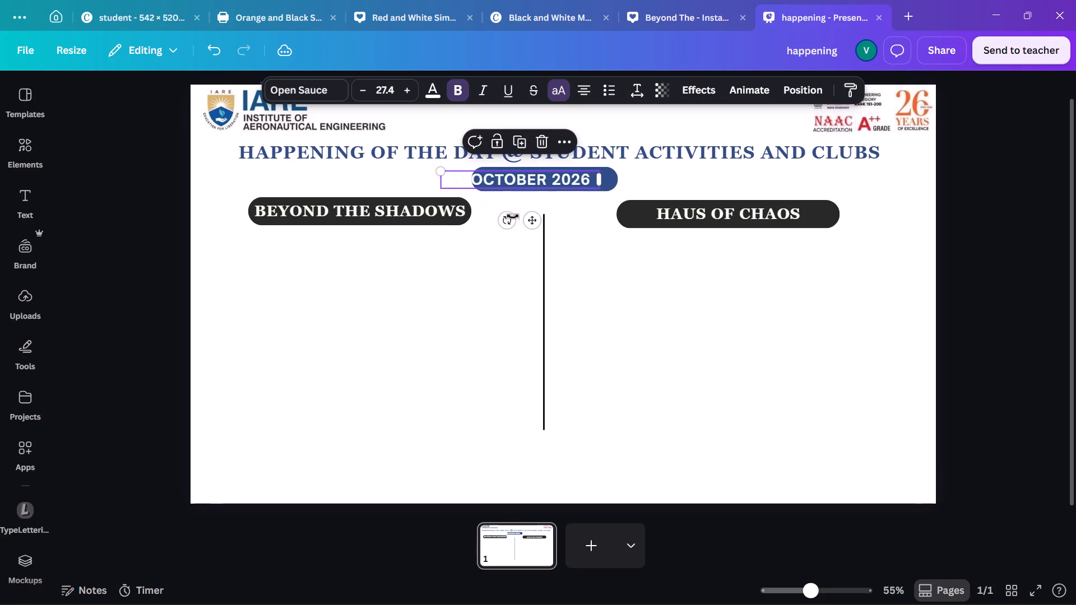
left_click_drag(533, 221, 546, 222)
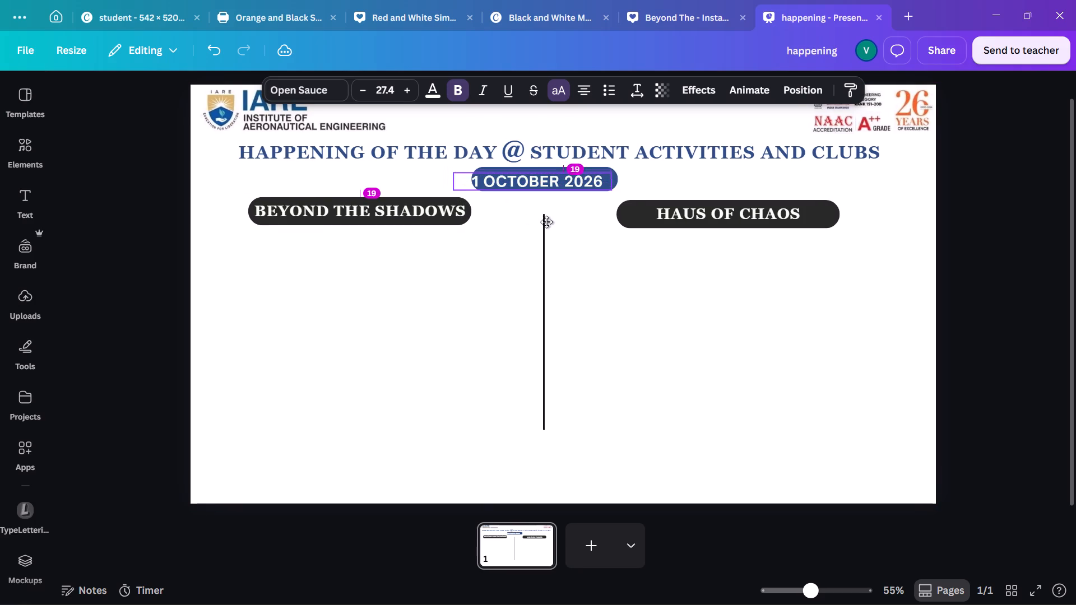
Move the "31 October 2026" text onto the blue date pill and reduce its font size to 26.4.
left_click_drag(546, 222, 553, 221)
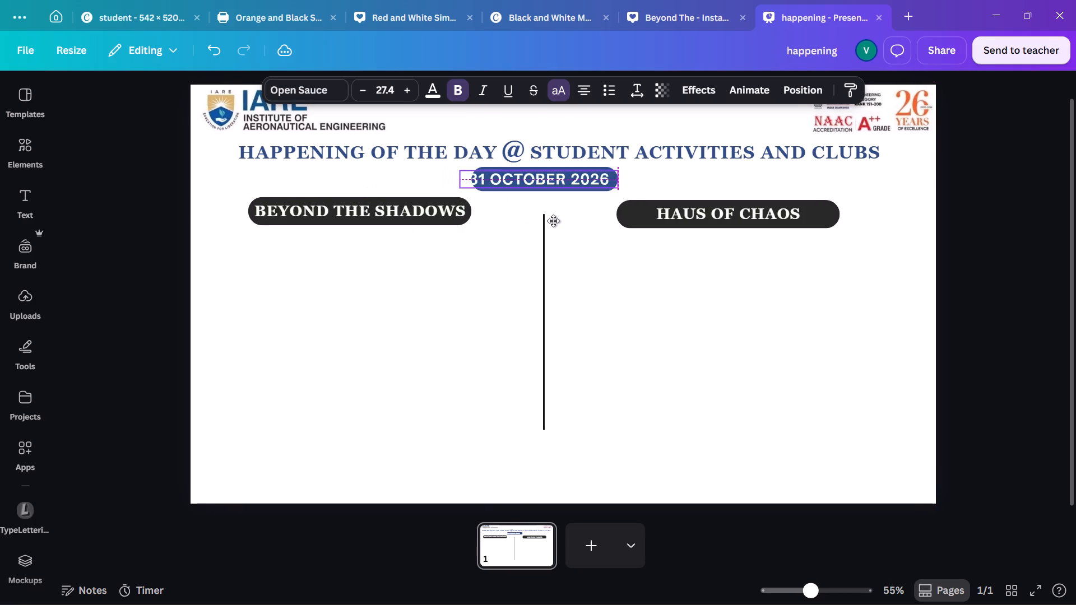
left_click_drag(553, 221, 558, 221)
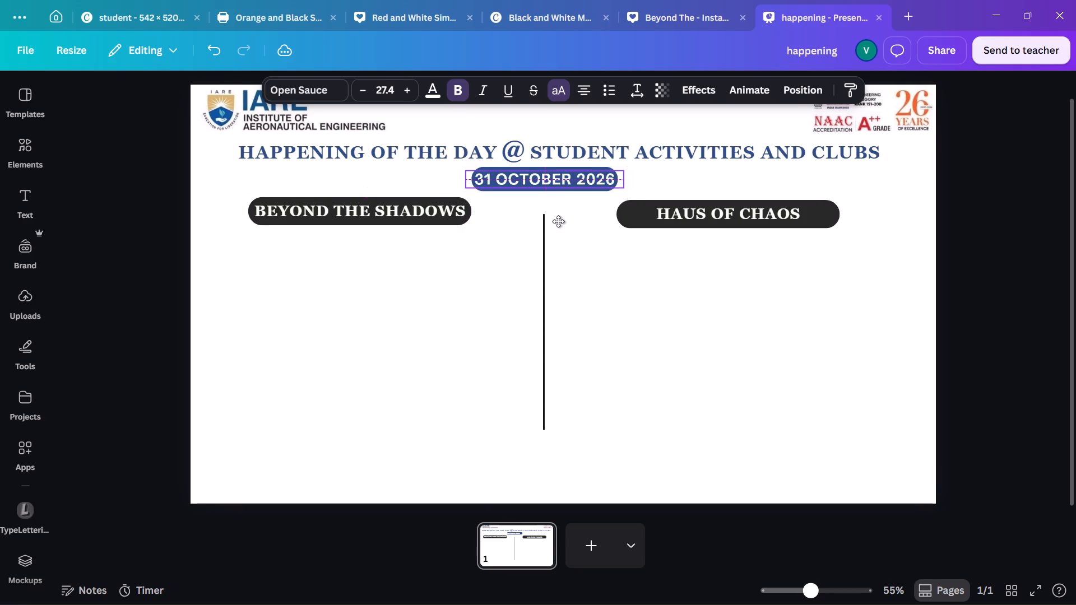
left_click_drag(558, 221, 559, 221)
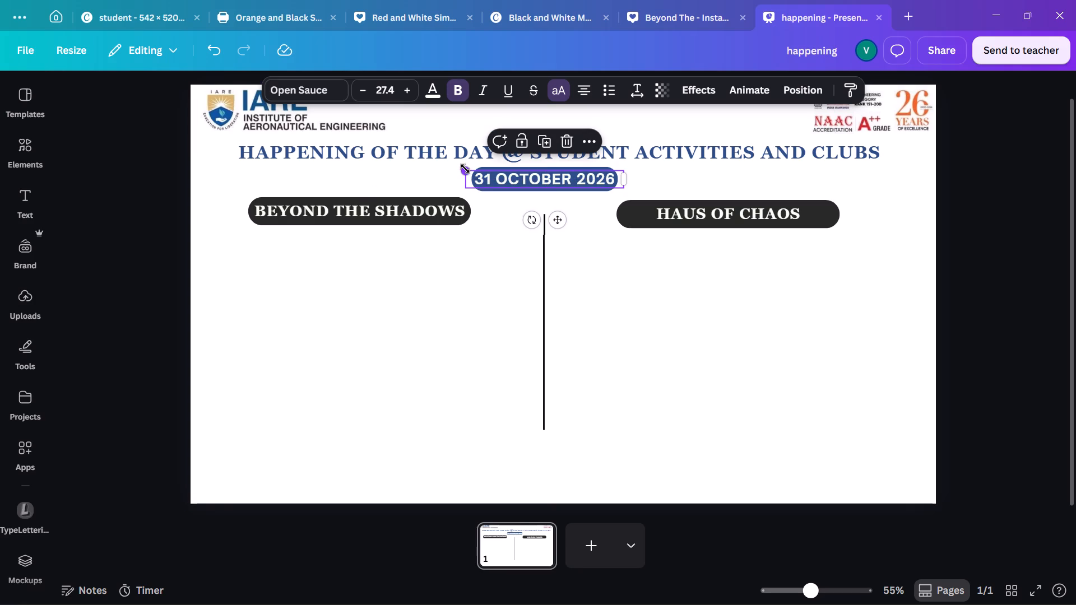
left_click(465, 169)
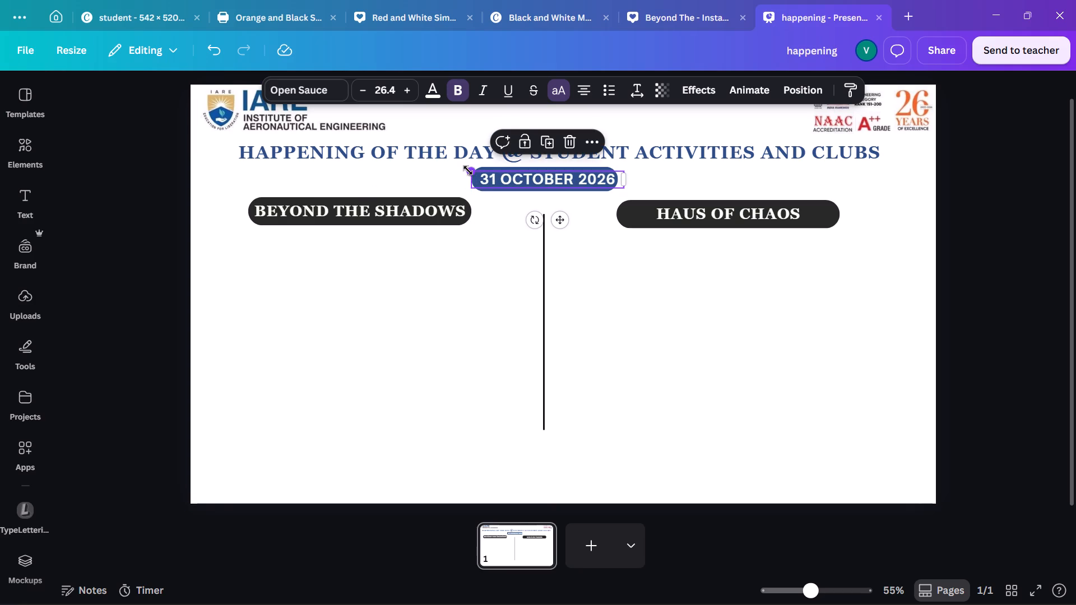
left_click(564, 217)
Compare the design with the reference "Happening of the day" poster open in Telegram in Chrome, checking heading style and layout.
left_click(620, 301)
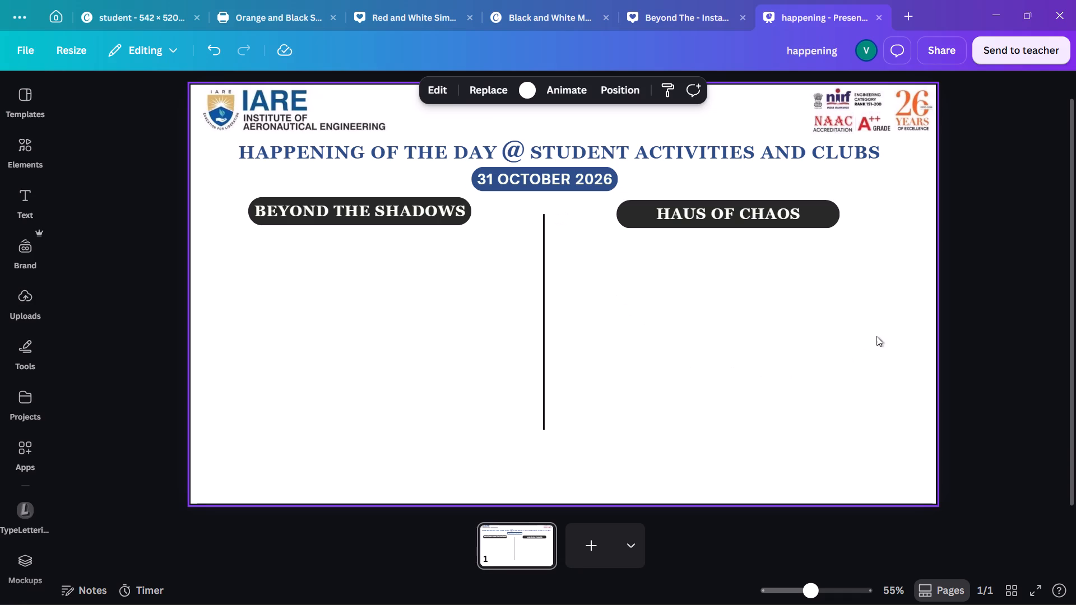
key("alt+Tab")
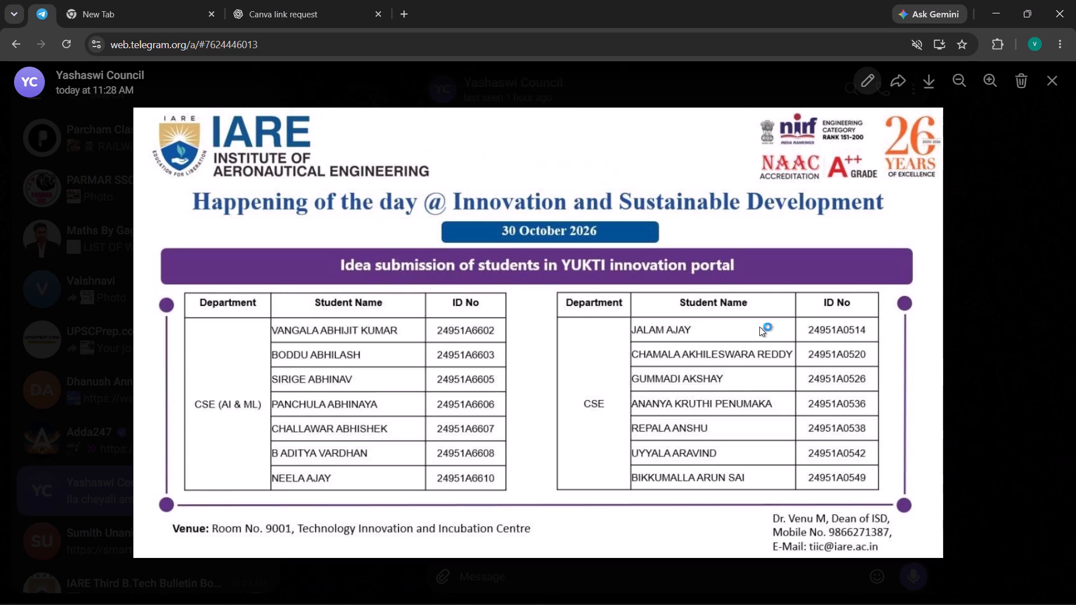
key("alt+Tab")
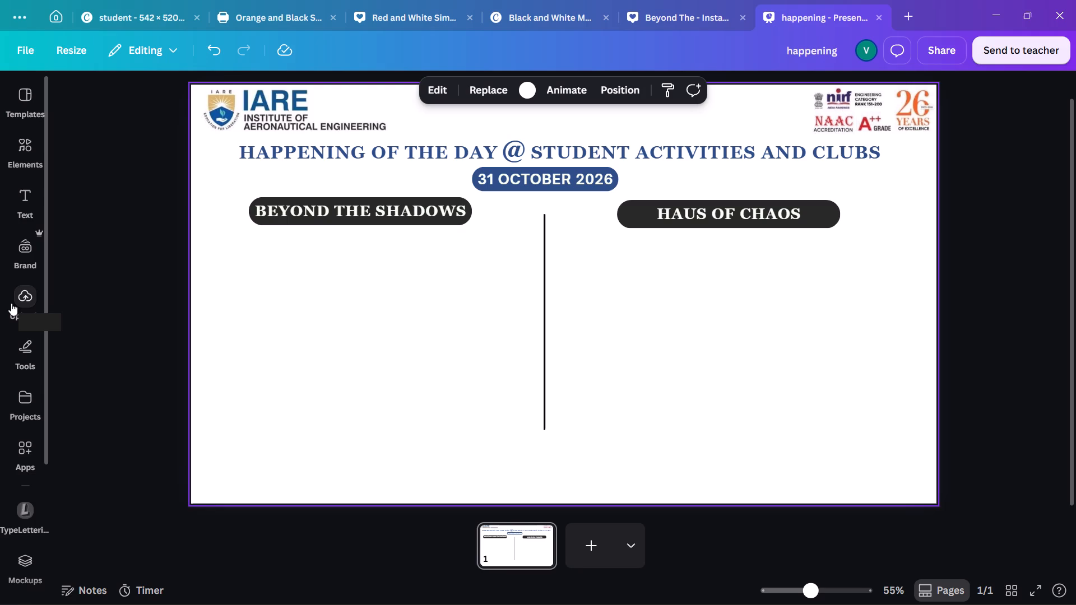
key("alt+Tab")
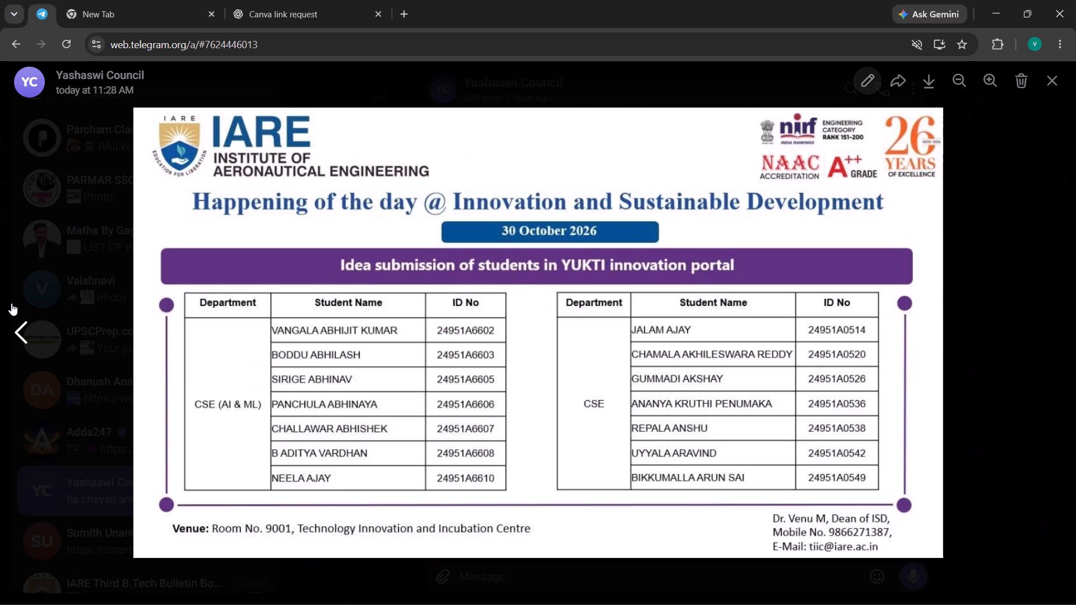
key("alt+Tab")
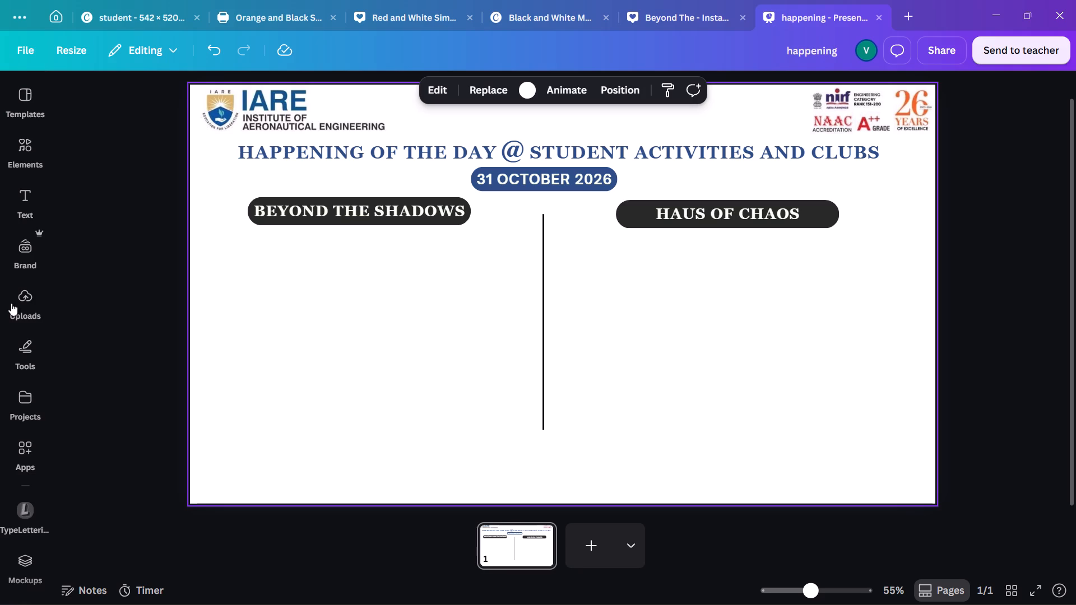
key("alt+Tab")
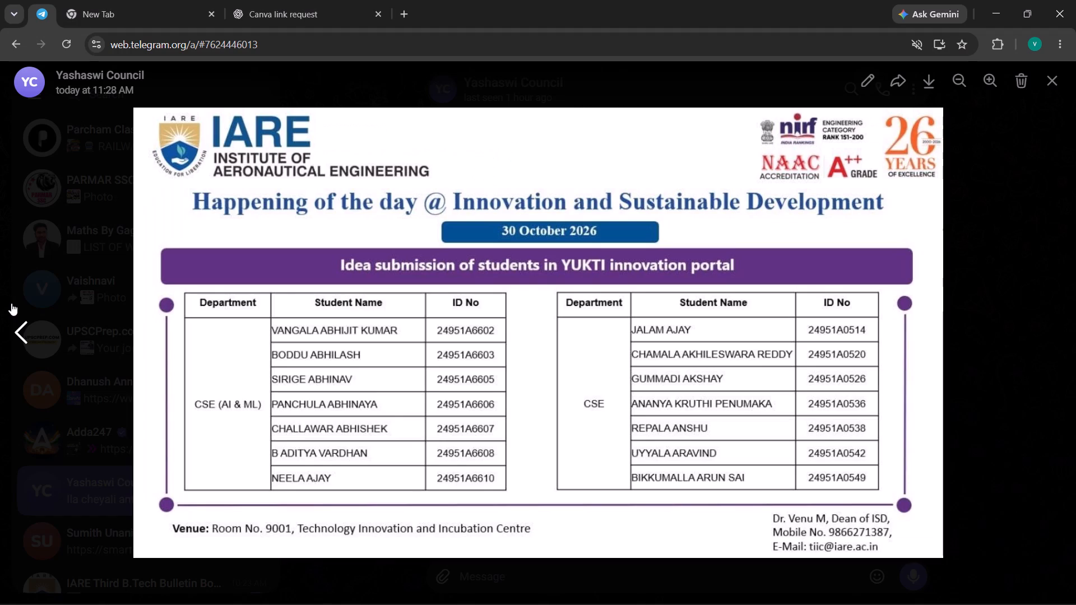
key("alt+Tab")
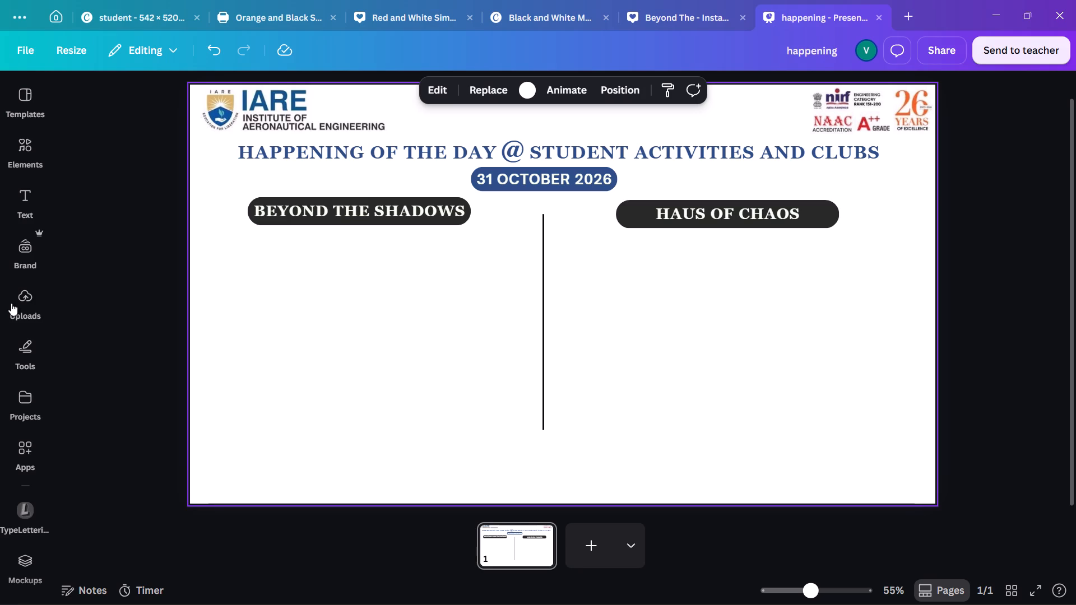
Turn off the uppercase formatting on the "Beyond the Shadows" heading in the black pill.
left_click(379, 211)
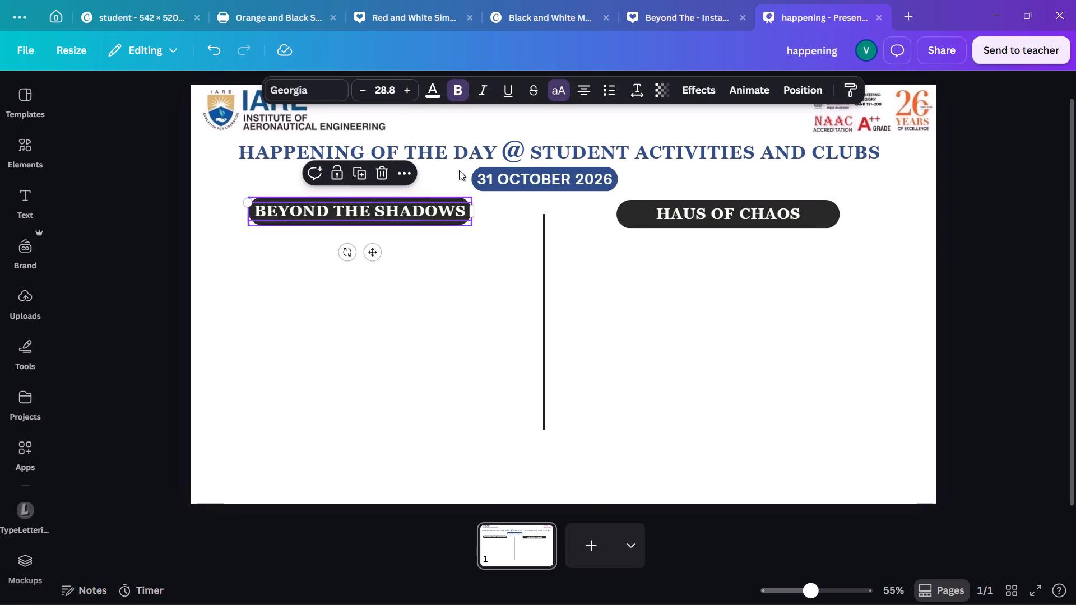
left_click(561, 87)
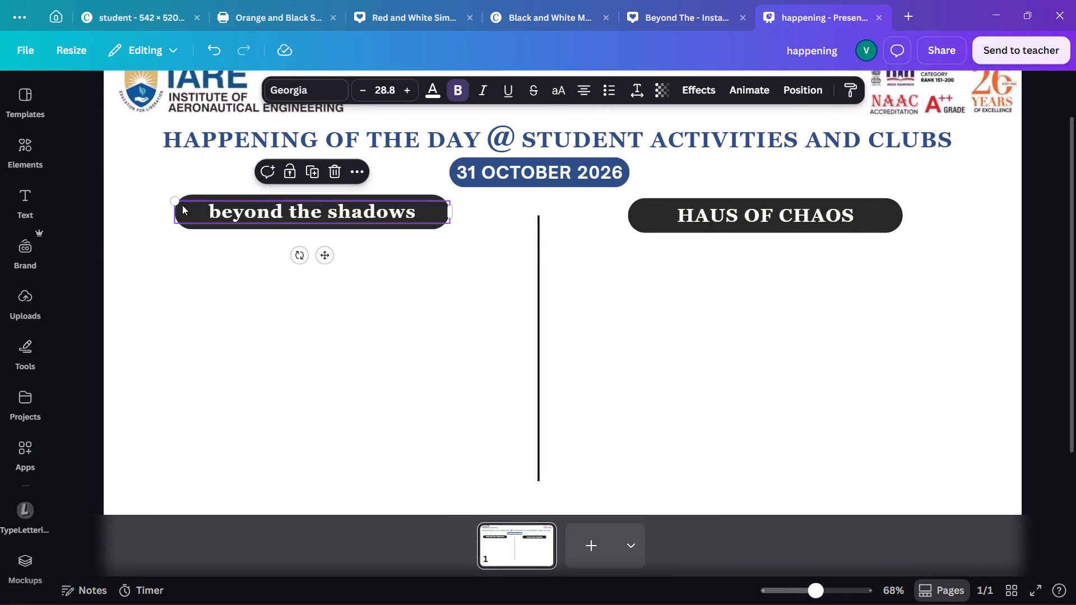
Enlarge the "beyond the shadows" text to size 34.6, narrow its box to fit, and centre it on its black pill.
left_click_drag(179, 204, 159, 188)
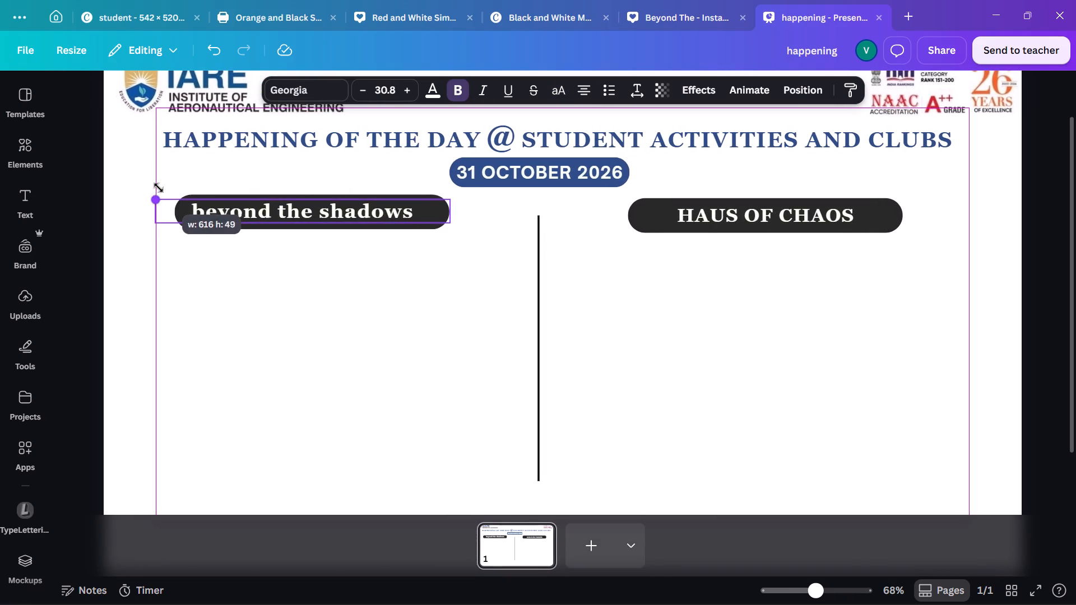
left_click_drag(159, 188, 127, 169)
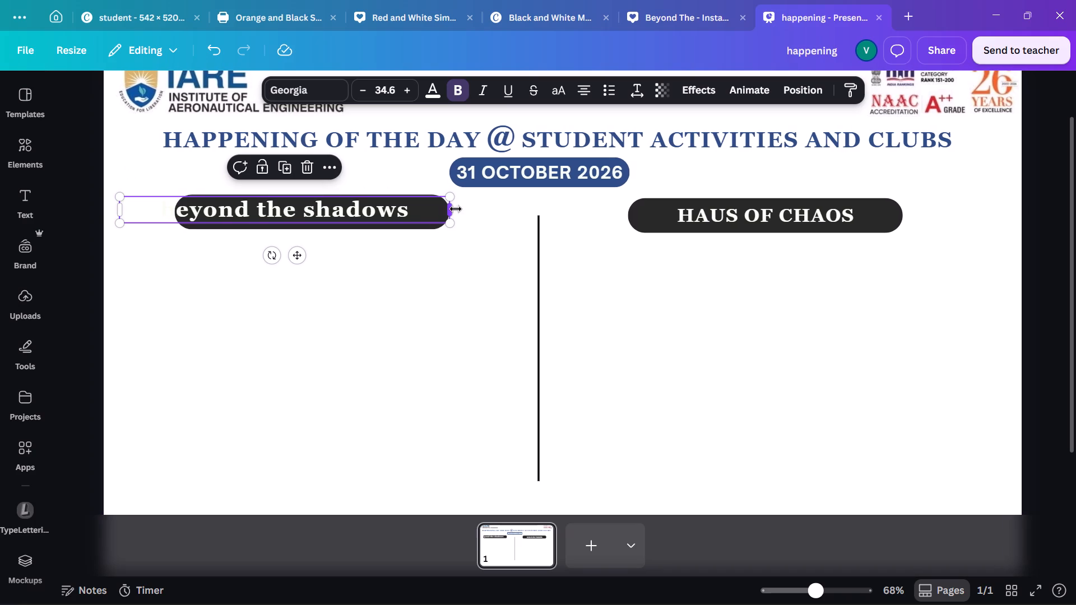
left_click_drag(452, 209, 379, 221)
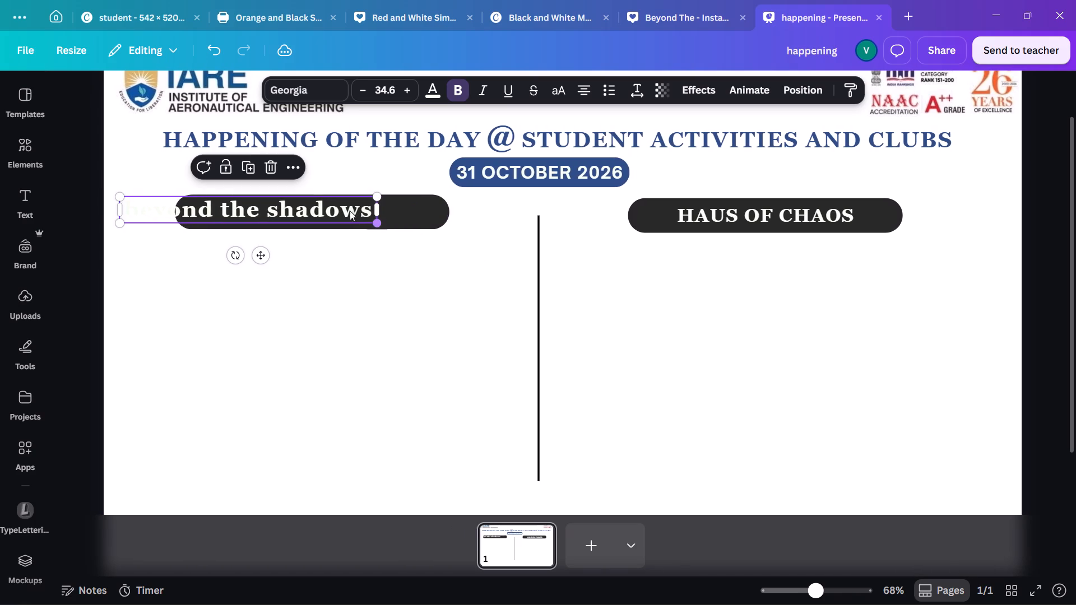
left_click_drag(342, 210, 406, 211)
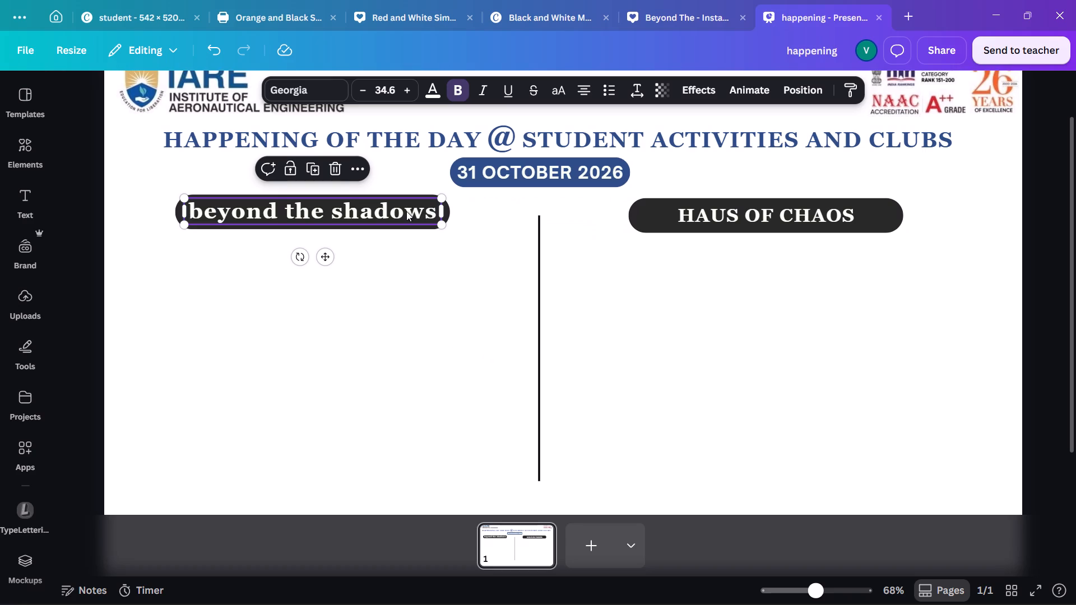
Capitalise the initials of the "beyond the shadows" heading so it reads "Beyond the Shadows".
left_click(202, 213)
key("BackSpace")
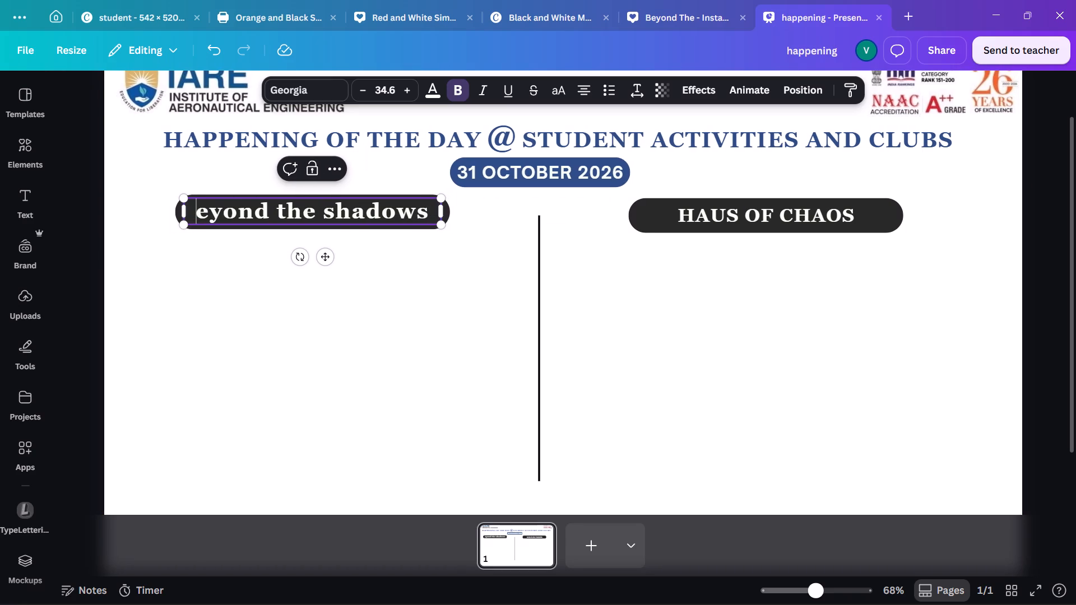
key("shift+b")
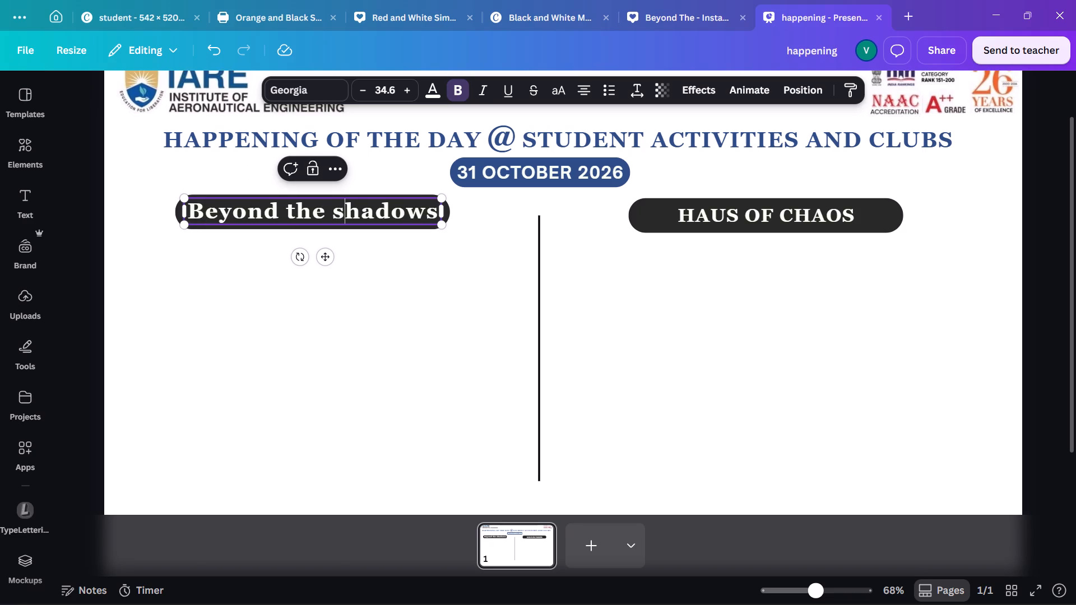
left_click(346, 211)
key("BackSpace")
key("shift+s")
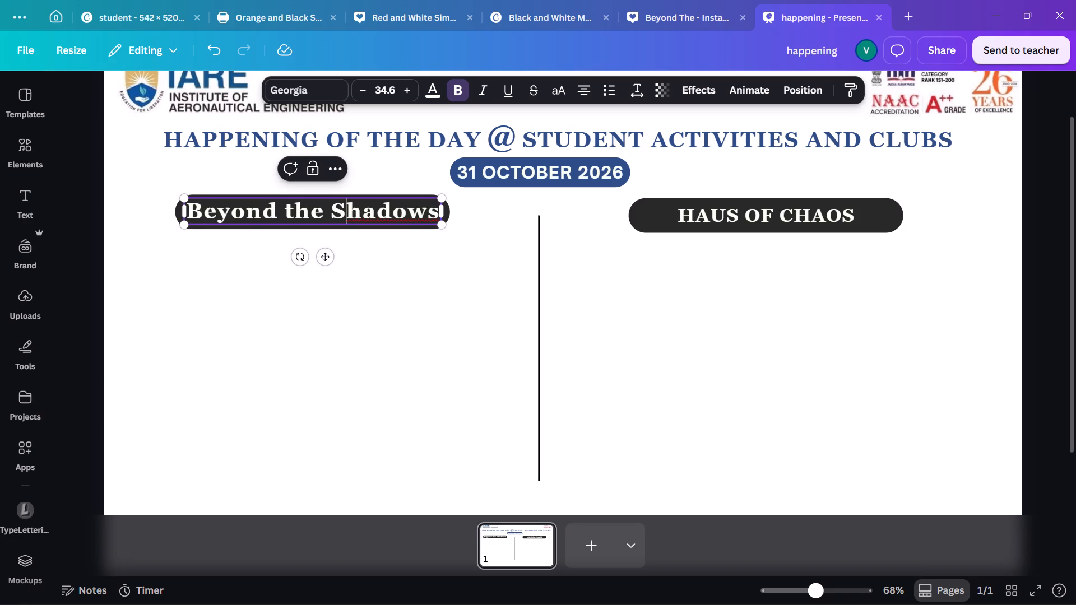
key("Escape")
key("Escape")
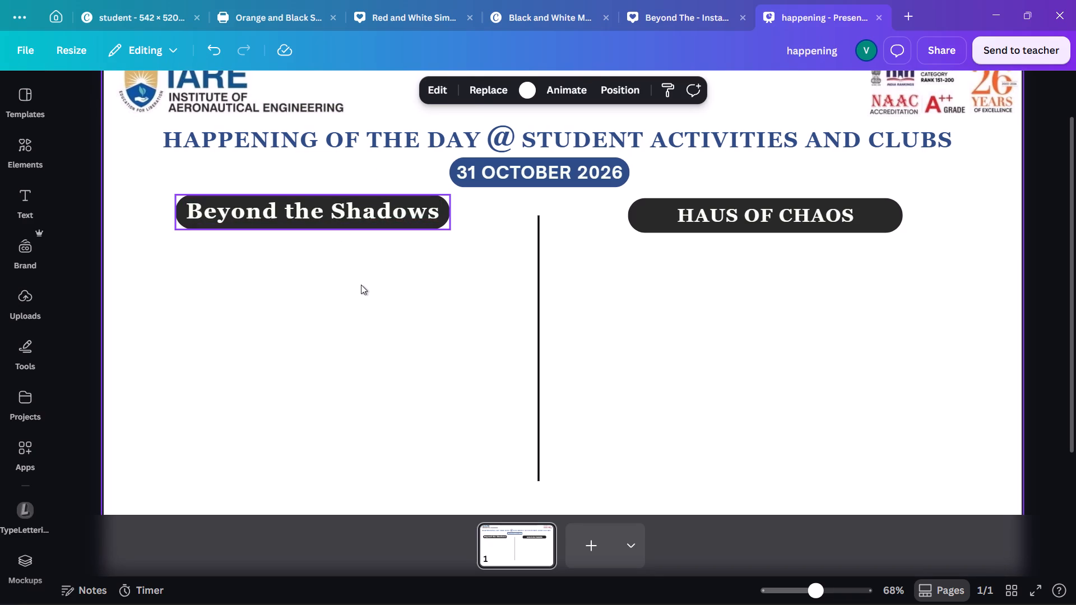
Turn off all-uppercase for the "HAUS OF CHAOS" heading and capitalise its initials so it reads "Haus of Chaos".
left_click(695, 210)
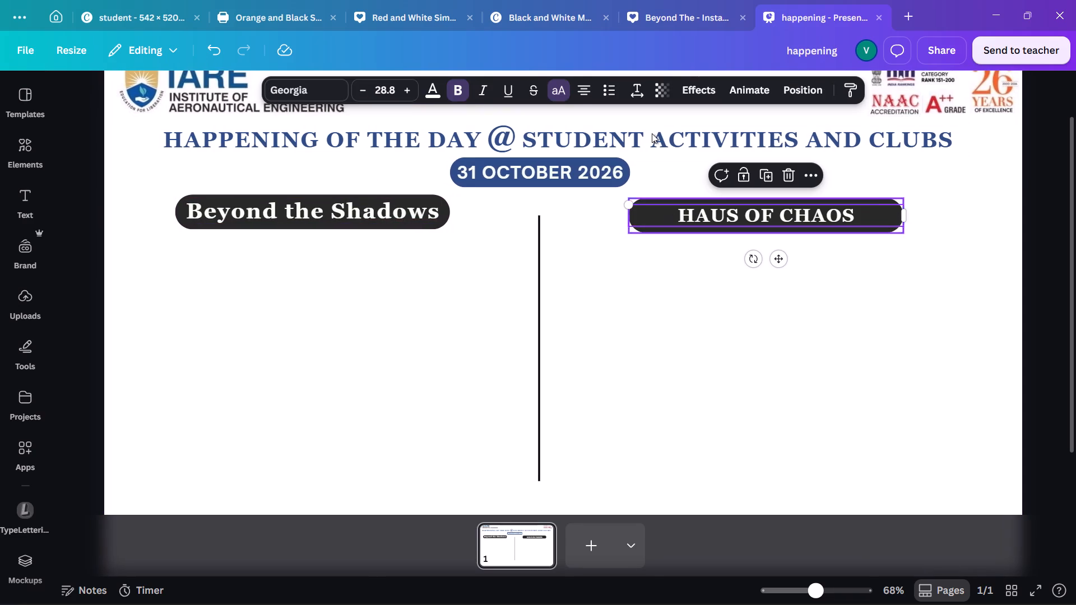
left_click(551, 90)
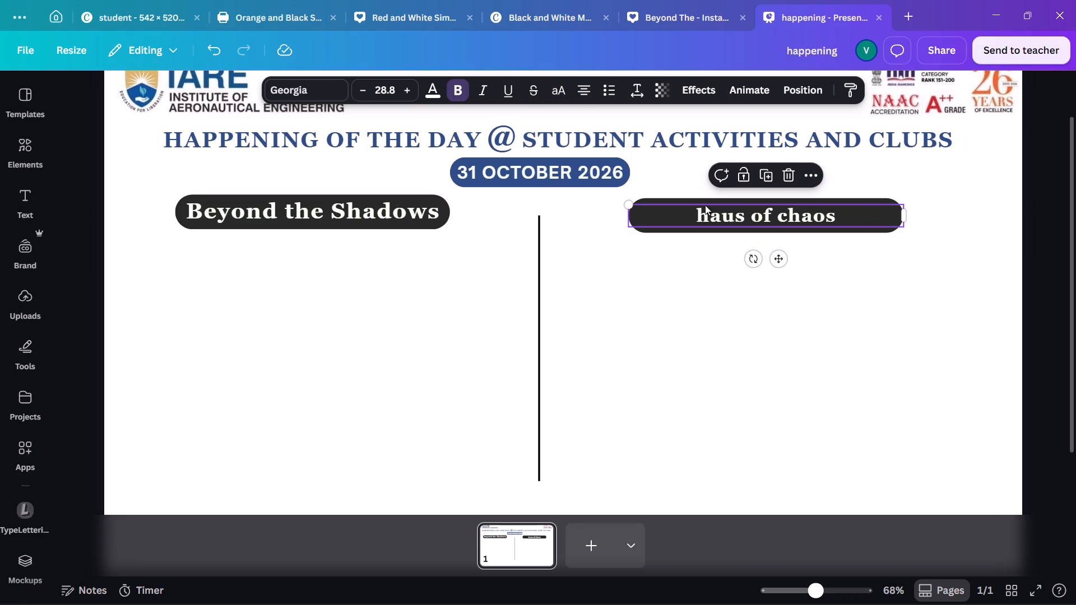
left_click(705, 209)
key("BackSpace")
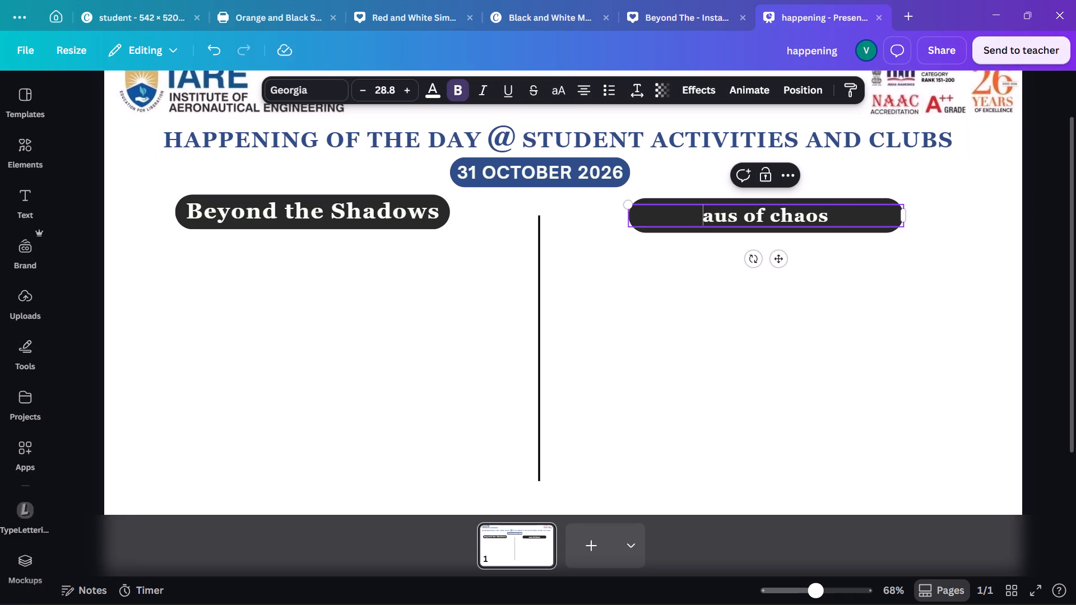
key("shift+h")
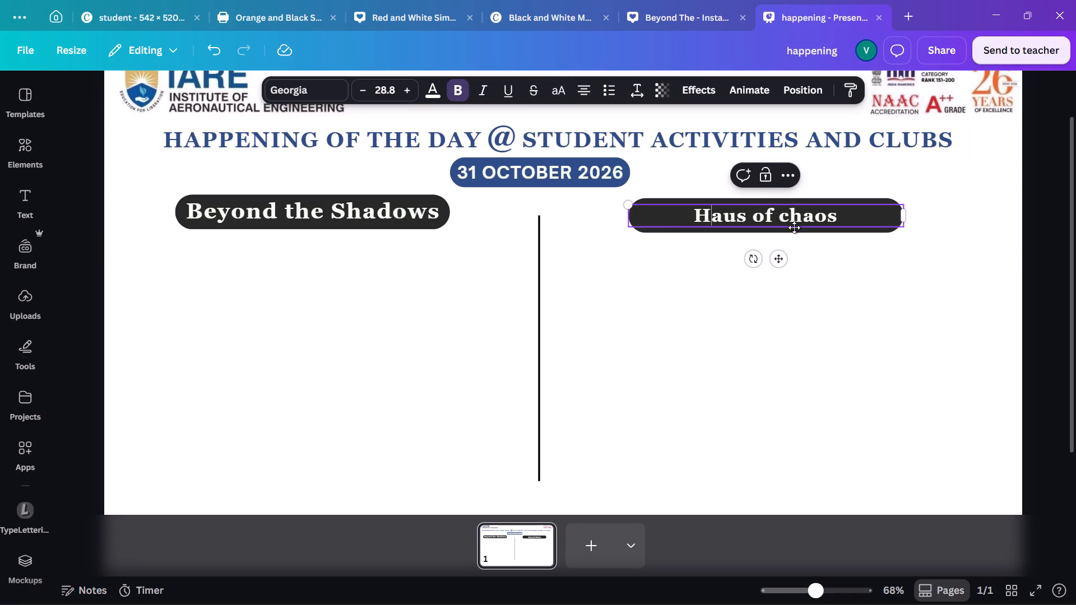
left_click(794, 227)
left_click(788, 214)
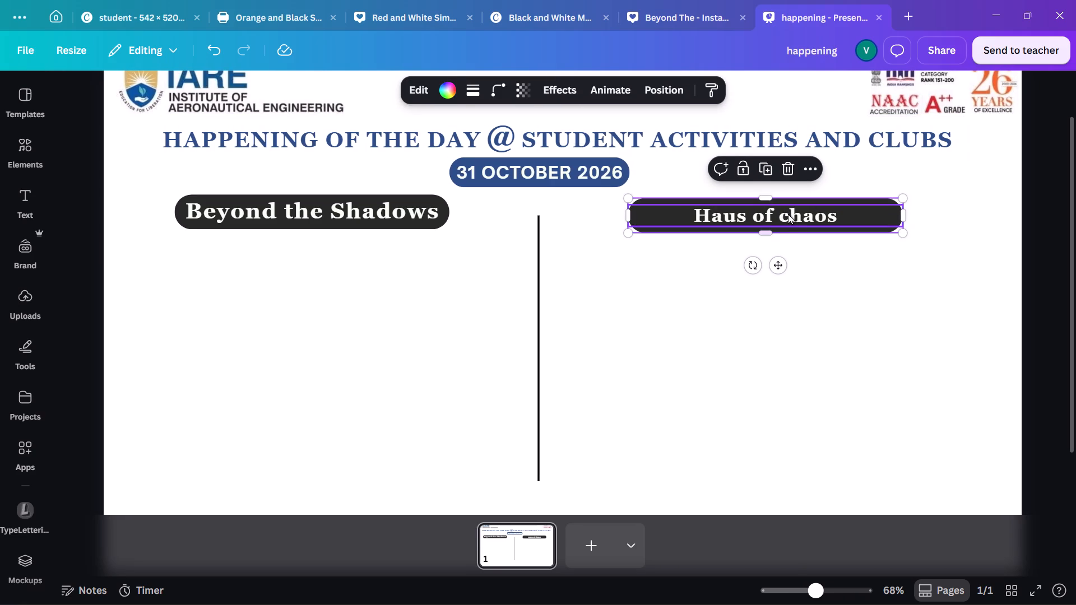
left_click(788, 214)
key("BackSpace")
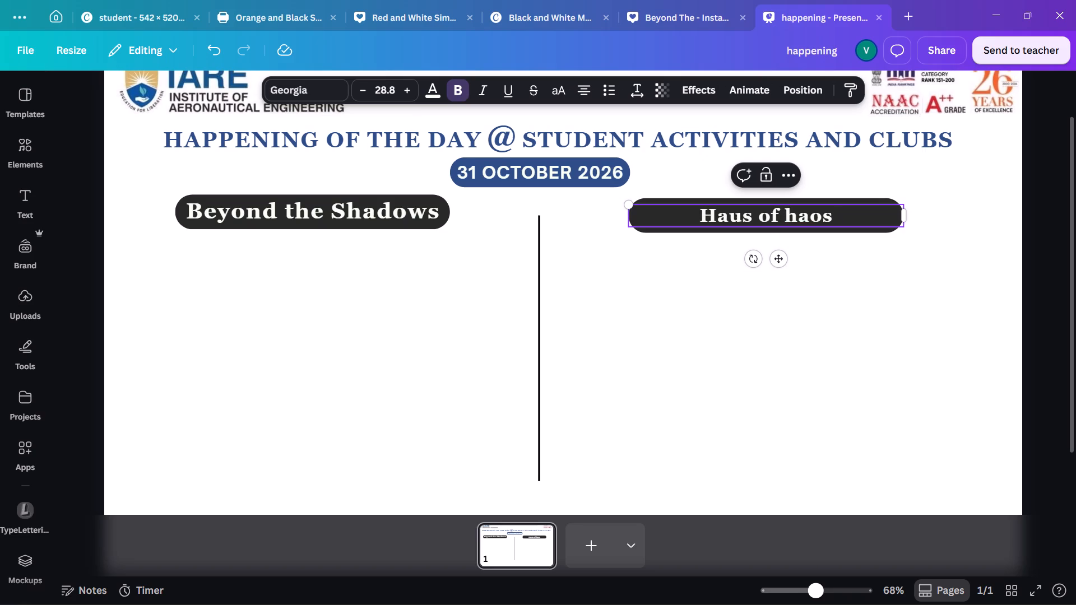
key("shift+c")
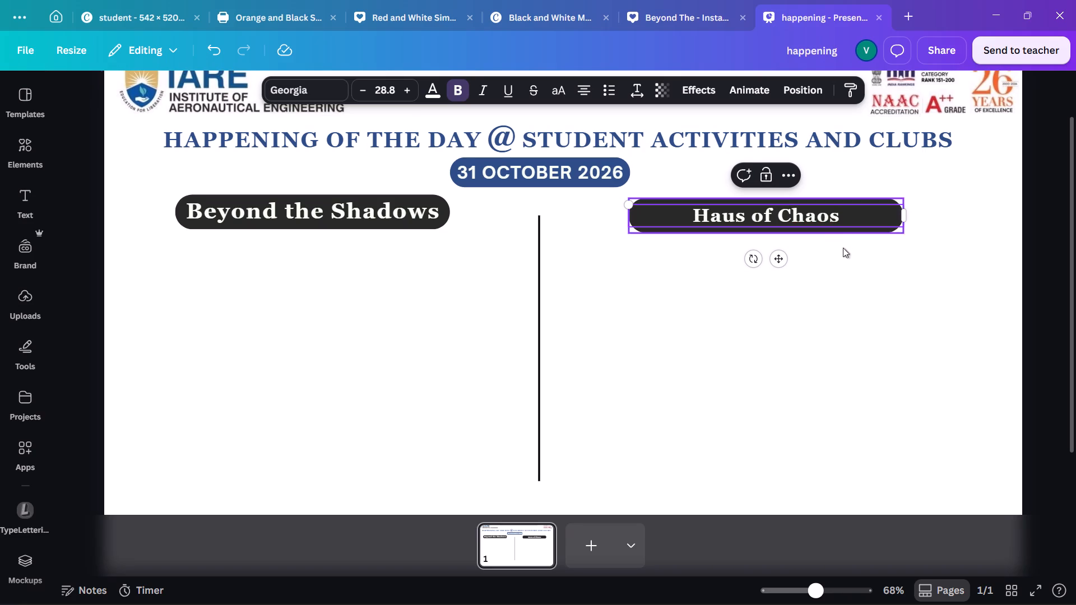
left_click(850, 273)
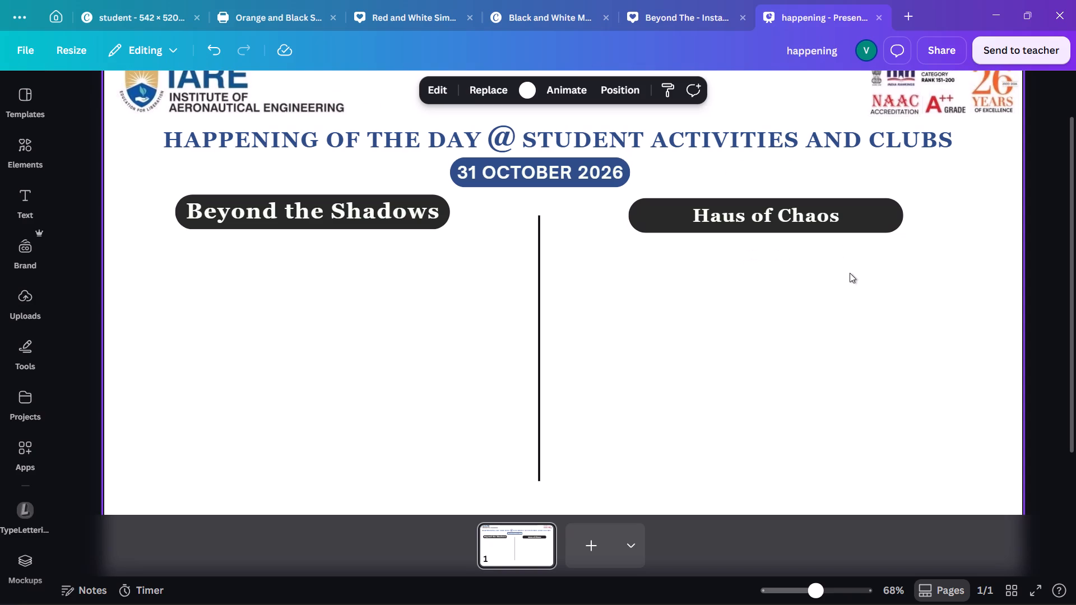
Narrow the "Haus of Chaos" text box to fit its text and enlarge the text to size 32.6.
left_click(775, 209)
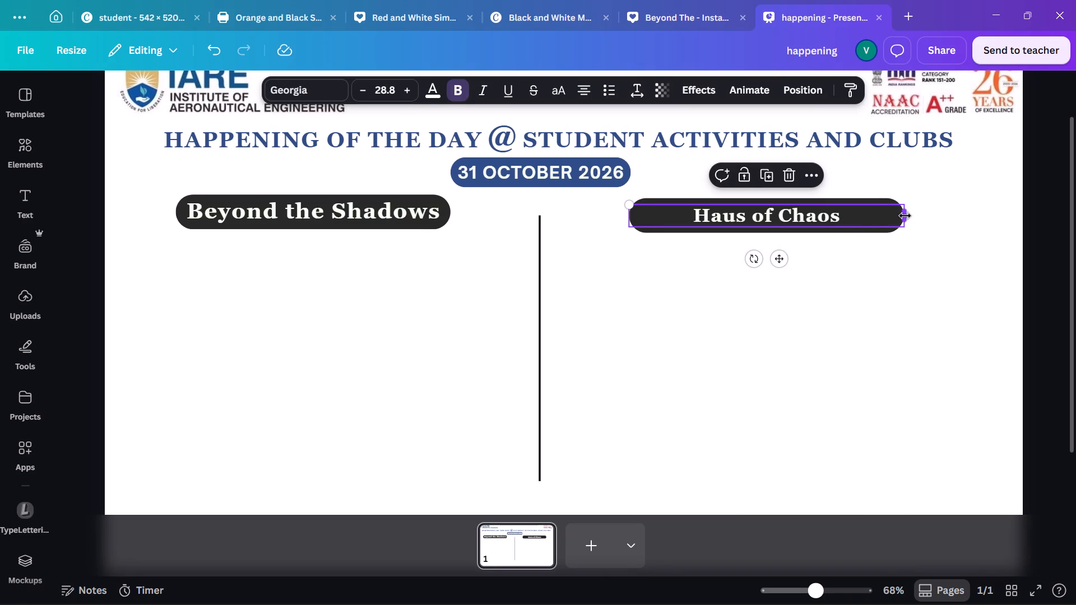
left_click(920, 252)
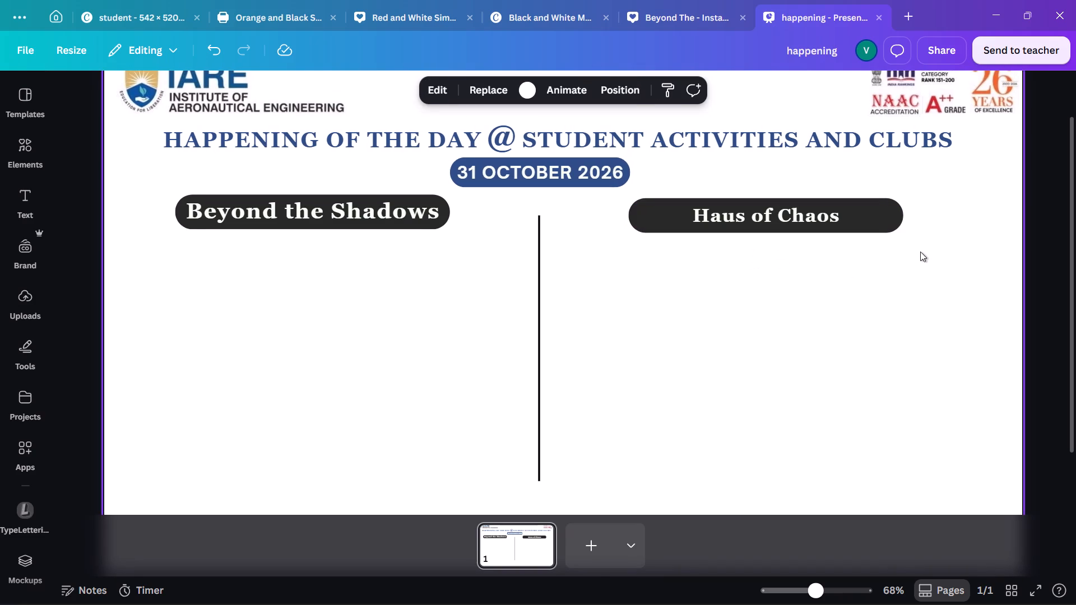
left_click(839, 222)
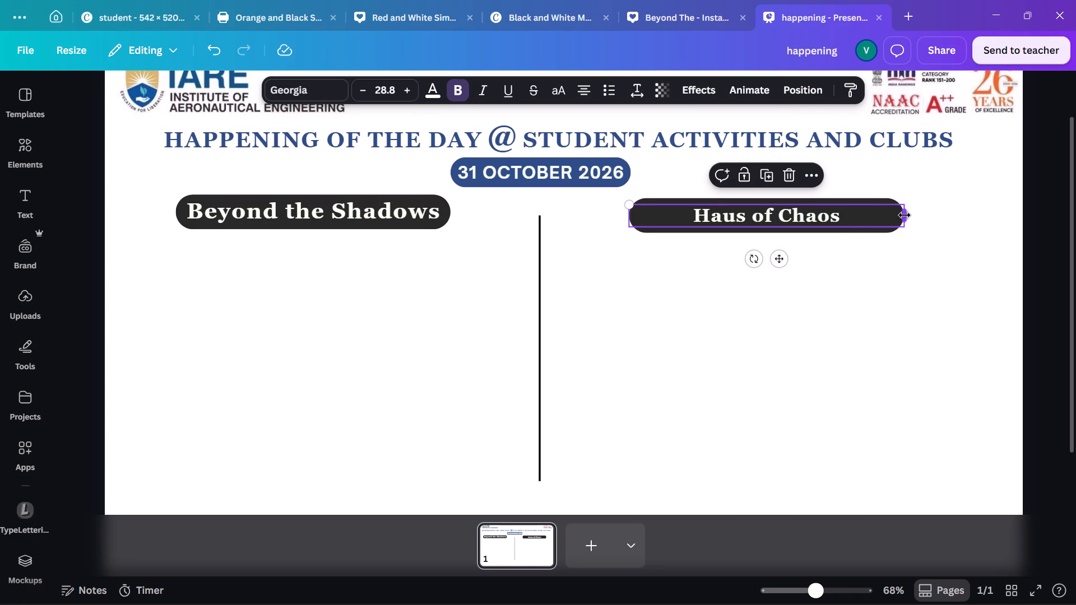
left_click_drag(905, 215, 786, 222)
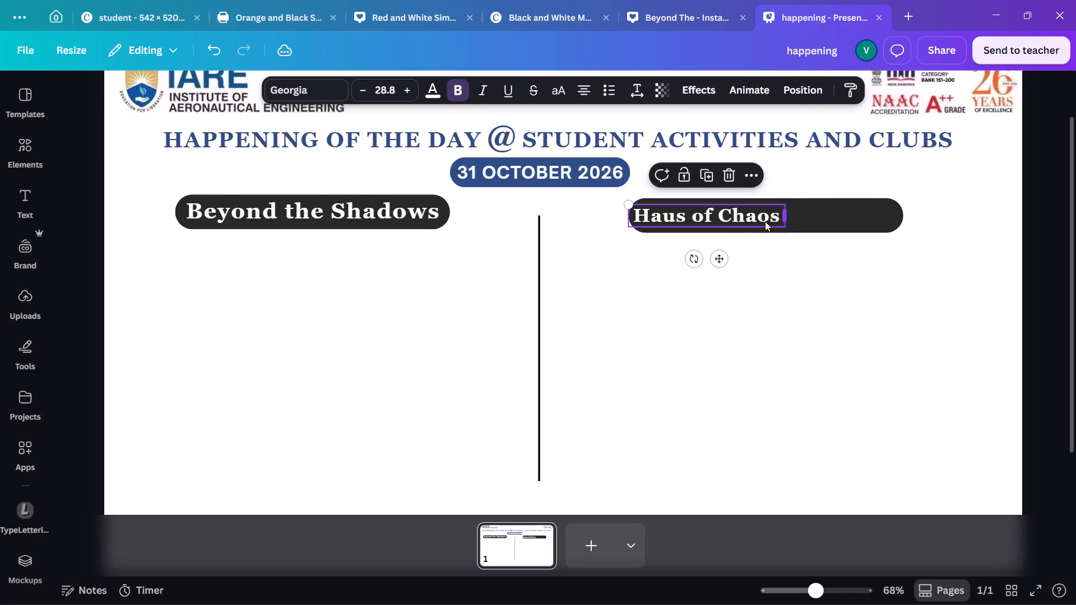
left_click_drag(726, 216, 793, 216)
left_click_drag(696, 207, 671, 205)
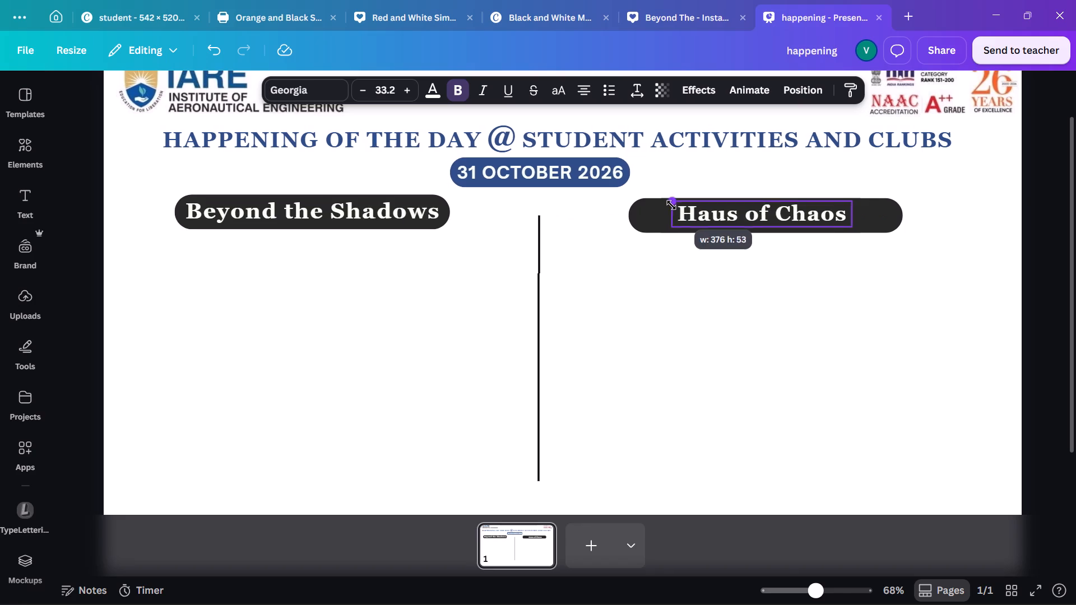
left_click_drag(671, 205, 675, 208)
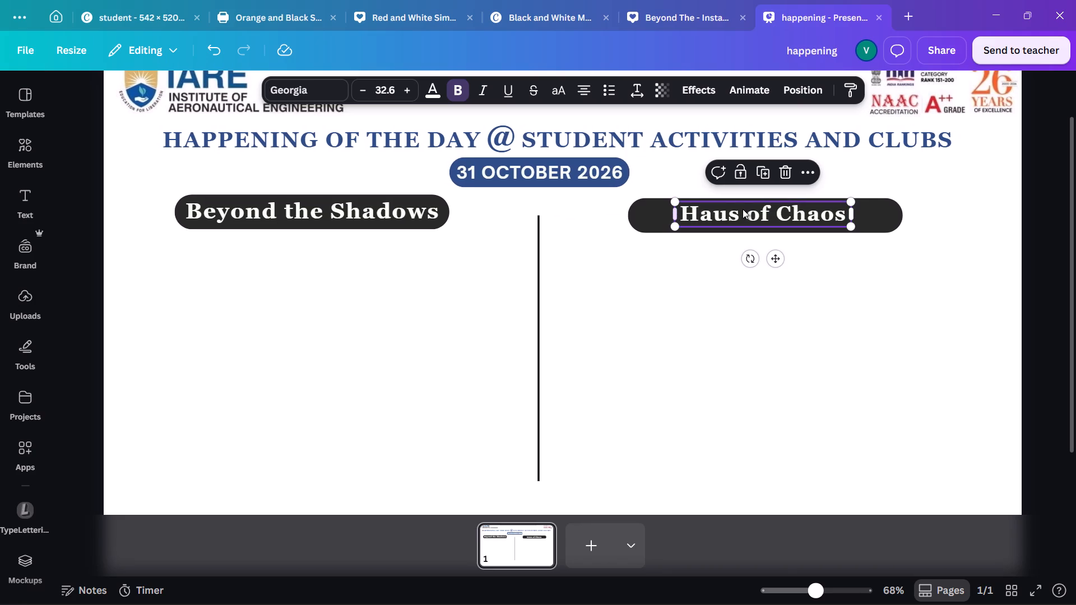
Centre the "Haus of Chaos" text within its black pill.
left_click_drag(743, 209, 784, 196)
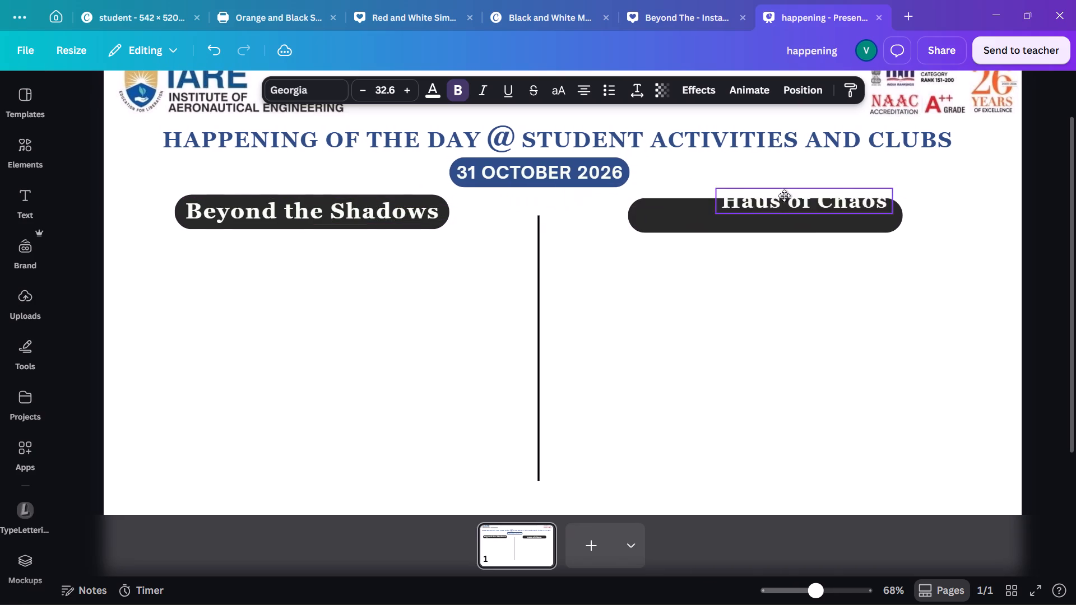
left_click_drag(784, 196, 760, 211)
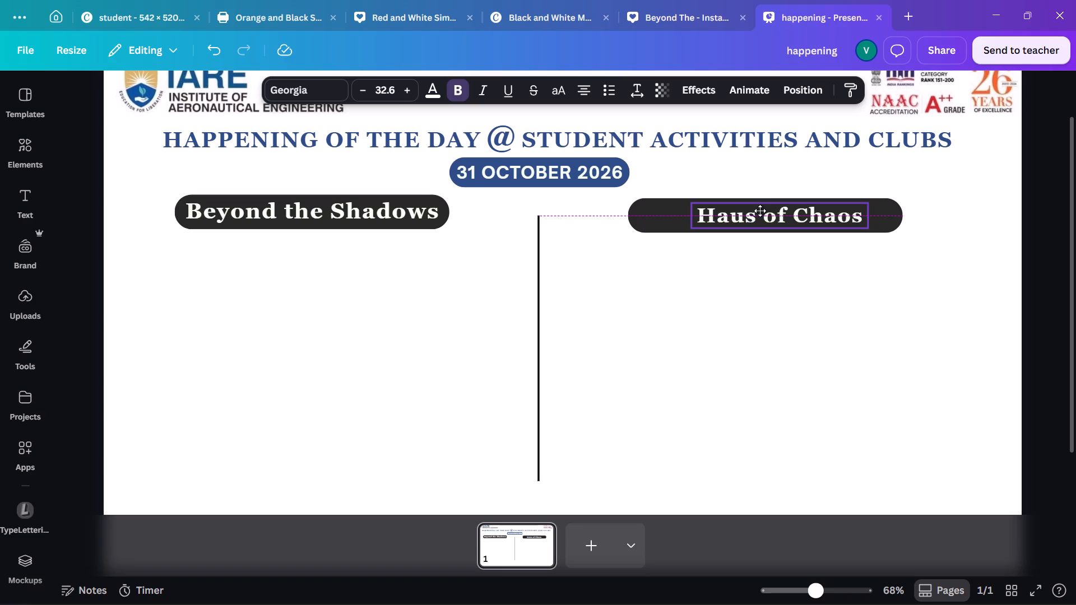
left_click_drag(760, 211, 753, 208)
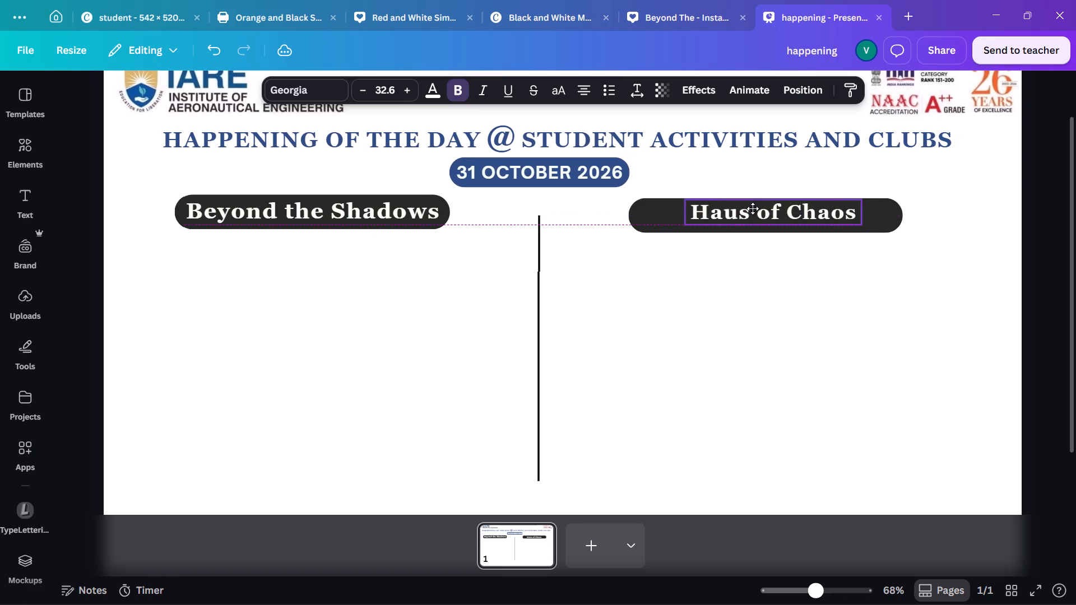
left_click_drag(753, 208, 752, 210)
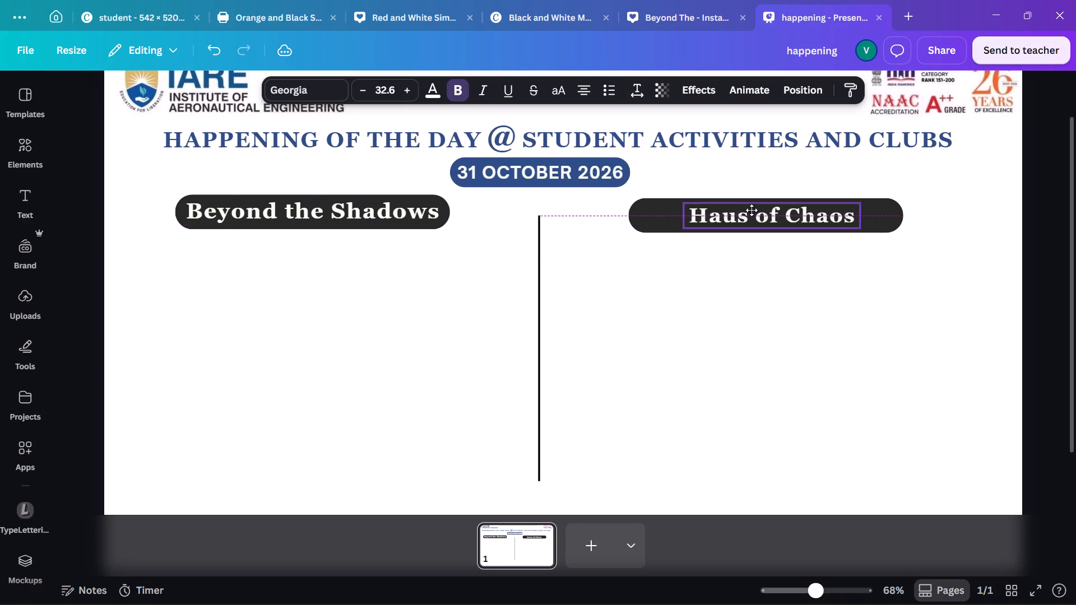
left_click_drag(752, 210, 754, 209)
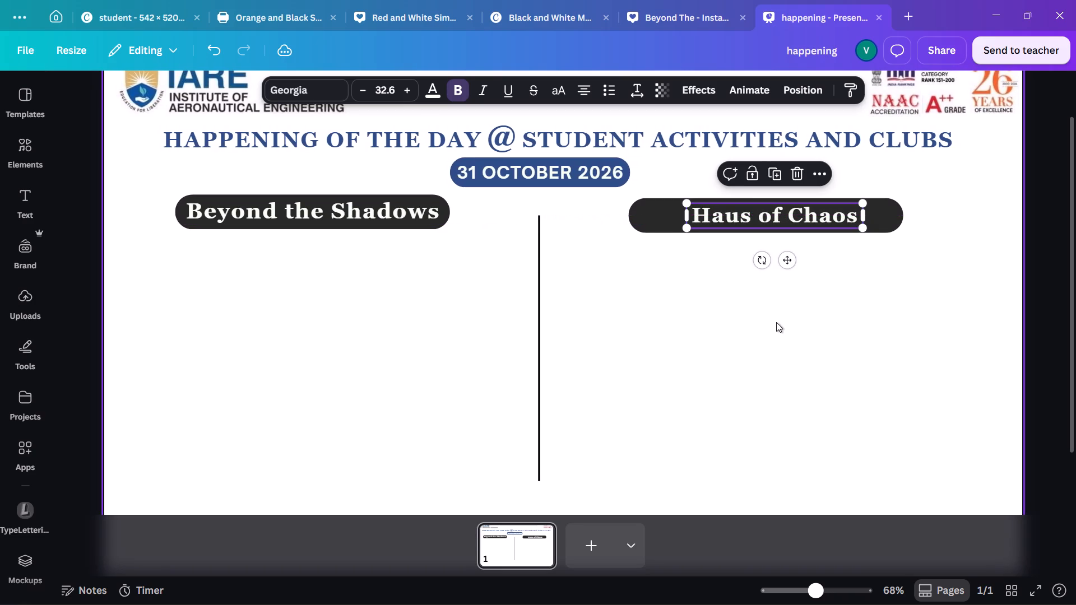
left_click(776, 322)
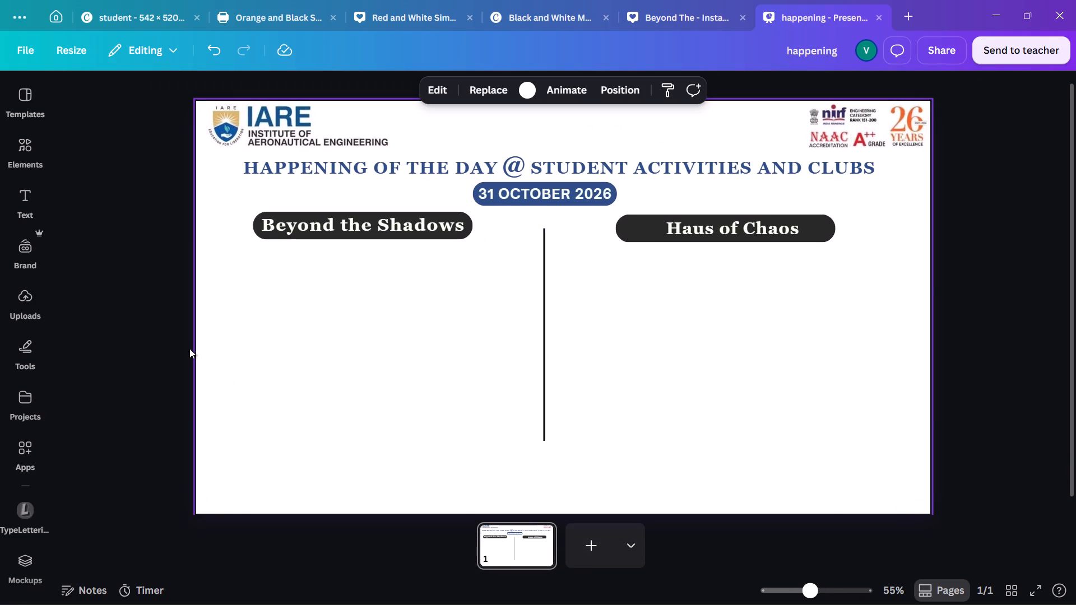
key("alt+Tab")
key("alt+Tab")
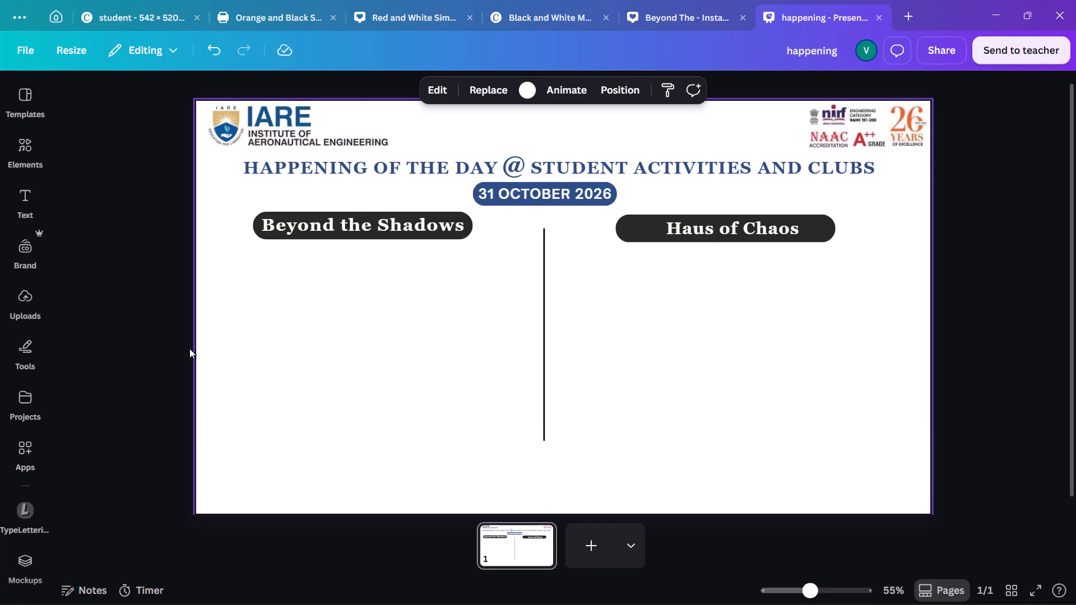
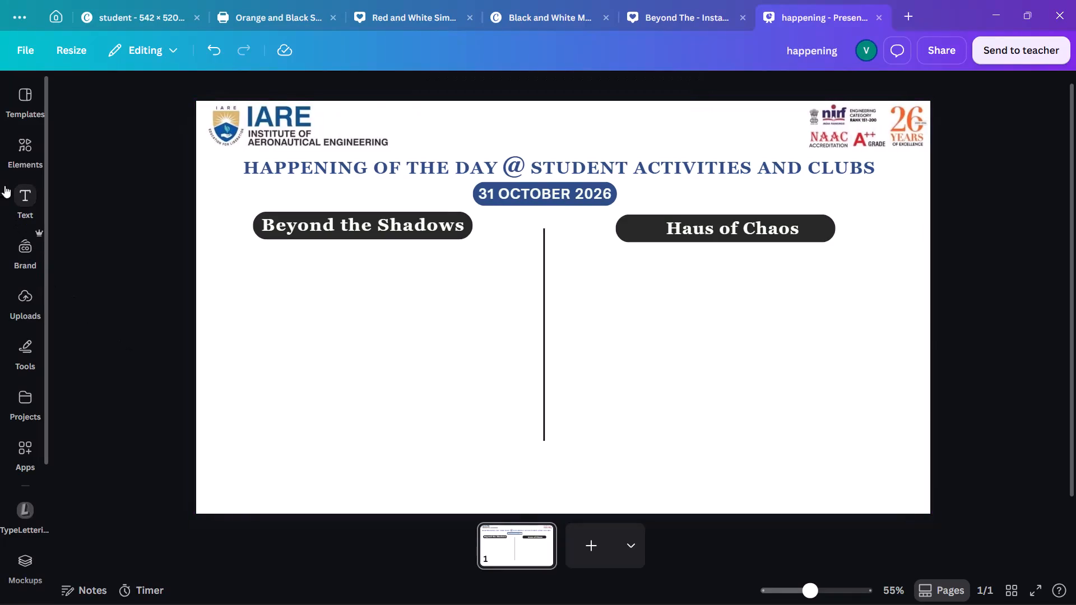
Open the elements library, ready to add another element to the slide.
left_click(22, 158)
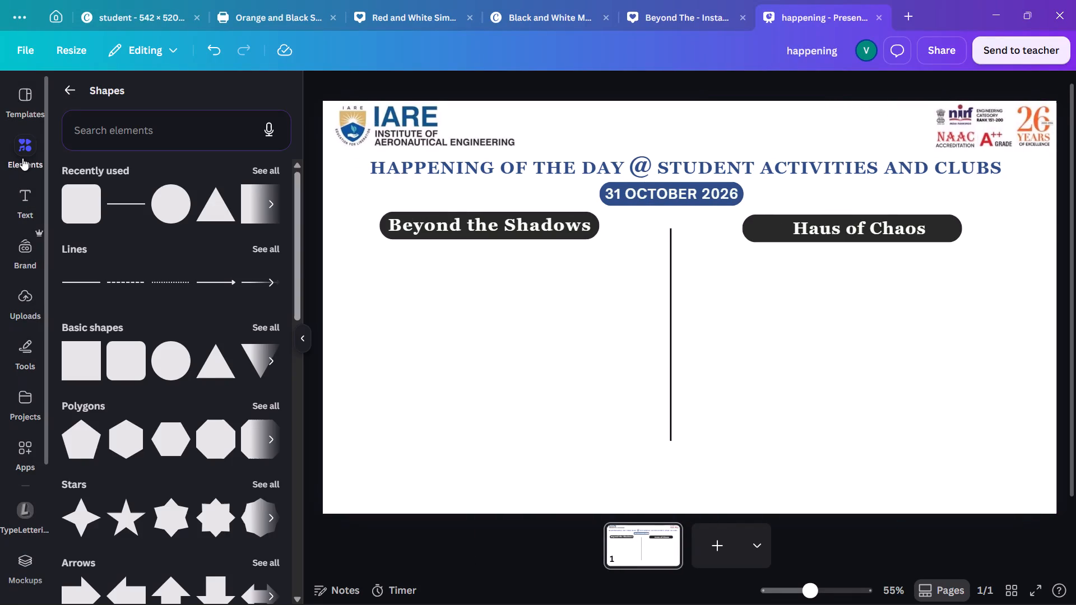
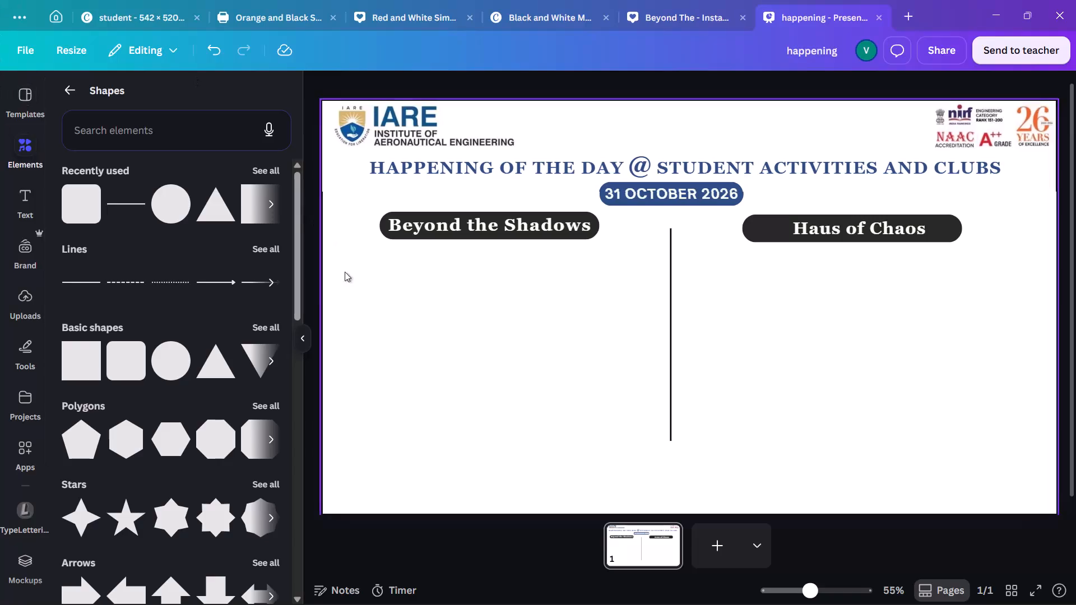
Close the shapes library and switch to Telegram to examine the layout of the reference "Happening of the day" poster.
left_click(305, 334)
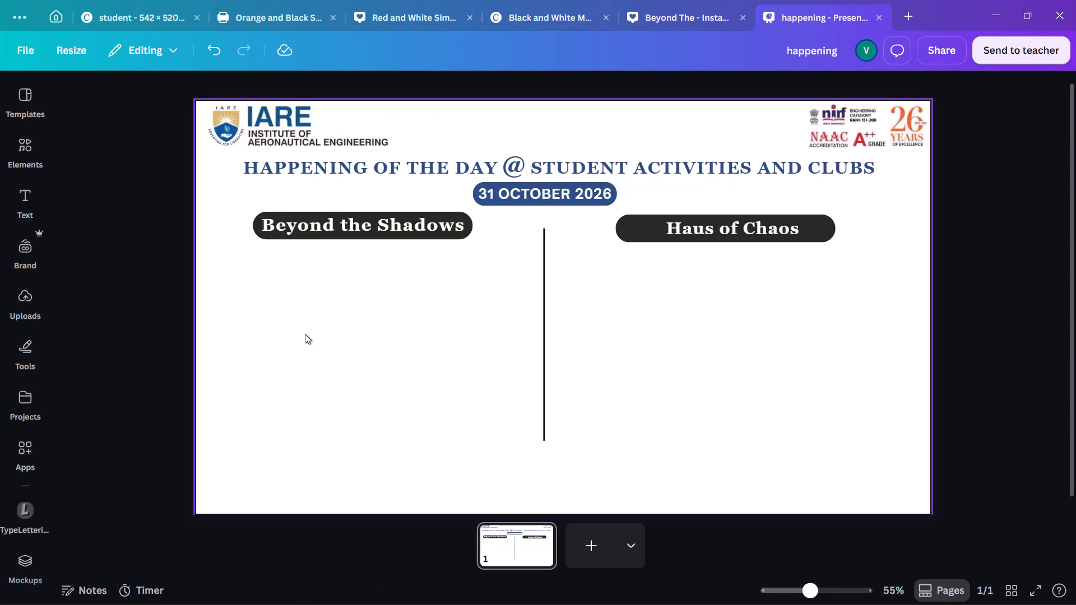
key("alt+Tab")
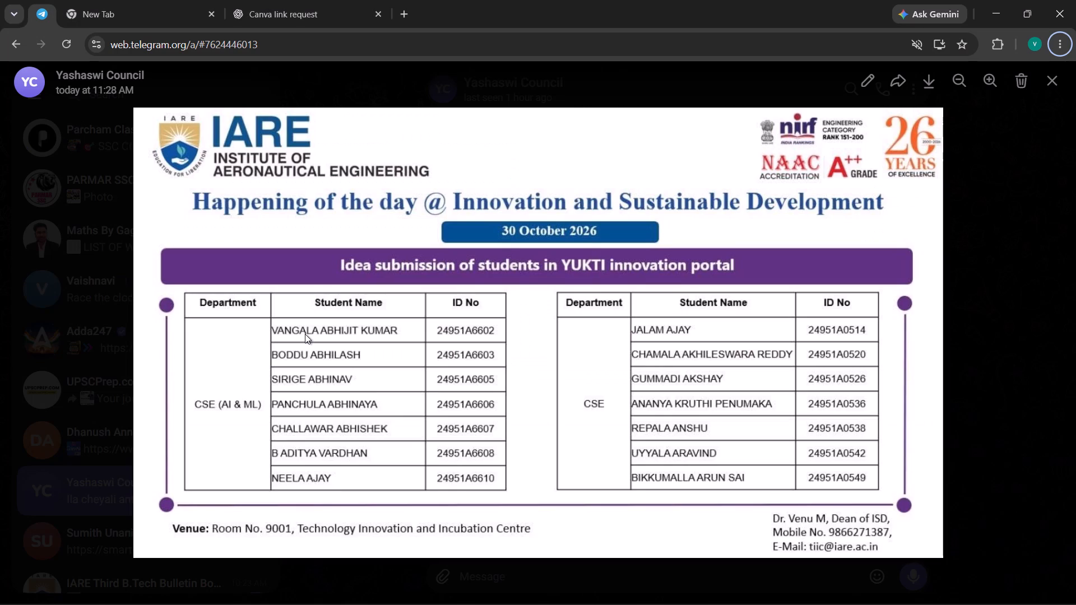
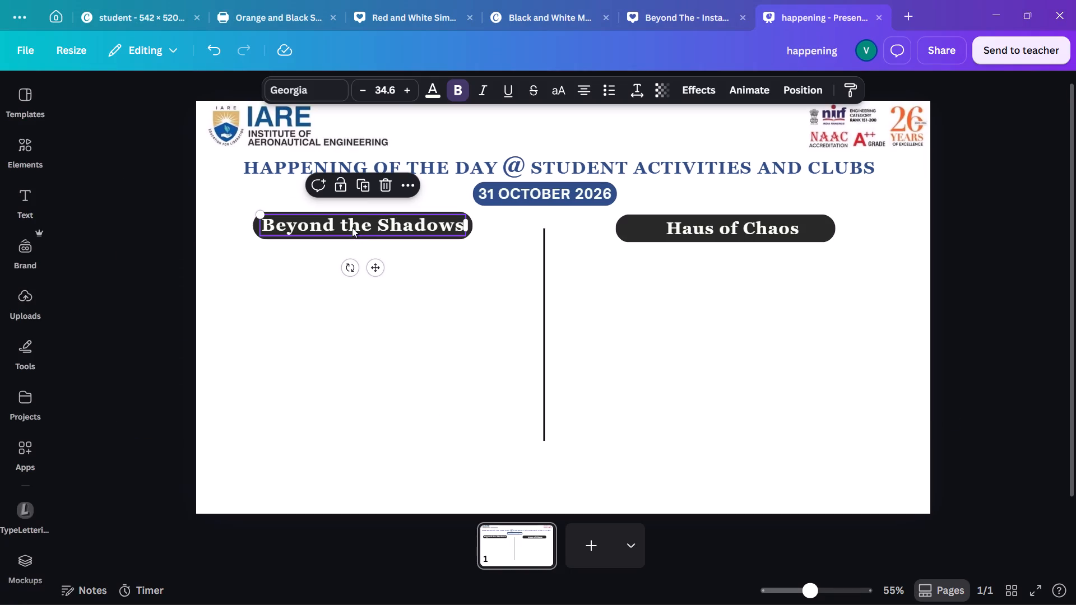
Duplicate the "Beyond the Shadows" heading text, place the copy just below its black pill, and replace its wording with "the".
left_click(365, 181)
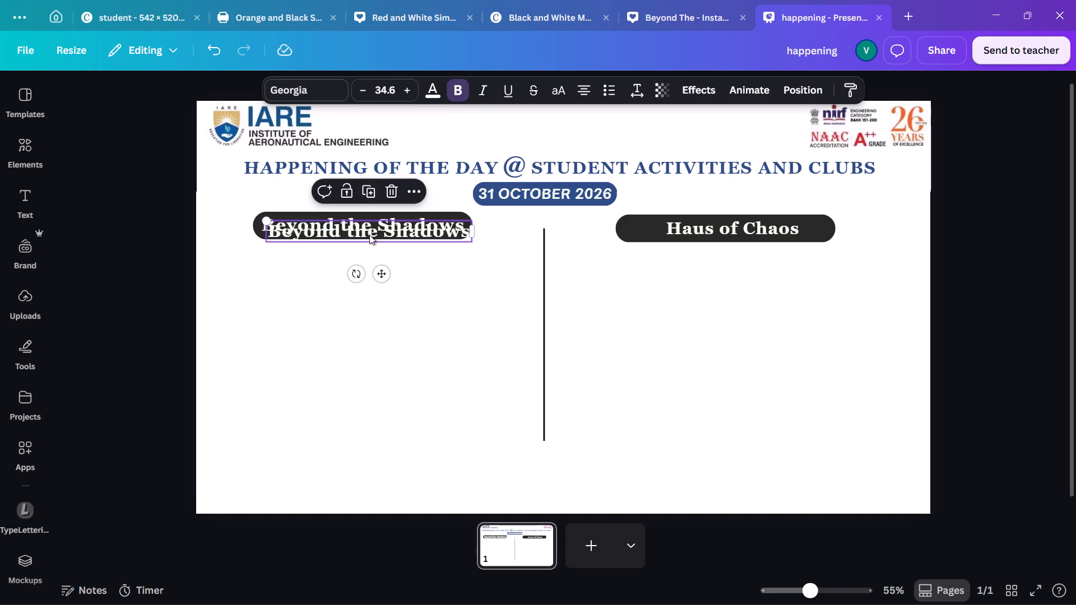
left_click_drag(369, 235, 369, 266)
left_click(369, 266)
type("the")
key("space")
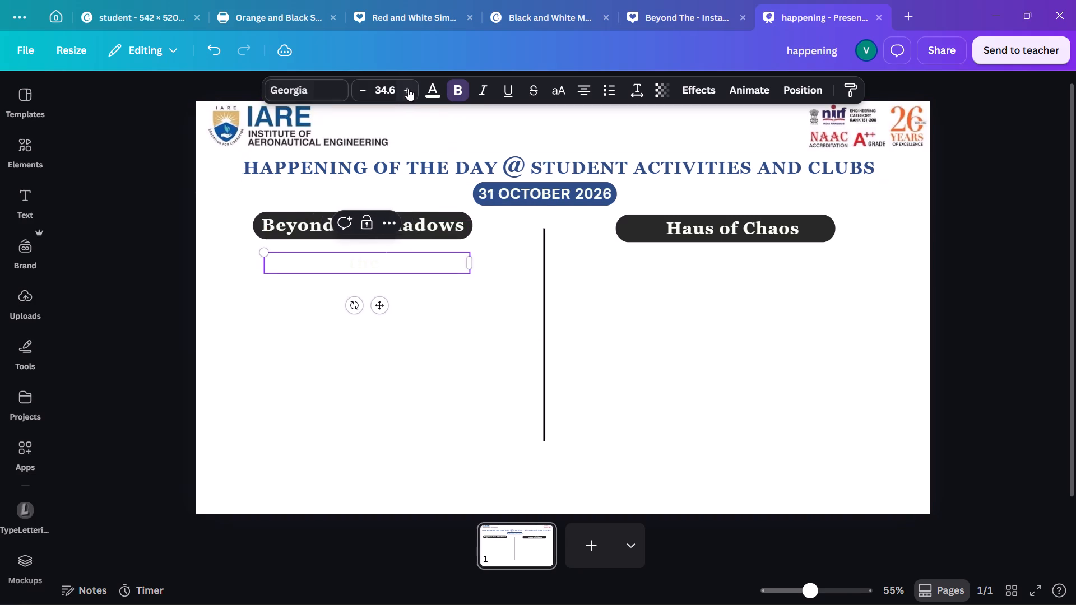
Open the text colour choices for the copied text below the "Beyond the Shadows" pill.
left_click(432, 84)
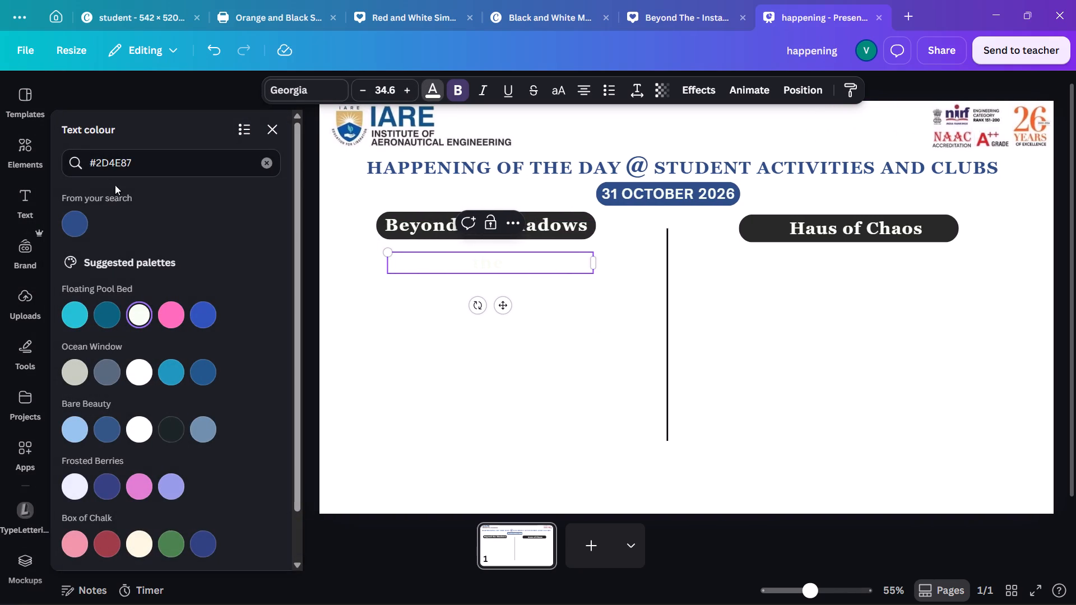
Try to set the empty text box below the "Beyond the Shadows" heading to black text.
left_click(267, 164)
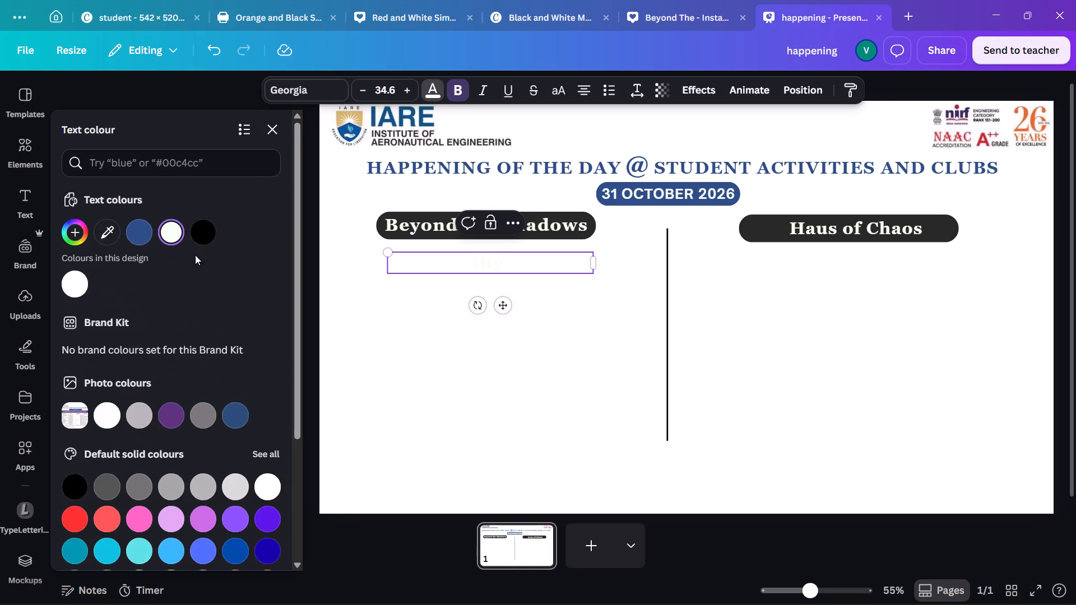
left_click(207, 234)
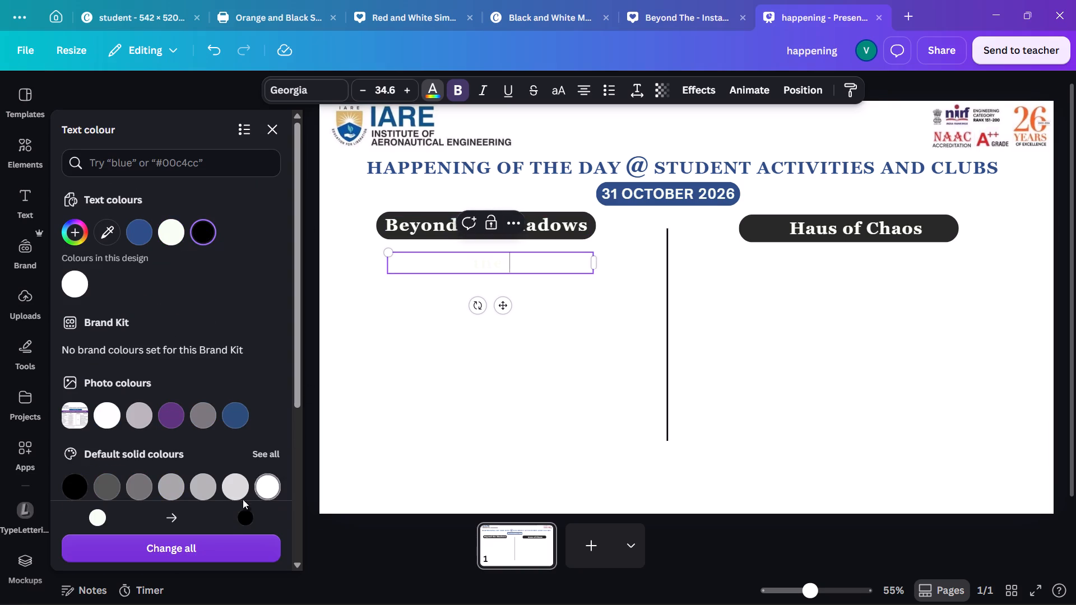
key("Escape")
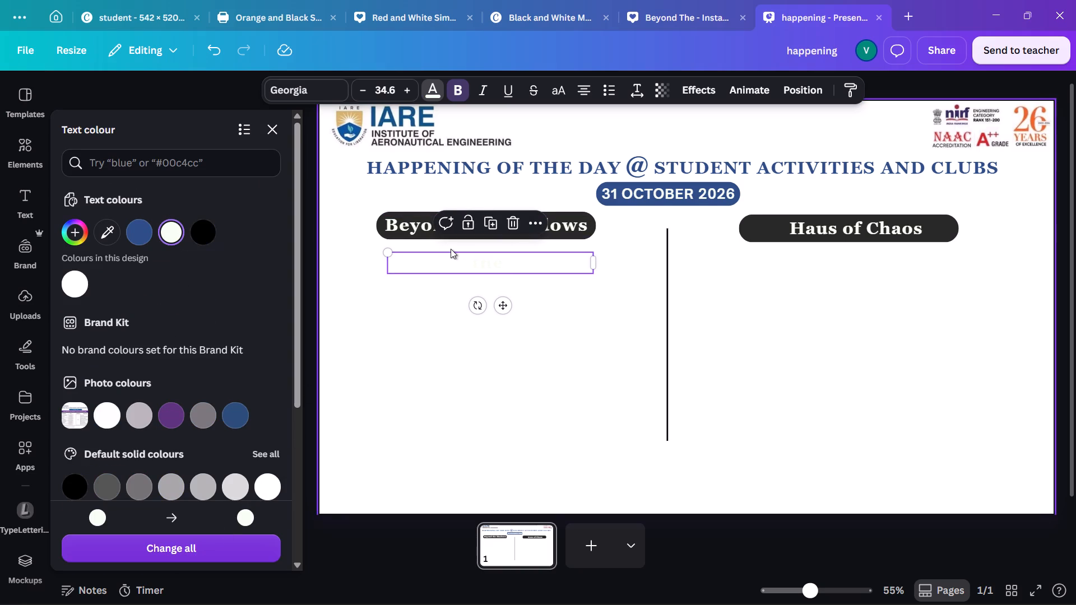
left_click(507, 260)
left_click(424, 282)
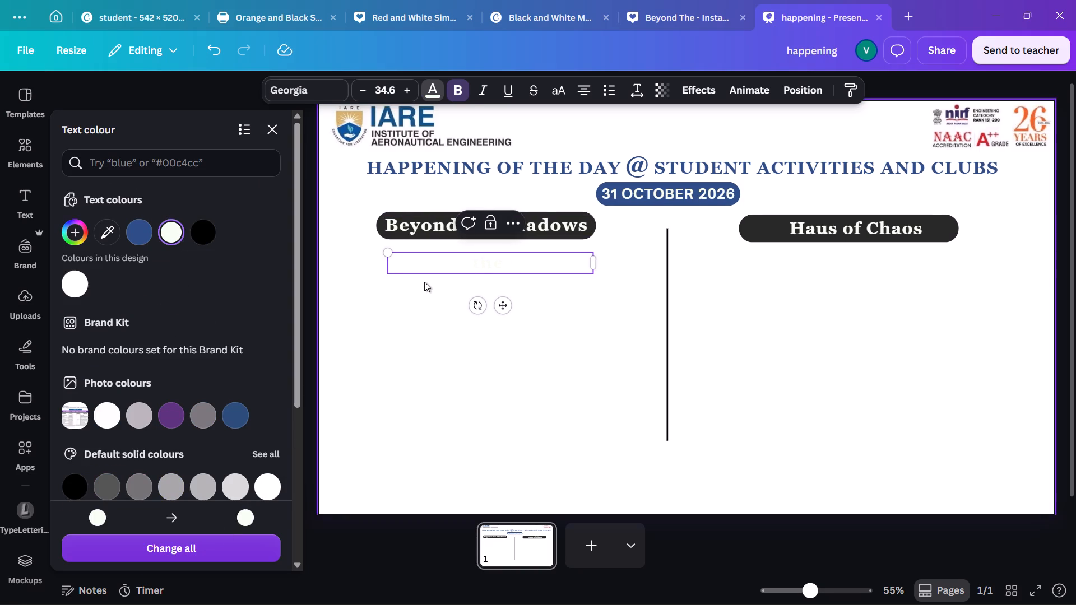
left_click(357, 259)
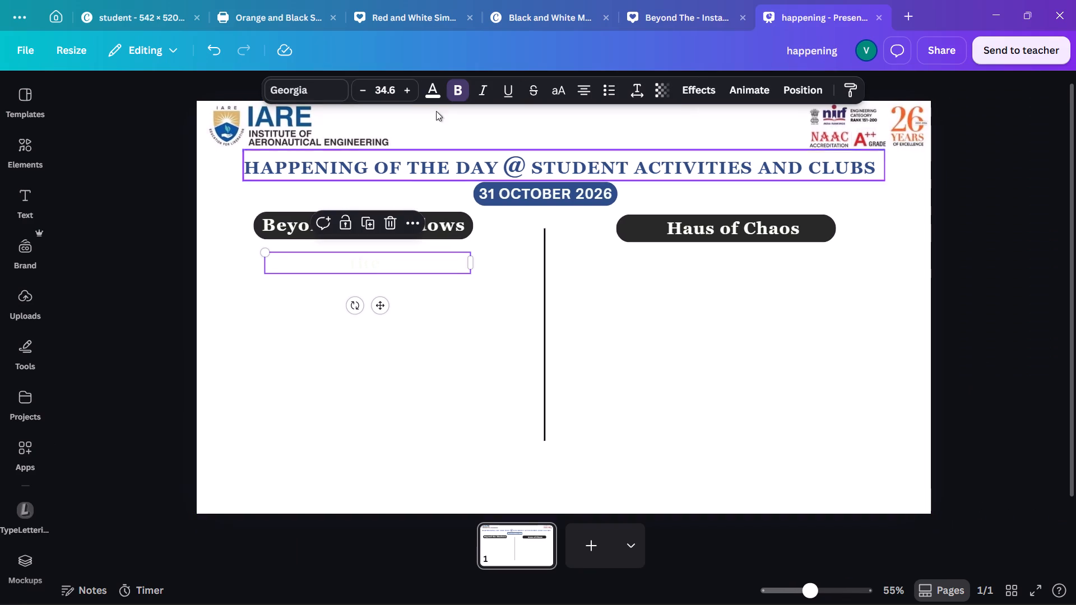
Set the text colour of the box below "Beyond the Shadows" to black and enter "The Compendium".
left_click(430, 85)
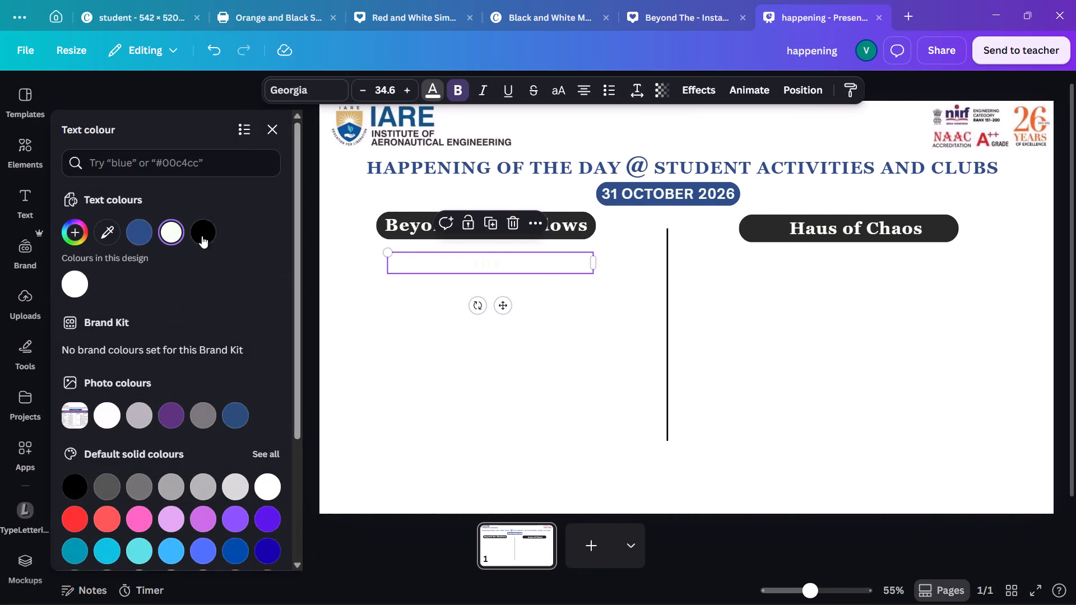
left_click(202, 236)
left_click(504, 261)
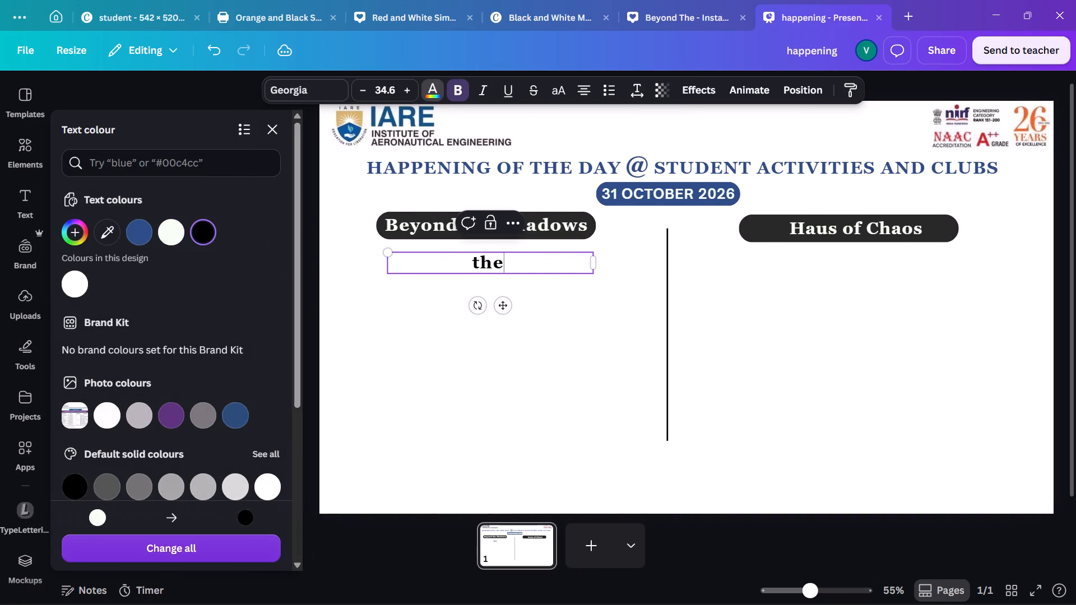
key("ctrl+BackSpace")
type("The Compendium")
key("Escape")
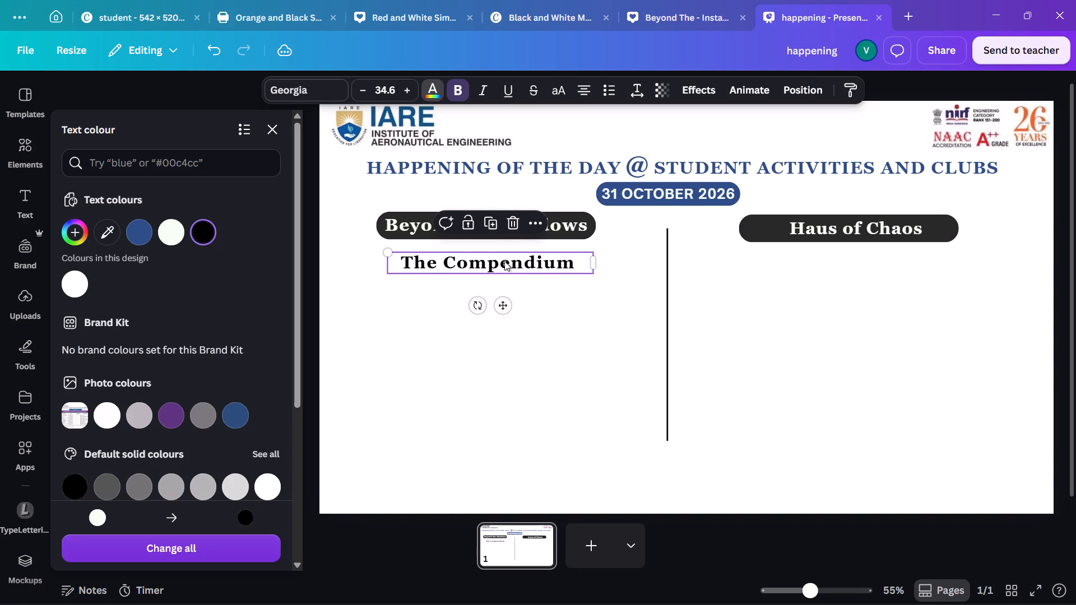
key("Escape")
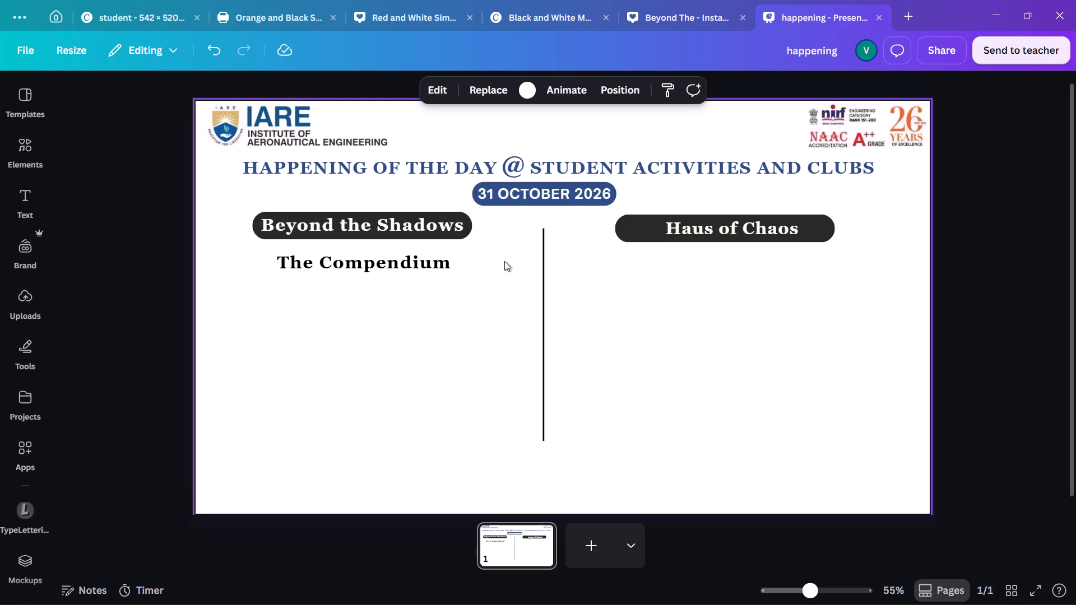
Move the "The Compendium" text up so it sits closely beneath the "Beyond the Shadows" heading, roughly centred.
left_click_drag(365, 258, 320, 248)
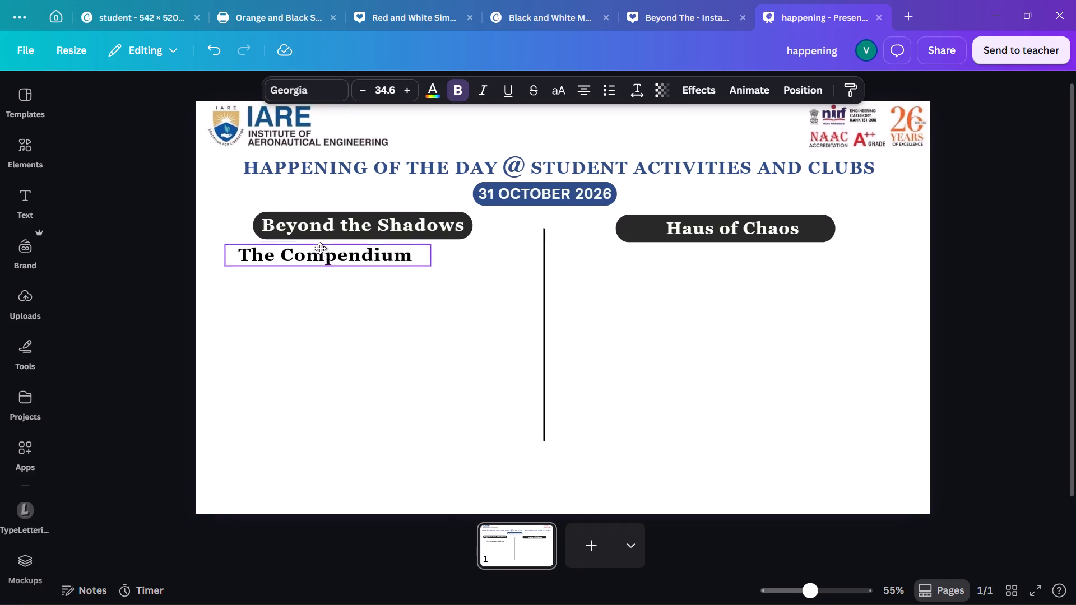
left_click_drag(320, 248, 369, 245)
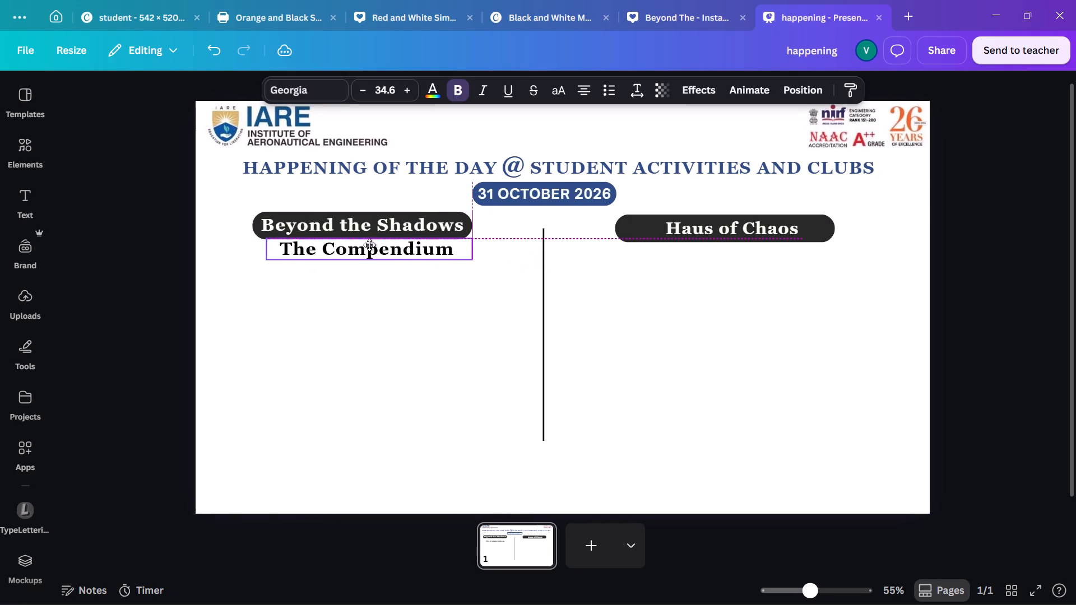
left_click_drag(369, 245, 360, 247)
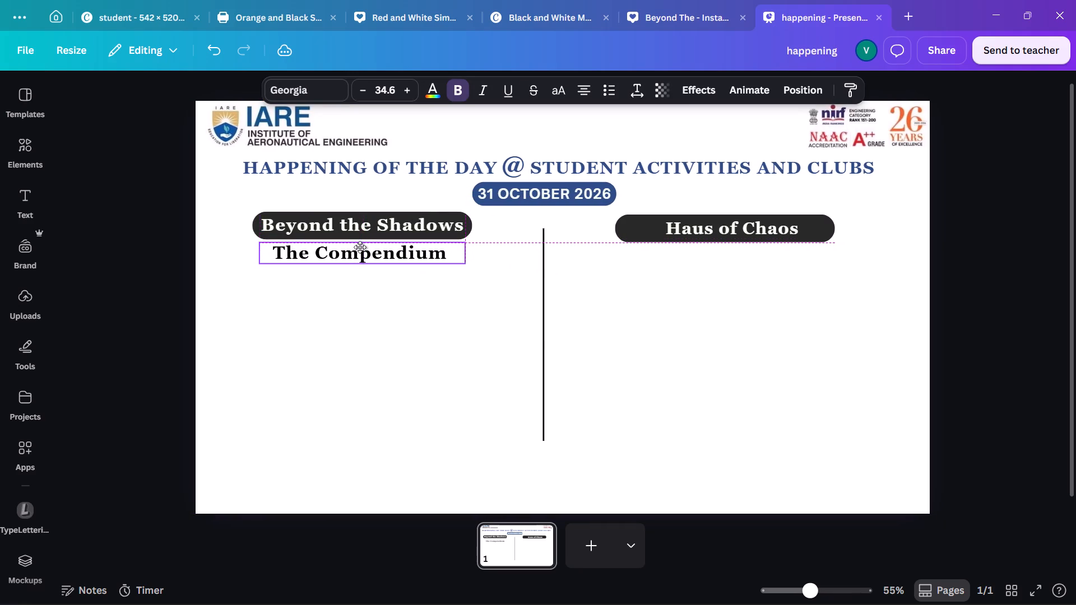
left_click_drag(360, 247, 360, 248)
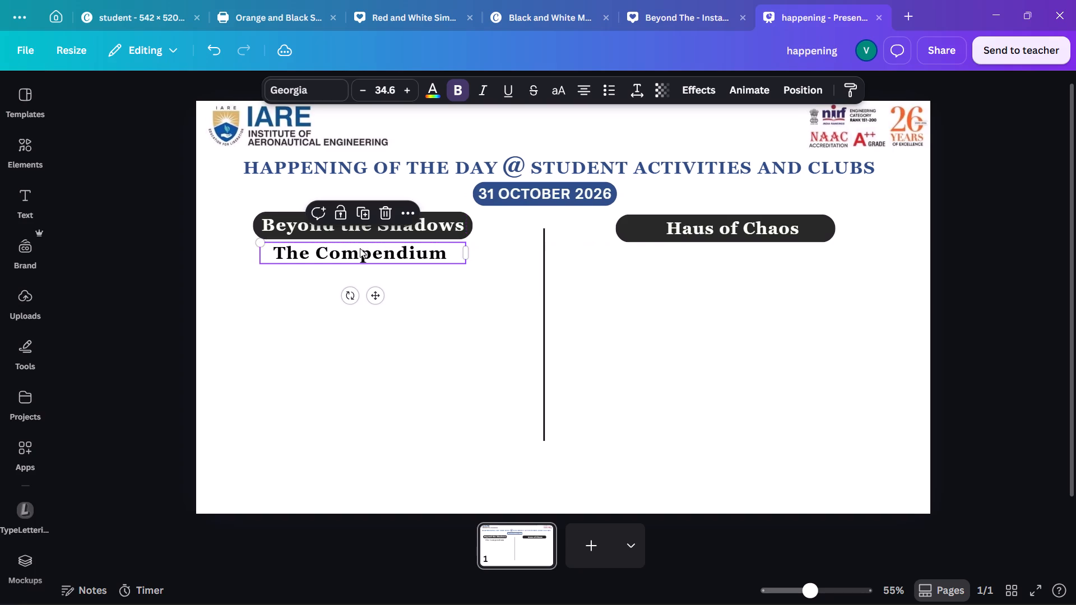
Check the "Beyond The" poster design for reference and return to the "happening" presentation.
left_click(648, 18)
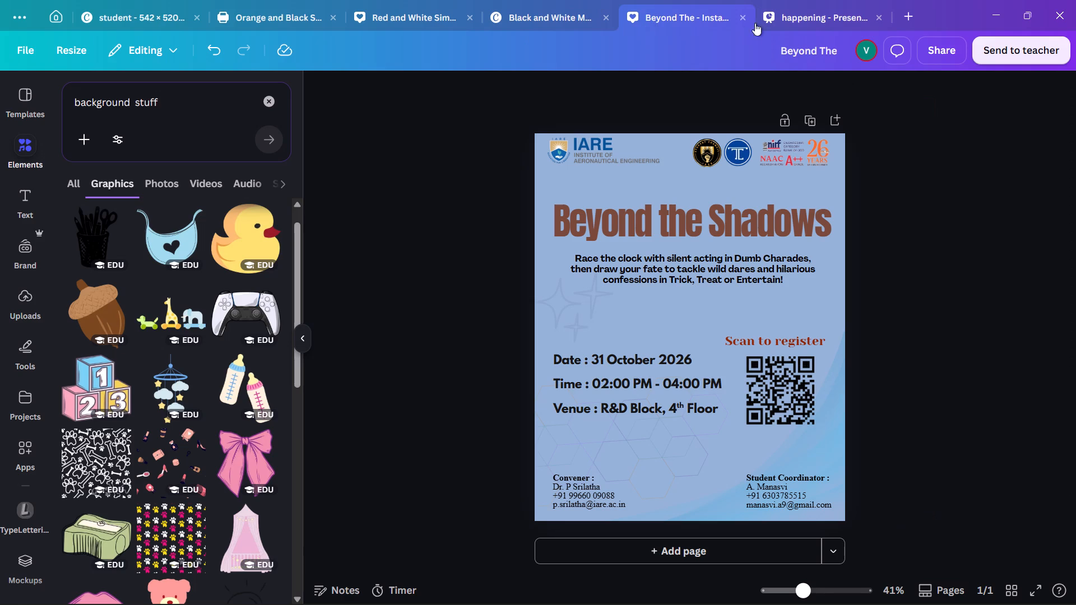
left_click(791, 13)
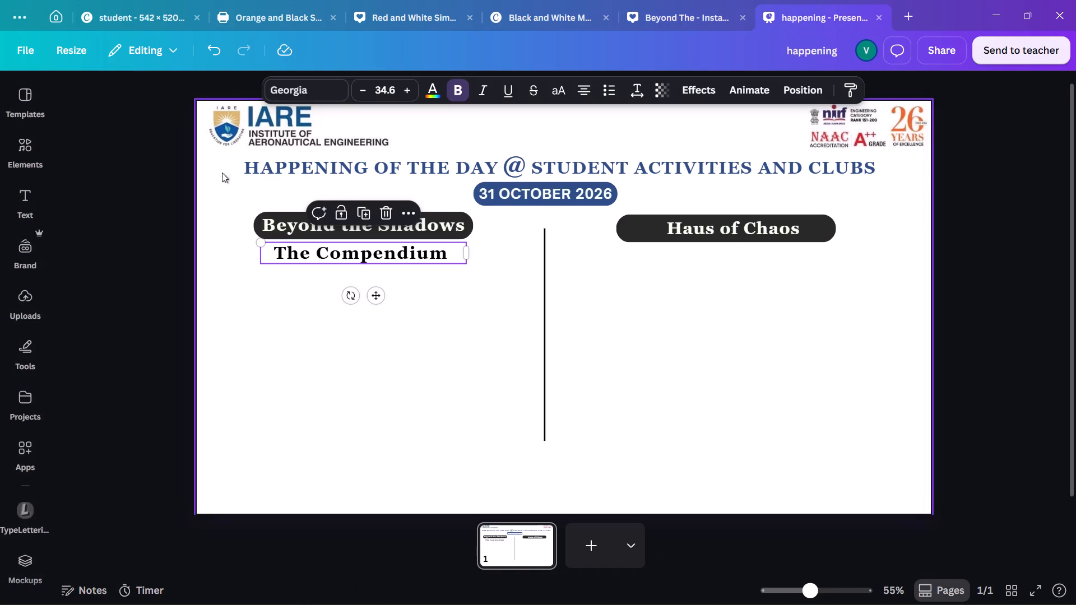
Browse the uploaded images for a picture to use on the slide.
left_click(25, 310)
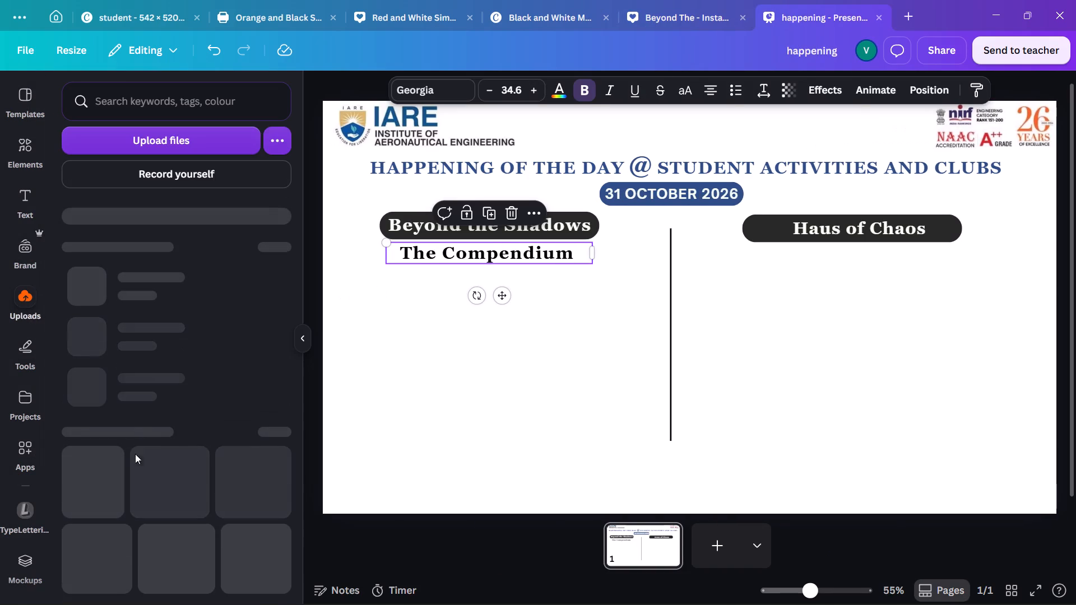
scroll(152, 492, "down", 3)
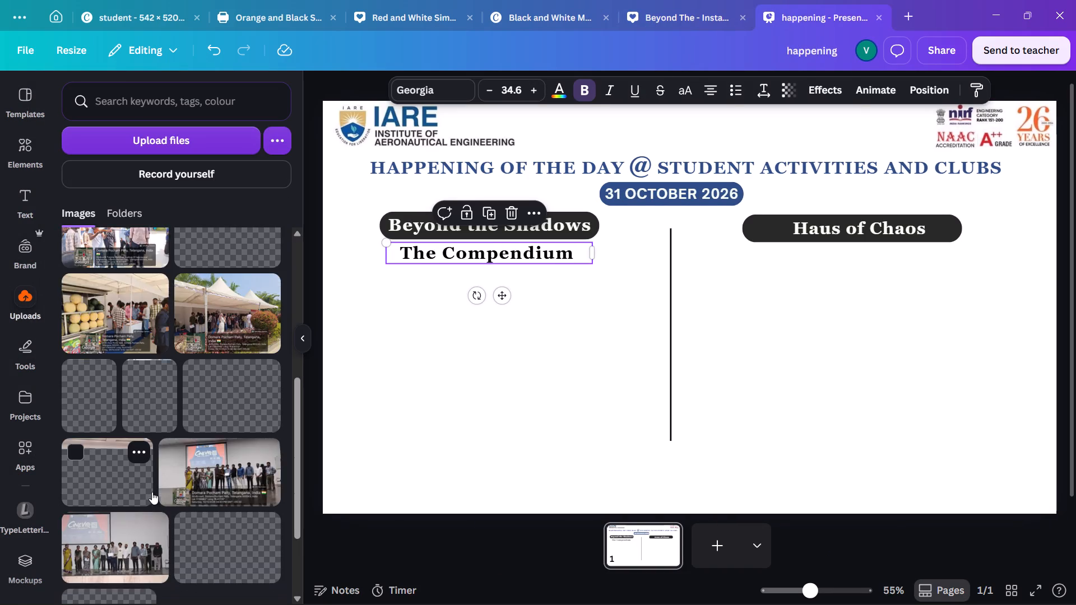
scroll(152, 492, "down", 9)
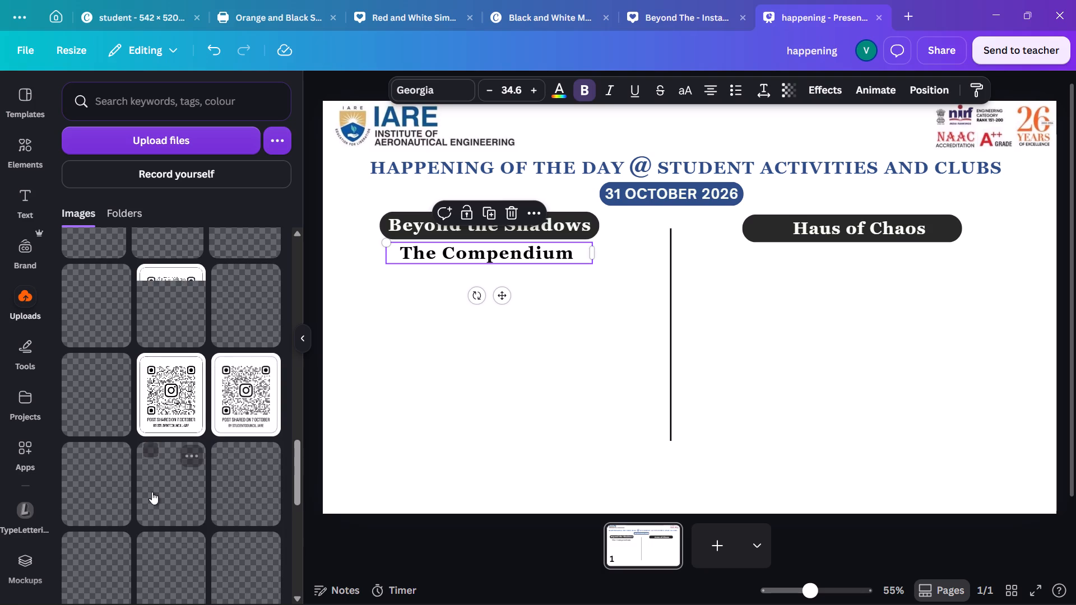
scroll(152, 492, "down", 6)
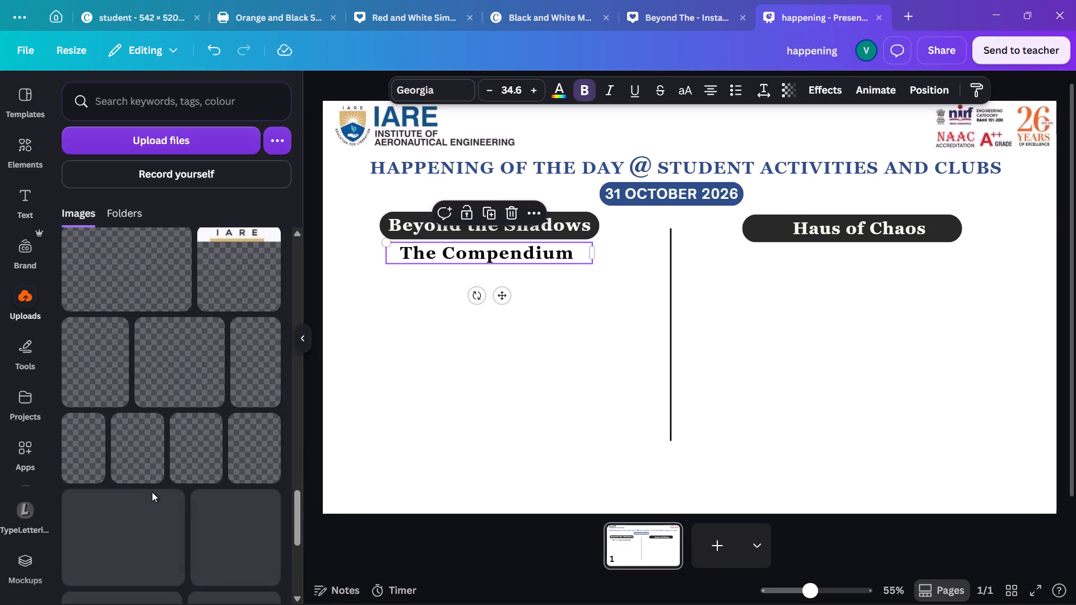
scroll(152, 492, "down", 5)
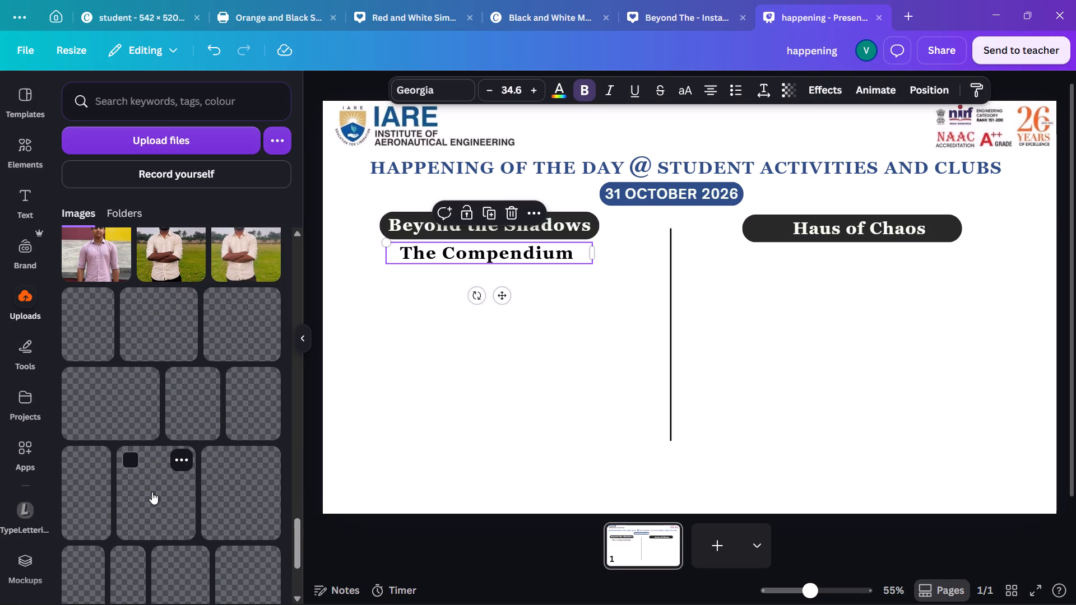
scroll(152, 492, "down", 2)
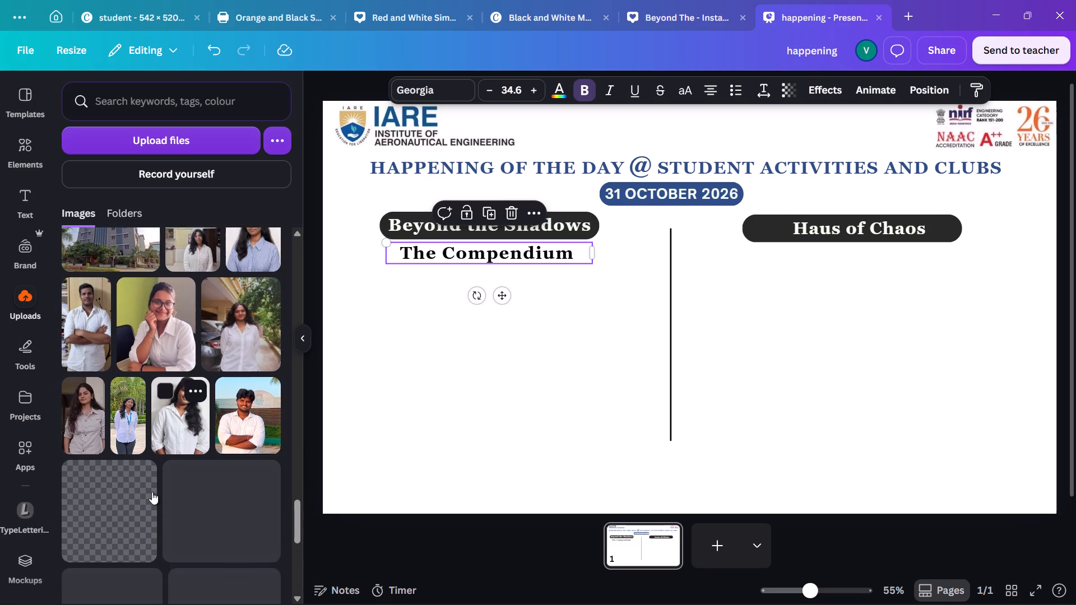
scroll(152, 492, "down", 5)
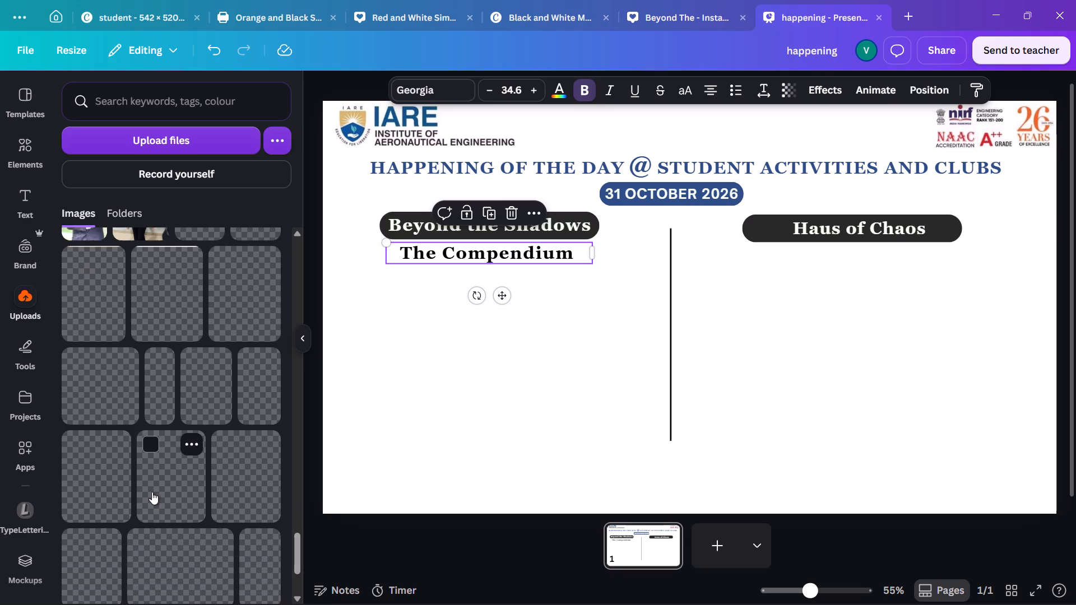
scroll(152, 492, "down", 7)
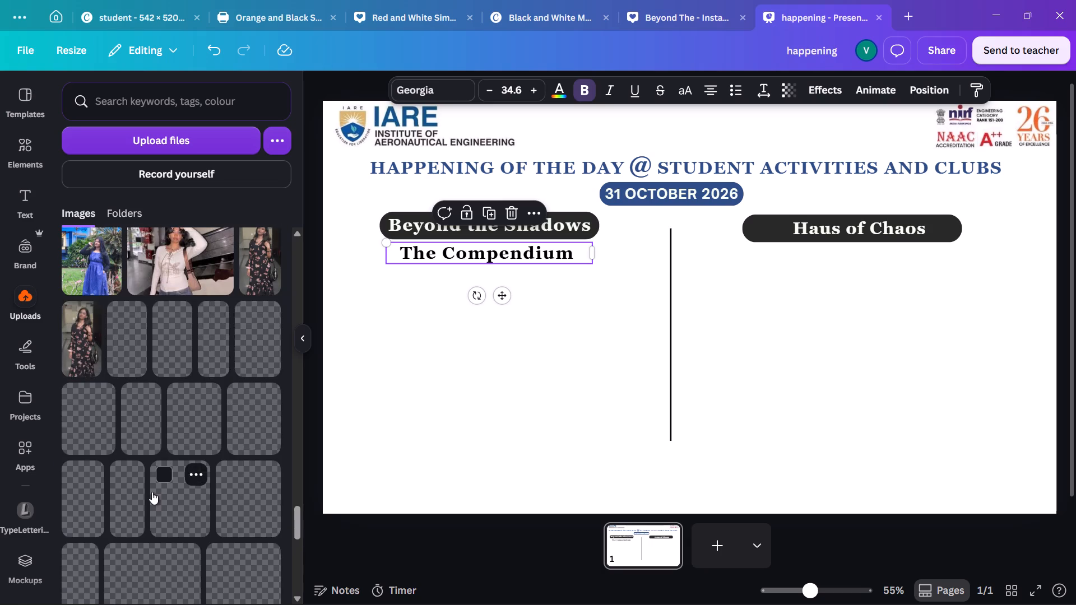
scroll(152, 492, "down", 7)
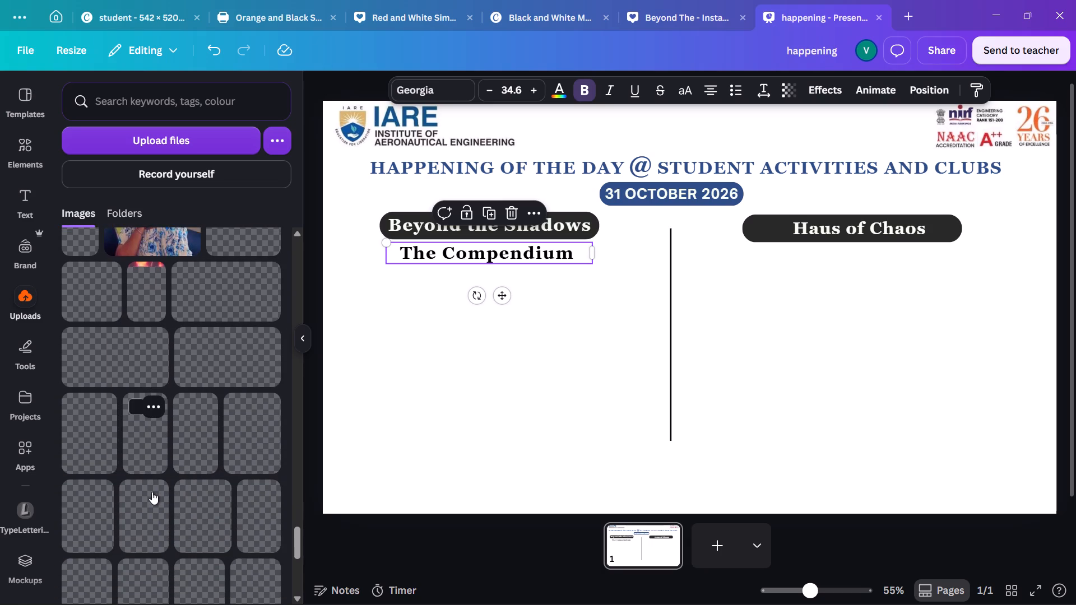
scroll(152, 492, "down", 3)
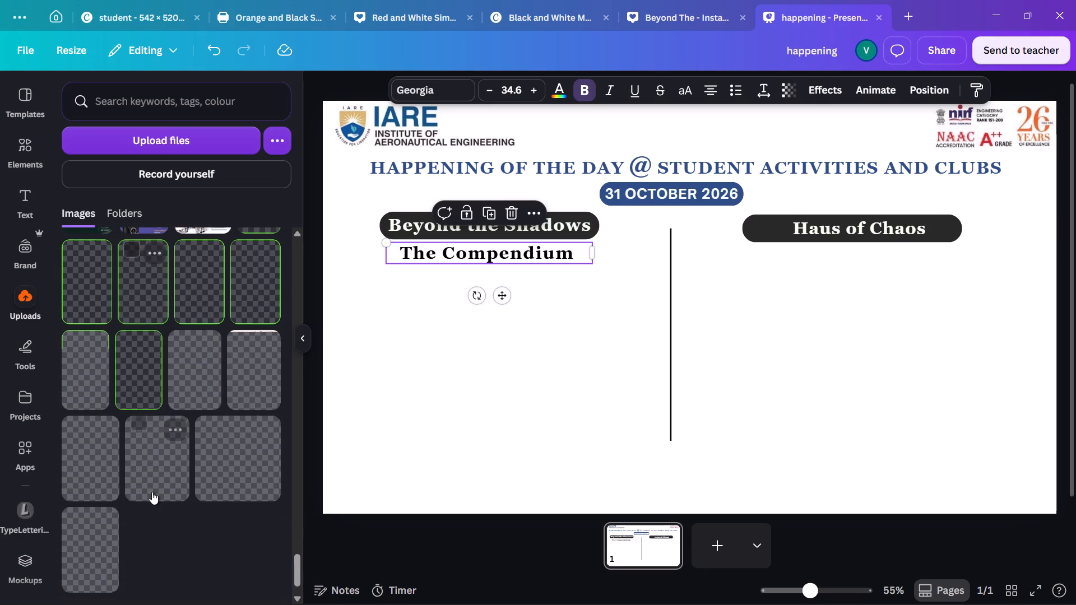
scroll(152, 492, "down", 2)
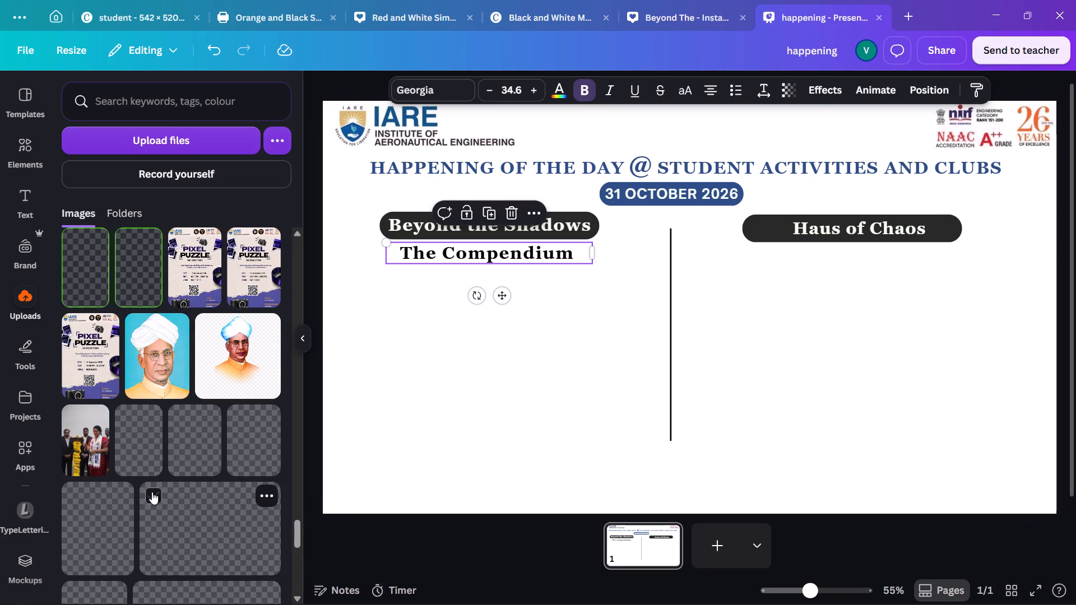
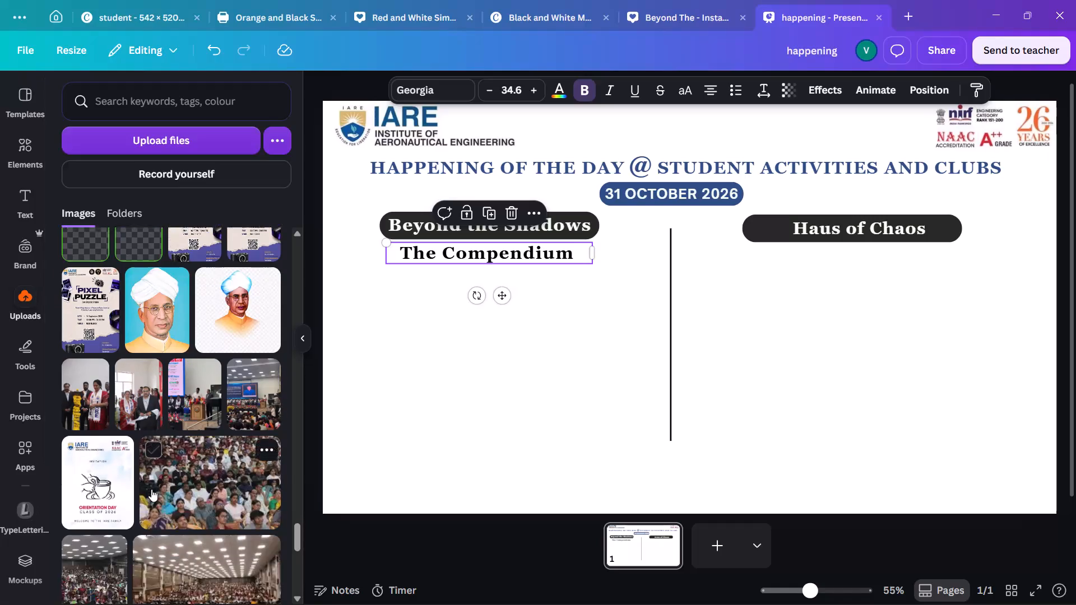
Browse further through the uploaded images for event photos to use on the slide.
scroll(151, 489, "down", 5)
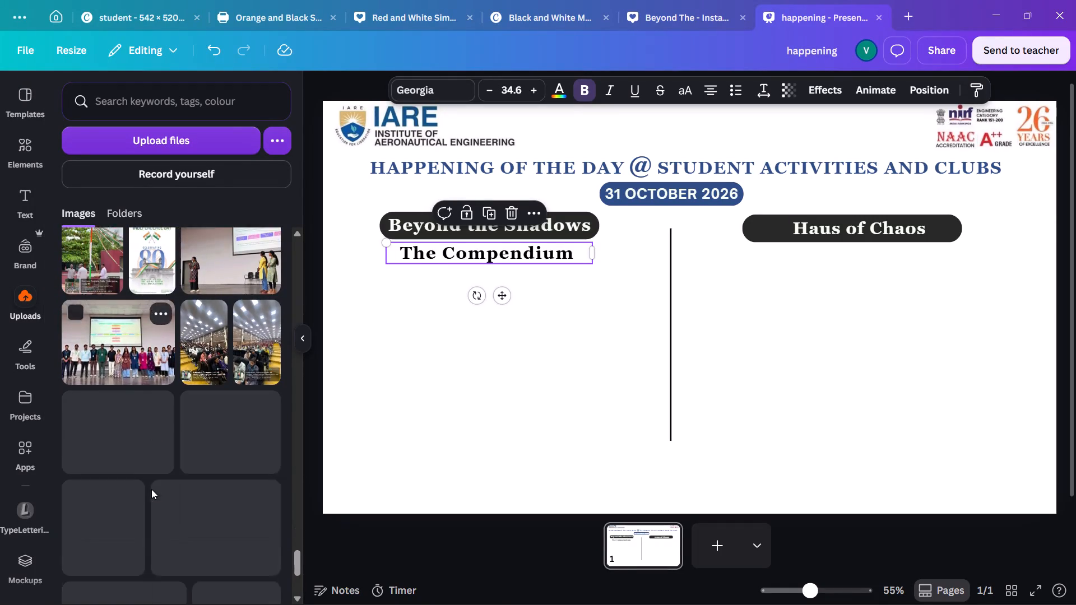
scroll(151, 489, "down", 3)
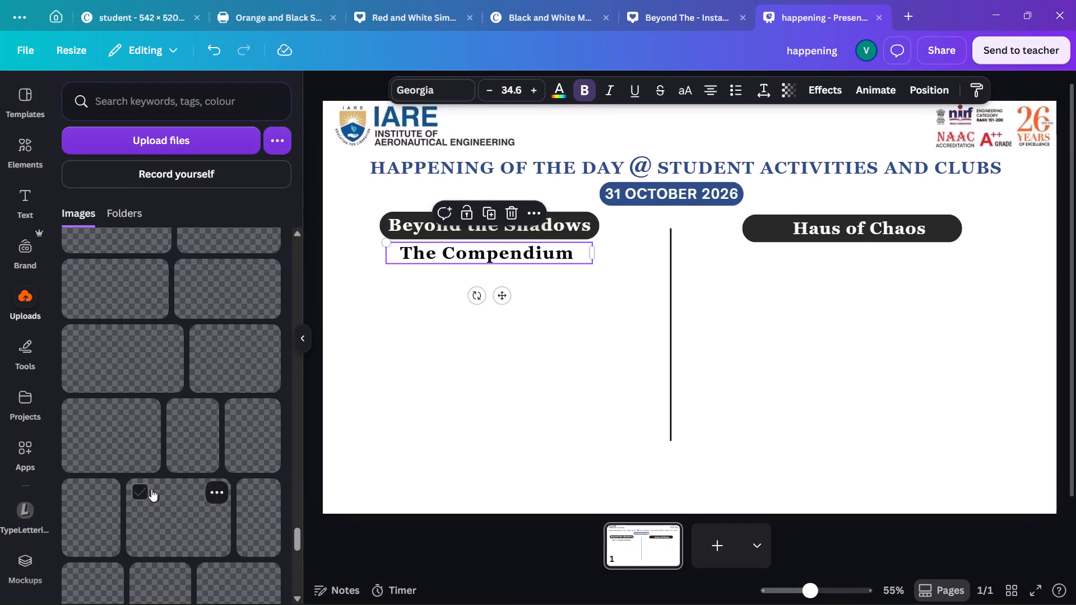
scroll(151, 489, "down", 4)
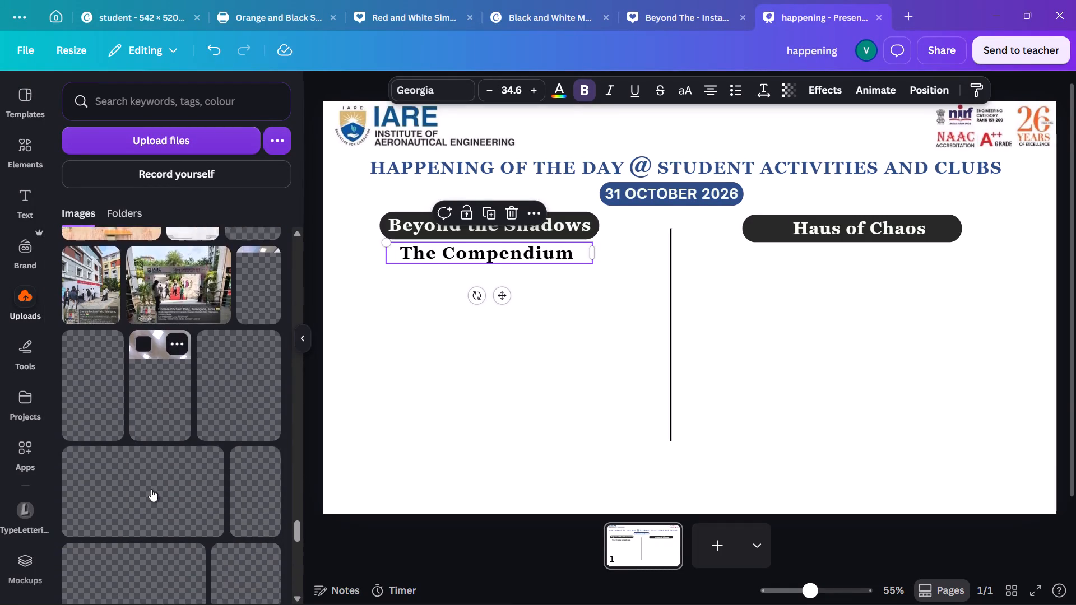
scroll(151, 489, "down", 6)
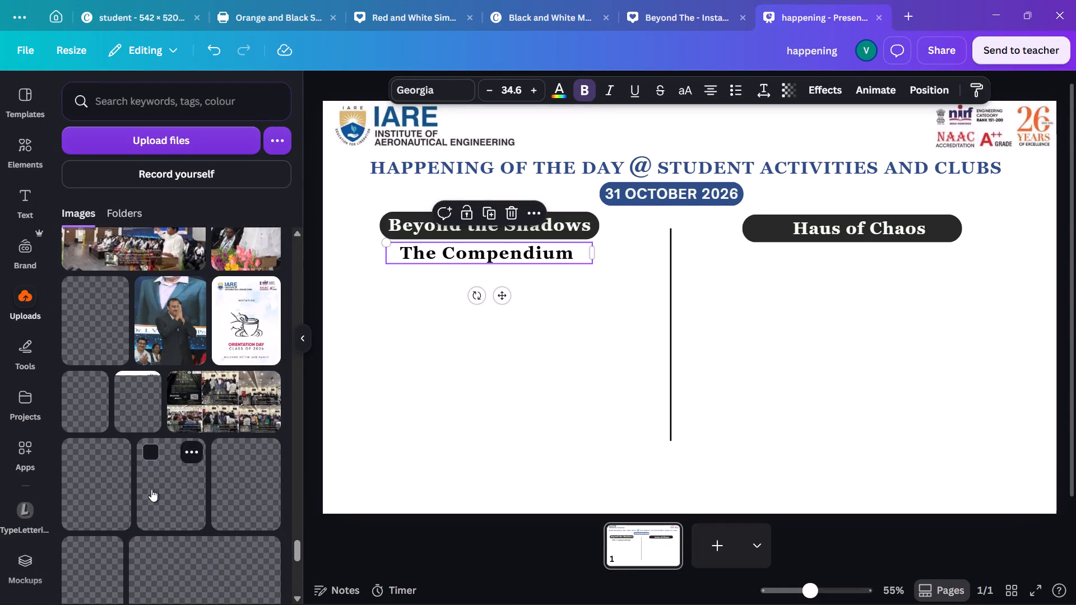
scroll(151, 489, "down", 4)
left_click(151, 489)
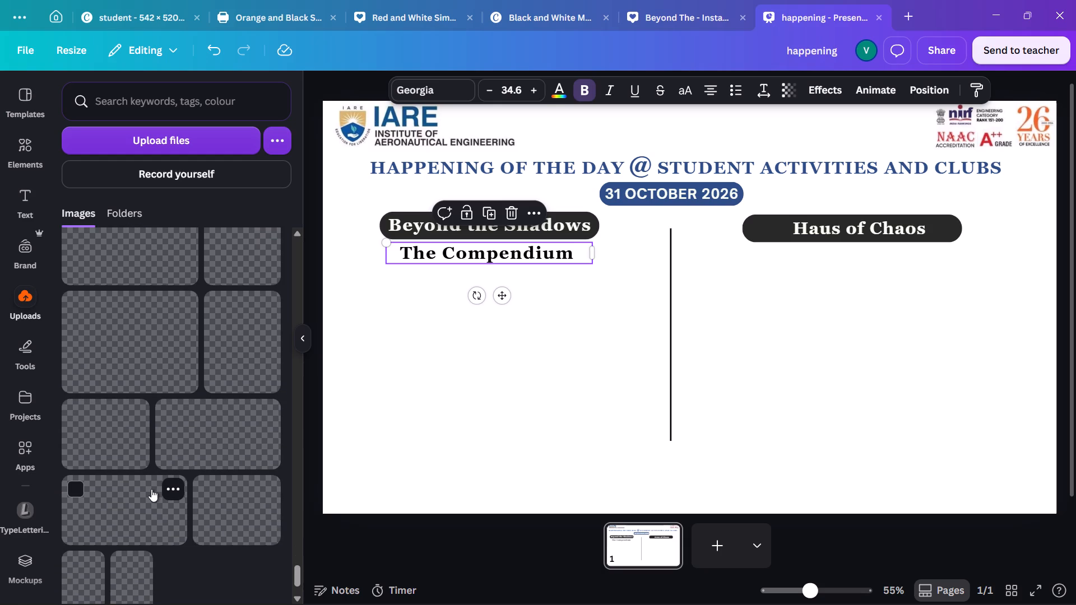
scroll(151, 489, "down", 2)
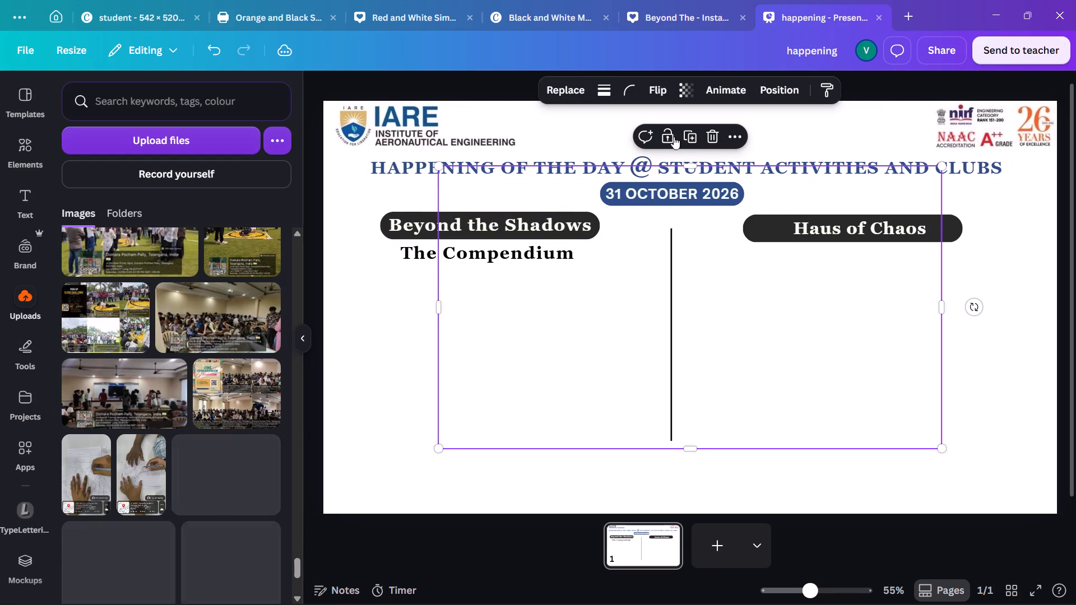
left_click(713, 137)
Continue looking through the older uploaded images for a picture to place on the slide.
scroll(171, 415, "down", 1)
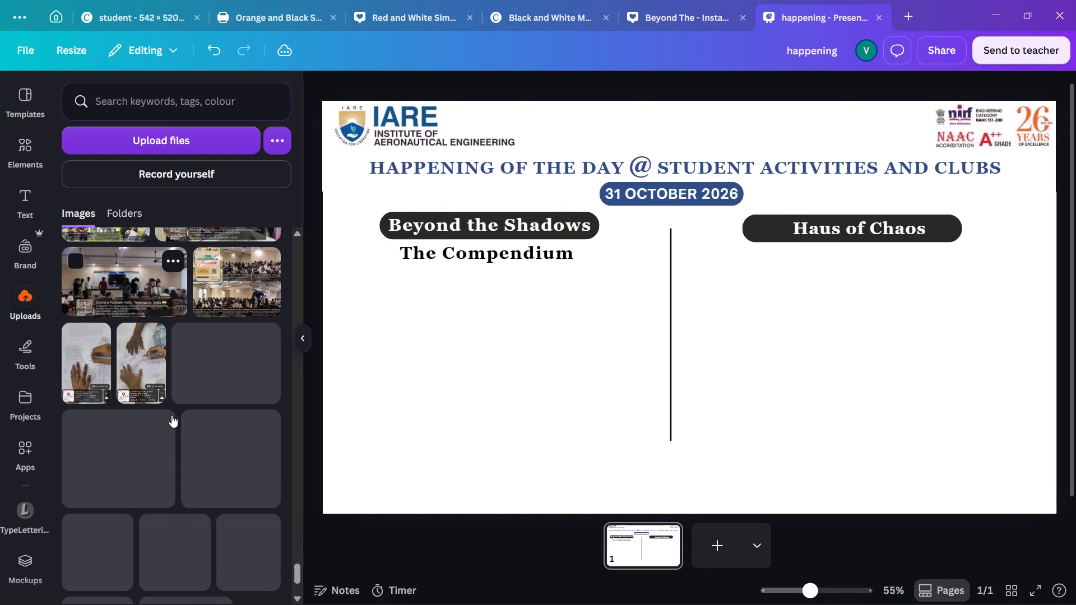
scroll(171, 415, "down", 1)
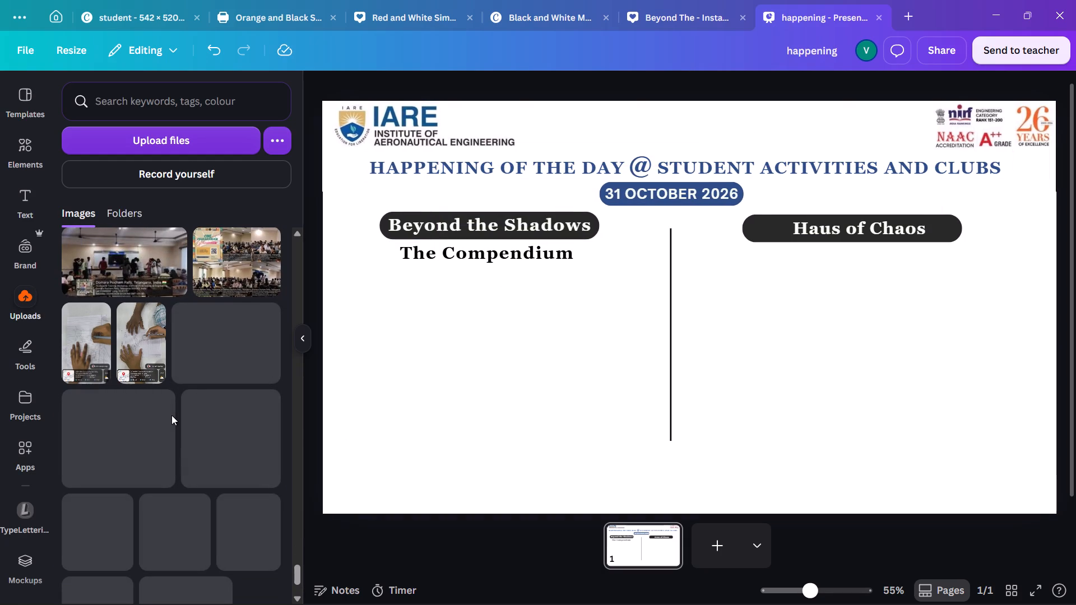
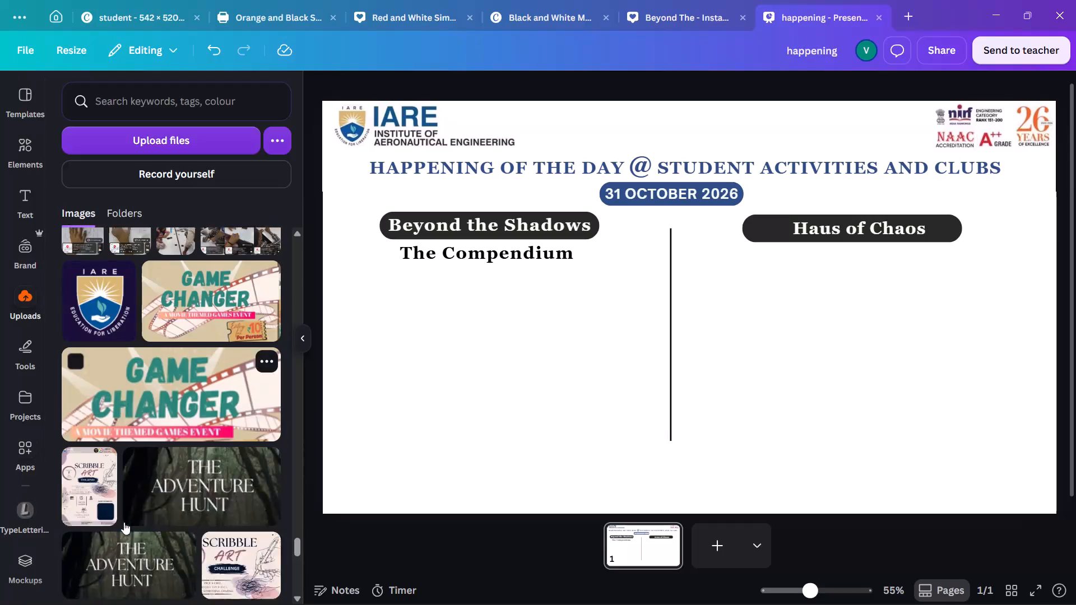
Find the blue TC logo and the RH logo among the uploaded images and add both to the slide.
scroll(124, 522, "down", 1)
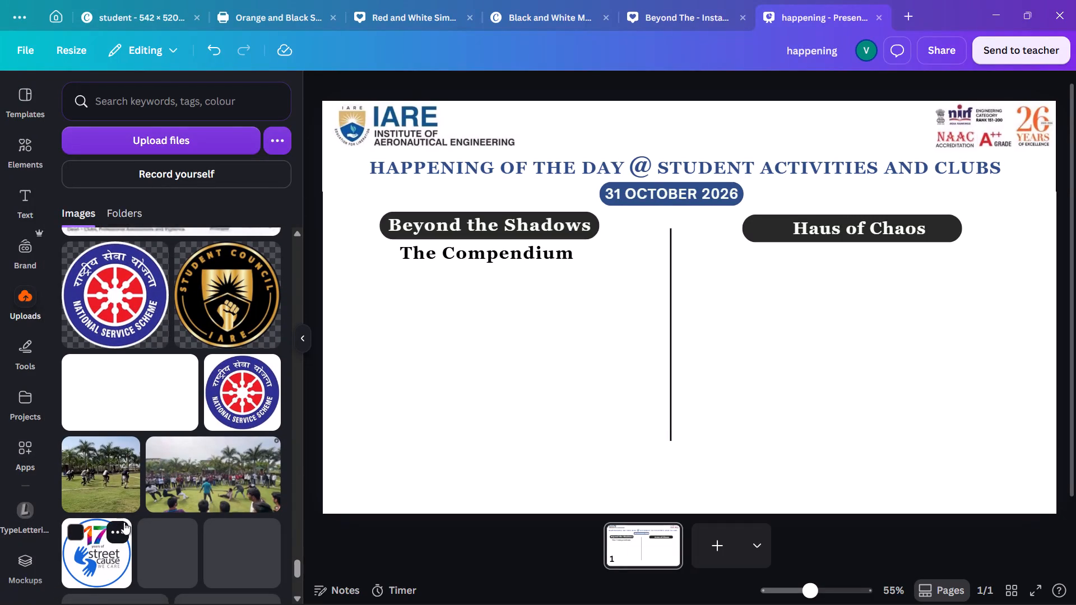
scroll(124, 522, "down", 1)
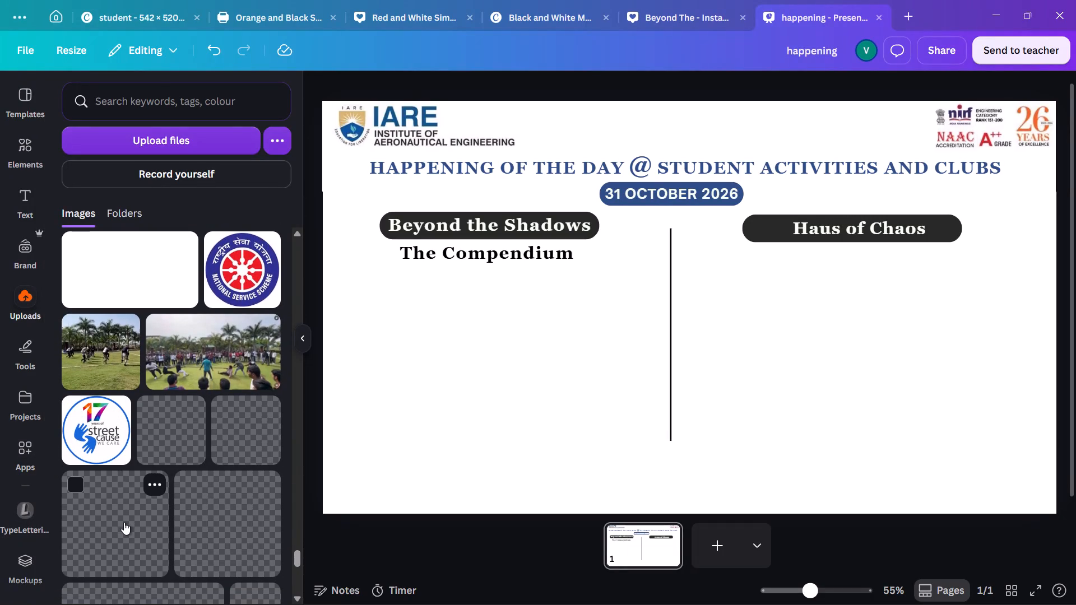
scroll(124, 522, "down", 2)
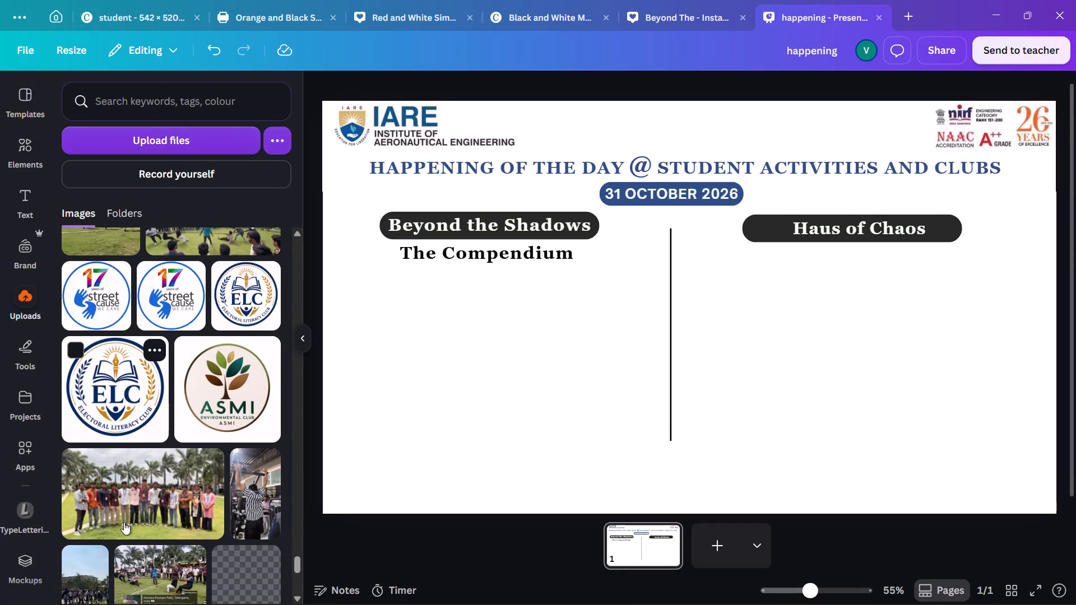
scroll(124, 522, "down", 3)
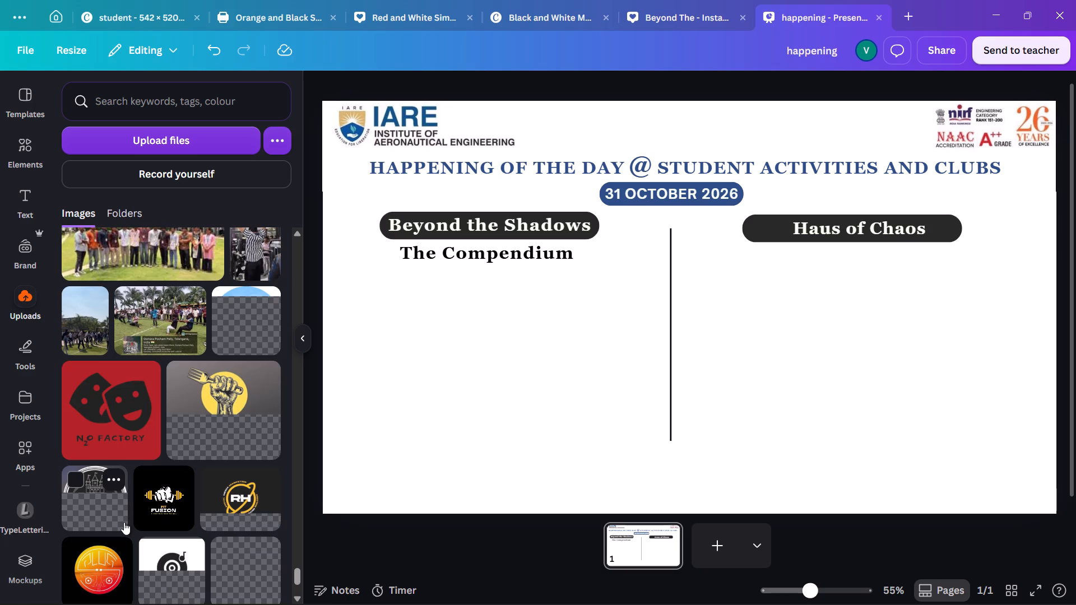
scroll(124, 522, "down", 4)
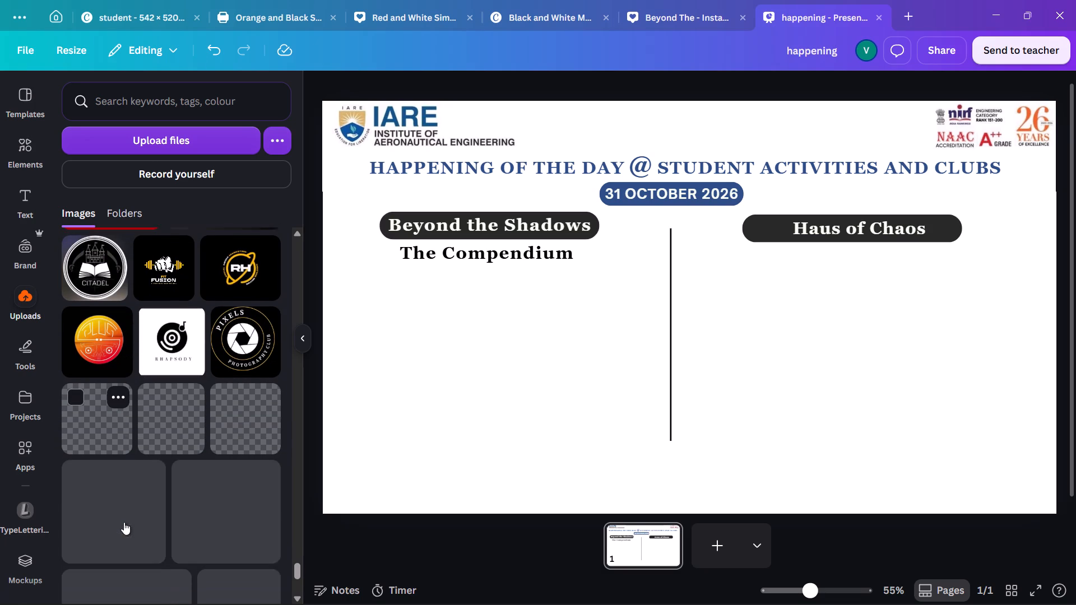
scroll(124, 522, "down", 1)
left_click(234, 426)
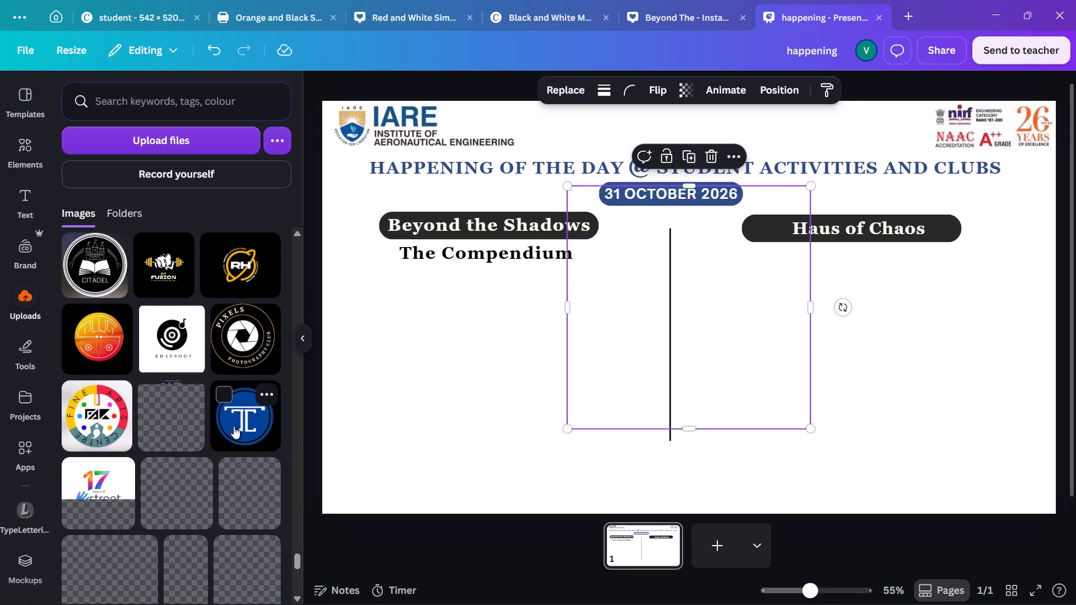
left_click(244, 269)
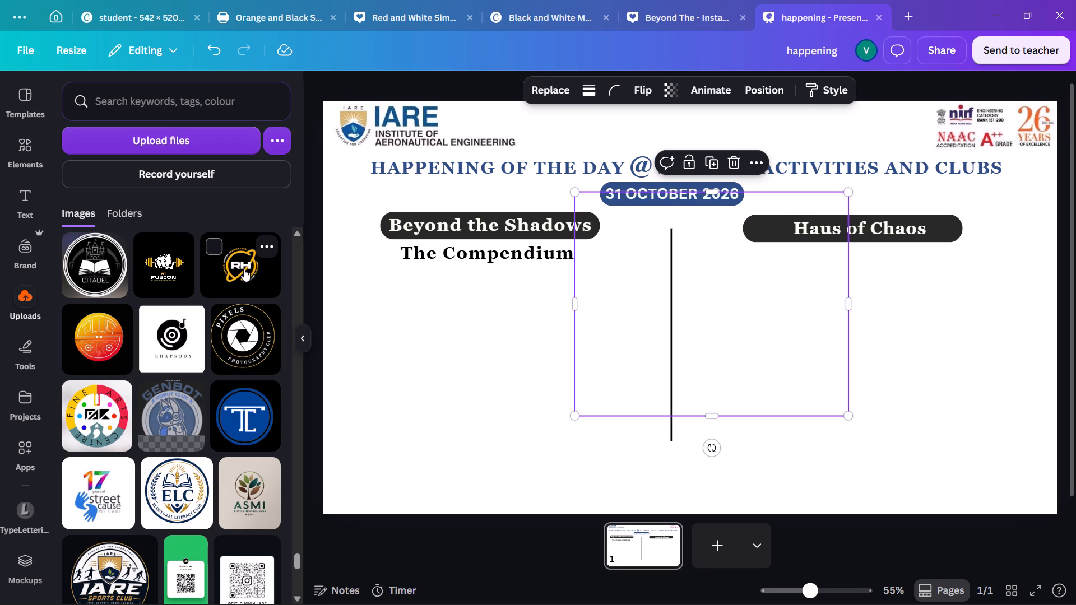
Move the RH logo into the "Haus of Chaos" column.
key("super+a")
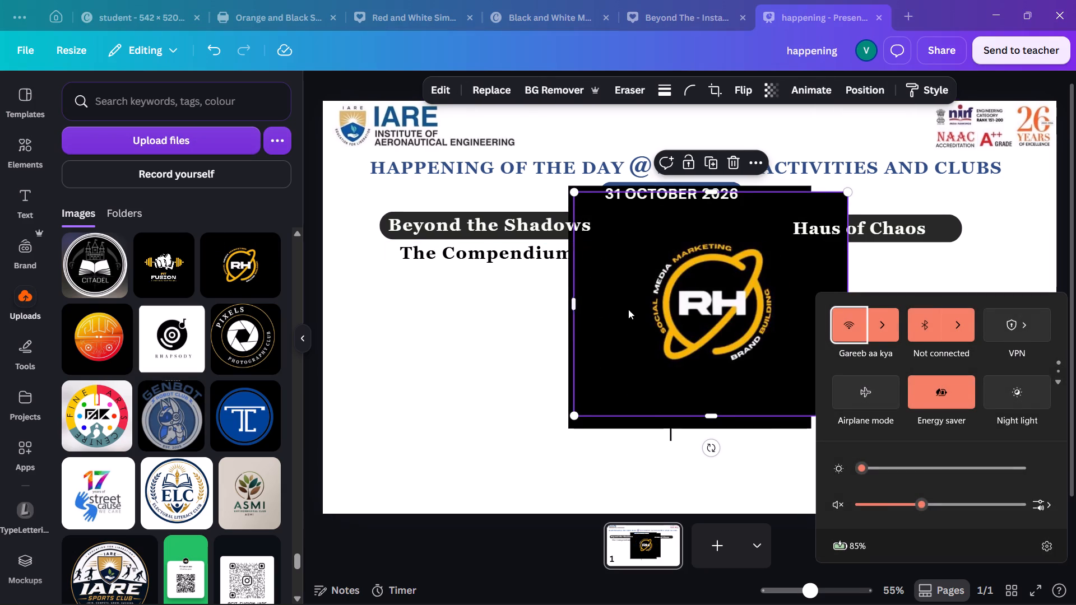
left_click_drag(628, 309, 823, 311)
Move the TC logo into the "Beyond the Shadows" column and shrink it to a small logo beside "The Compendium".
left_click_drag(701, 326, 589, 380)
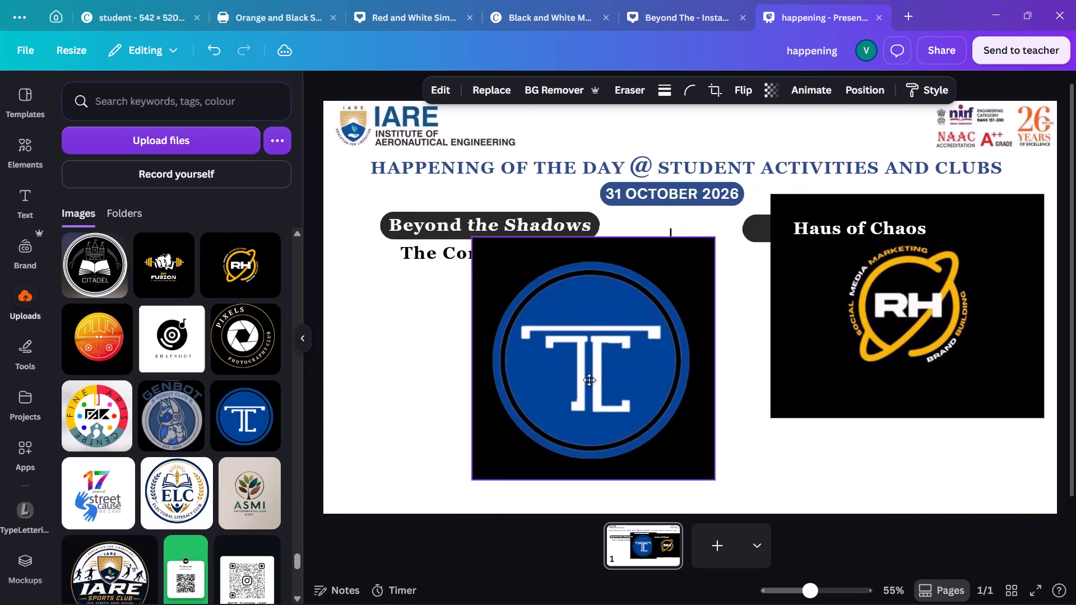
left_click_drag(589, 380, 534, 384)
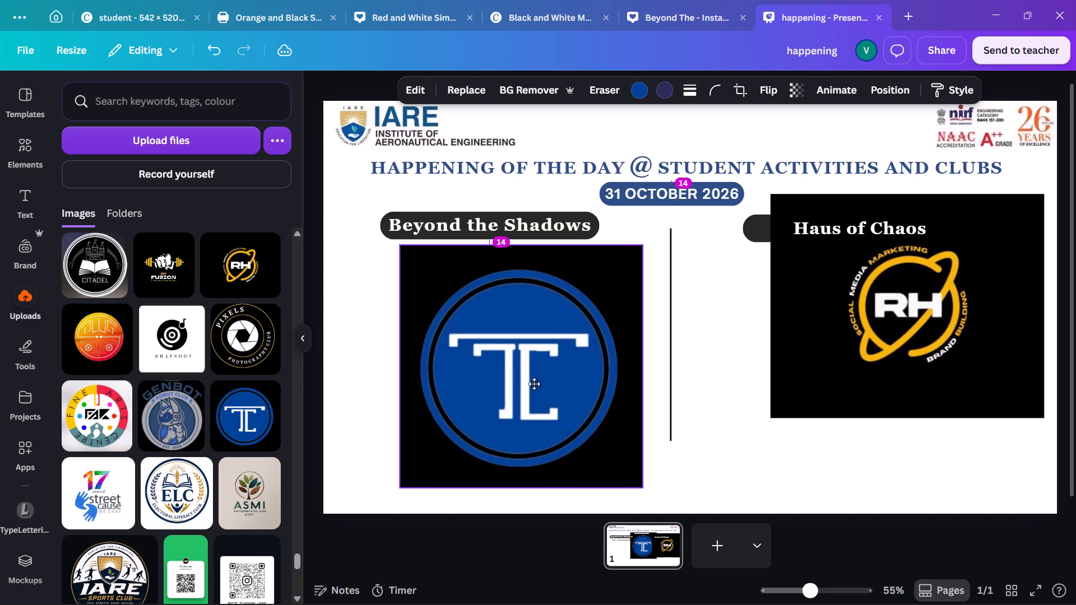
left_click_drag(534, 384, 534, 379)
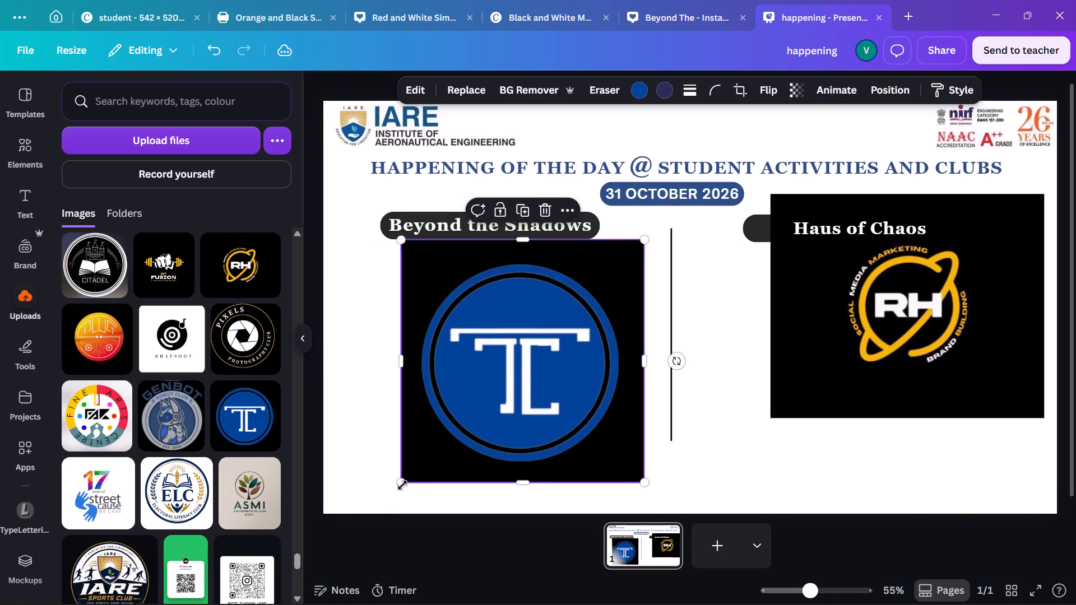
left_click_drag(402, 485, 616, 325)
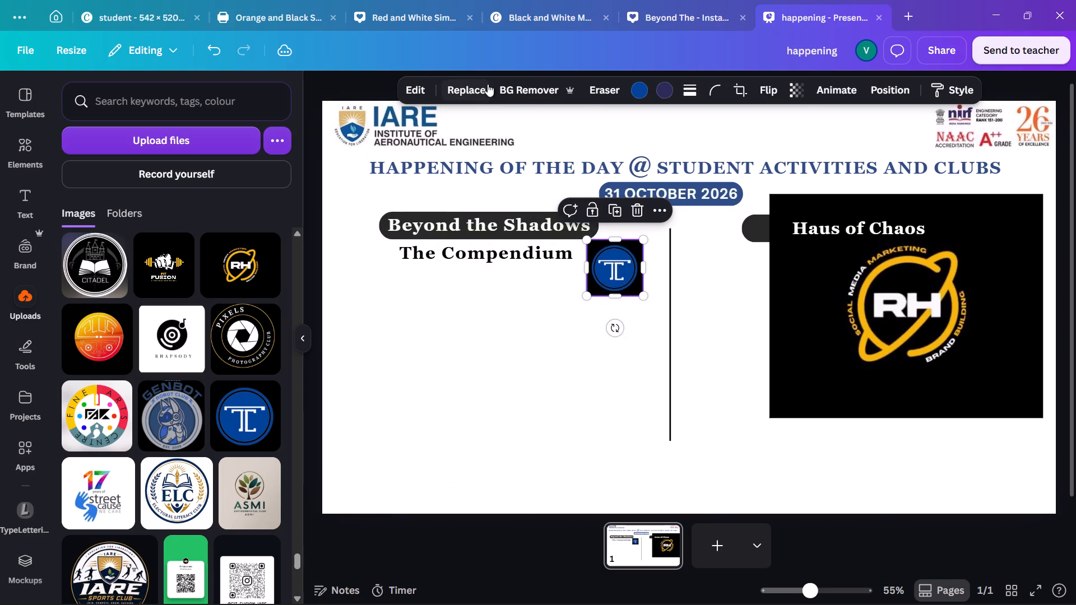
Remove the black background from the TC logo.
left_click(500, 84)
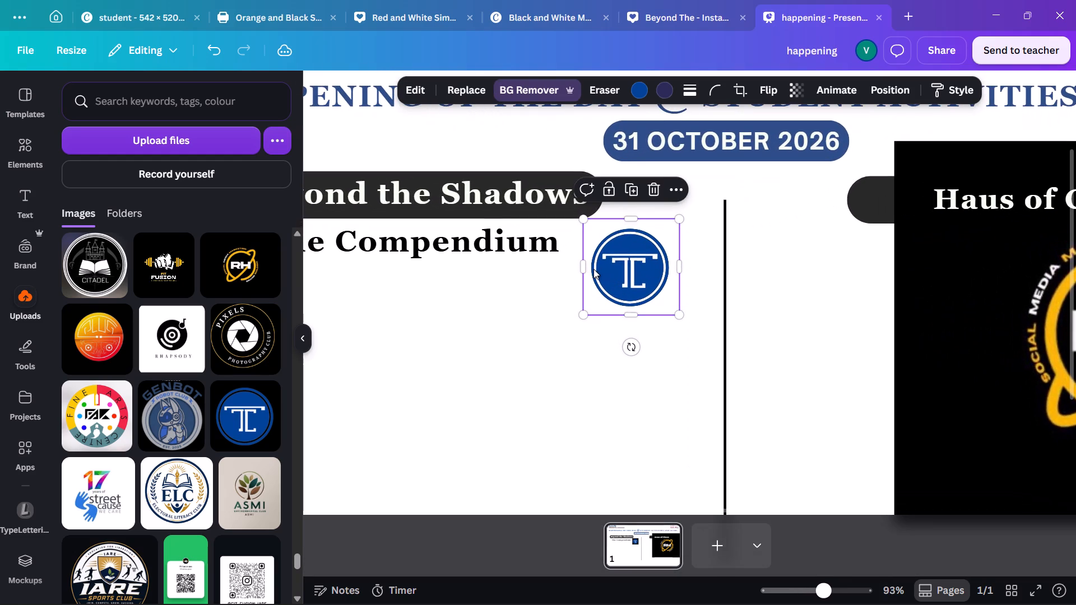
Make the TC logo slightly smaller and align it closely after the text "The Compendium".
left_click_drag(630, 270, 606, 259)
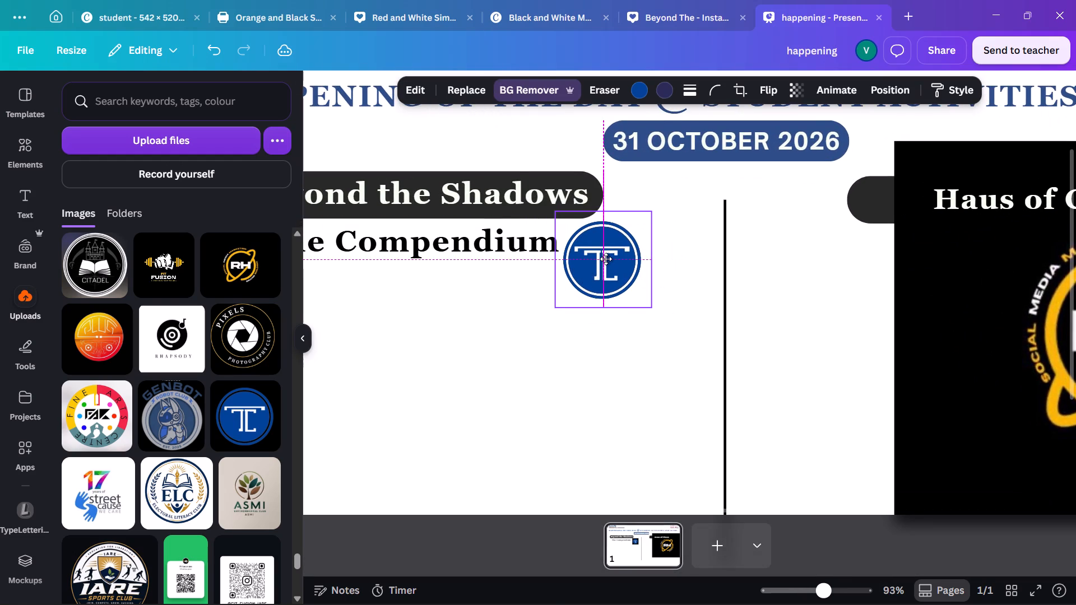
left_click_drag(606, 259, 604, 260)
left_click_drag(604, 260, 605, 259)
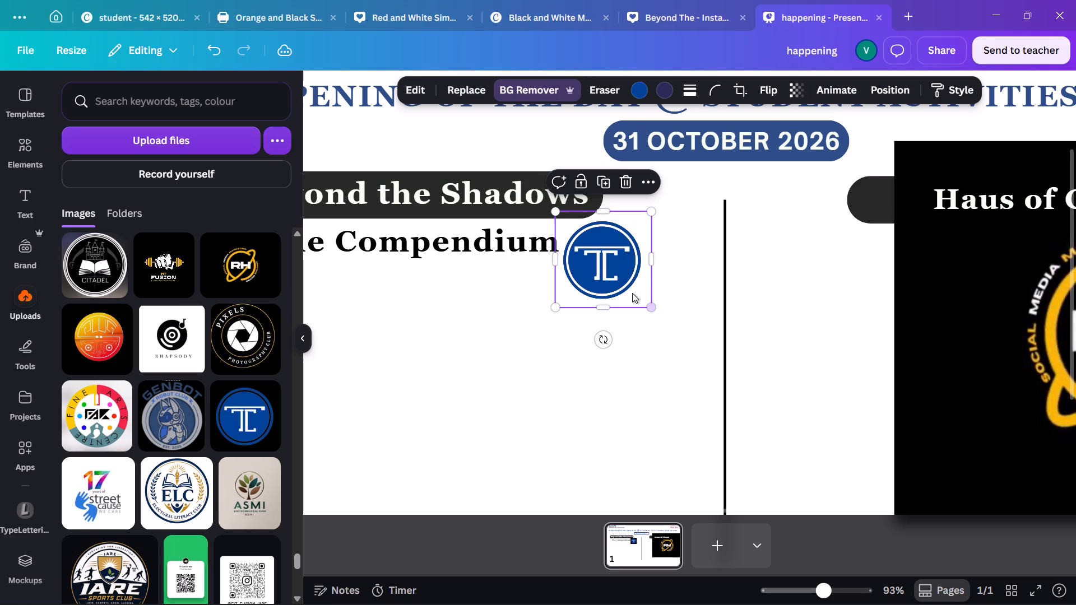
left_click_drag(652, 309, 644, 300)
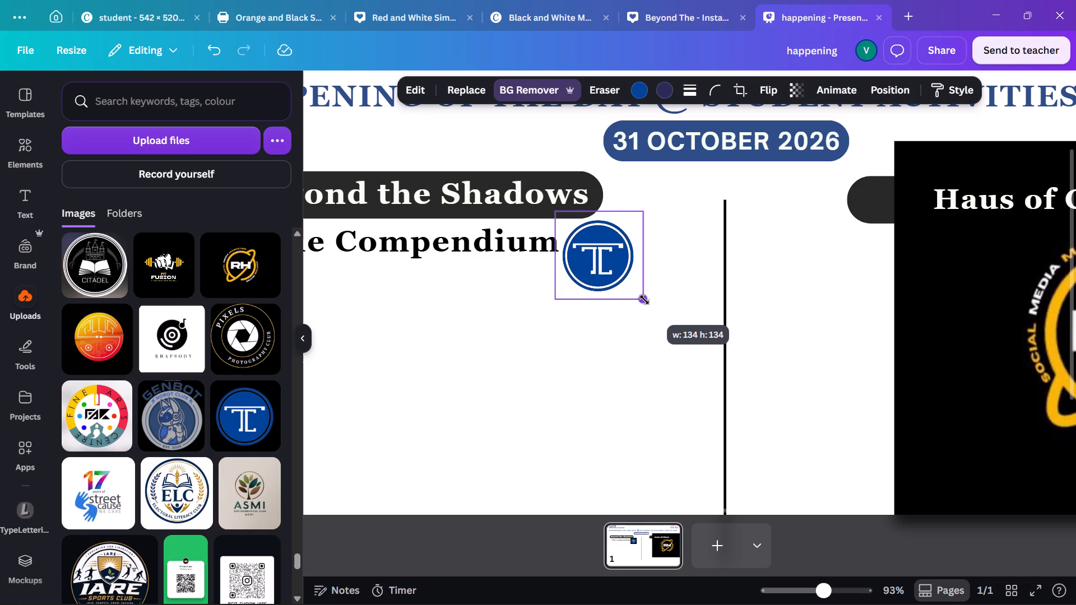
left_click_drag(644, 300, 609, 288)
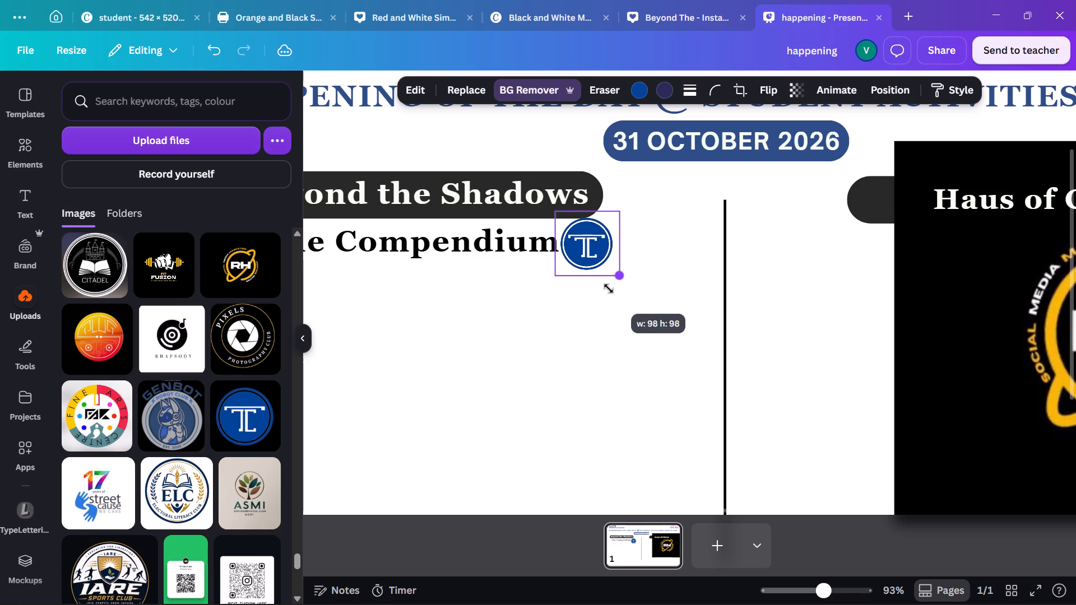
left_click_drag(609, 288, 621, 304)
left_click_drag(601, 278, 606, 278)
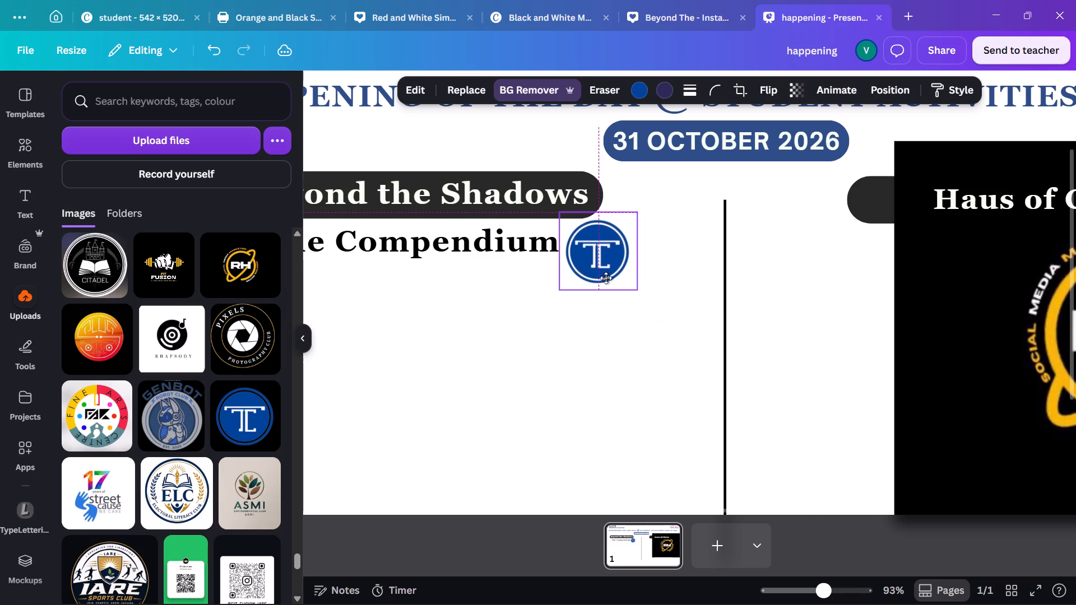
left_click_drag(606, 278, 613, 276)
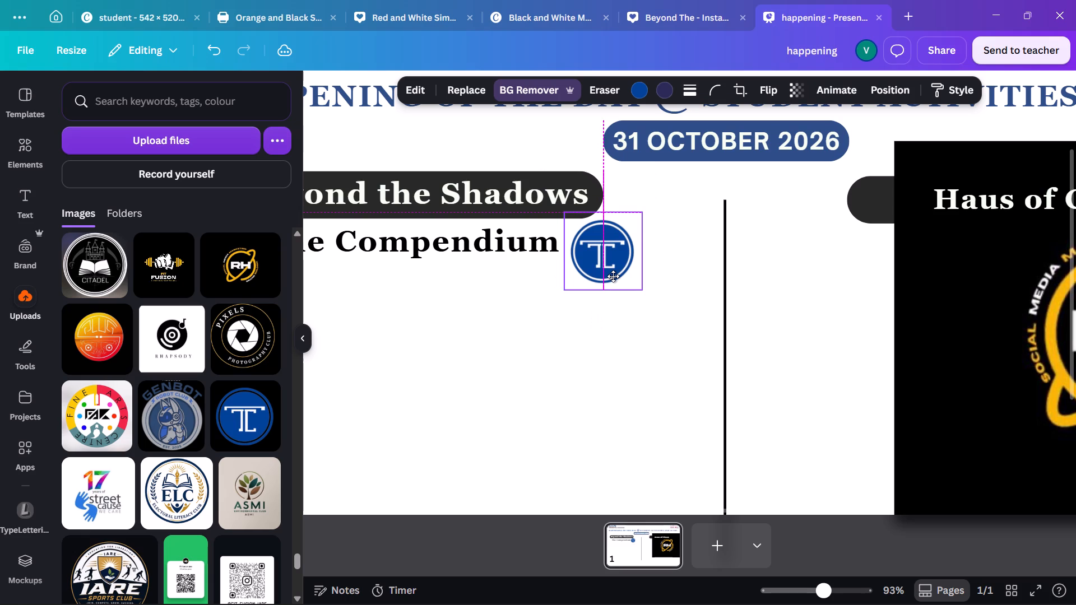
left_click_drag(613, 276, 614, 276)
left_click(633, 336)
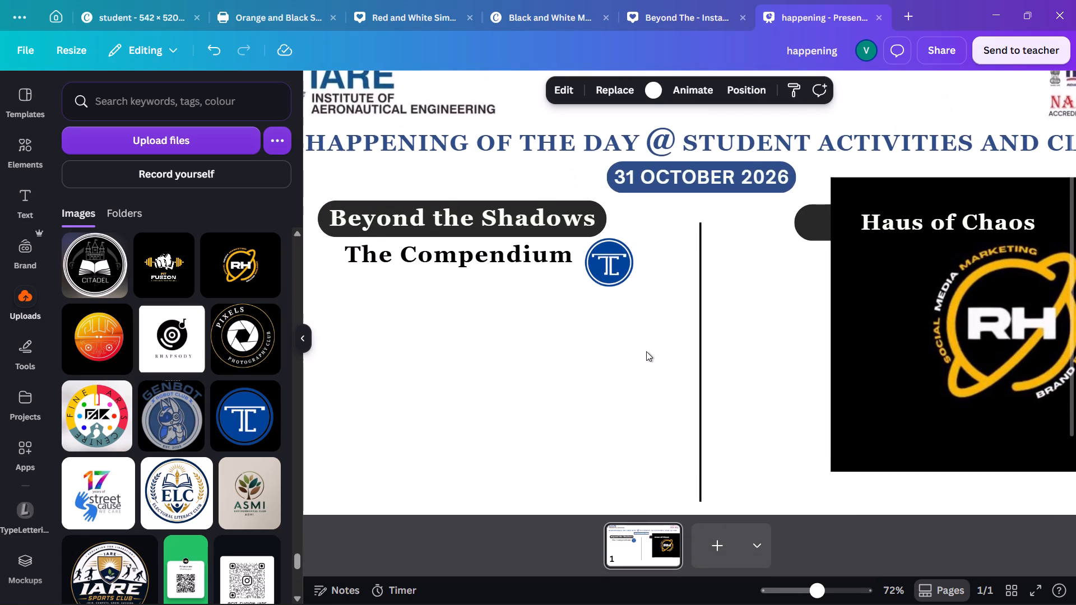
Move the TC logo in front of "The Compendium", vertically centred on the text line.
left_click_drag(607, 274, 339, 262)
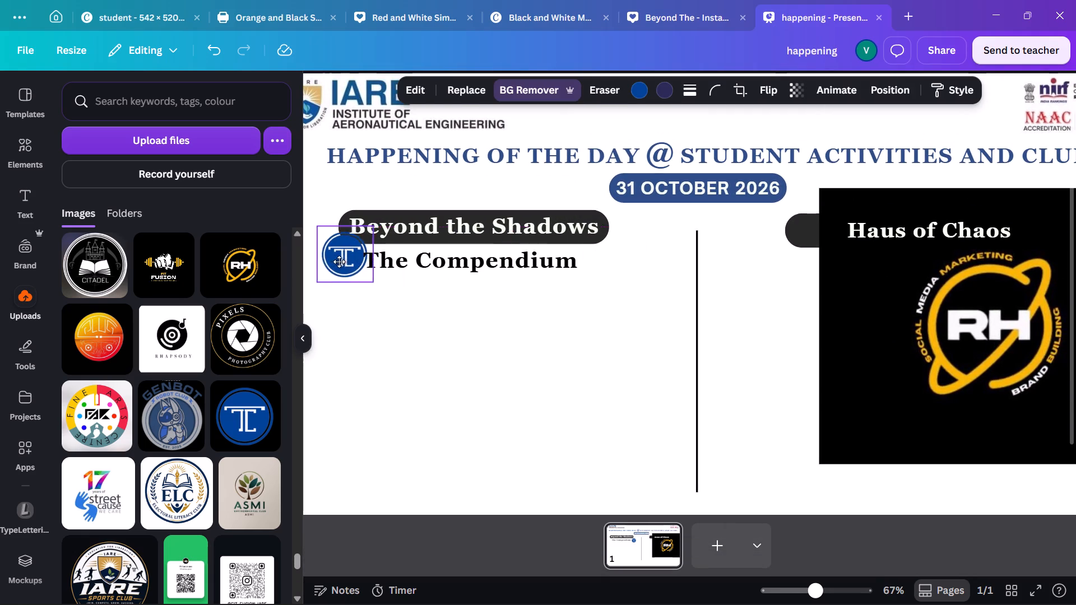
left_click_drag(339, 262, 321, 267)
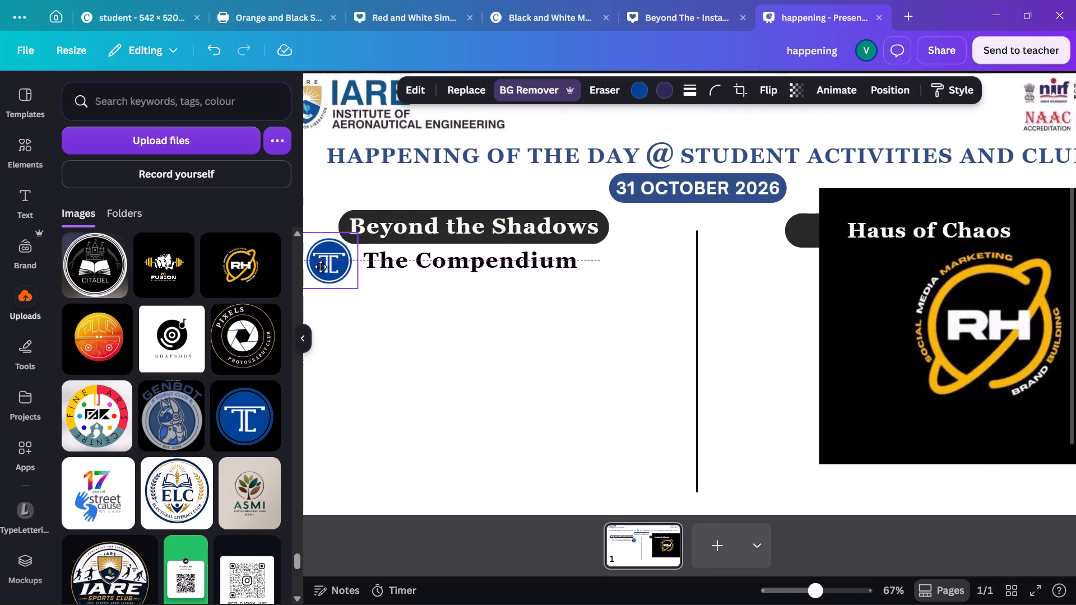
left_click_drag(321, 267, 321, 265)
left_click(394, 346)
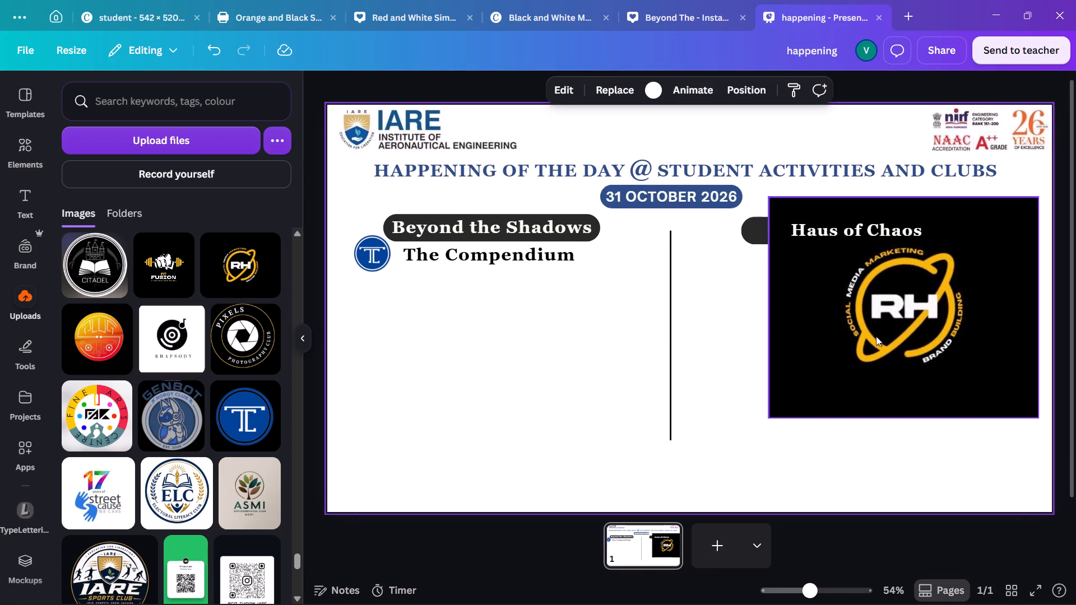
Remove the background from the RH logo and move it below the "Haus of Chaos" heading.
left_click(881, 336)
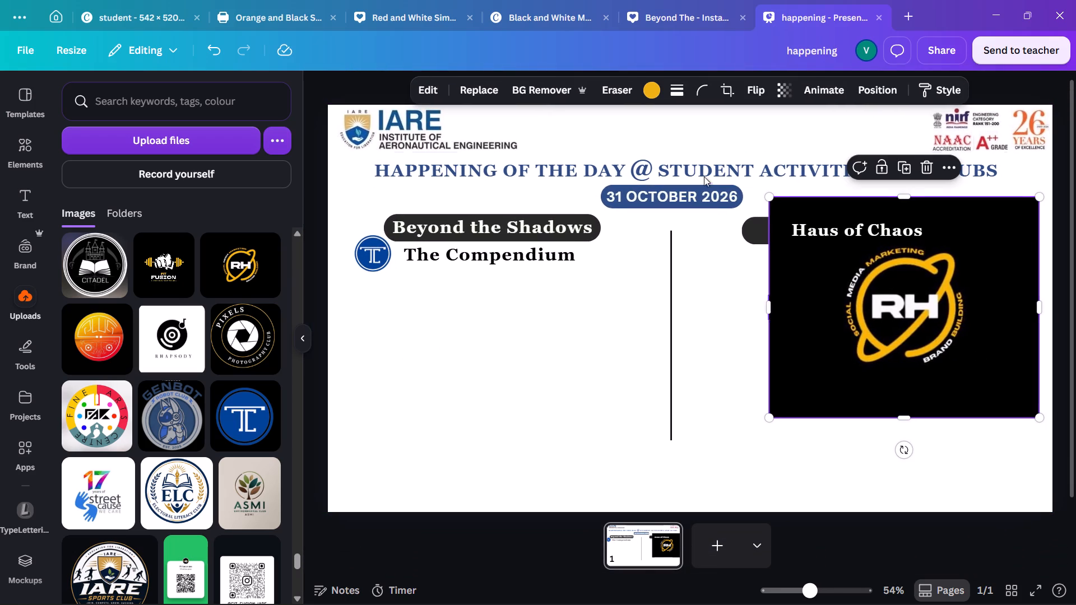
left_click(530, 90)
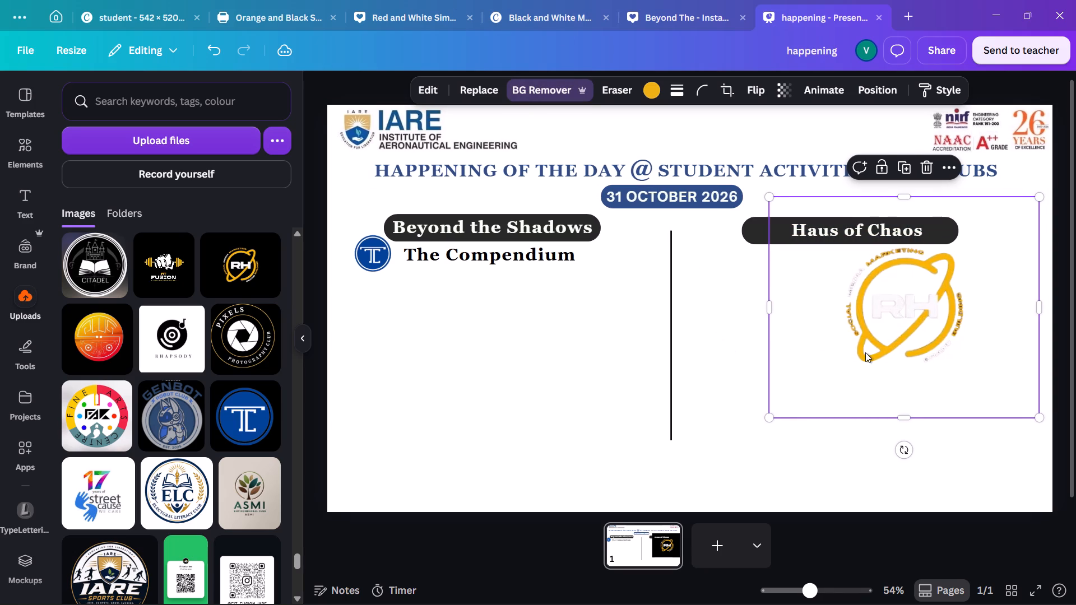
left_click_drag(865, 352, 788, 413)
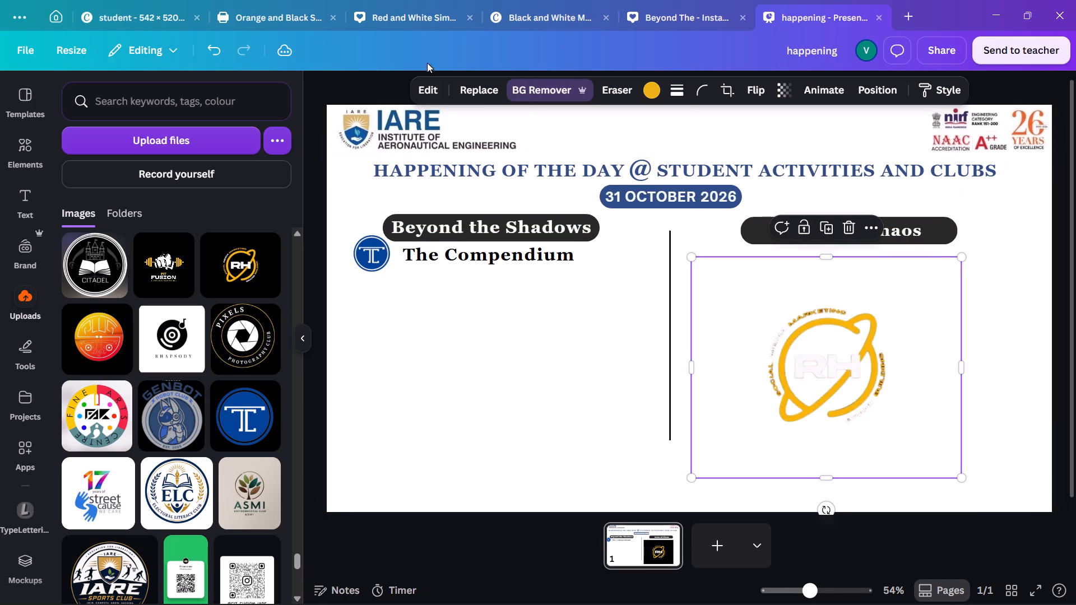
Add a circle shape to the slide and fill it with black as a backing for the RH logo.
left_click(7, 152)
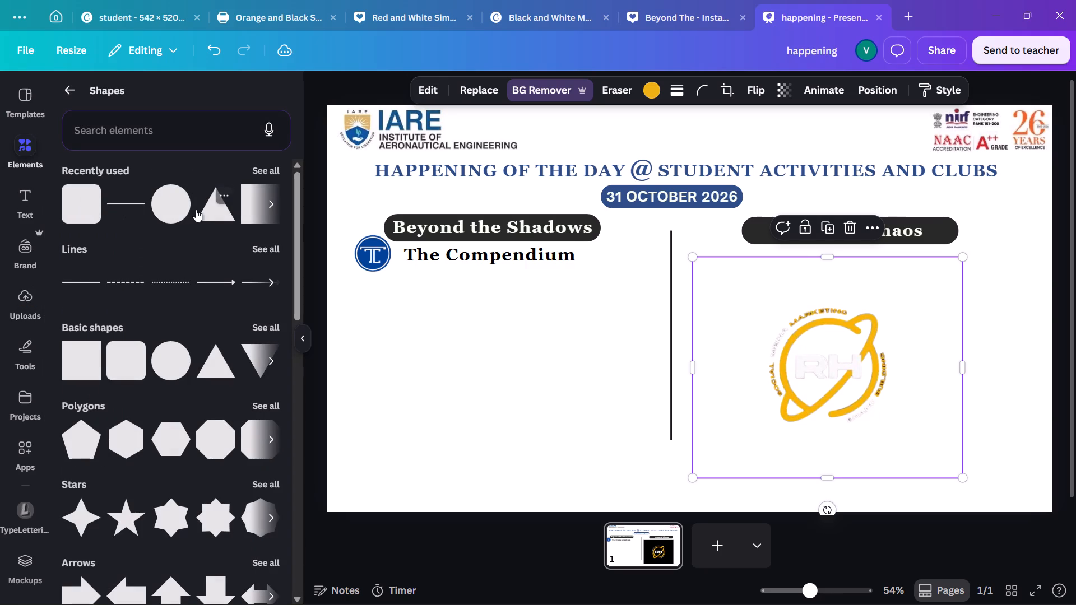
left_click(175, 209)
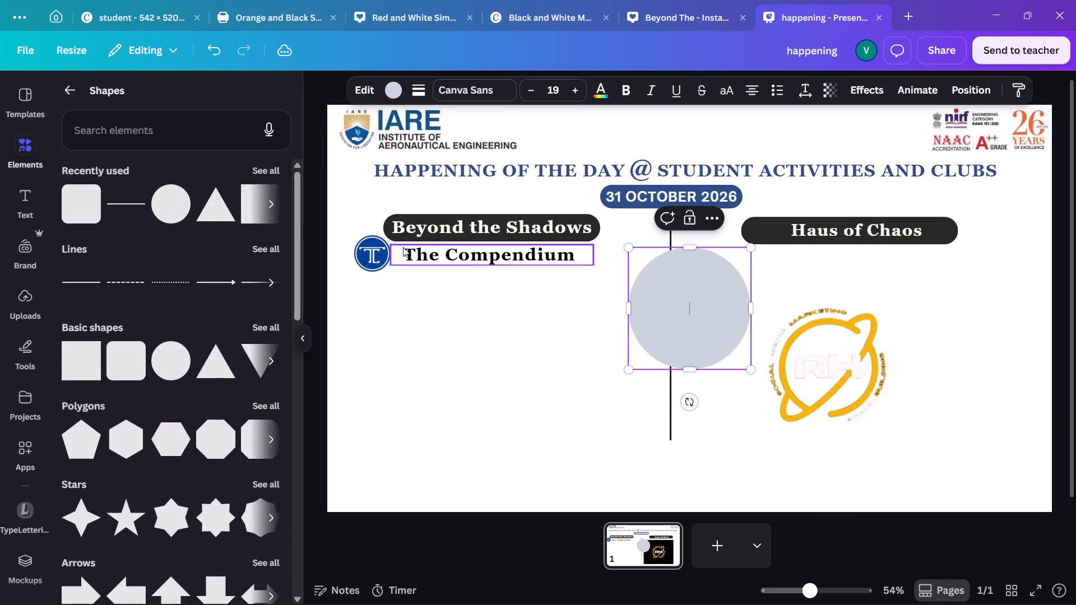
key("Escape")
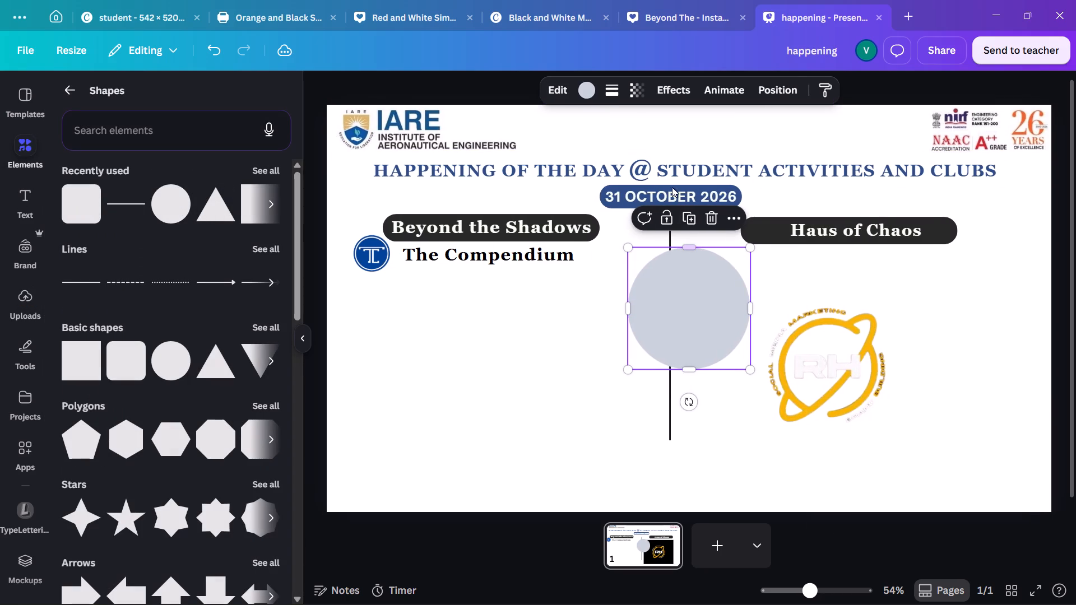
left_click(582, 97)
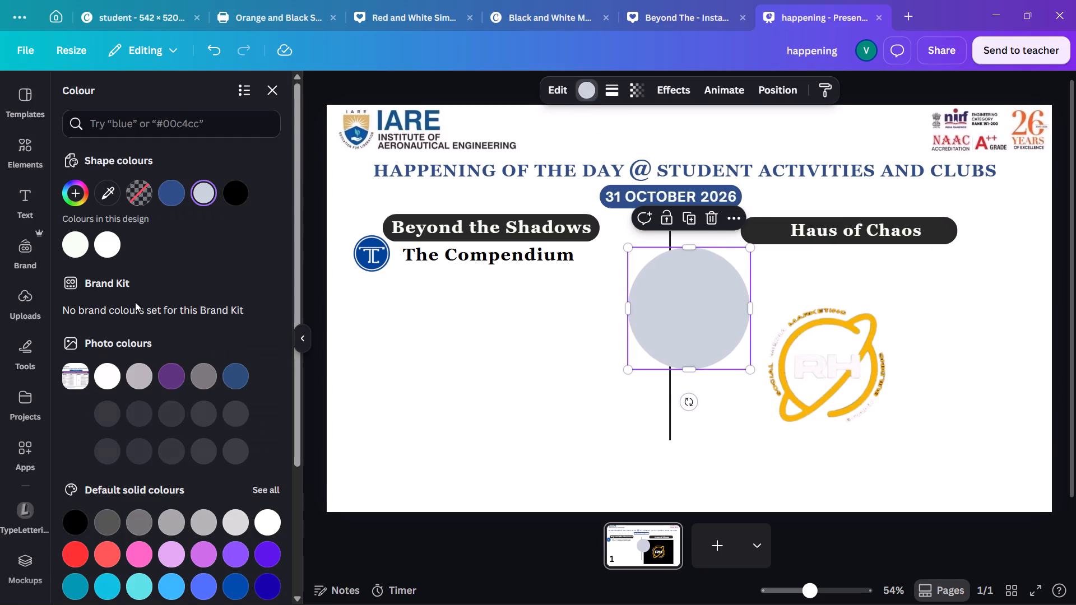
left_click(228, 189)
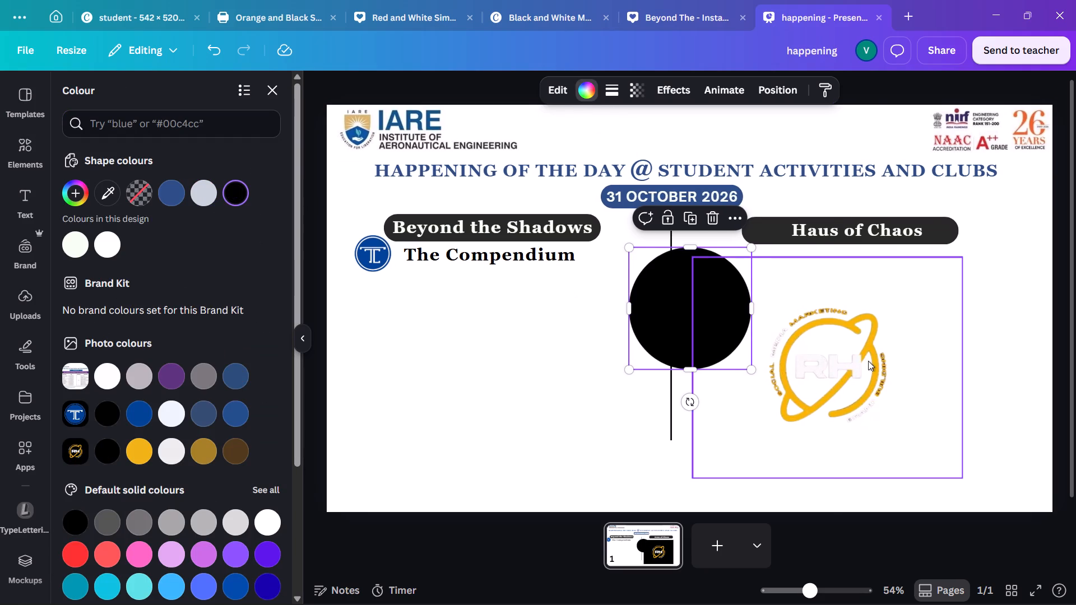
Bring the RH logo to the front and place it over the black circle.
left_click(868, 361)
right_click(868, 361)
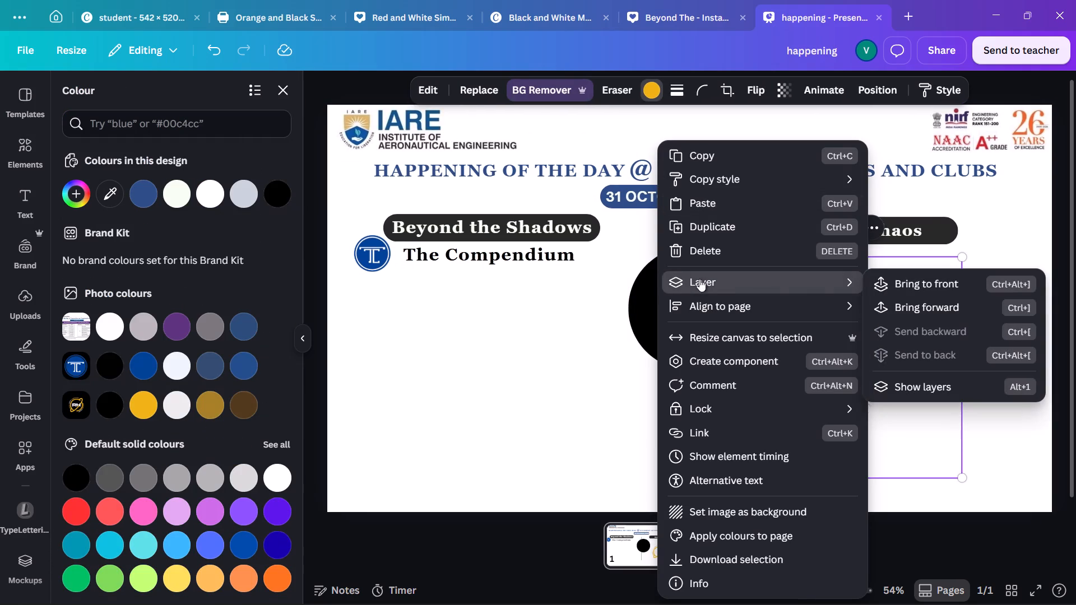
left_click(891, 284)
left_click(547, 357)
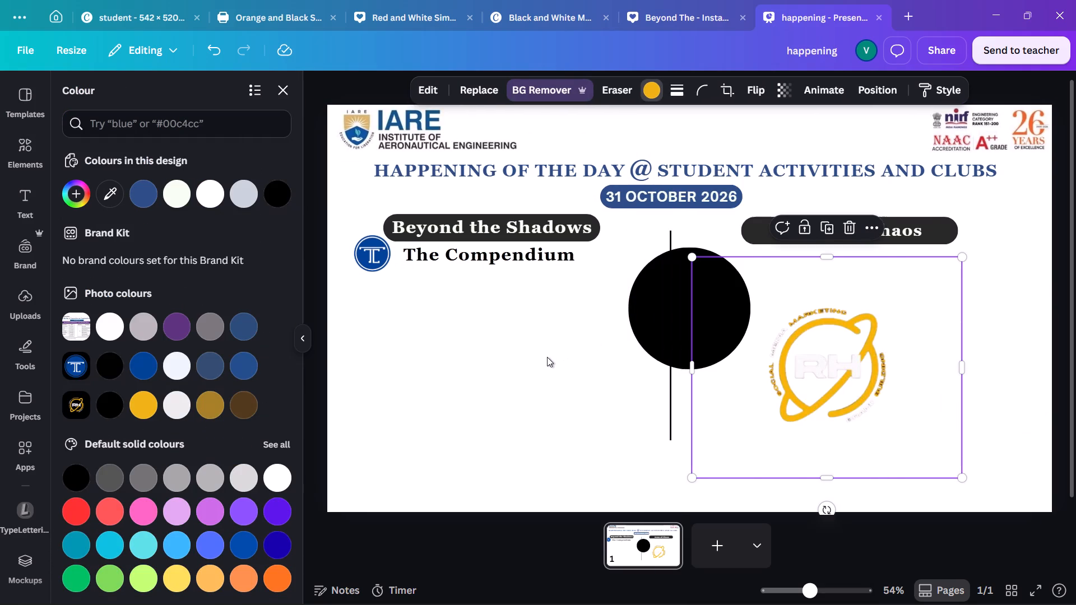
left_click_drag(851, 390, 711, 335)
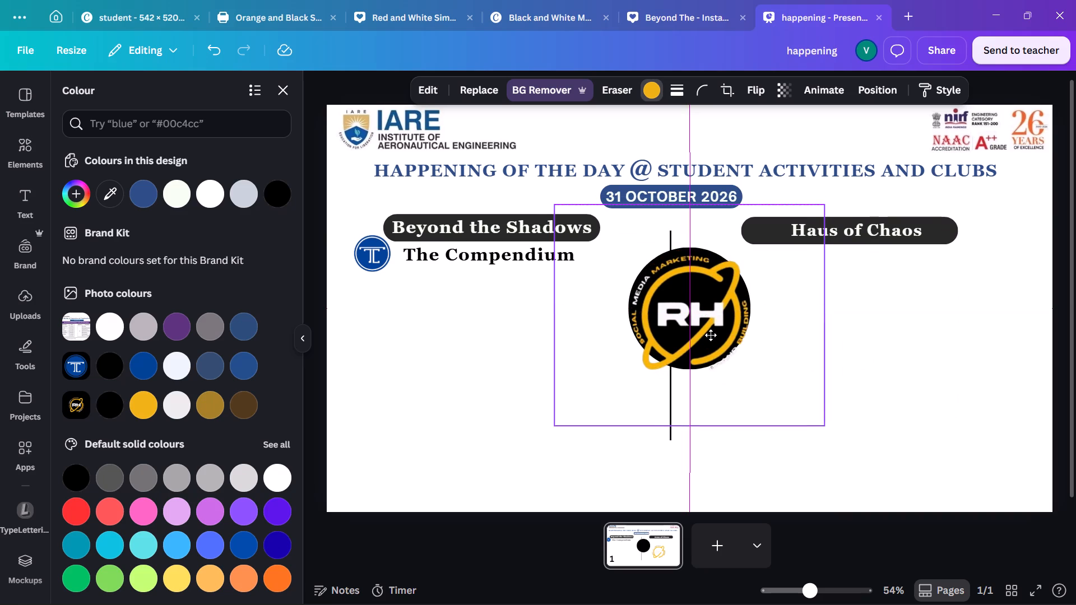
Scale down the RH logo and centre it on the black circle so its ring and lettering fit inside.
left_click_drag(711, 335, 709, 328)
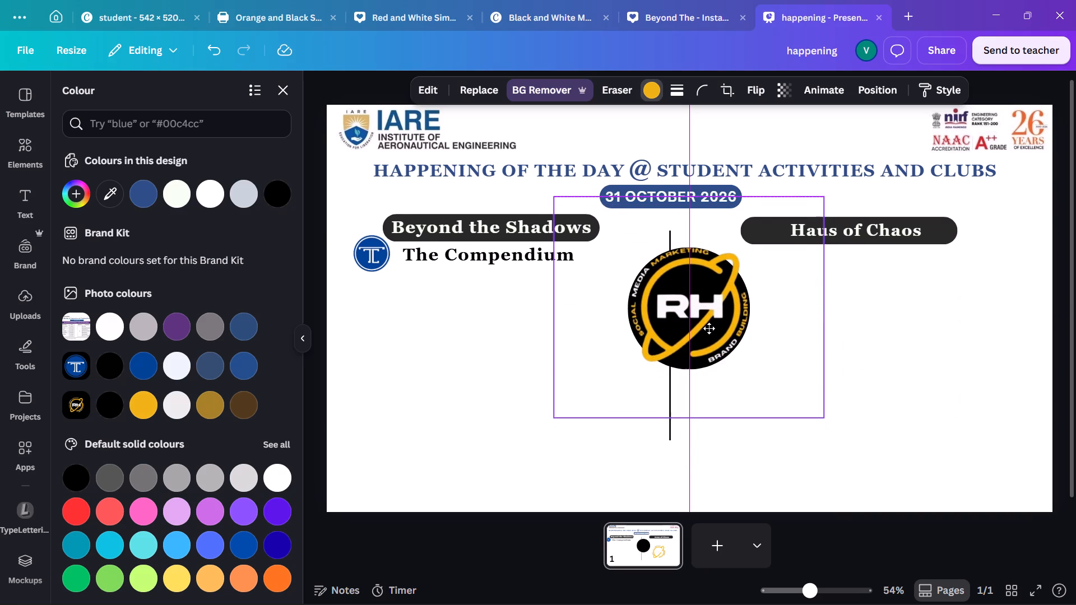
left_click_drag(709, 328, 708, 329)
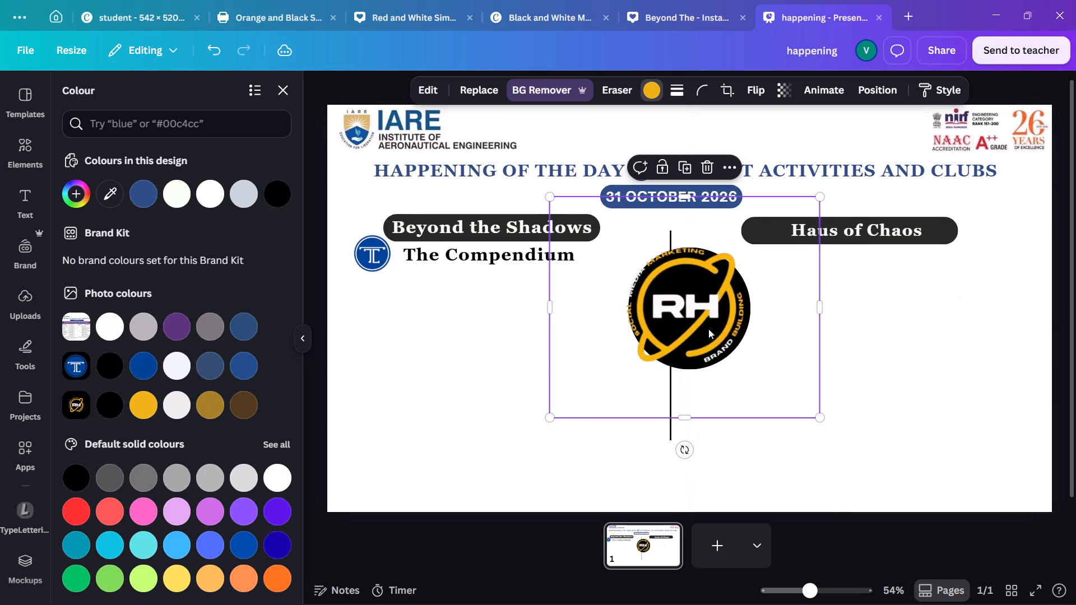
left_click(708, 329)
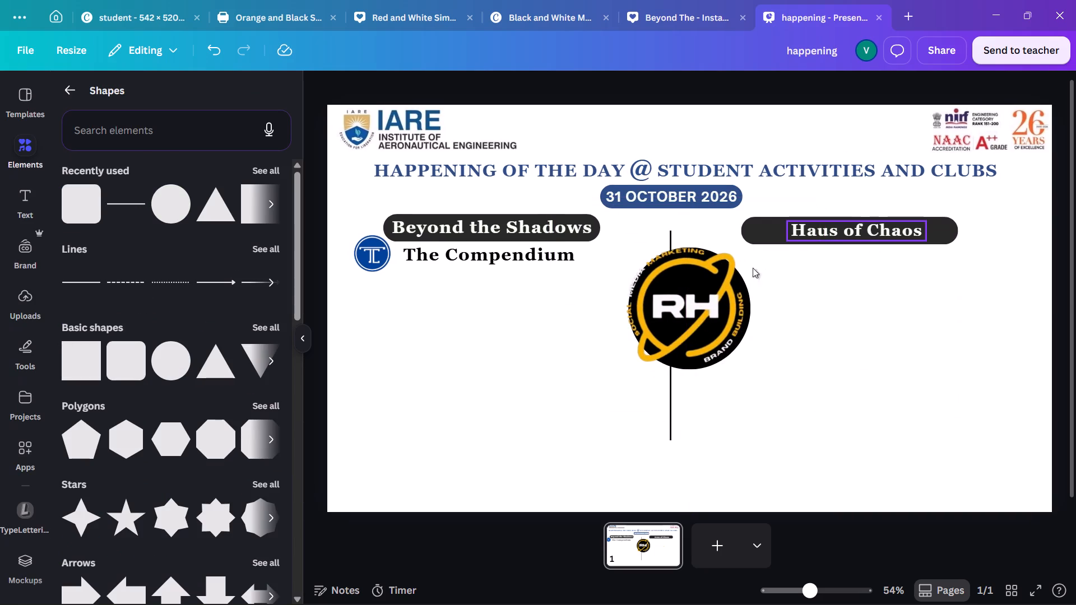
left_click(20, 289)
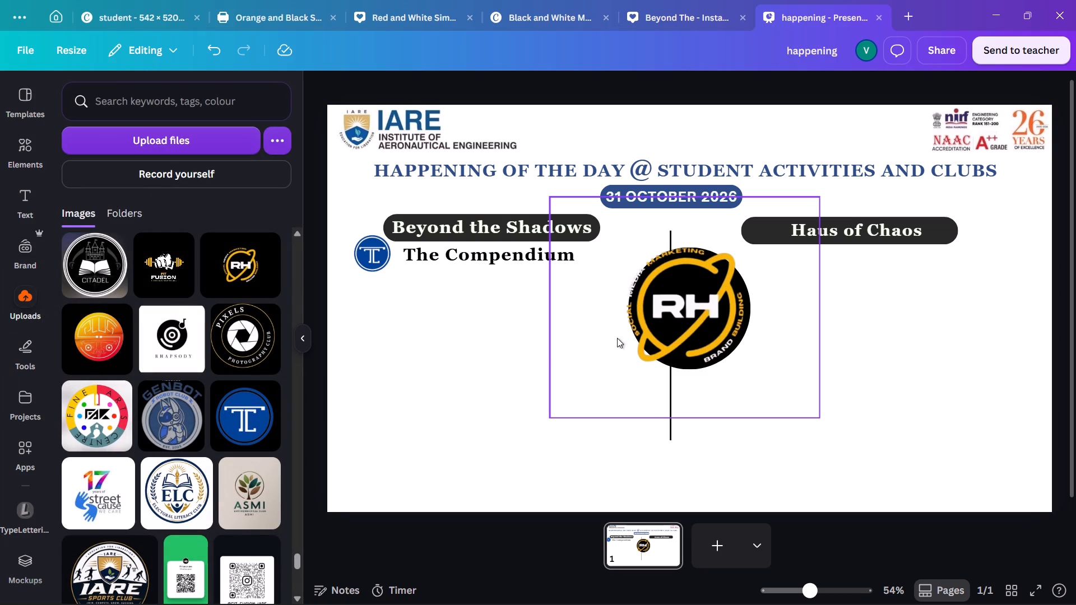
left_click(712, 343)
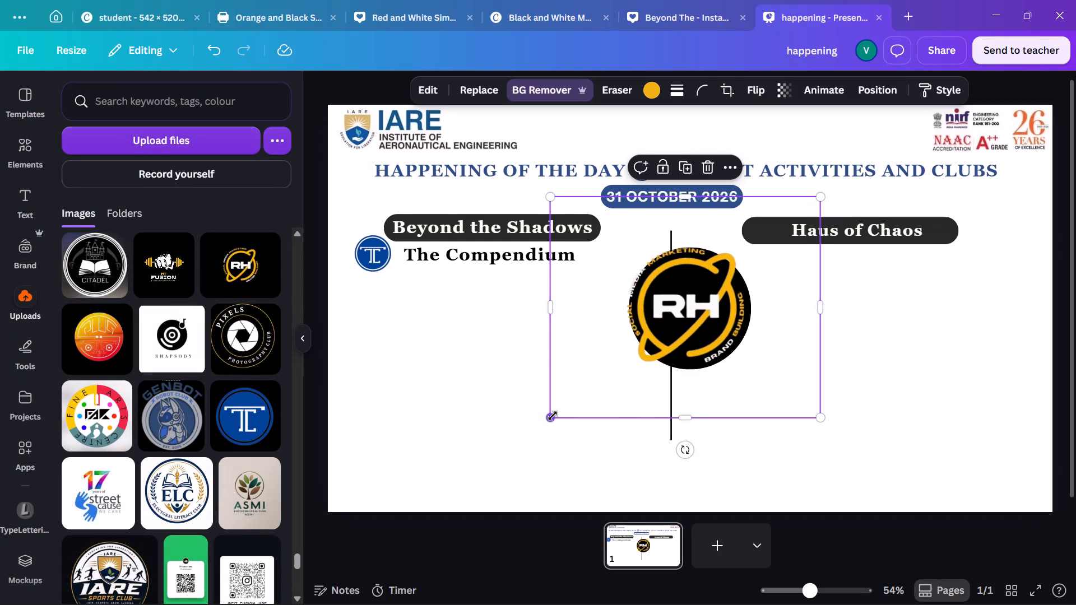
left_click_drag(553, 416, 583, 400)
left_click_drag(704, 341, 693, 350)
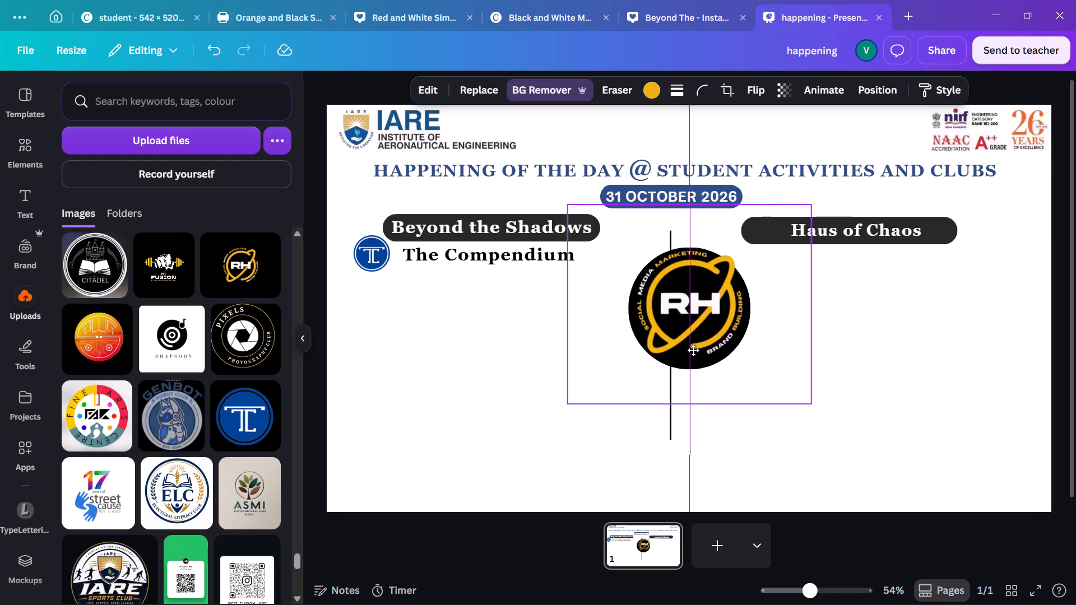
left_click_drag(693, 350, 691, 354)
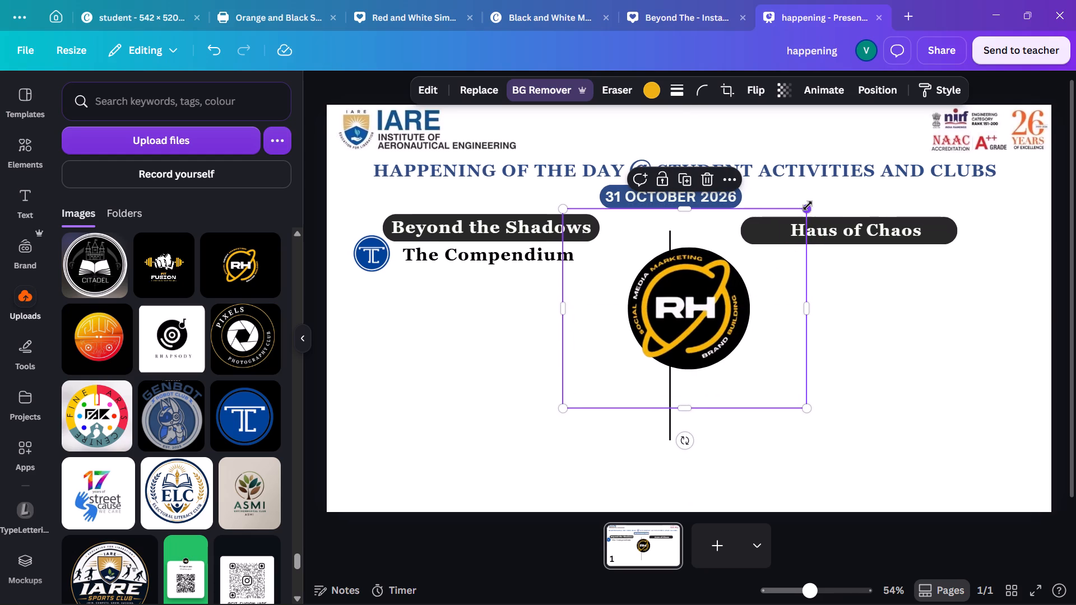
left_click_drag(809, 206, 799, 222)
left_click_drag(745, 329, 755, 323)
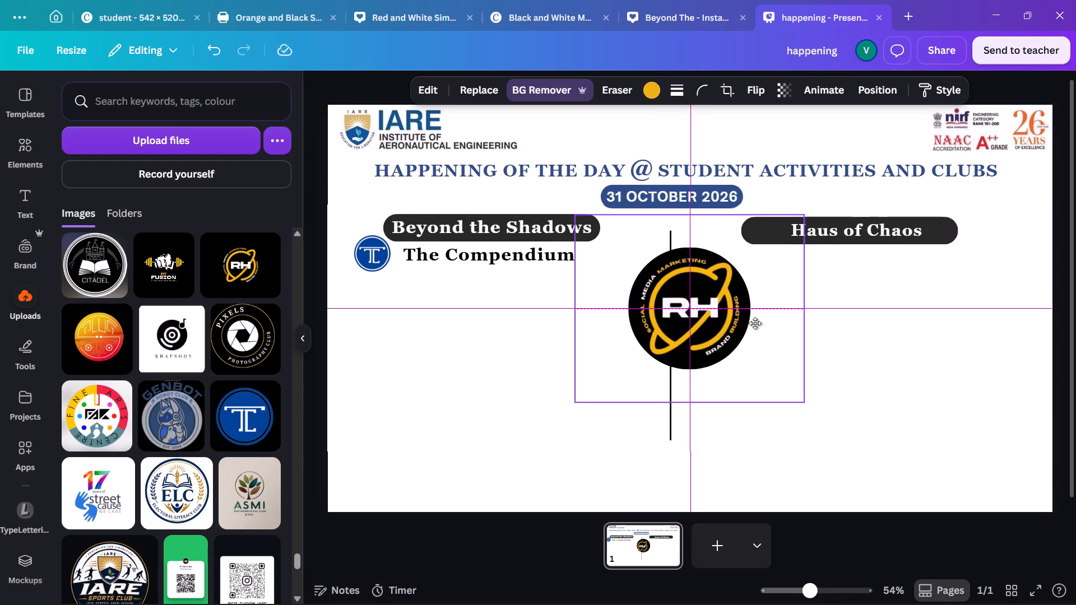
left_click_drag(755, 323, 754, 323)
left_click_drag(754, 323, 754, 323)
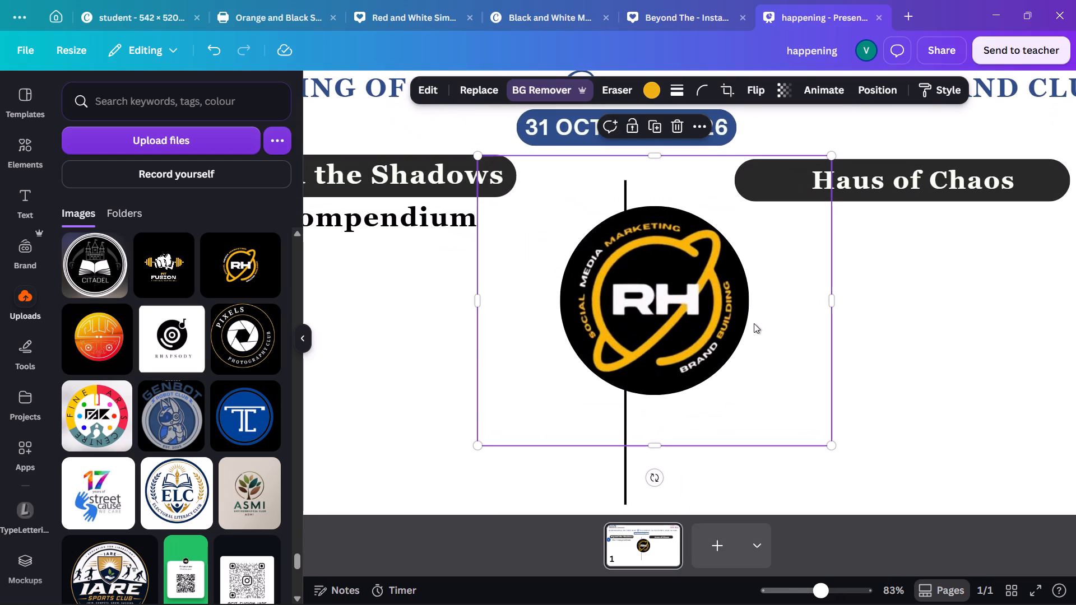
Crop the RH logo's empty margins close to the black circle and size the image to about 355 × 348.
left_click_drag(831, 305, 757, 318)
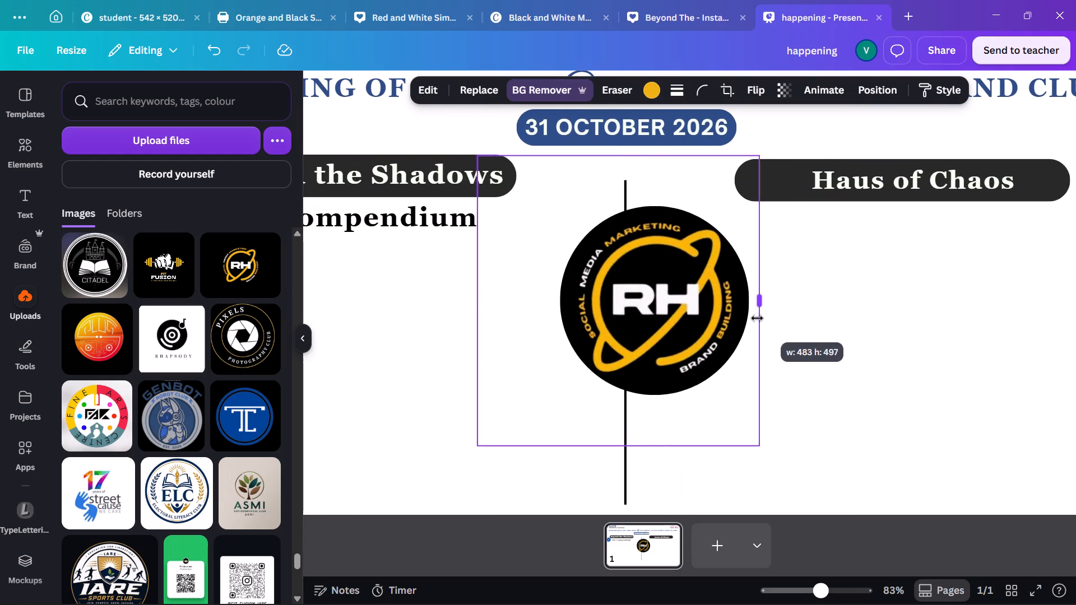
left_click_drag(757, 318, 757, 319)
left_click_drag(609, 153, 614, 184)
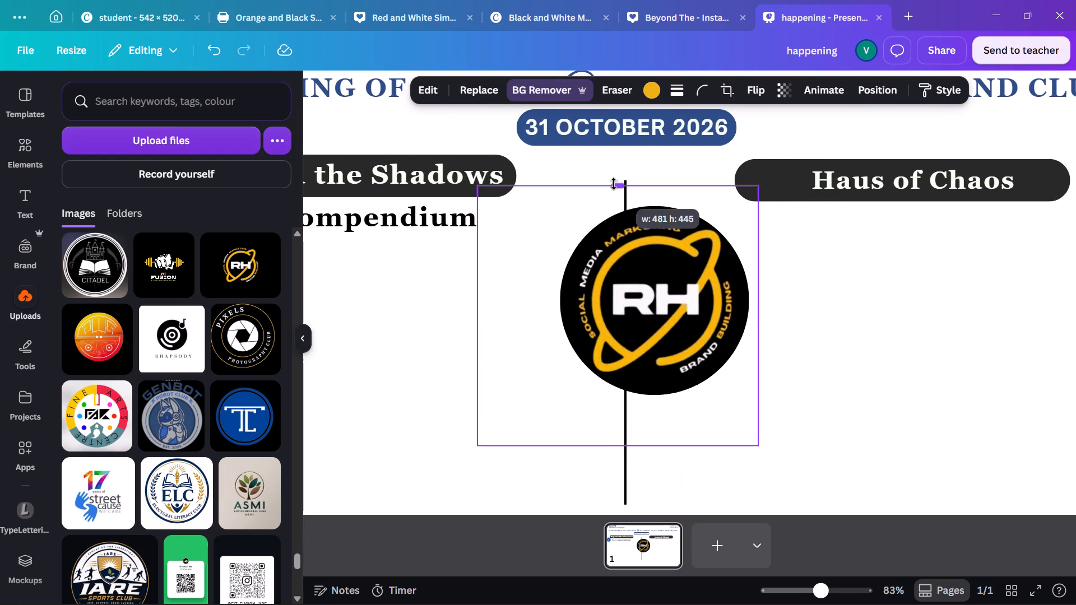
left_click_drag(614, 184, 613, 200)
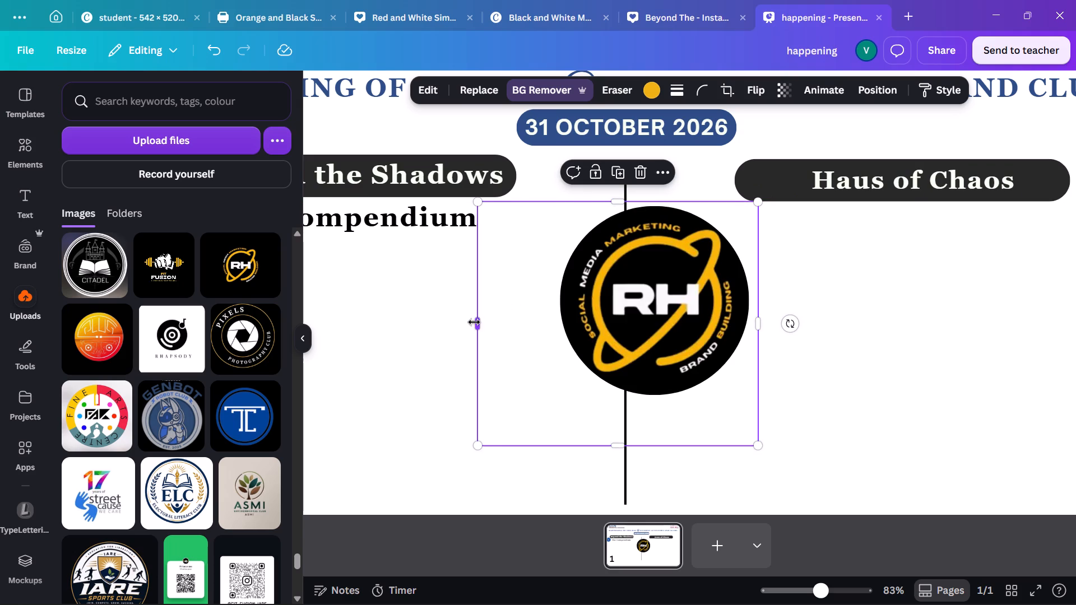
left_click_drag(474, 322, 549, 318)
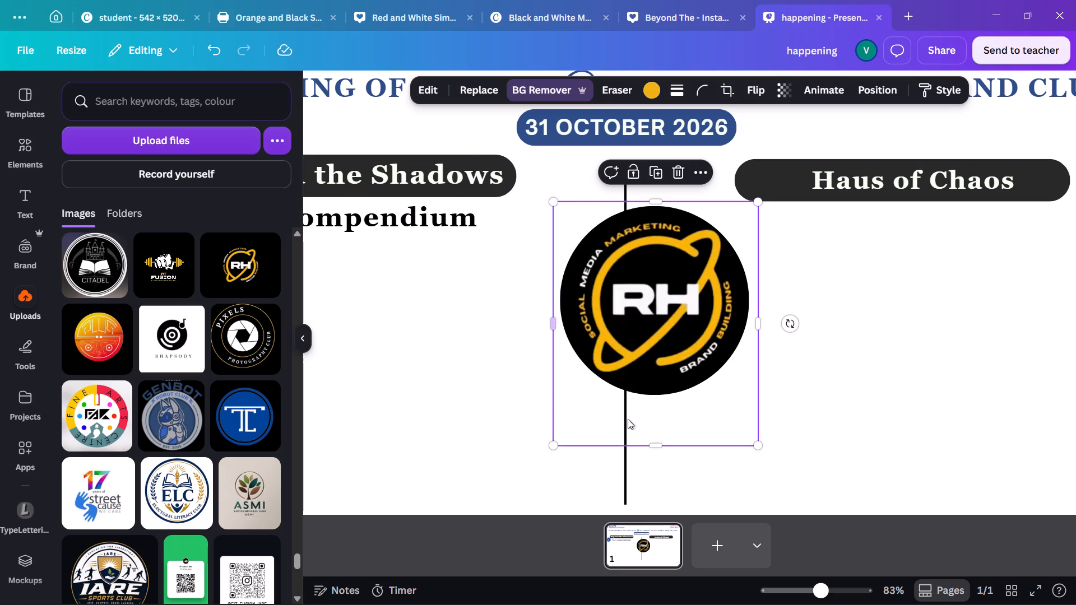
left_click_drag(651, 450, 627, 401)
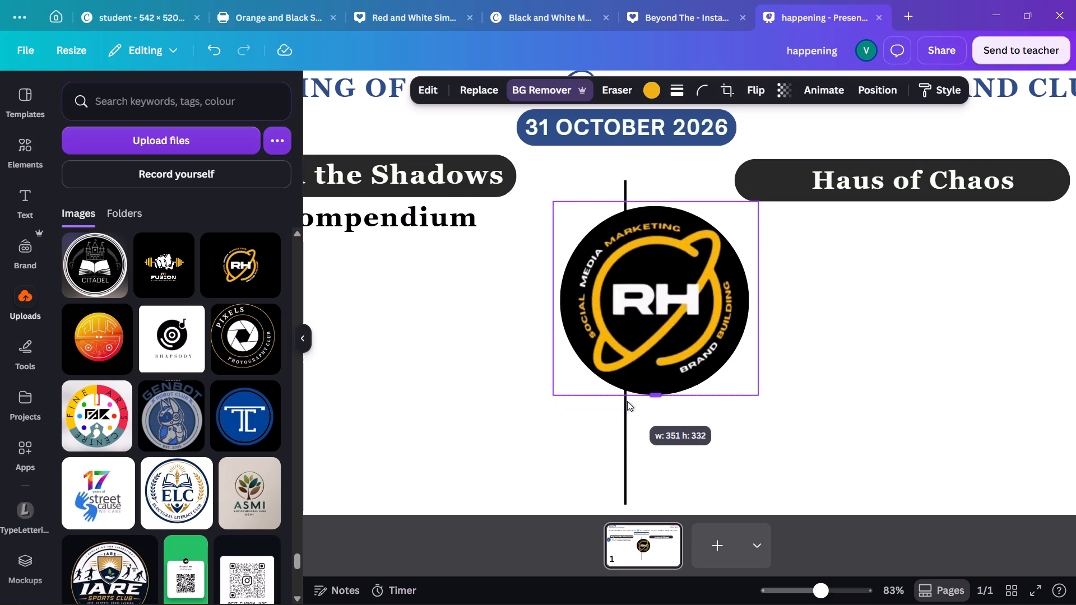
left_click_drag(627, 401, 627, 406)
left_click(601, 298)
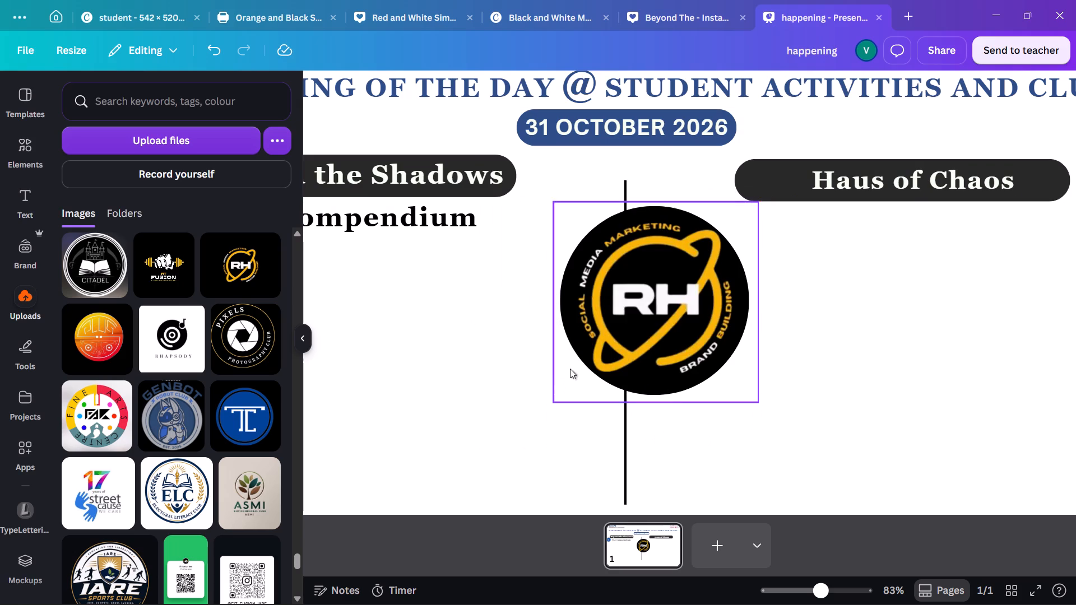
left_click(650, 335)
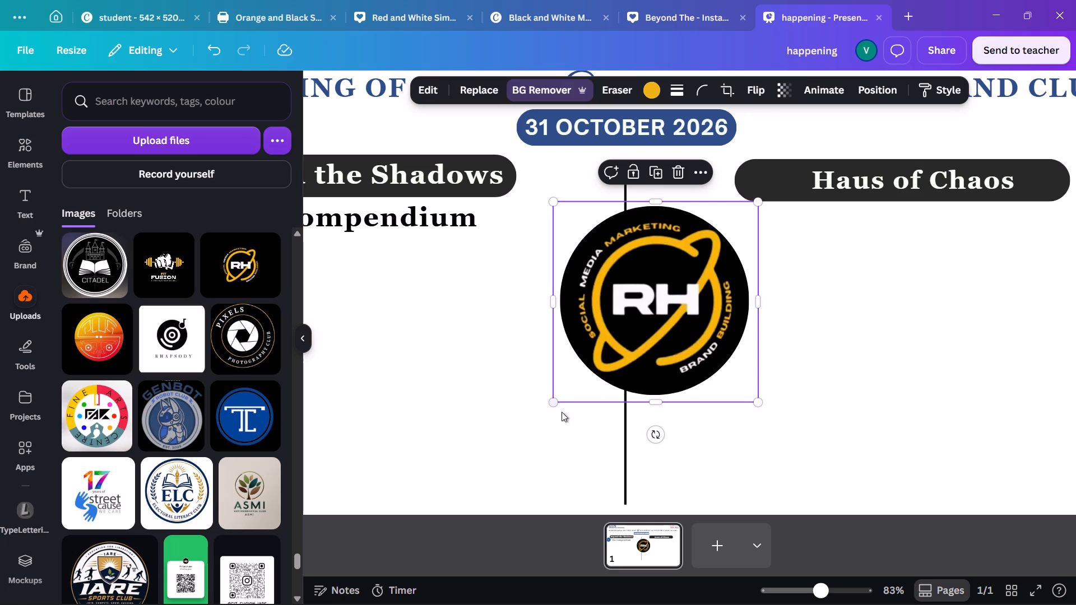
left_click(554, 404)
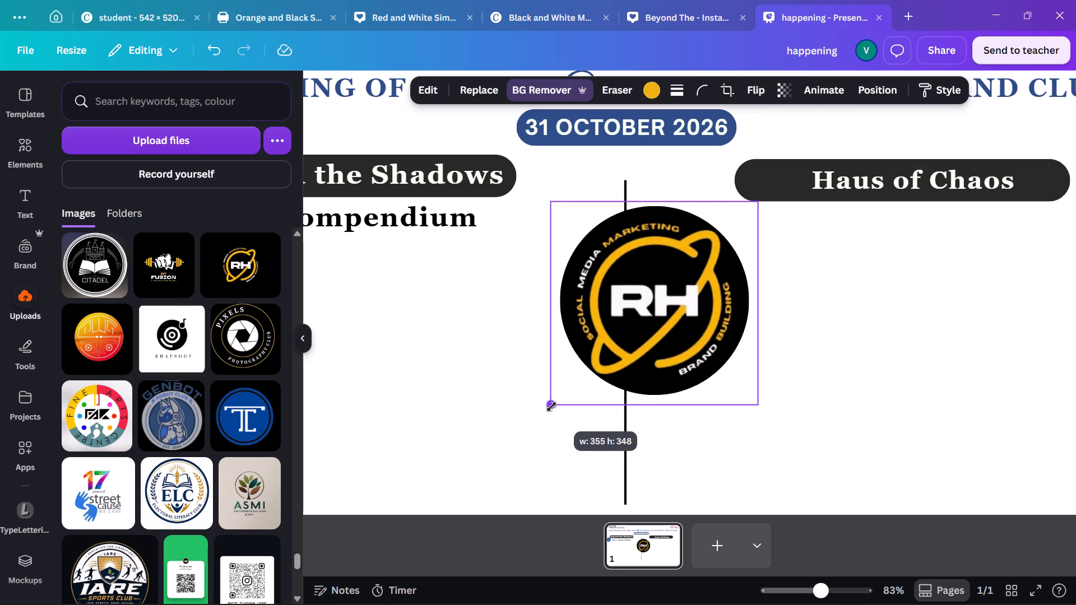
left_click(880, 332)
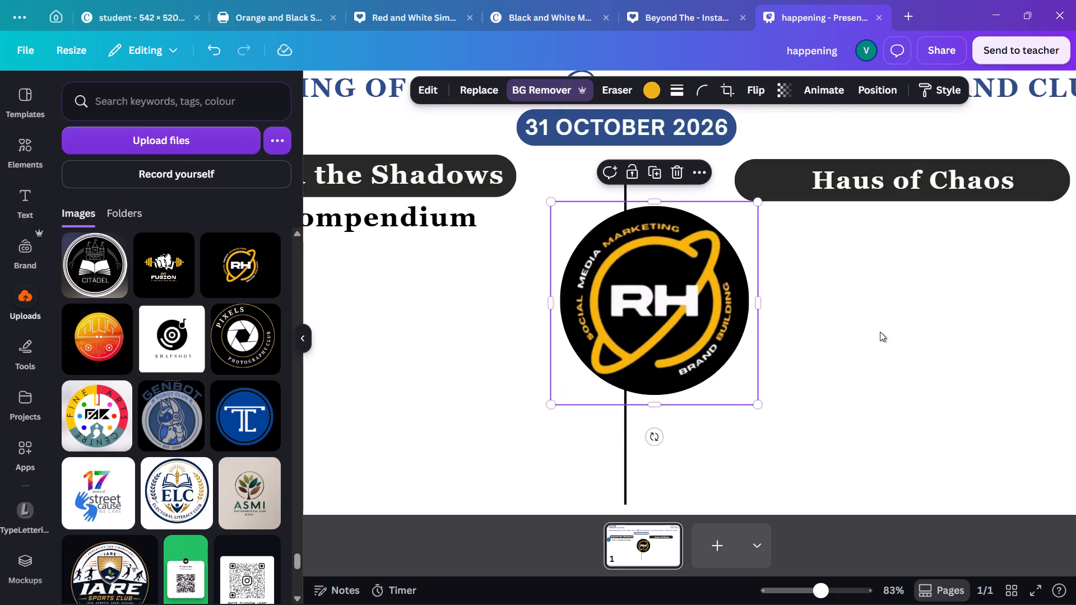
Group the RH logo with its black backing circle.
left_click_drag(880, 332, 720, 320)
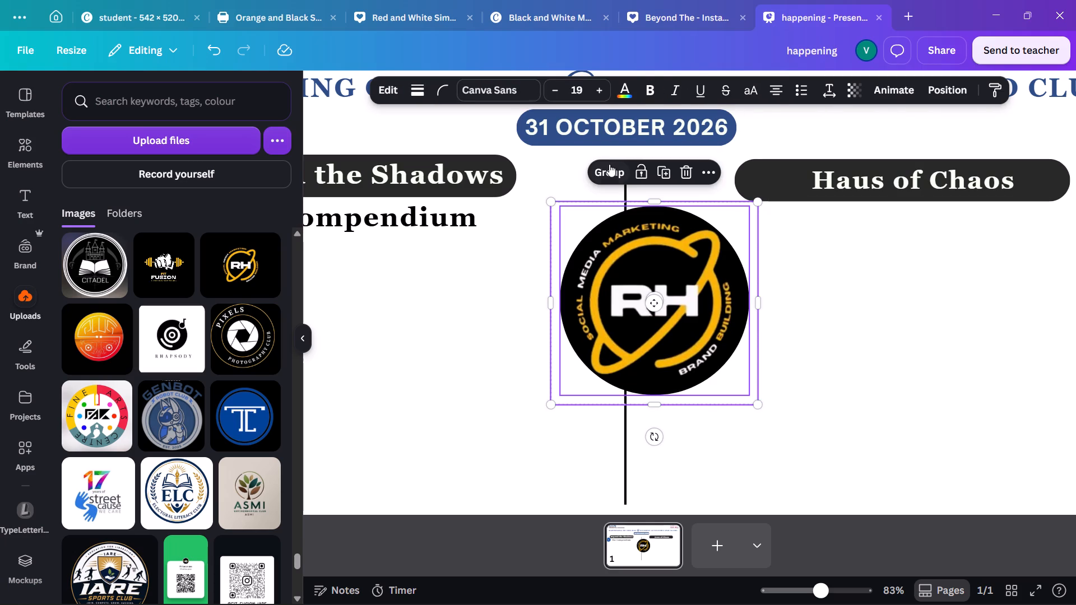
left_click(611, 167)
Shrink the grouped RH logo to match the TC logo's size, holding it over the TC logo for comparison.
scroll(611, 167, "left", 1)
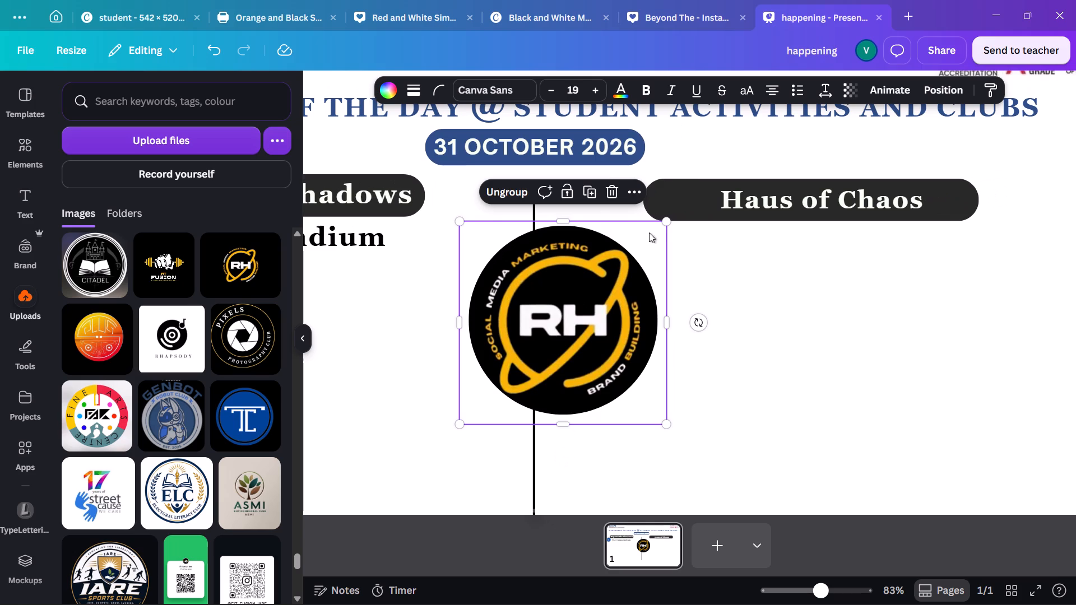
left_click_drag(669, 220, 588, 314)
left_click_drag(520, 397, 585, 309)
scroll(585, 309, "right", 3)
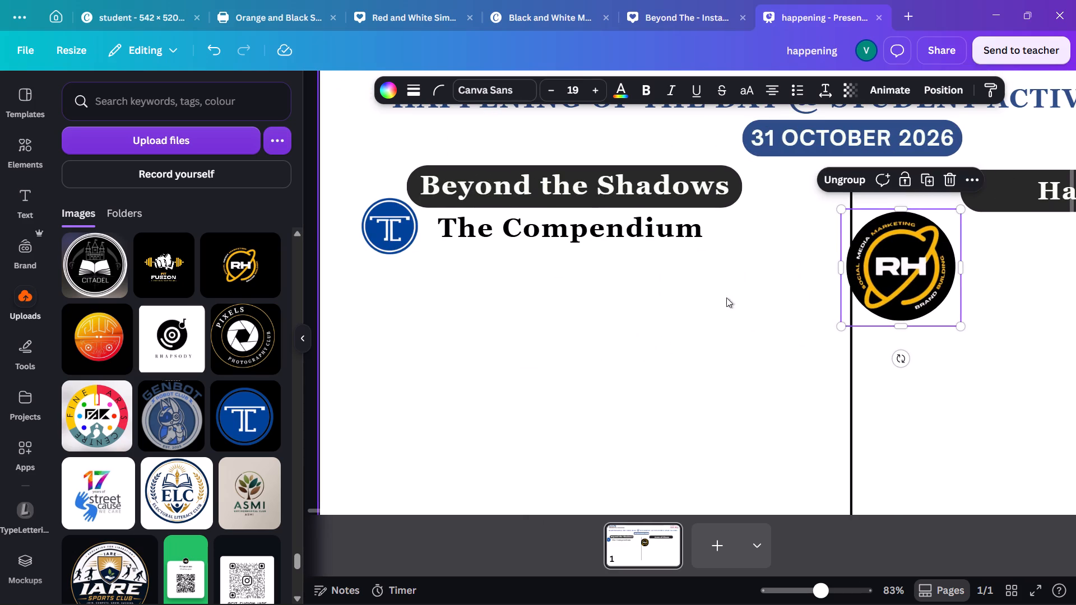
left_click_drag(897, 269, 425, 263)
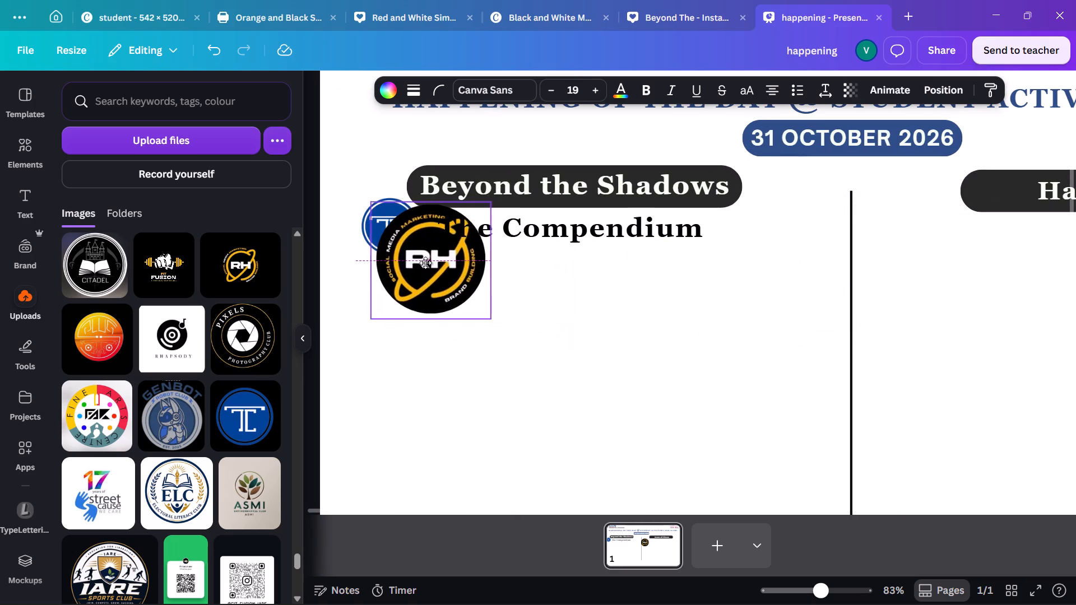
left_click_drag(425, 263, 402, 252)
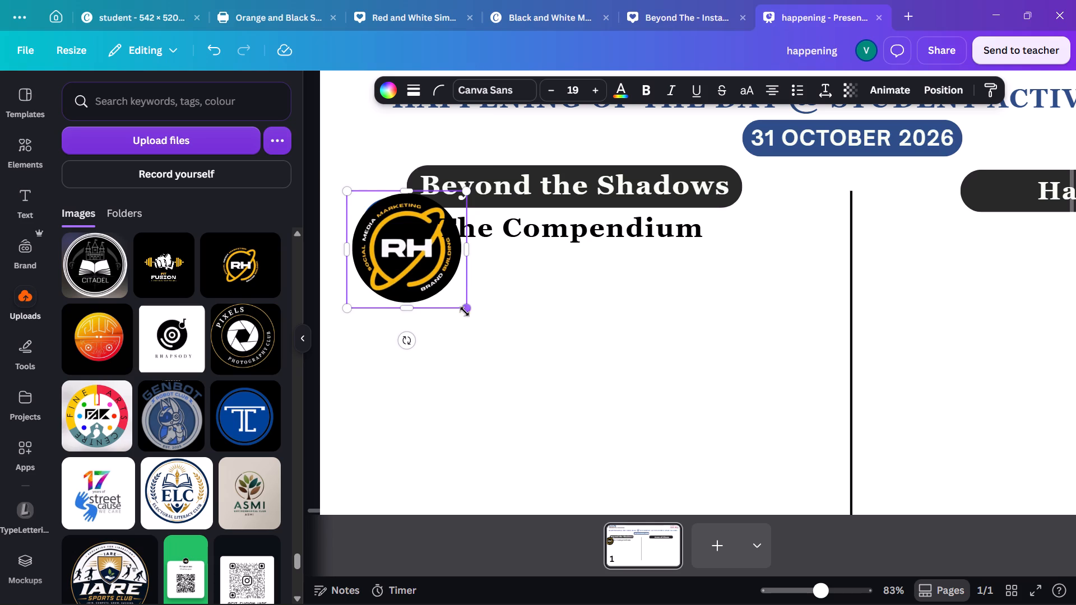
left_click_drag(465, 311, 403, 255)
left_click_drag(373, 223, 382, 226)
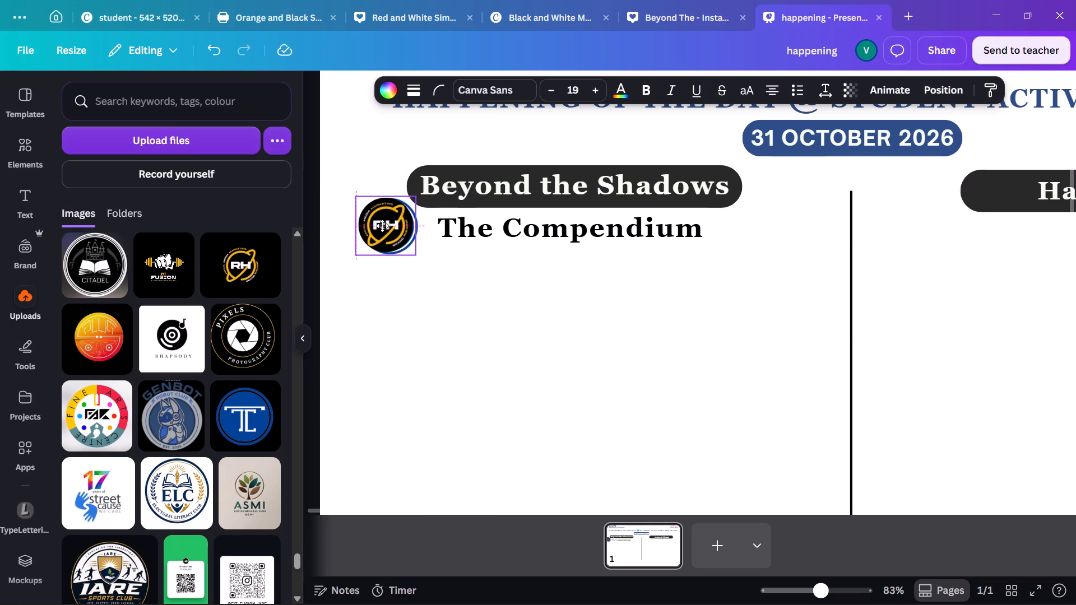
left_click_drag(382, 226, 384, 229)
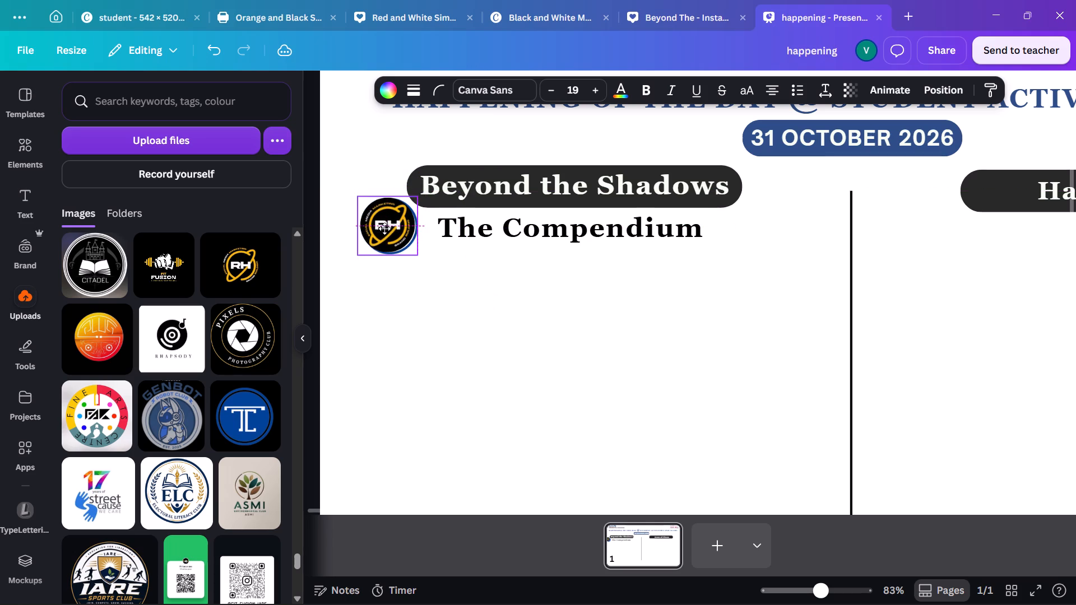
left_click_drag(384, 229, 386, 230)
Place the RH logo group in the second event column, at the lower-left edge of the "Haus of Chaos" heading, level with the TC logo.
left_click_drag(386, 230, 932, 234)
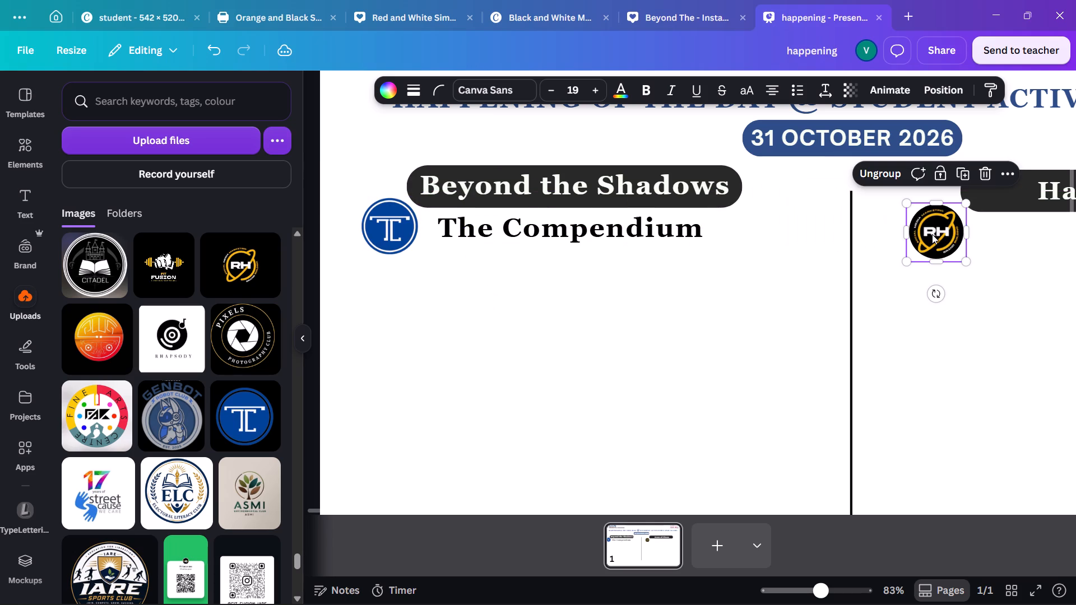
left_click(933, 229)
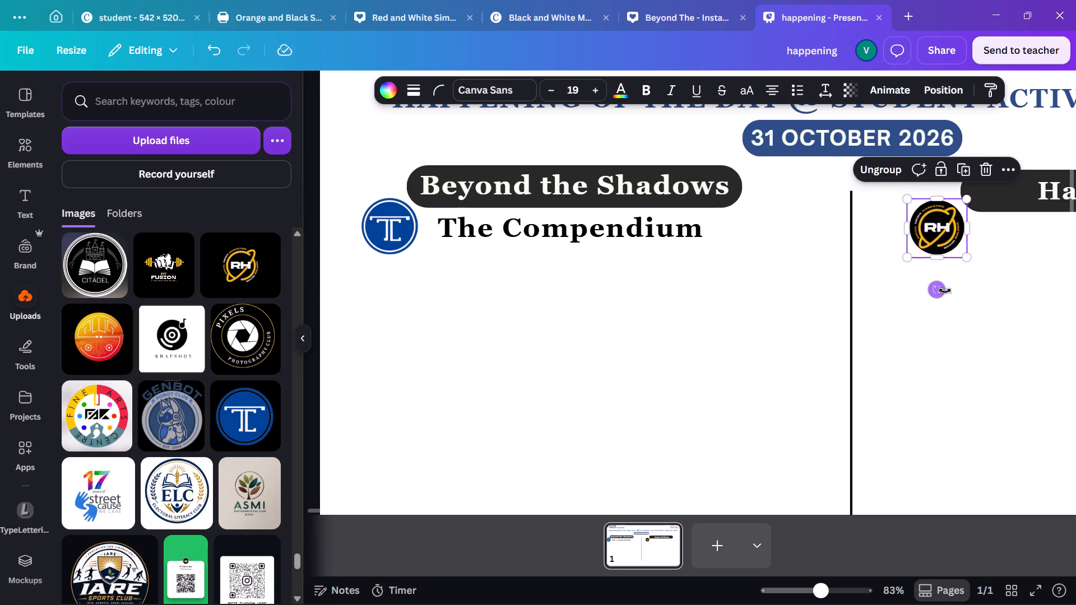
left_click(945, 291)
left_click(952, 293)
Duplicate the "The Compendium" subtitle under the "Beyond the Shadows" heading.
scroll(952, 293, "left", 1)
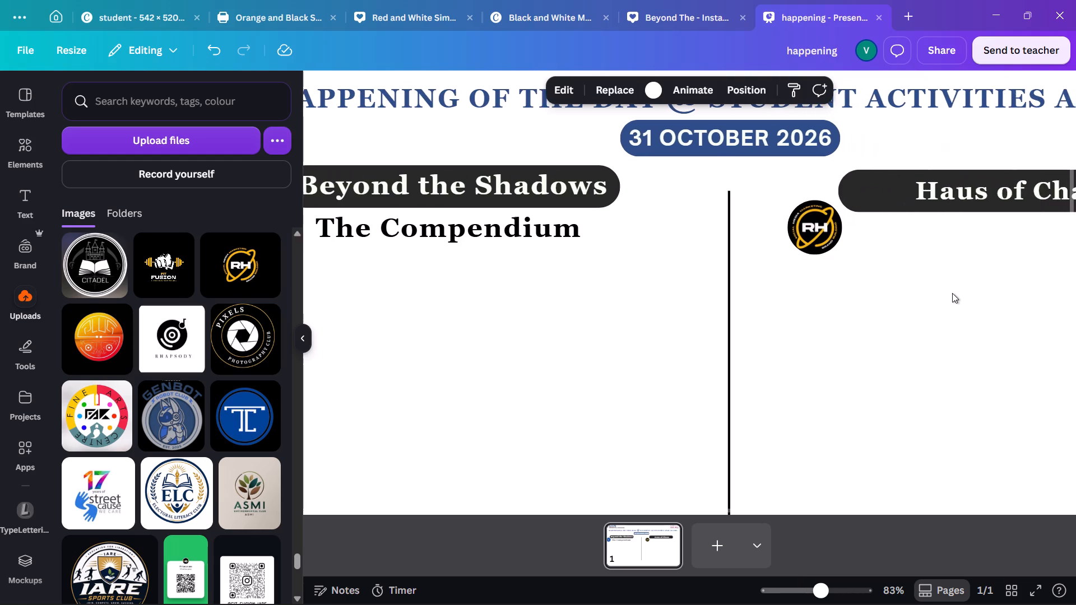
scroll(952, 293, "left", 1)
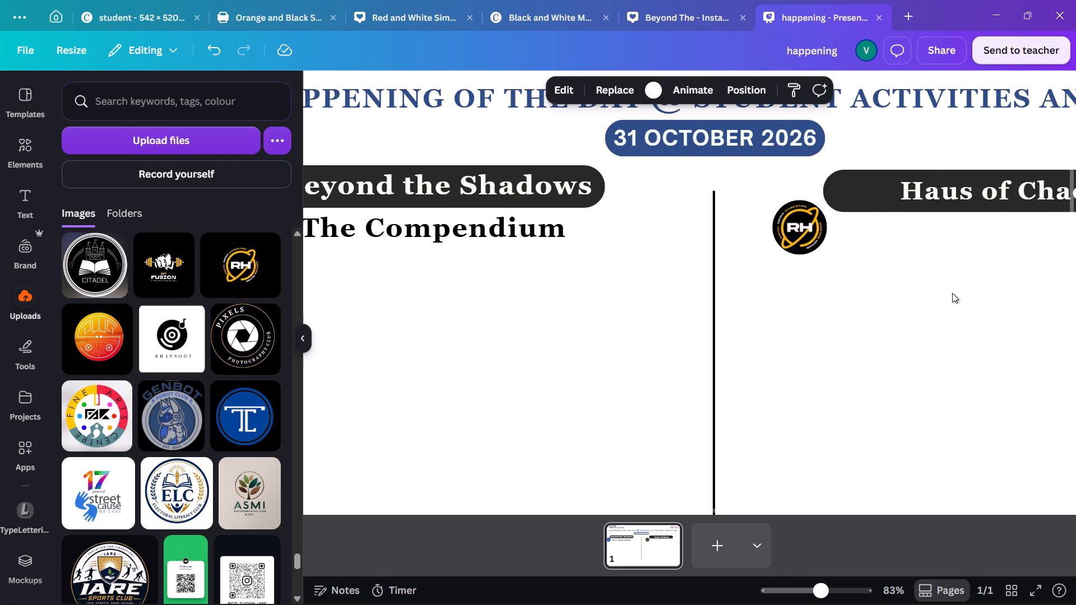
scroll(952, 293, "left", 2)
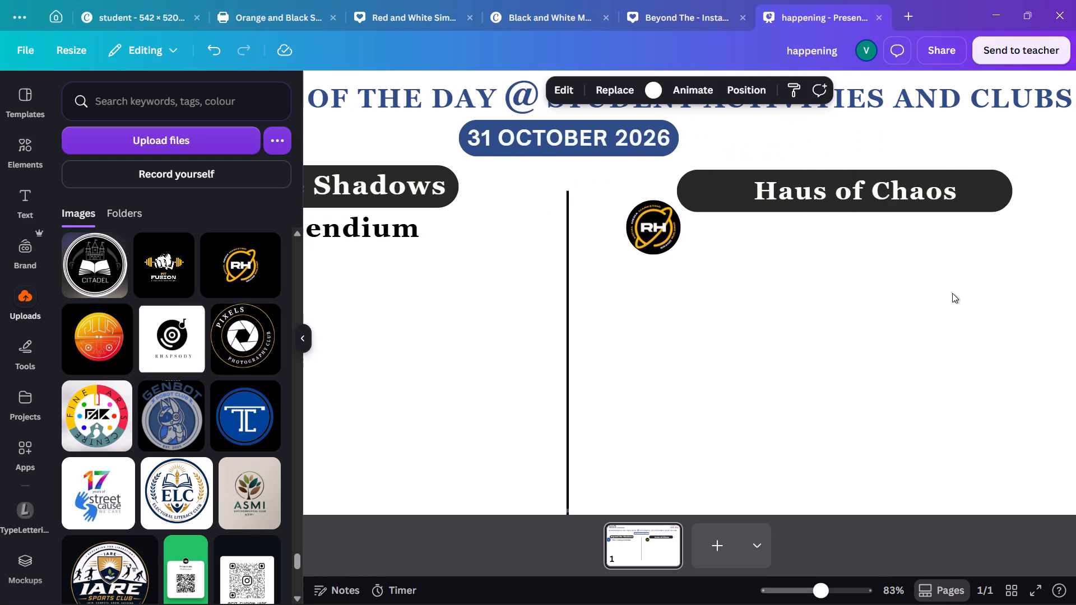
left_click(304, 336)
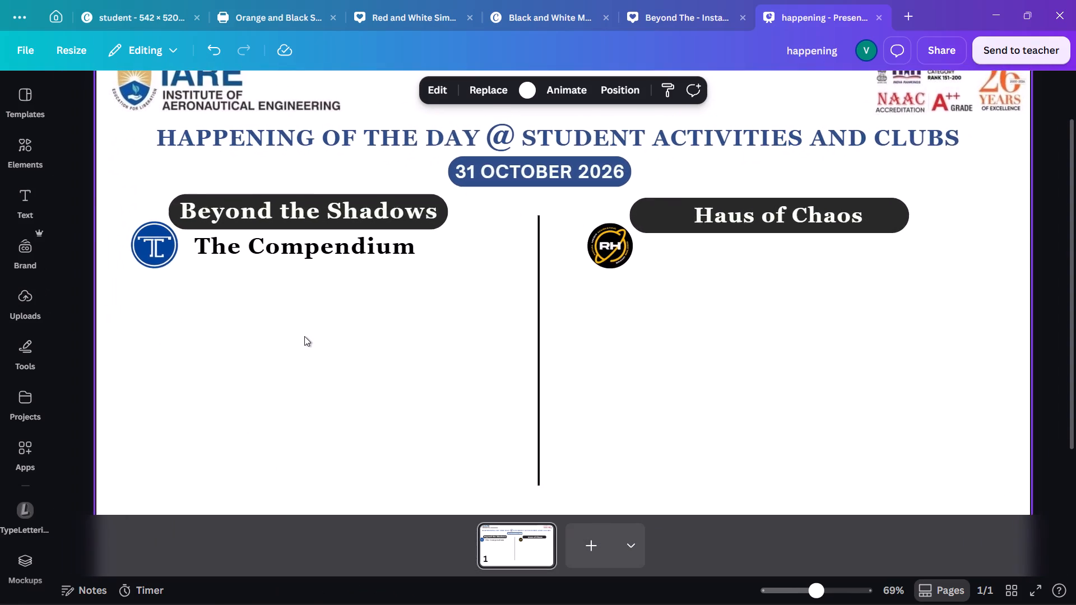
left_click(64, 205)
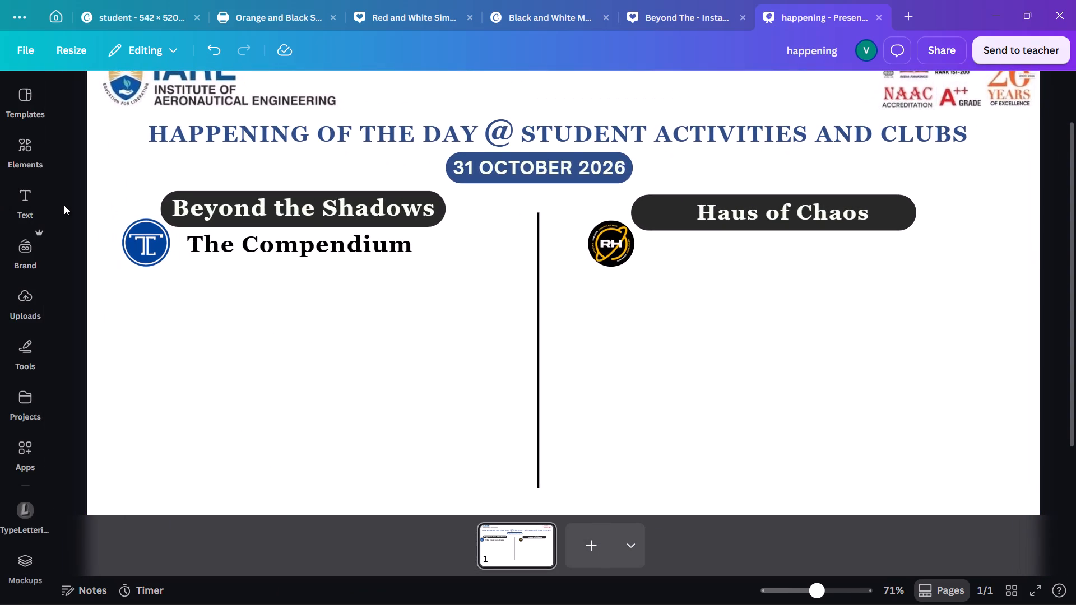
left_click(314, 257)
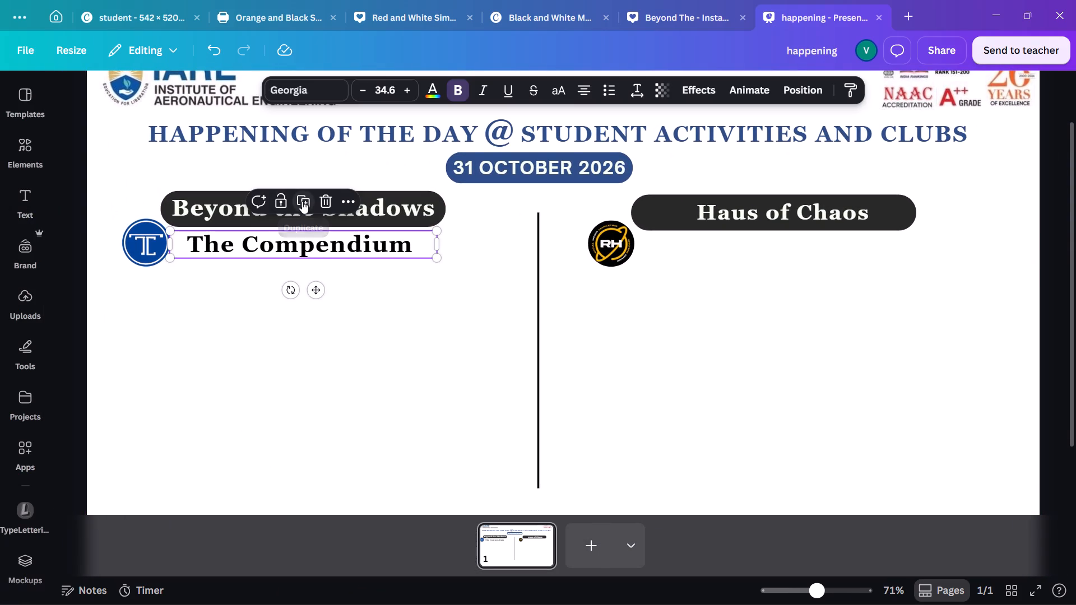
left_click(302, 201)
Replace the duplicated subtitle's text with "Reel Haus", checking the club name on the "Haus of Chaos" poster in the Telegram chat.
left_click(319, 280)
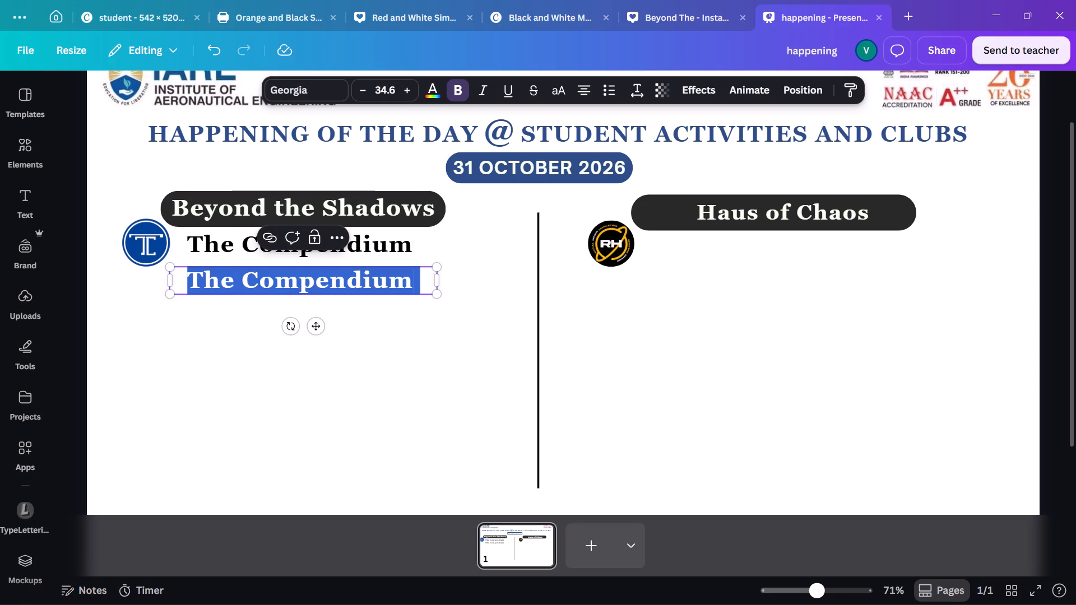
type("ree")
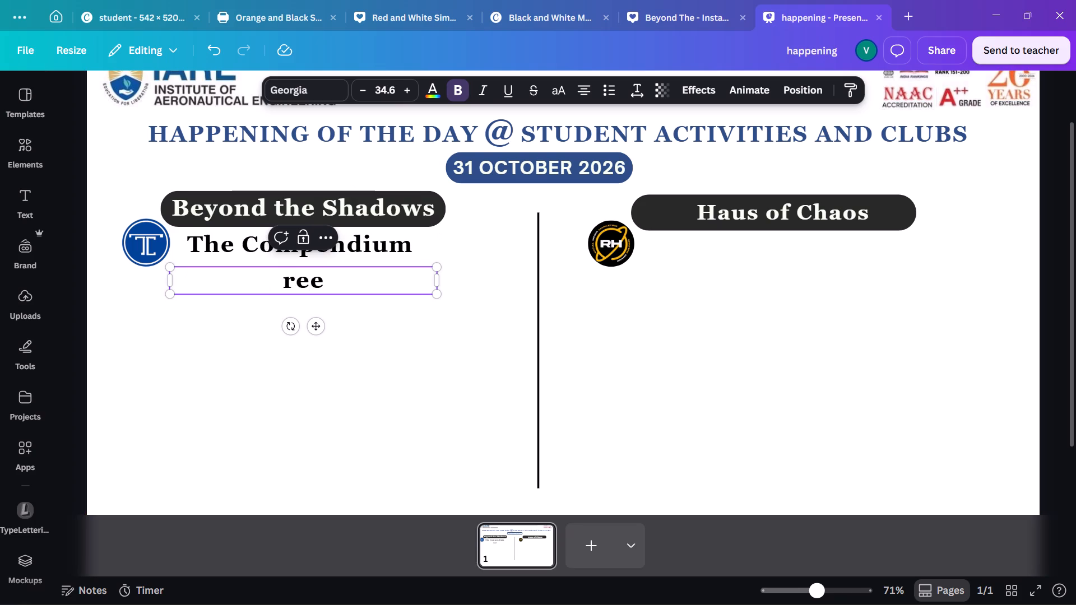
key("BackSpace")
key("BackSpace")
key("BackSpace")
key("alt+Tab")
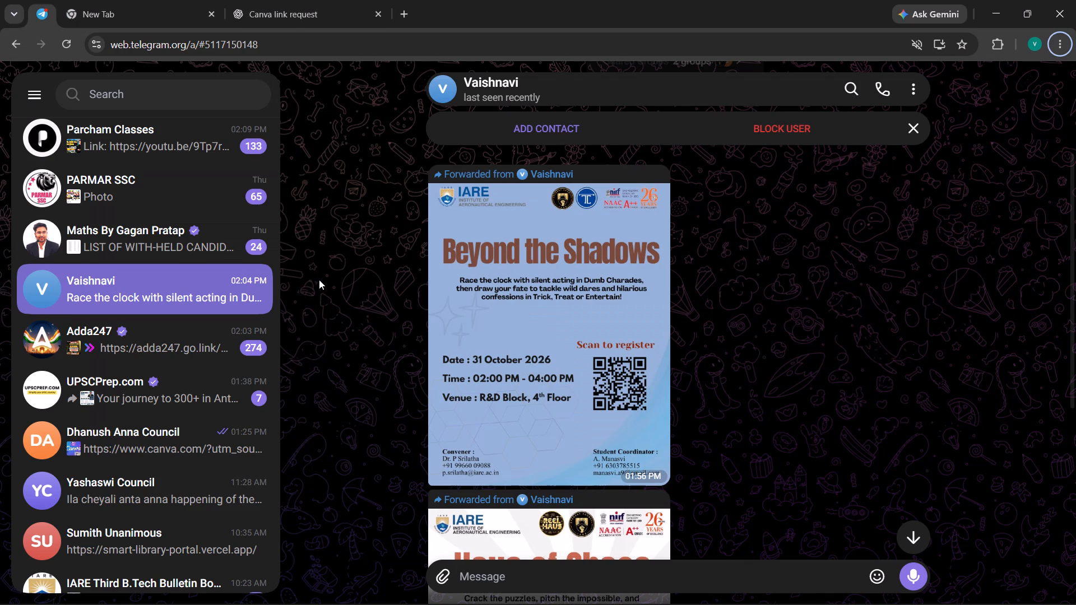
scroll(603, 494, "down", 1)
left_click(568, 494)
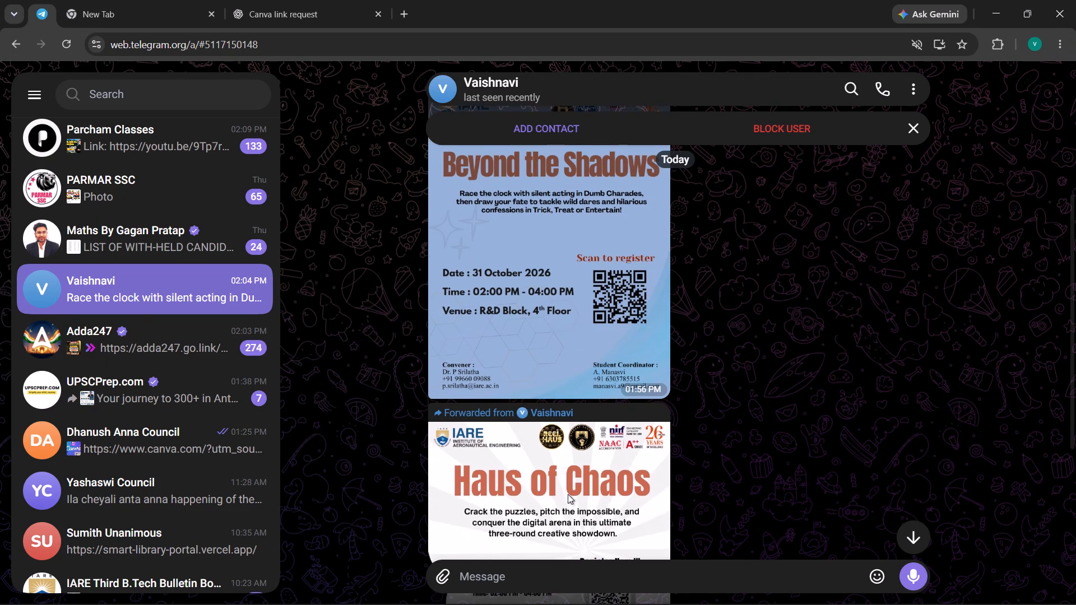
key("alt+Tab")
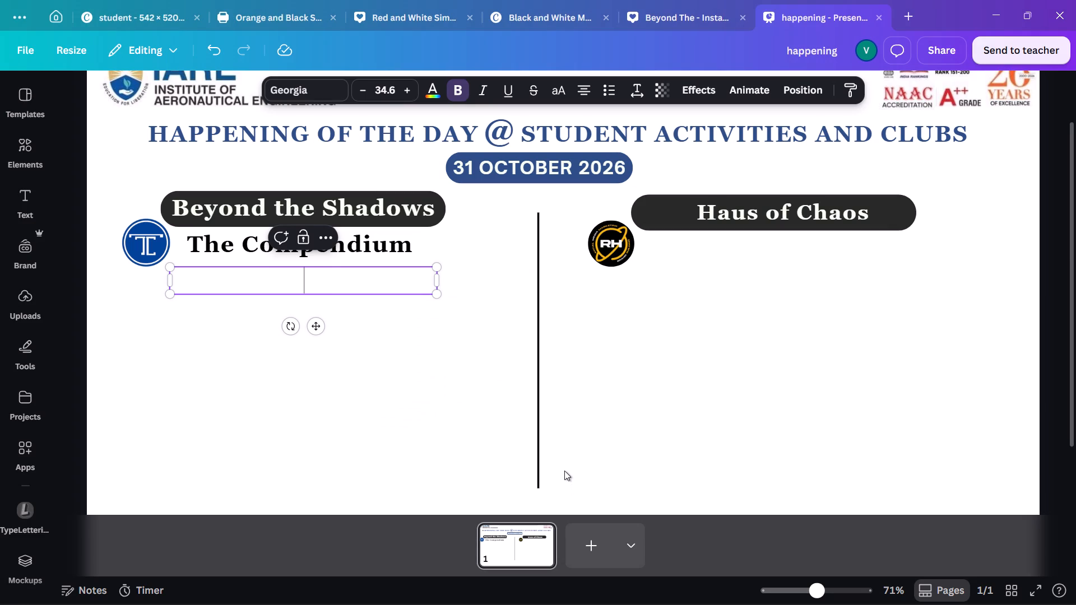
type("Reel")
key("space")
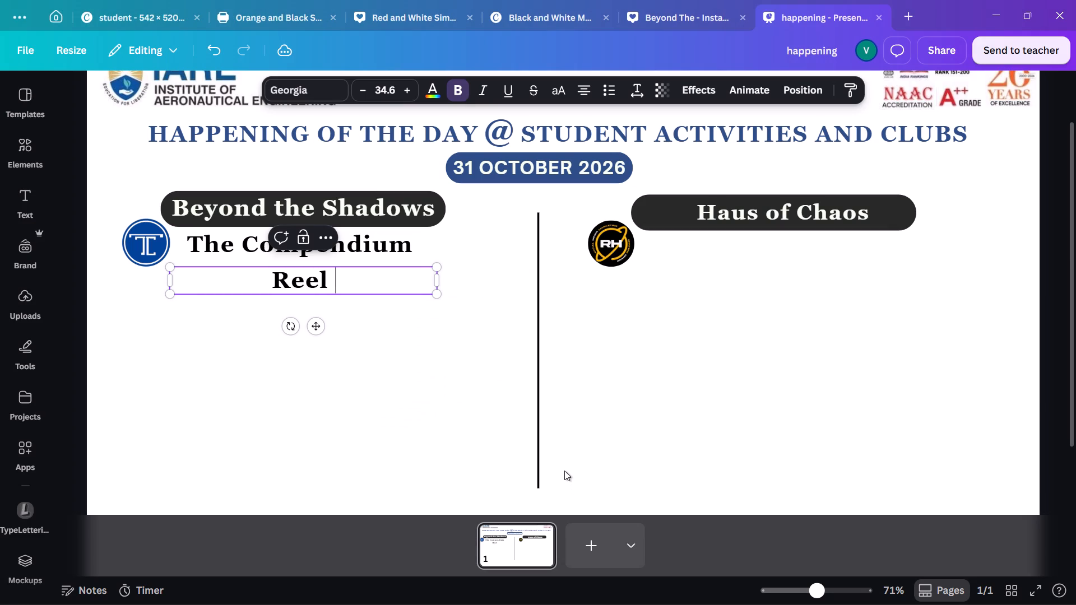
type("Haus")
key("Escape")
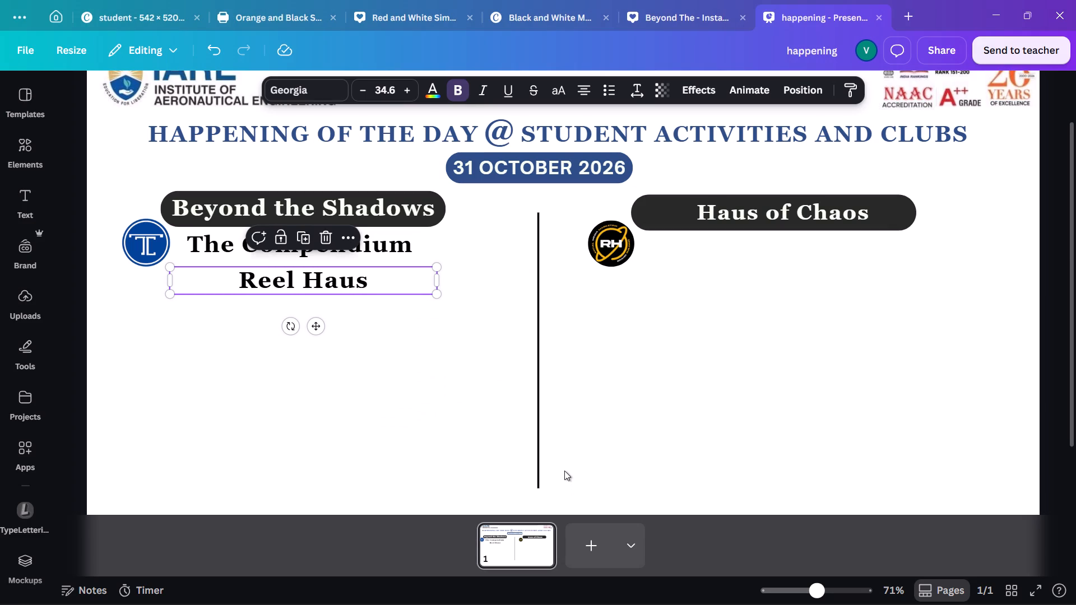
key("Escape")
Narrow the "Reel Haus" text box to fit closely around its text on one line.
left_click(304, 272)
left_click_drag(439, 282, 332, 293)
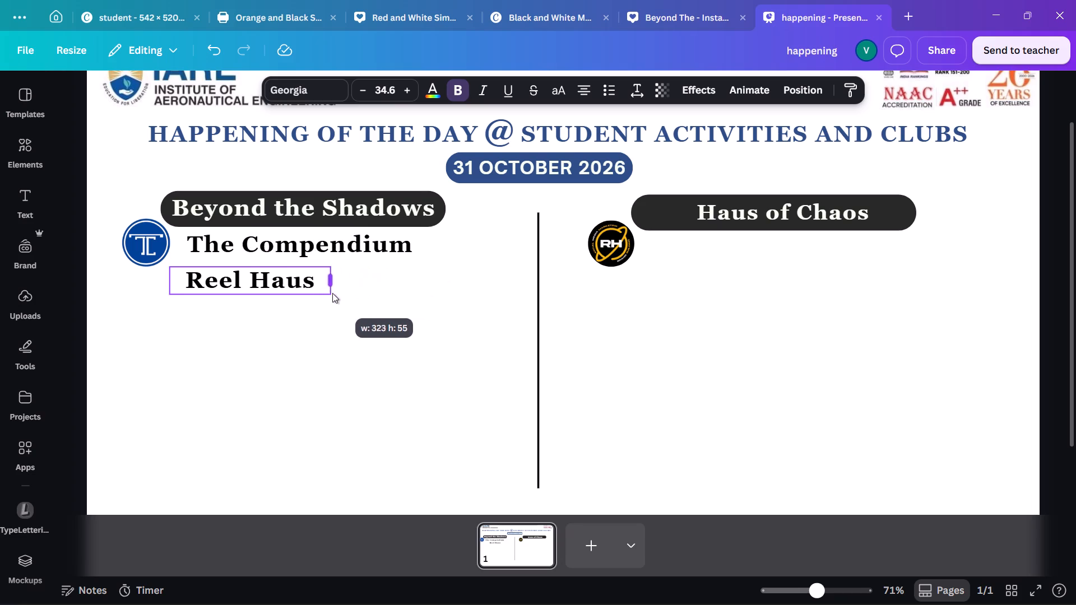
left_click_drag(332, 293, 316, 295)
Place the "Reel Haus" subtitle under the "Haus of Chaos" heading, directly beside the RH logo and level with "The Compendium".
left_click_drag(278, 276, 331, 240)
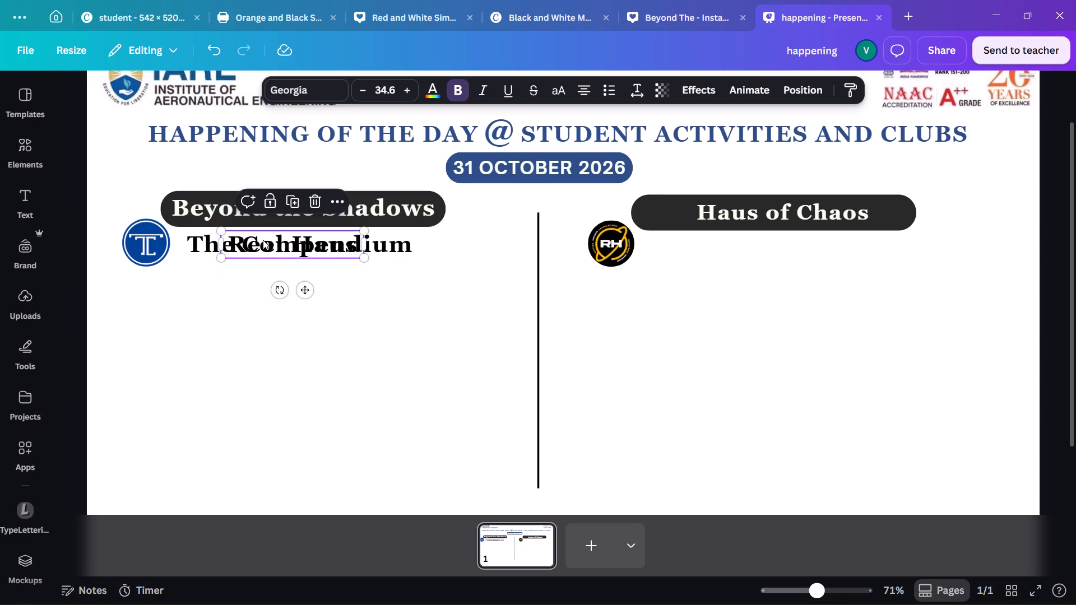
left_click_drag(263, 240, 718, 242)
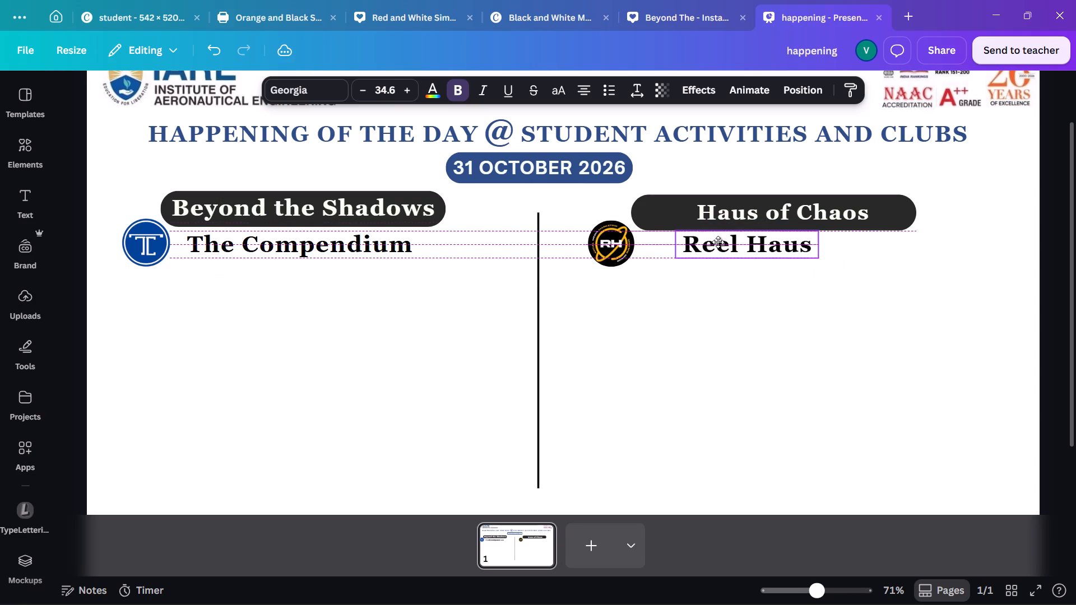
left_click_drag(718, 242, 707, 242)
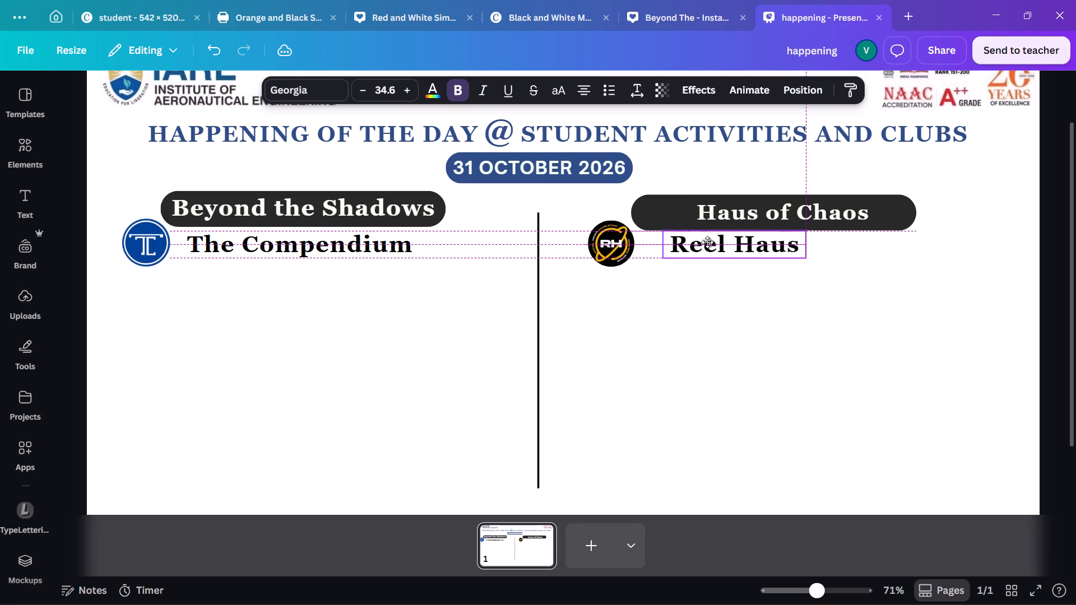
left_click_drag(707, 242, 680, 241)
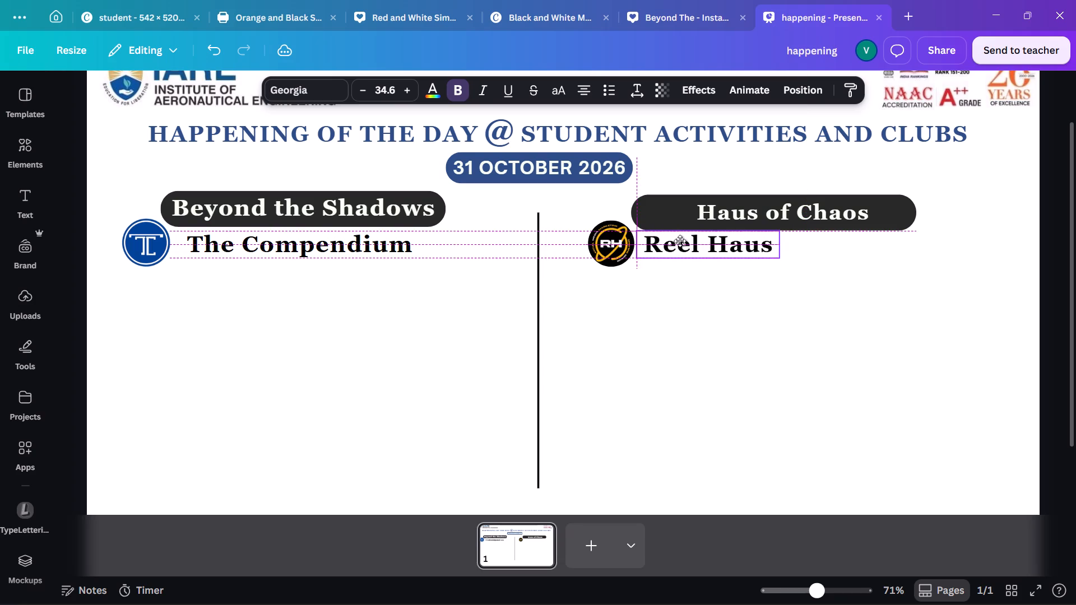
Center the "Reel Haus" label beneath the "Haus of Chaos" heading, leaving a small gap below it.
left_click_drag(680, 241, 686, 241)
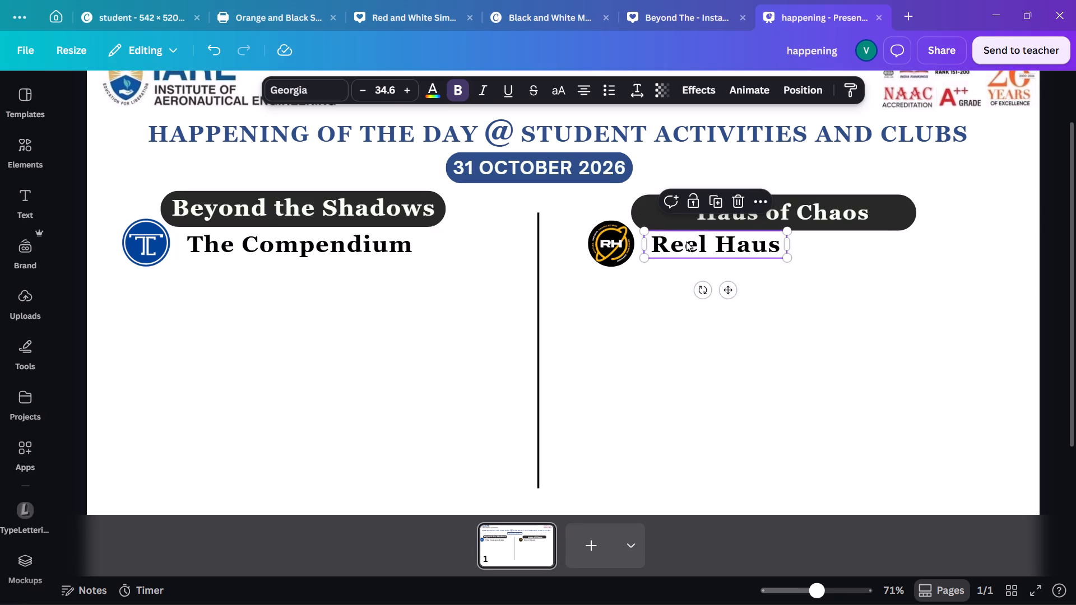
left_click(671, 334)
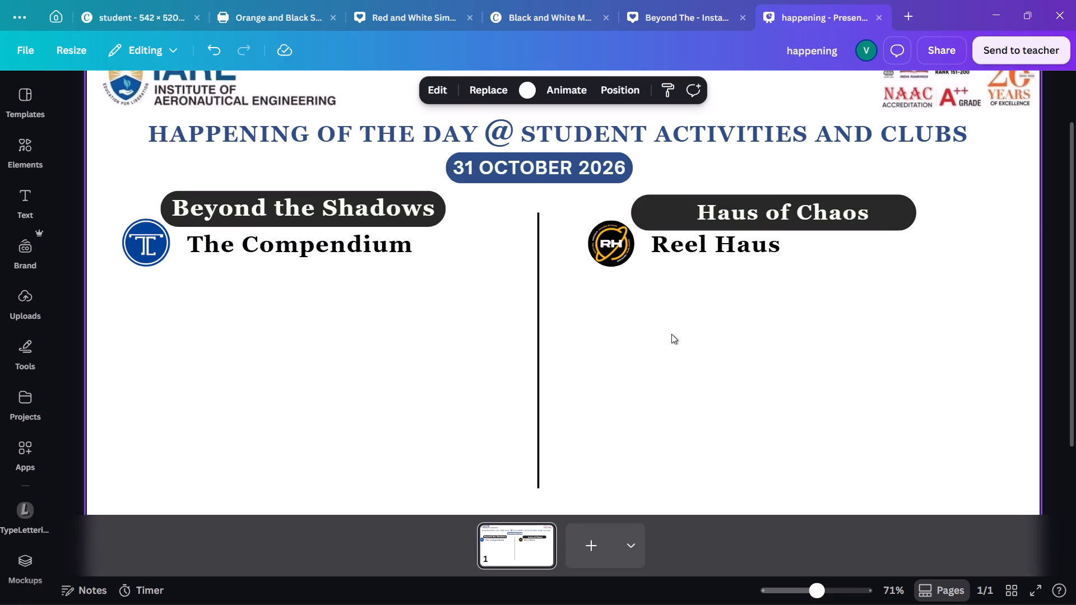
left_click_drag(684, 250, 729, 252)
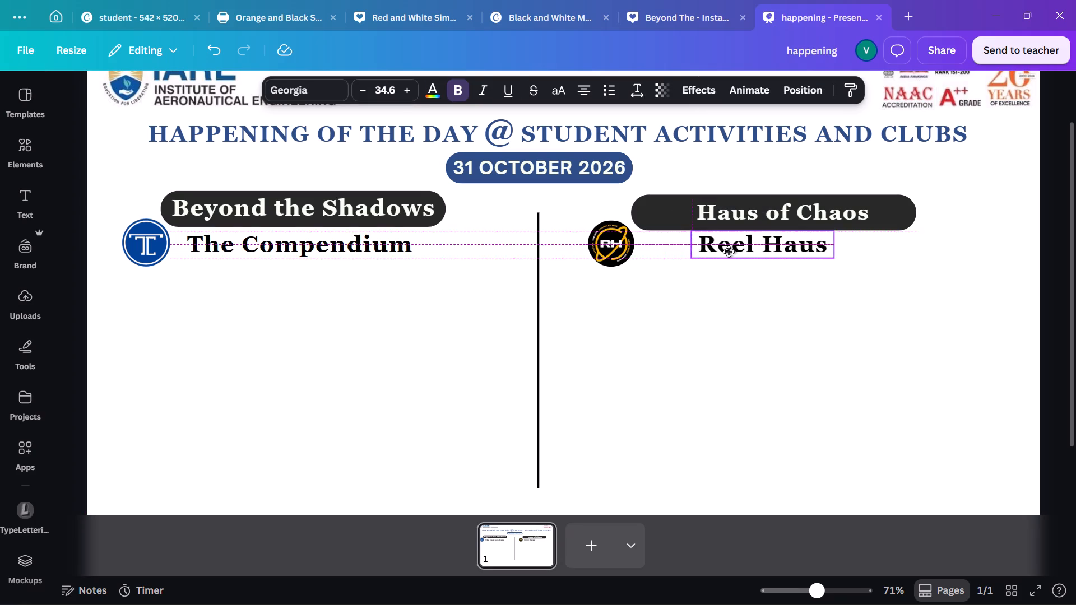
left_click_drag(729, 252, 744, 253)
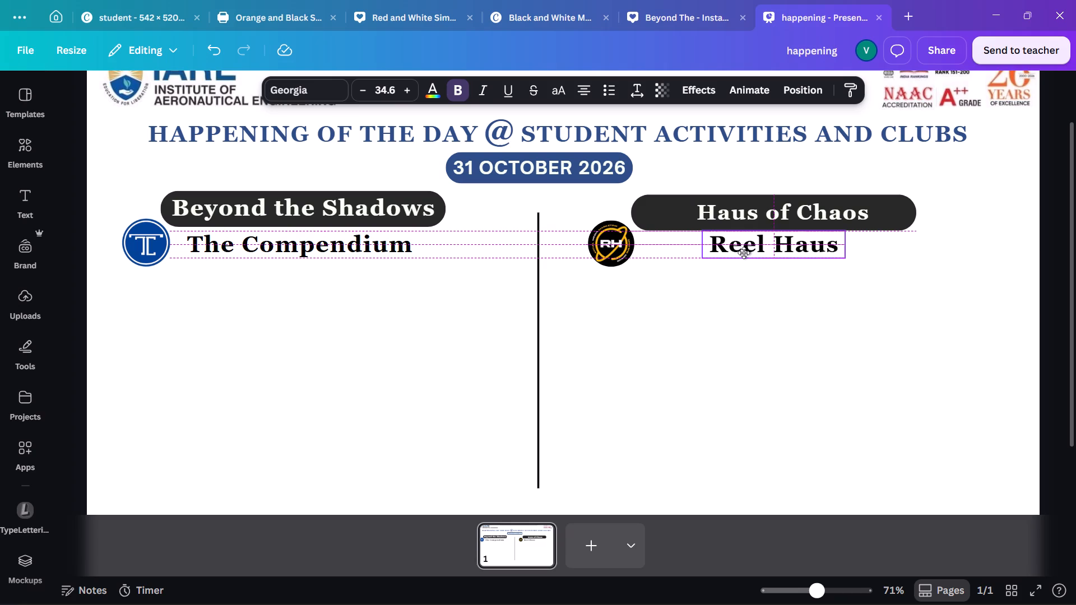
left_click_drag(744, 253, 747, 252)
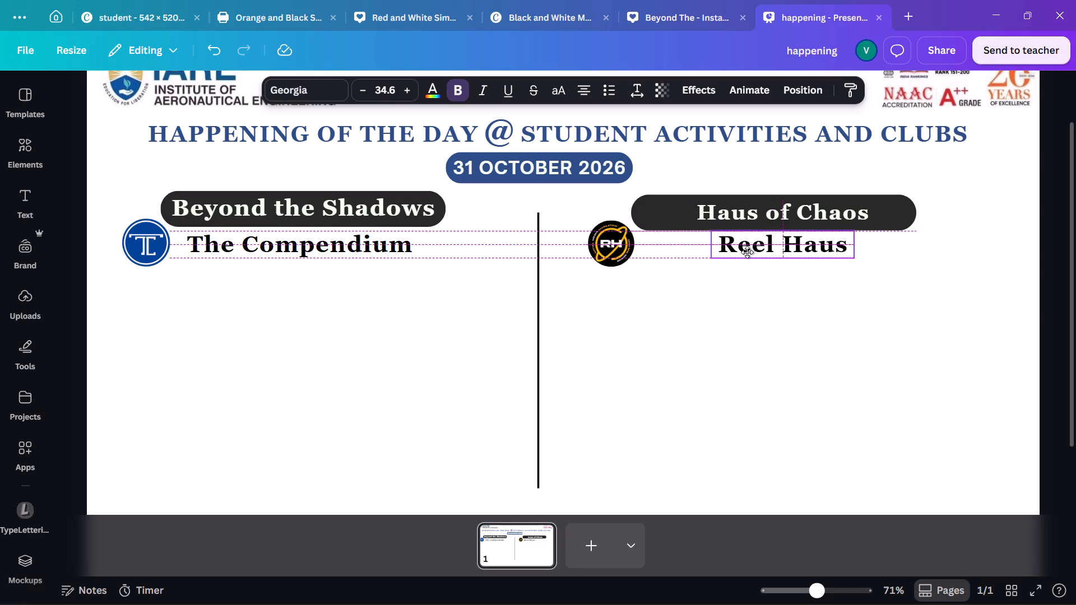
left_click_drag(747, 252, 744, 251)
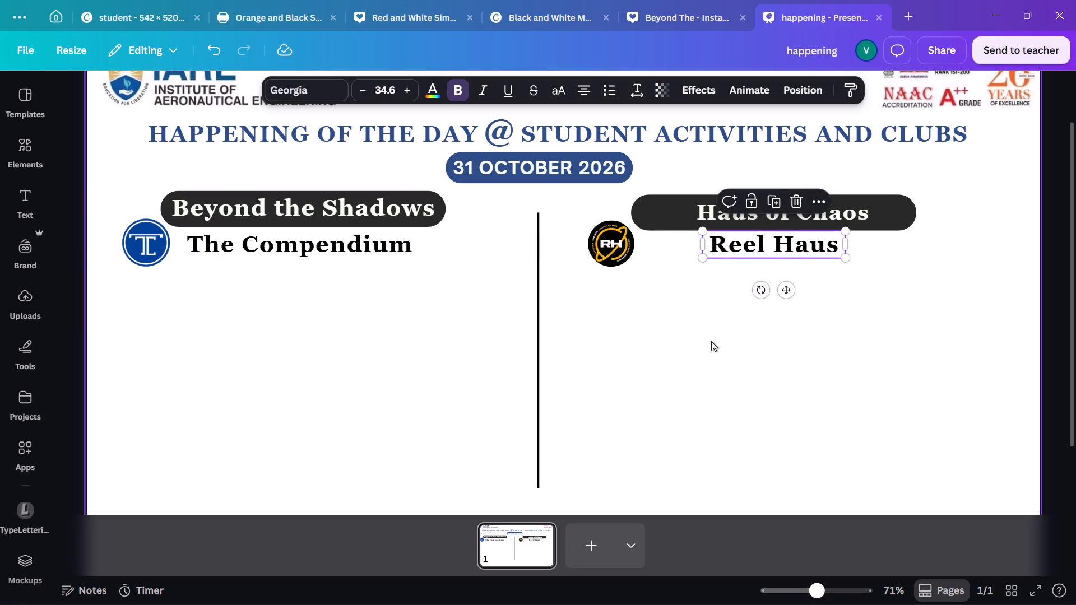
left_click(711, 341)
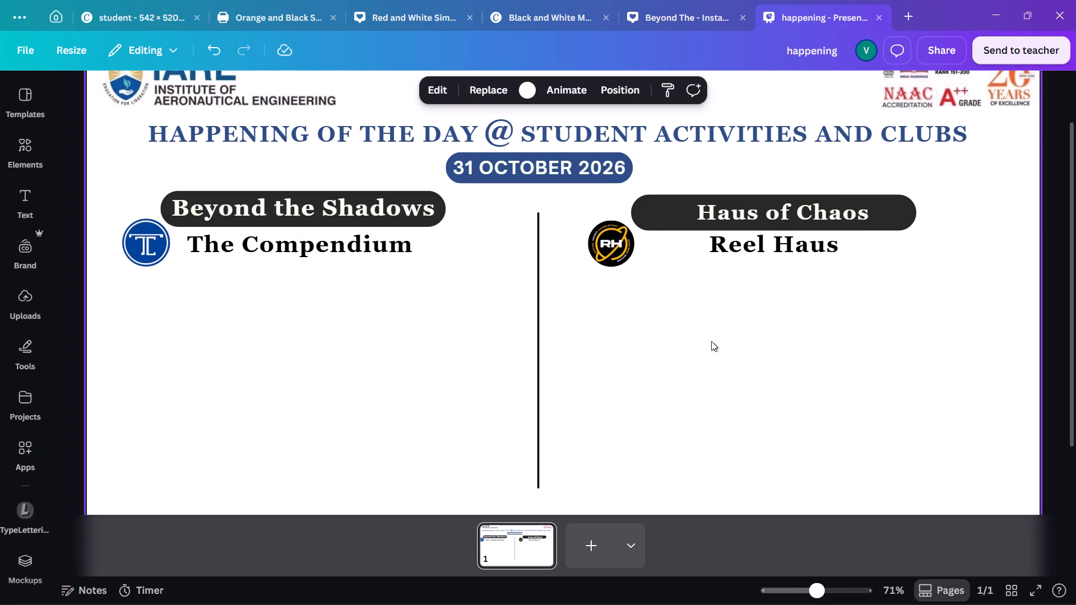
left_click(614, 255)
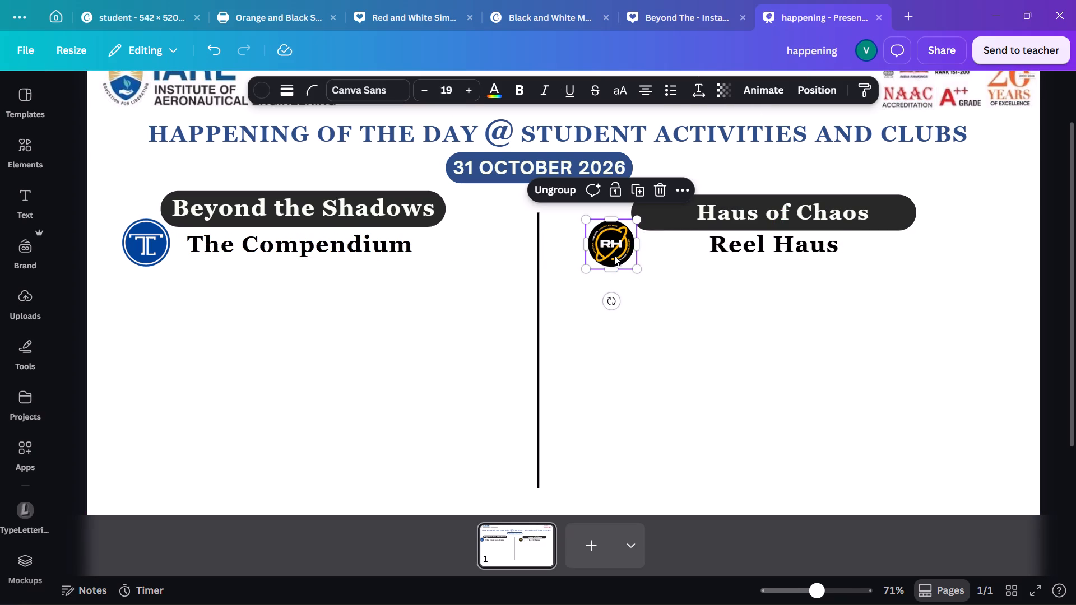
left_click_drag(749, 251, 751, 255)
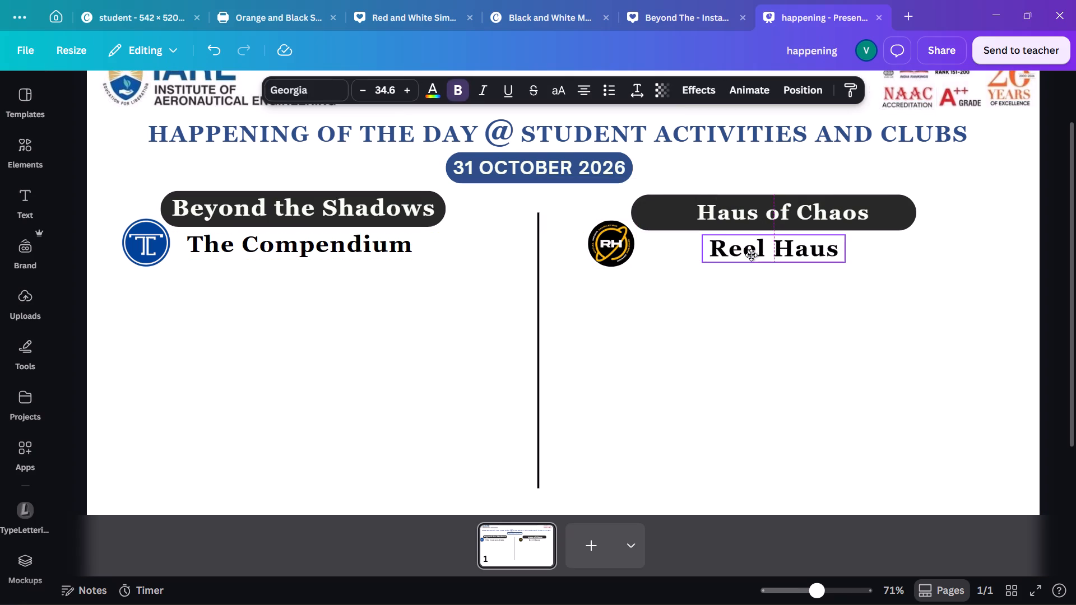
left_click_drag(751, 255, 752, 258)
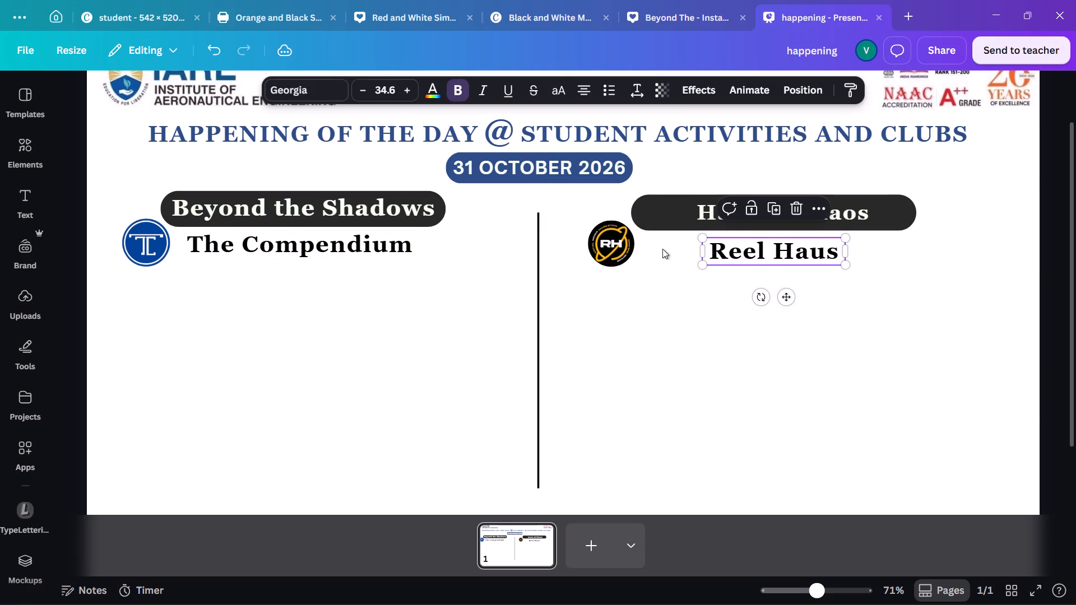
Shrink the RH logo group and place it directly beside the start of the "Reel Haus" label, vertically level with the text.
left_click_drag(614, 244, 680, 255)
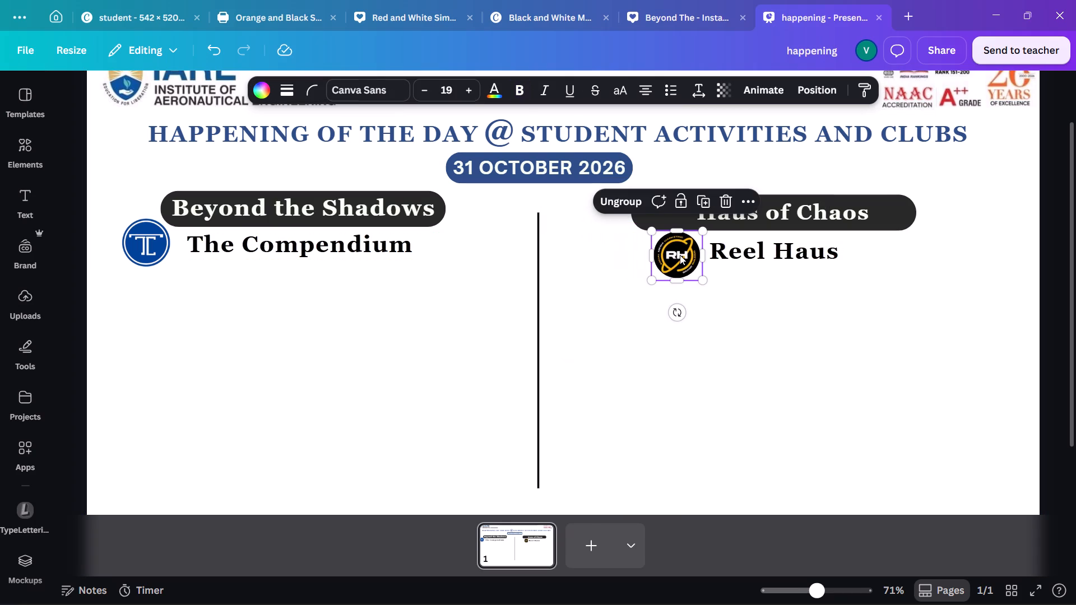
left_click(676, 255)
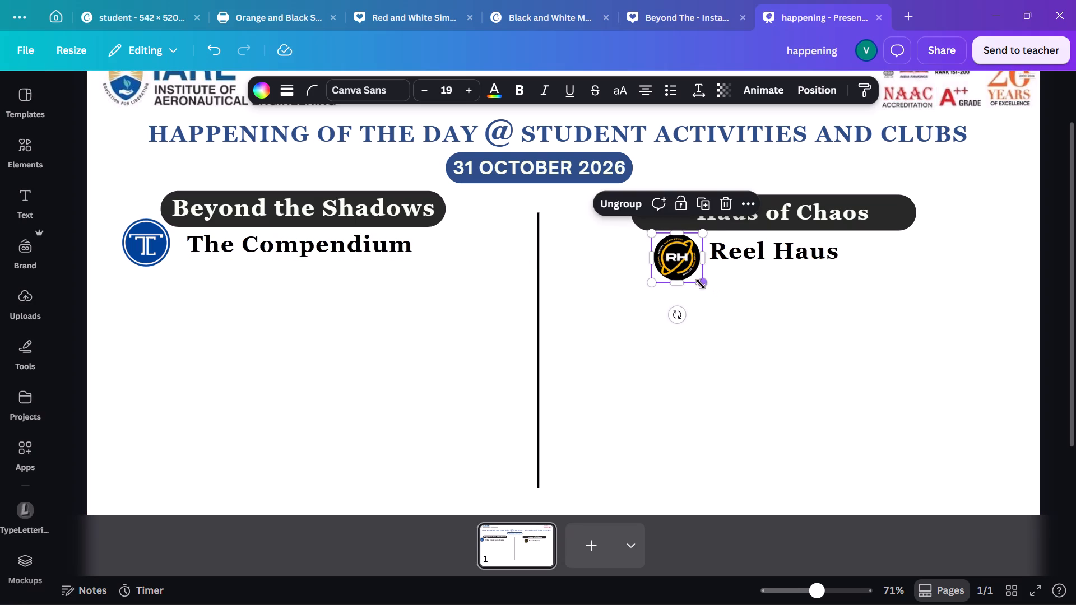
left_click_drag(701, 284, 693, 277)
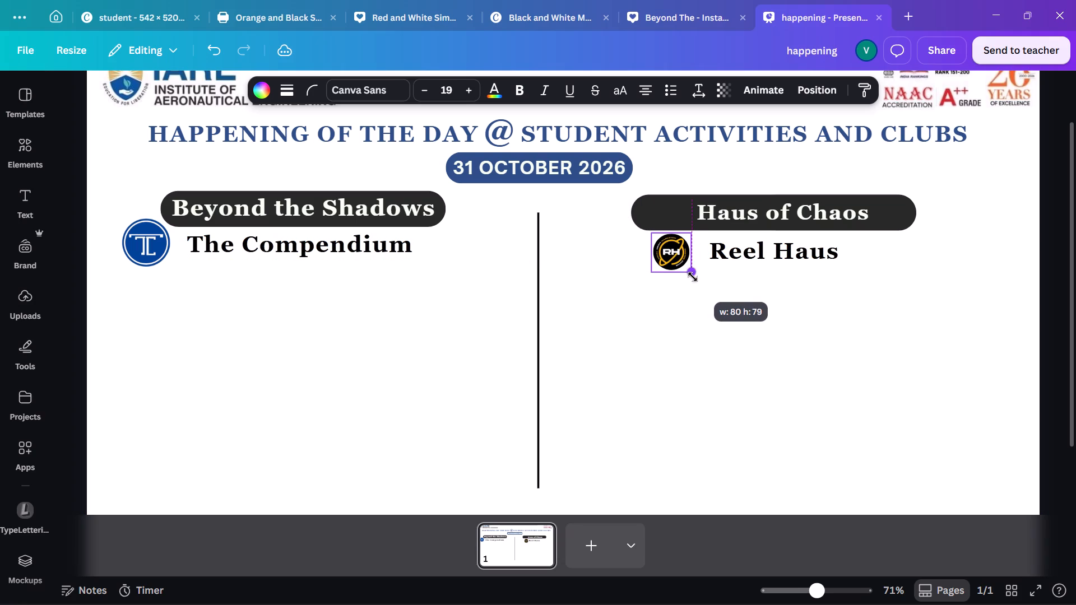
left_click_drag(693, 277, 692, 278)
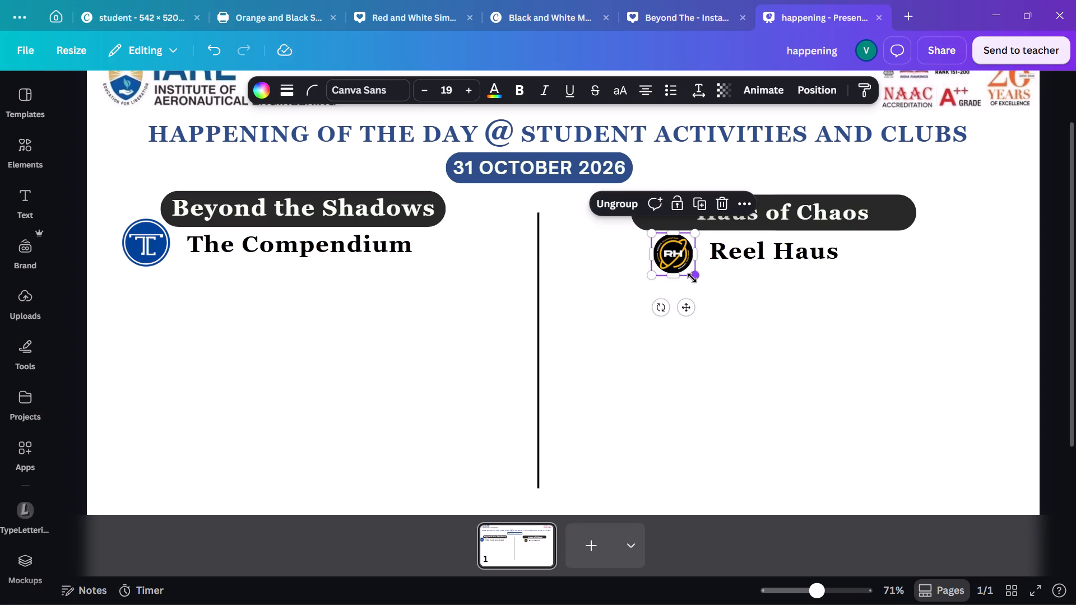
left_click_drag(674, 254, 685, 254)
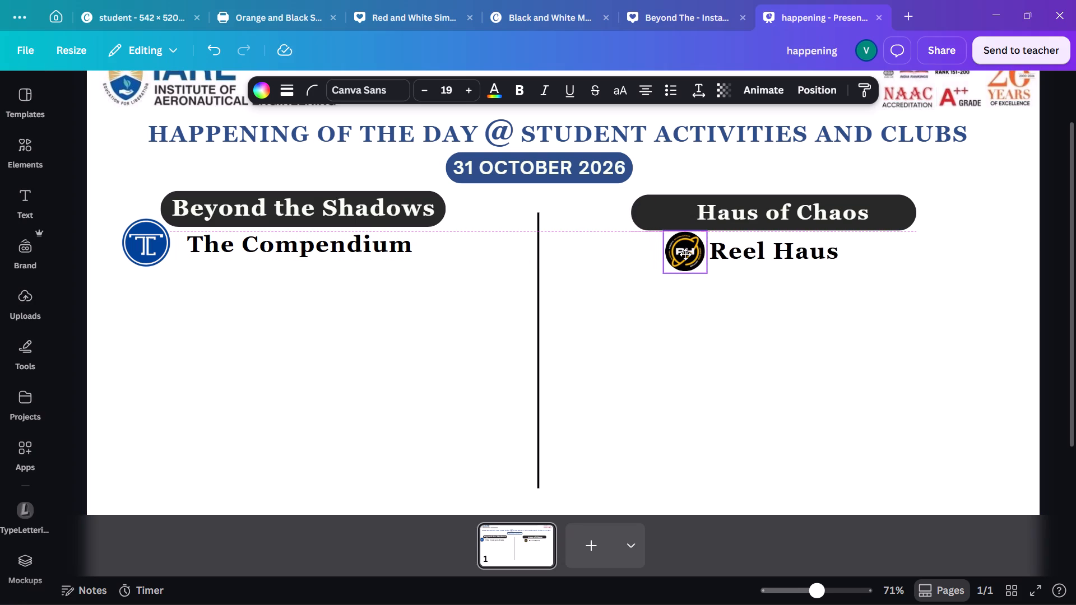
left_click_drag(685, 254, 684, 254)
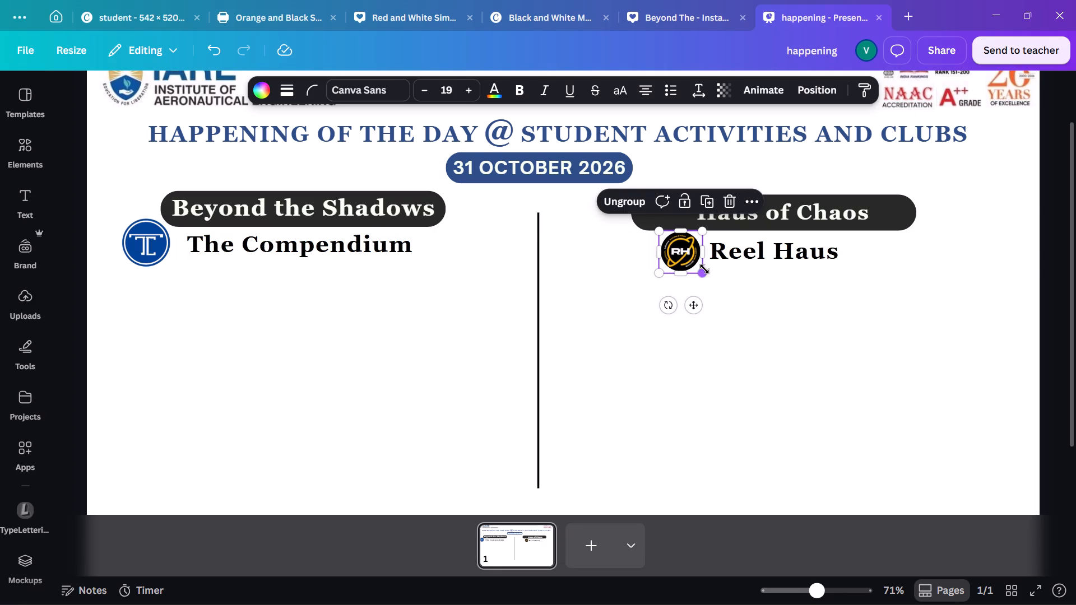
left_click_drag(706, 271, 693, 267)
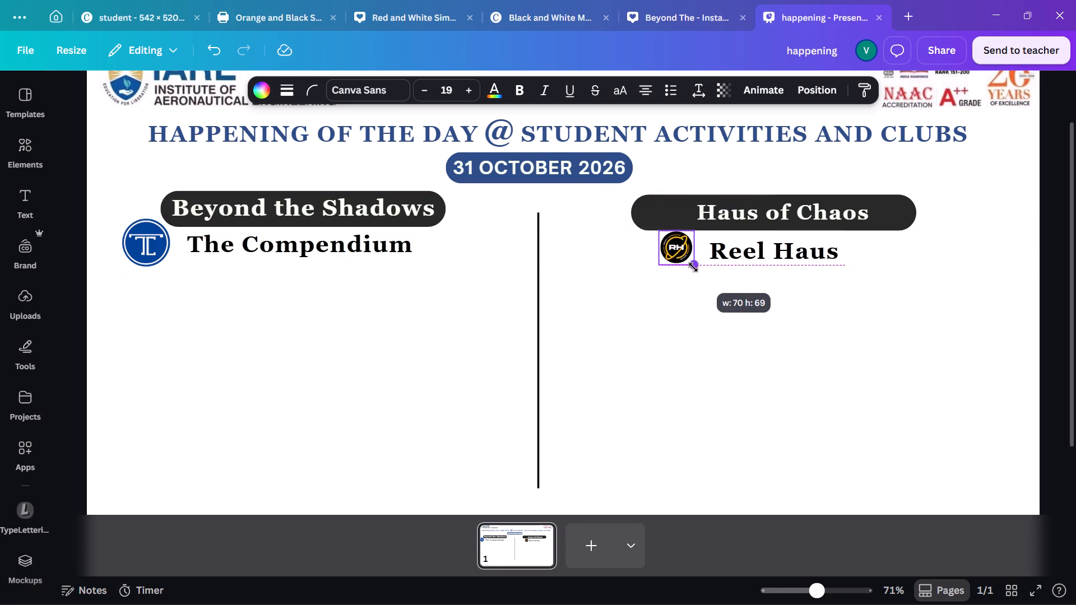
left_click_drag(693, 267, 697, 271)
left_click_drag(678, 252, 686, 253)
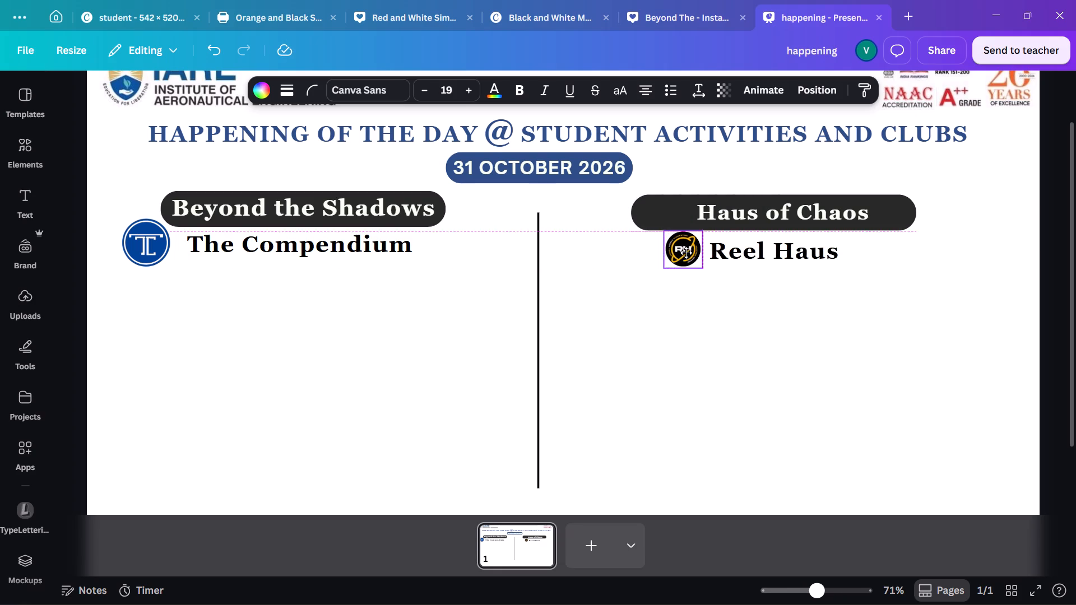
left_click_drag(686, 253, 685, 253)
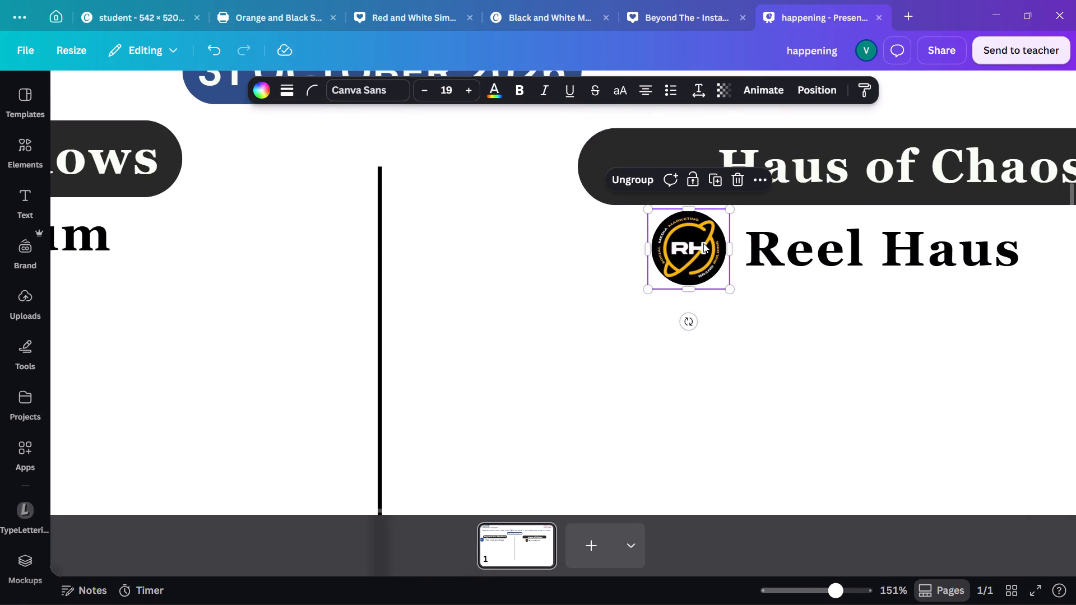
left_click_drag(695, 247, 707, 250)
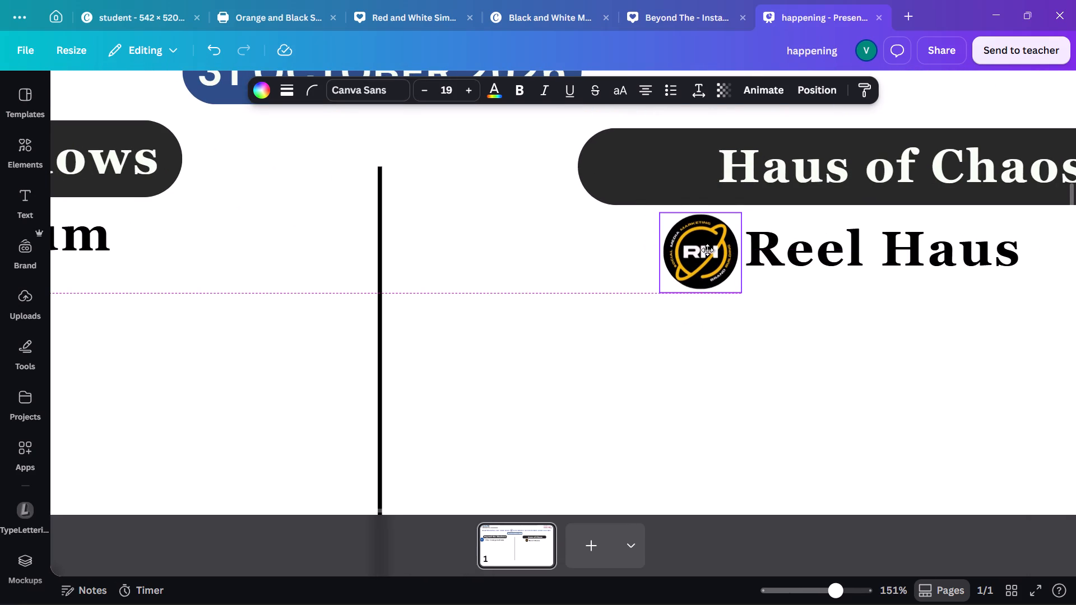
left_click_drag(707, 250, 702, 249)
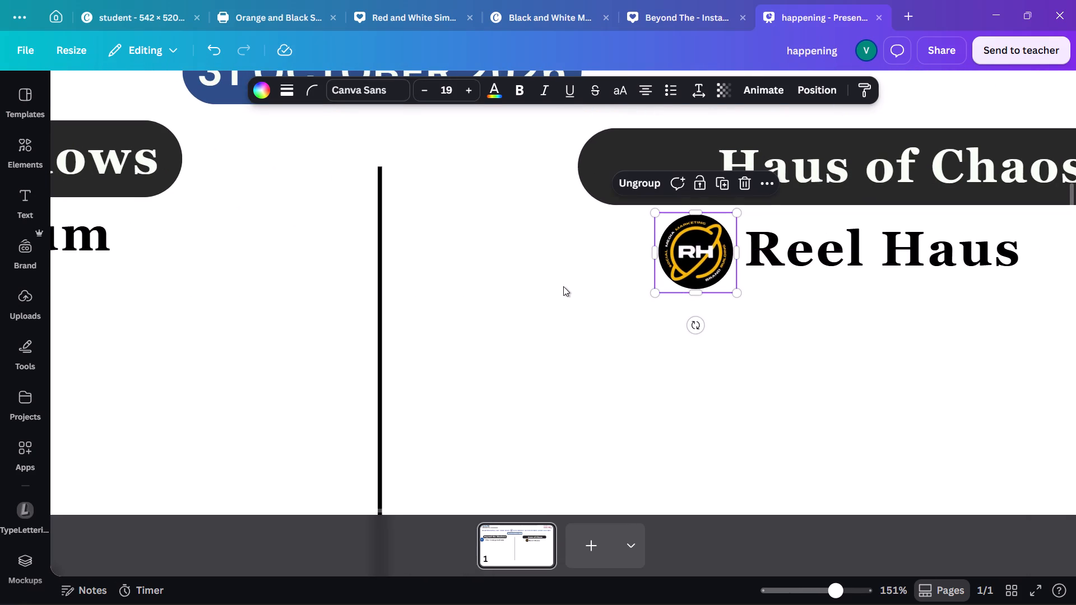
Shift the "The Compendium" label slightly right, away from the TC logo.
left_click(563, 286)
scroll(563, 286, "right", 7)
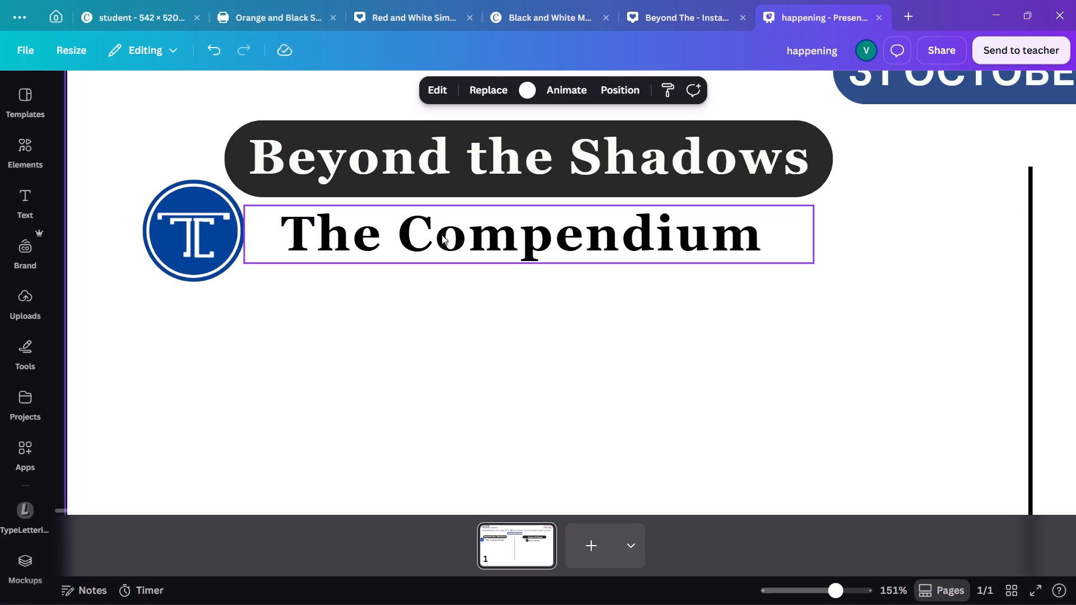
left_click_drag(442, 236, 456, 237)
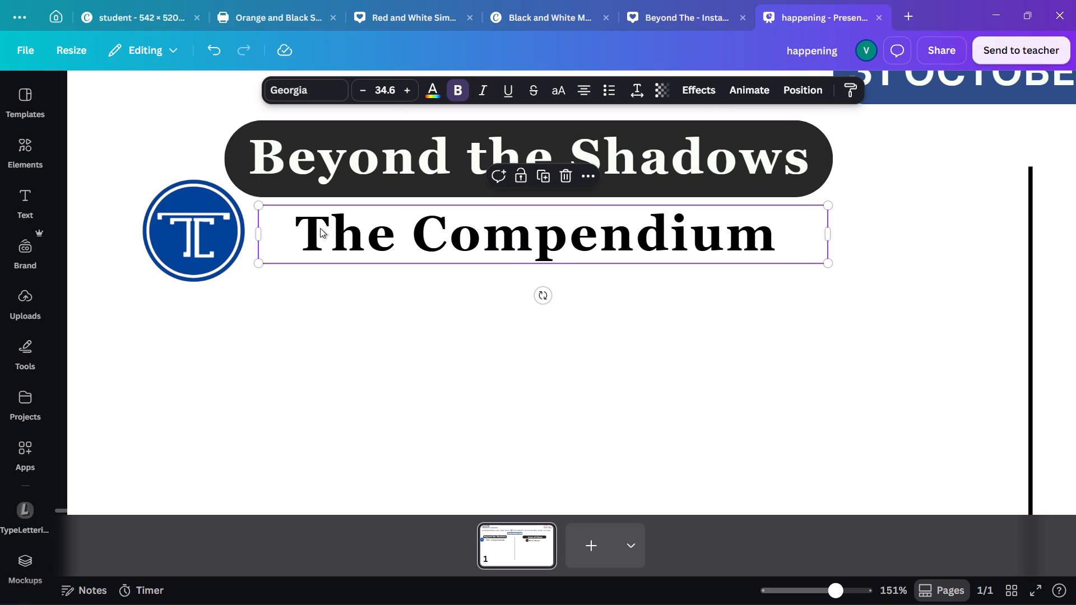
Shrink the TC logo to match the reduced RH logo, holding it behind the RH logo to compare sizes.
left_click(229, 222)
left_click_drag(257, 171, 252, 176)
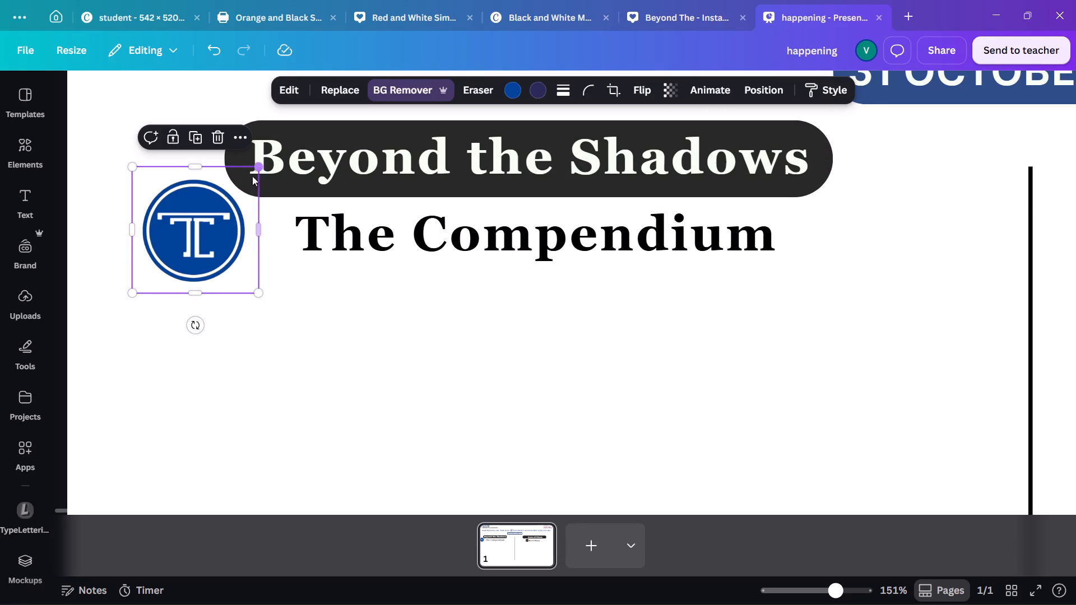
left_click_drag(252, 176, 230, 200)
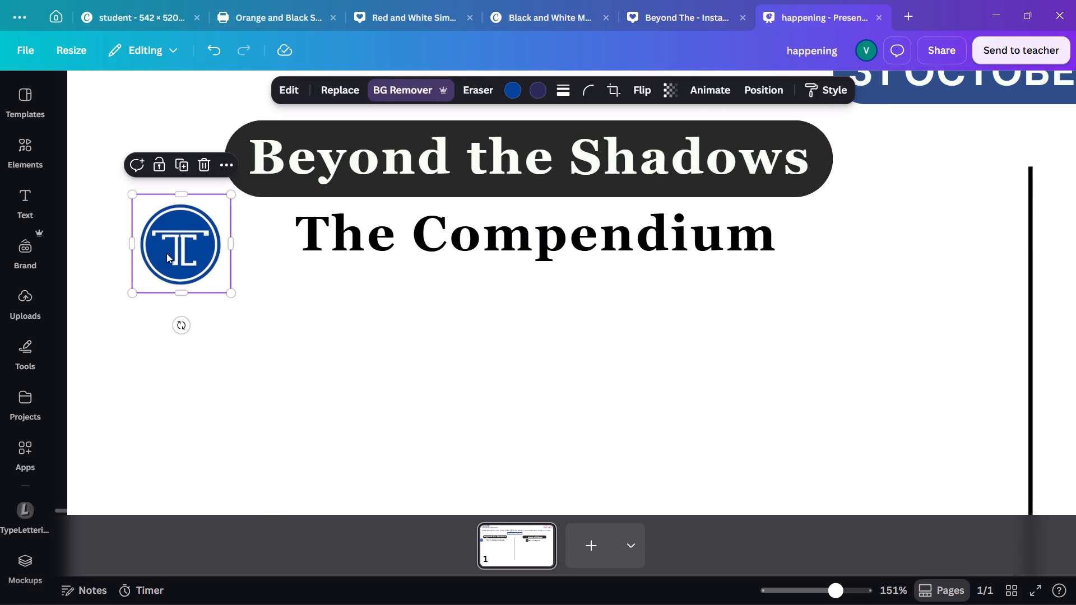
left_click_drag(166, 253, 793, 274)
scroll(793, 274, "left", 3)
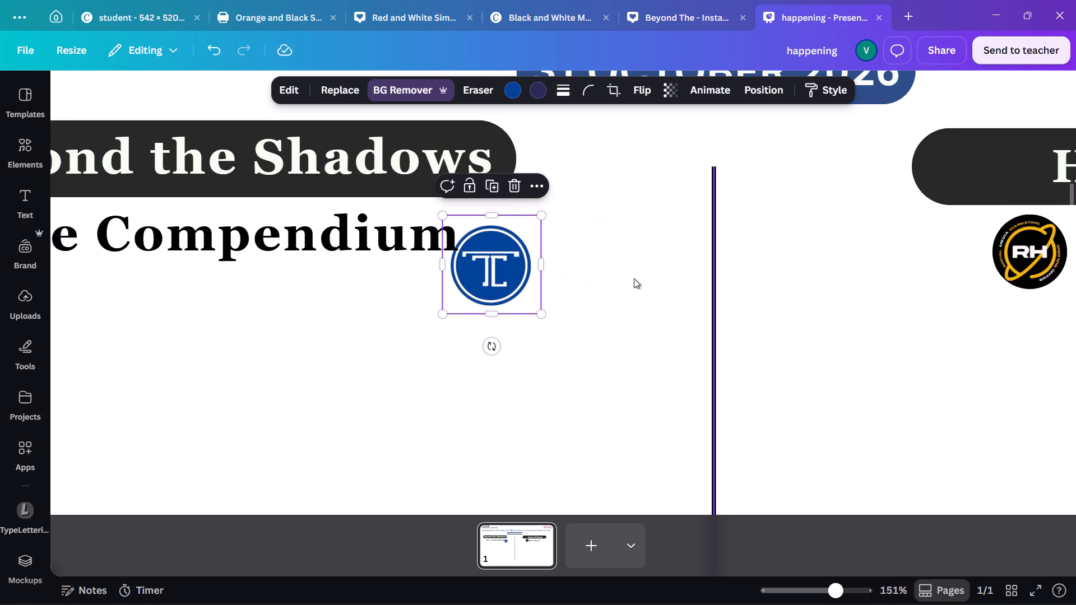
left_click_drag(522, 254, 1051, 251)
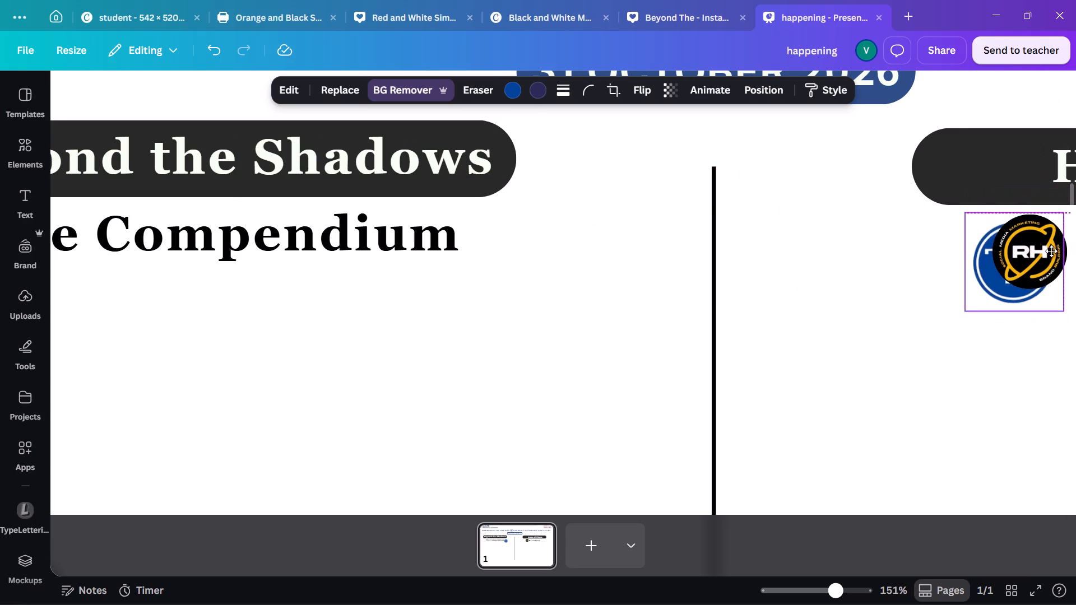
left_click_drag(1051, 251, 1056, 245)
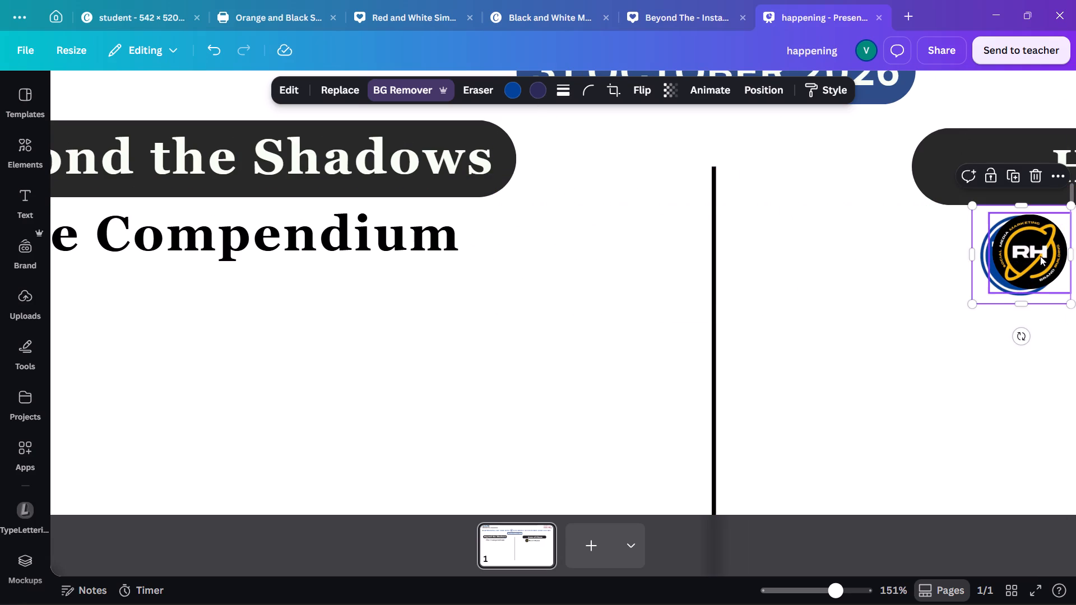
left_click_drag(972, 305, 975, 300)
left_click(990, 285)
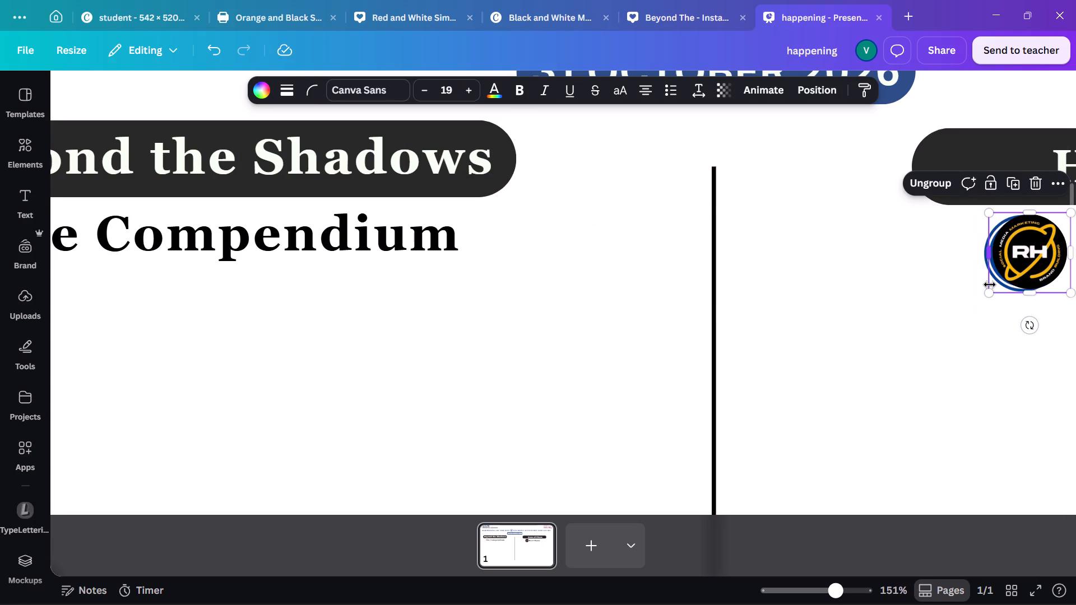
left_click(983, 284)
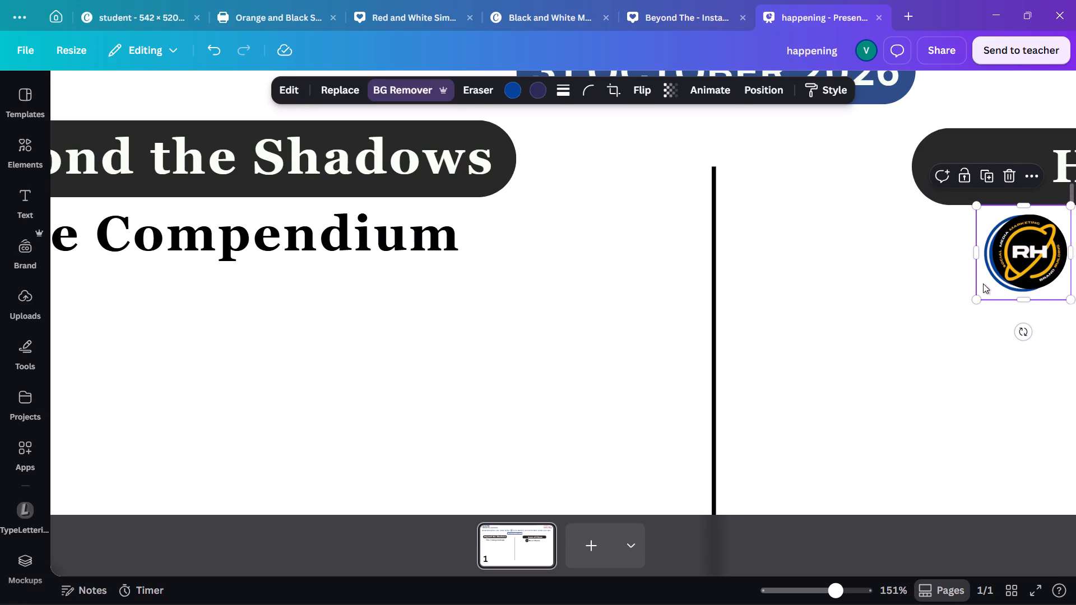
Move the resized TC logo back to the first event column, just before the "The Compendium" label under "Beyond the Shadows".
left_click_drag(983, 283, 631, 312)
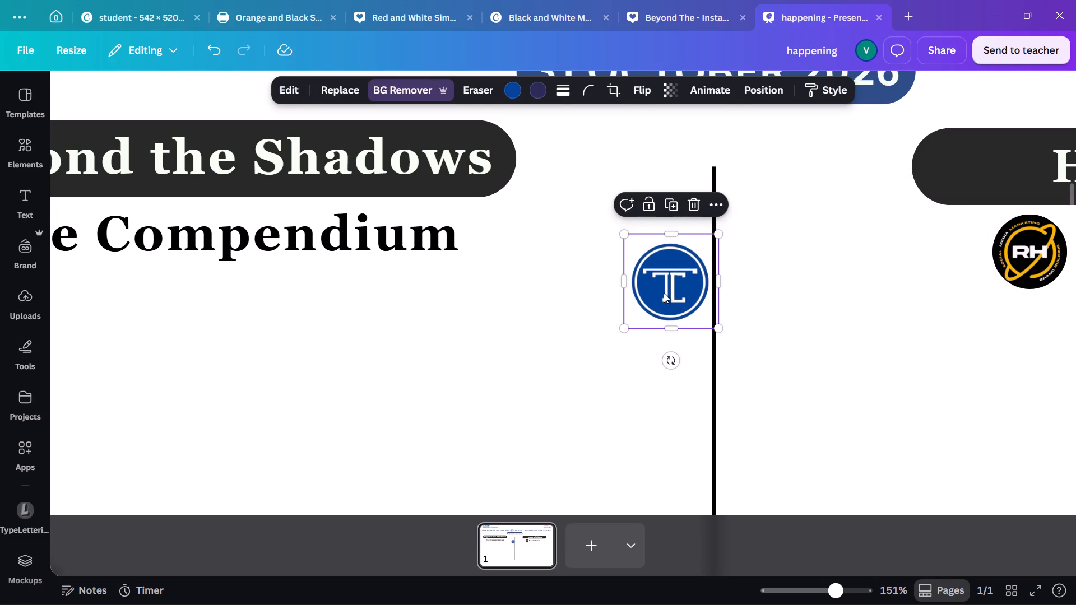
scroll(664, 293, "right", 3)
left_click_drag(959, 288, 137, 297)
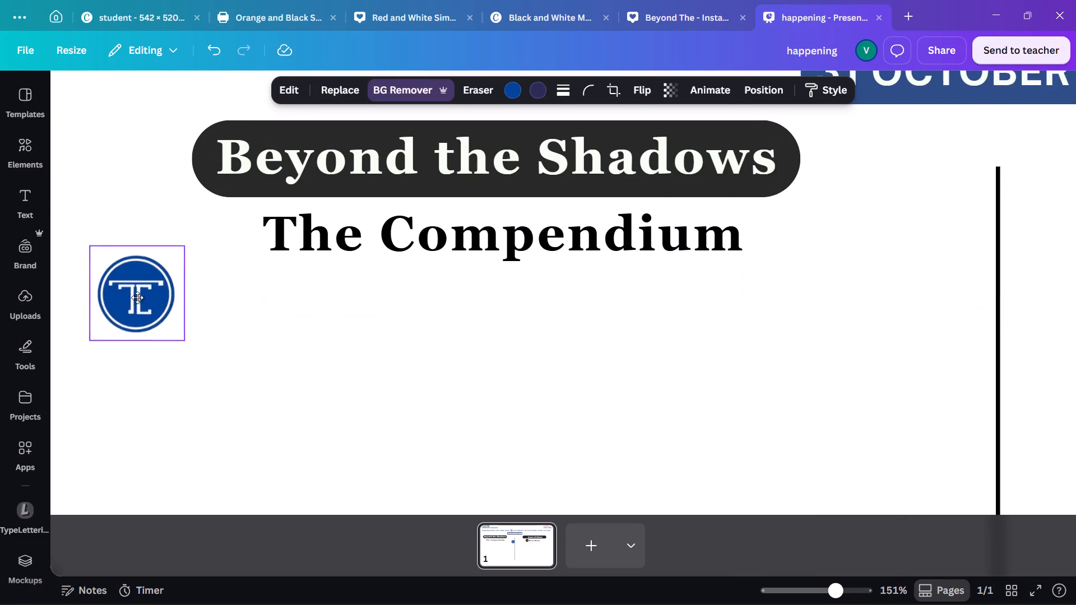
left_click_drag(137, 297, 213, 242)
left_click(433, 339)
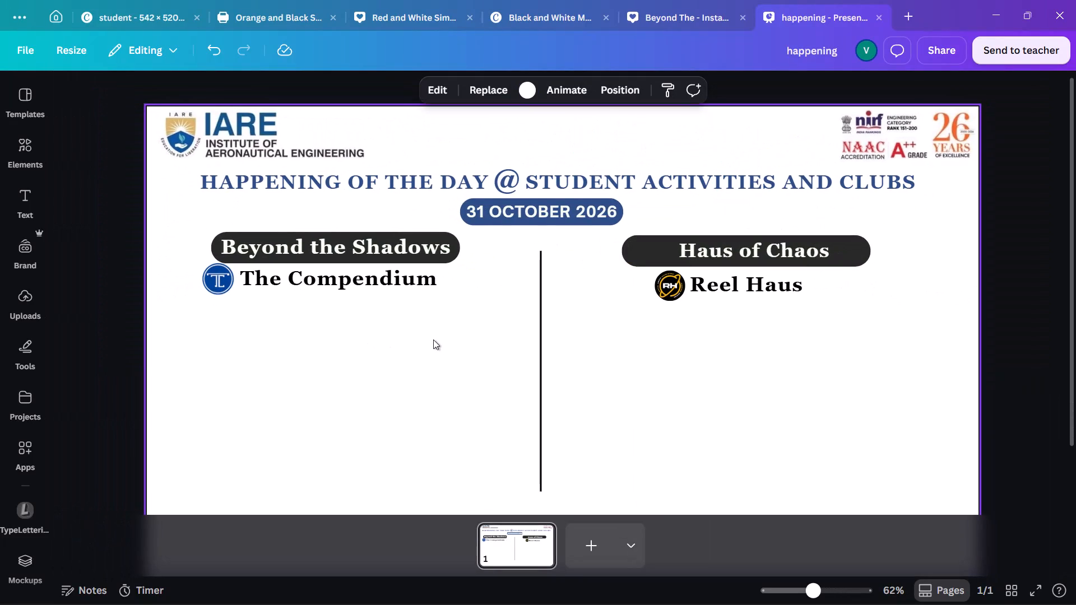
Lower the "The Compendium" label slightly beneath the "Beyond the Shadows" heading, beside the TC logo.
left_click(341, 277)
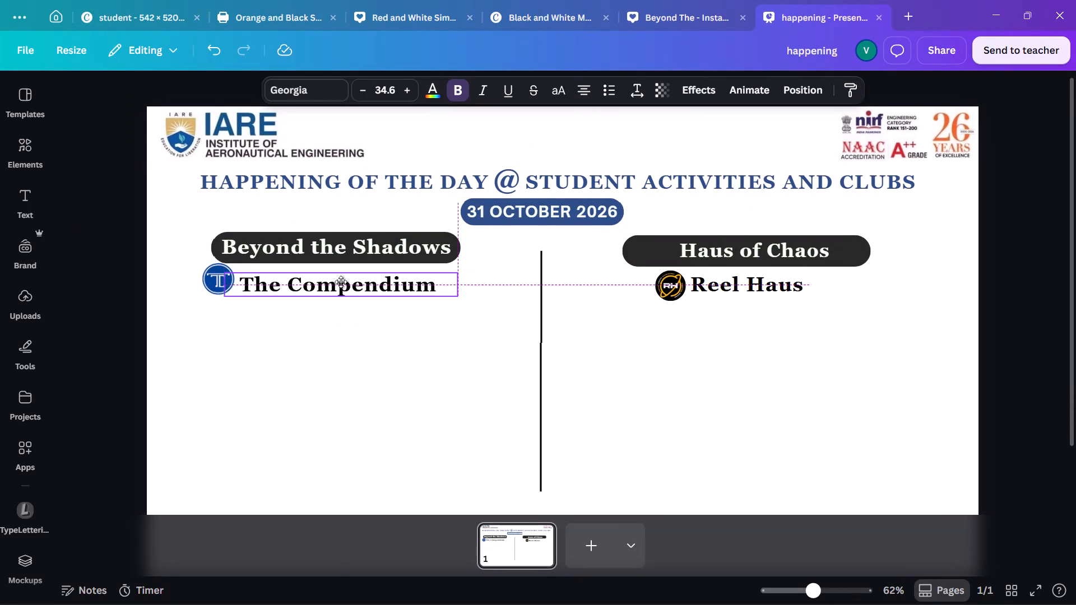
left_click(198, 278)
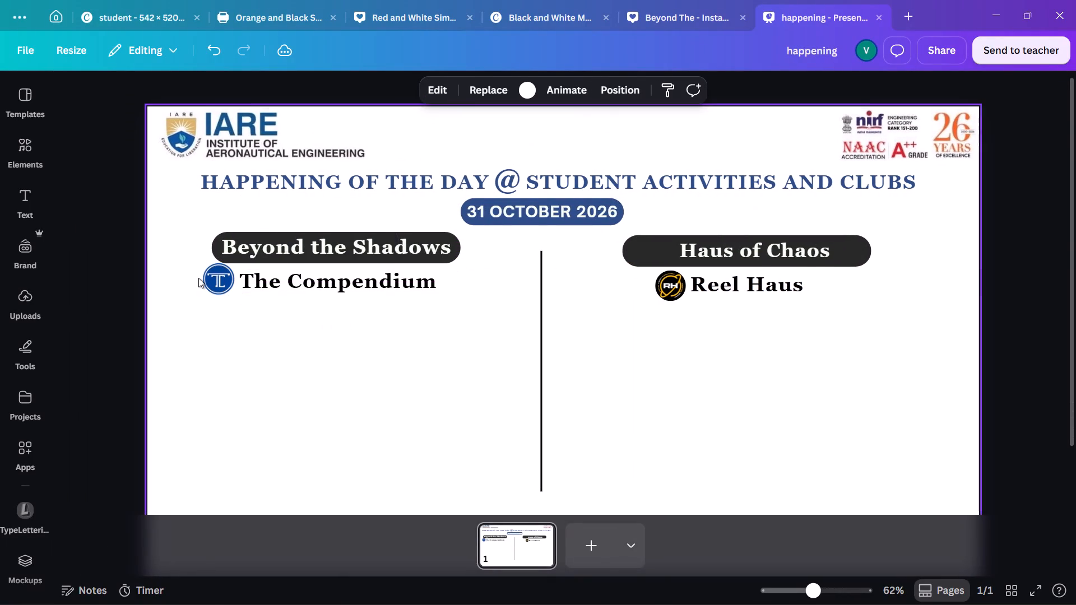
Lower the TC logo slightly to line it up with the "The Compendium" label.
scroll(198, 278, "up", 1)
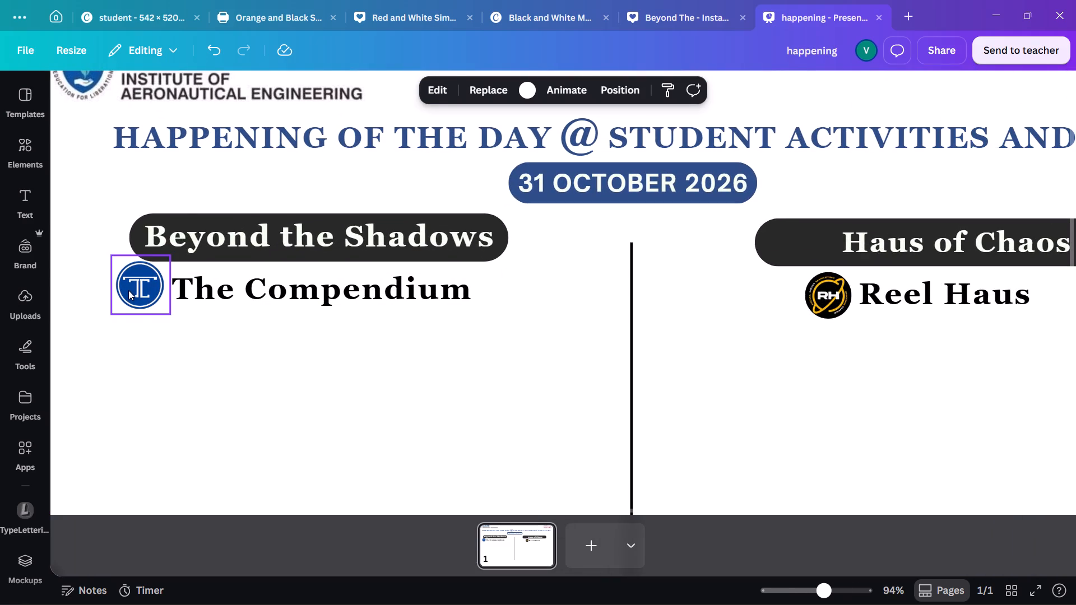
left_click_drag(128, 290, 128, 295)
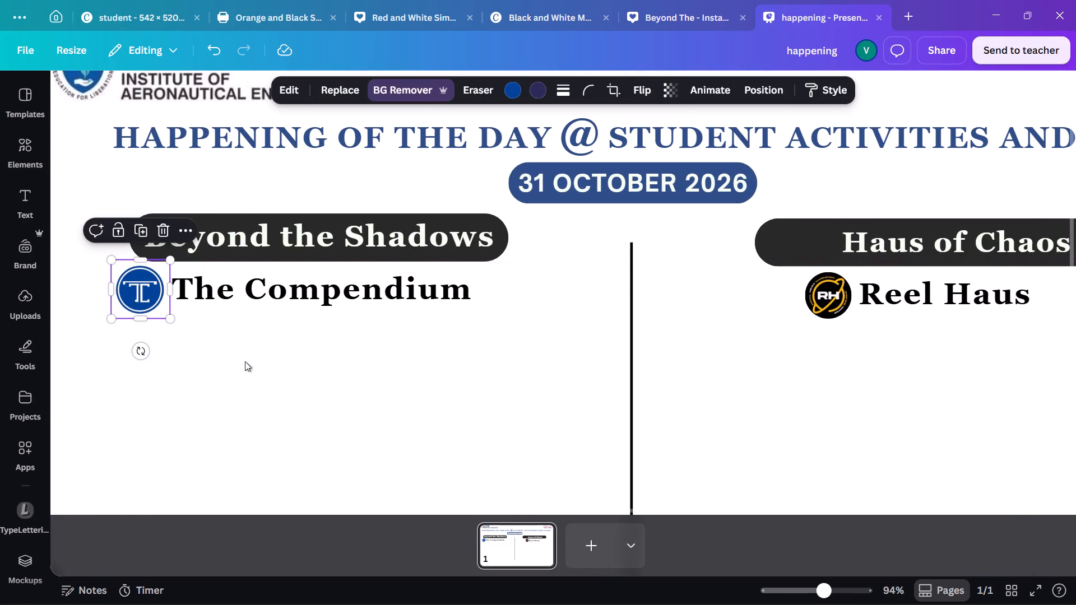
left_click(256, 370)
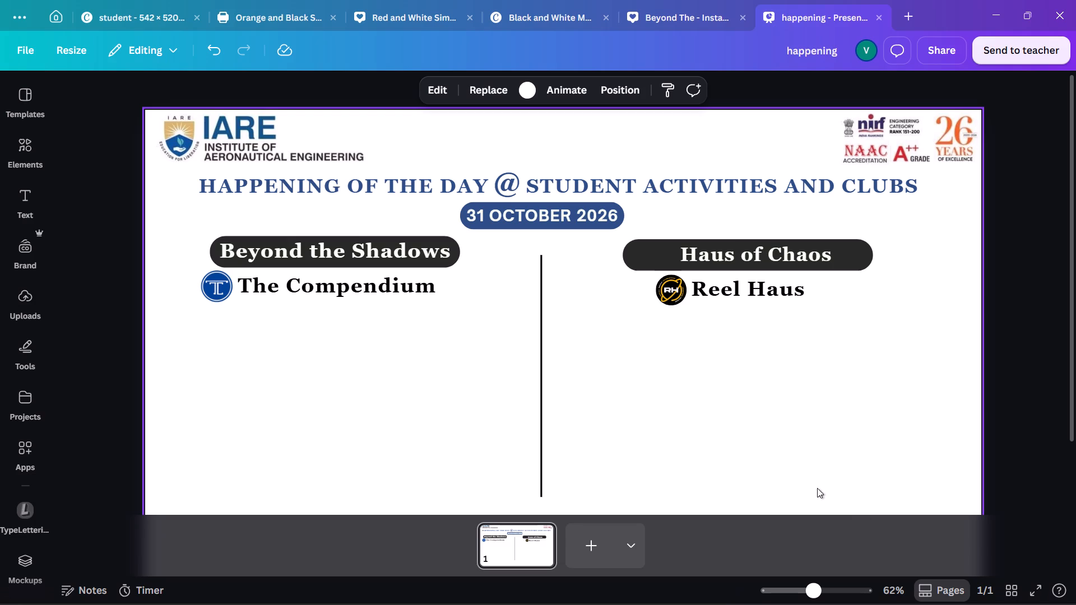
Shift the "Reel Haus" label slightly right, away from the RH logo, in the "Haus of Chaos" column.
left_click(747, 299)
key("Right")
key("Right")
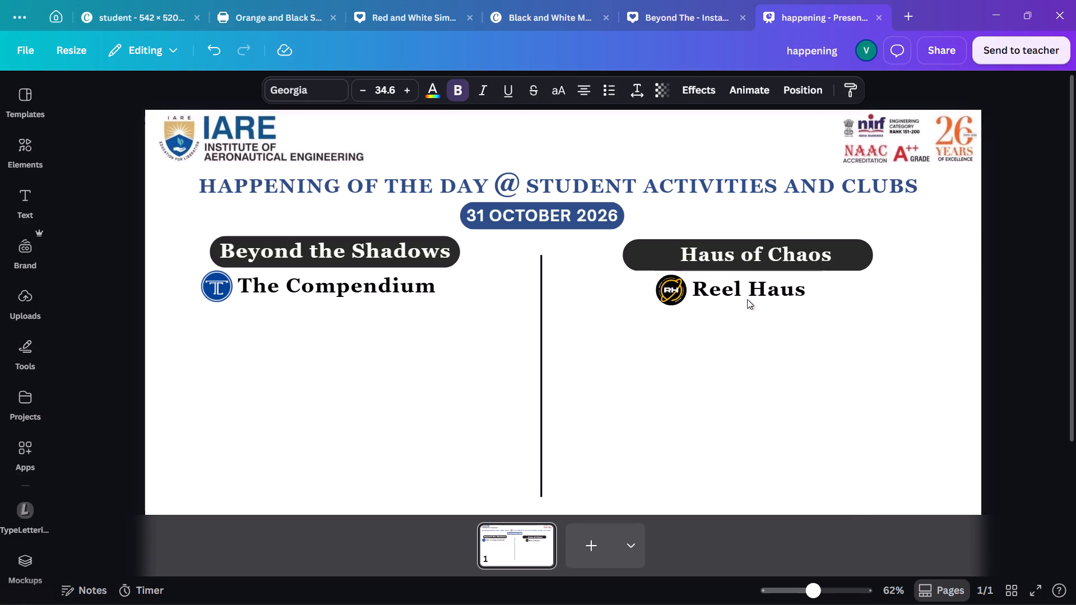
key("Right")
key("Right")
key("Right")
key("Right")
key("Right")
key("Right")
key("Right")
key("Right")
key("Right")
key("Right")
key("Right")
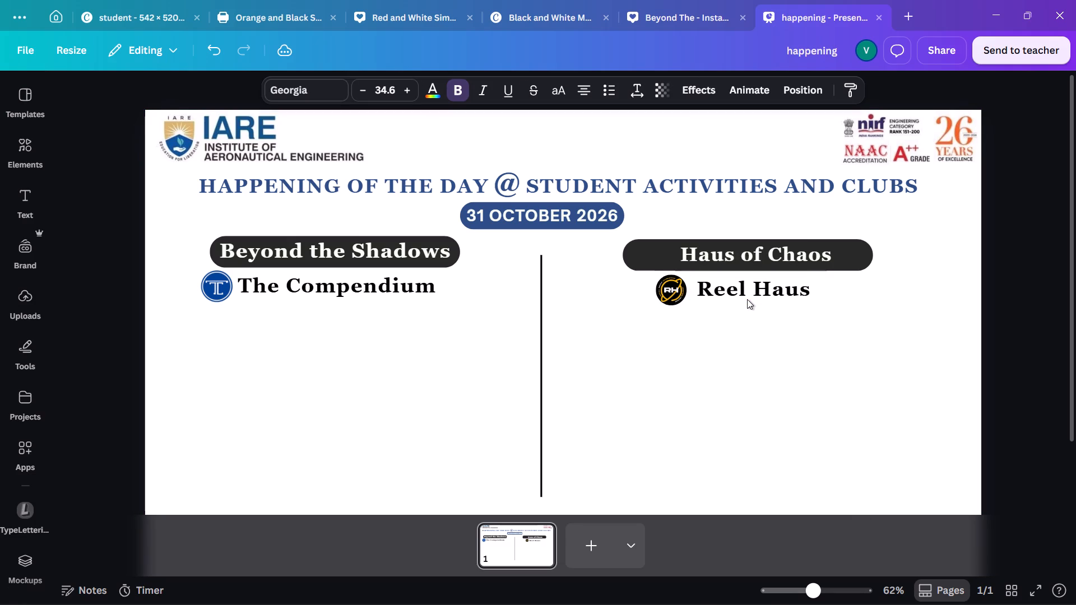
key("Right")
key("Right")
key("Right")
key("Right")
Nudge the RH logo right and slightly up so it sits close beside the "Reel Haus" label.
left_click(677, 287)
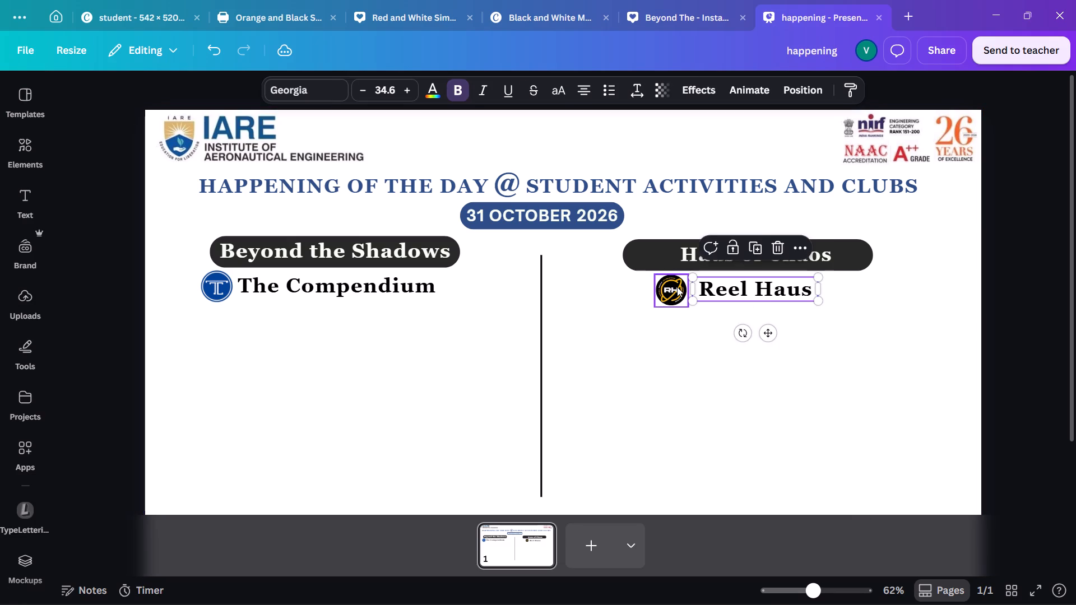
key("Right")
key("Right")
key("Right")
key("Right")
key("Right")
key("Right")
key("Right")
key("Right")
key("Right")
key("Right")
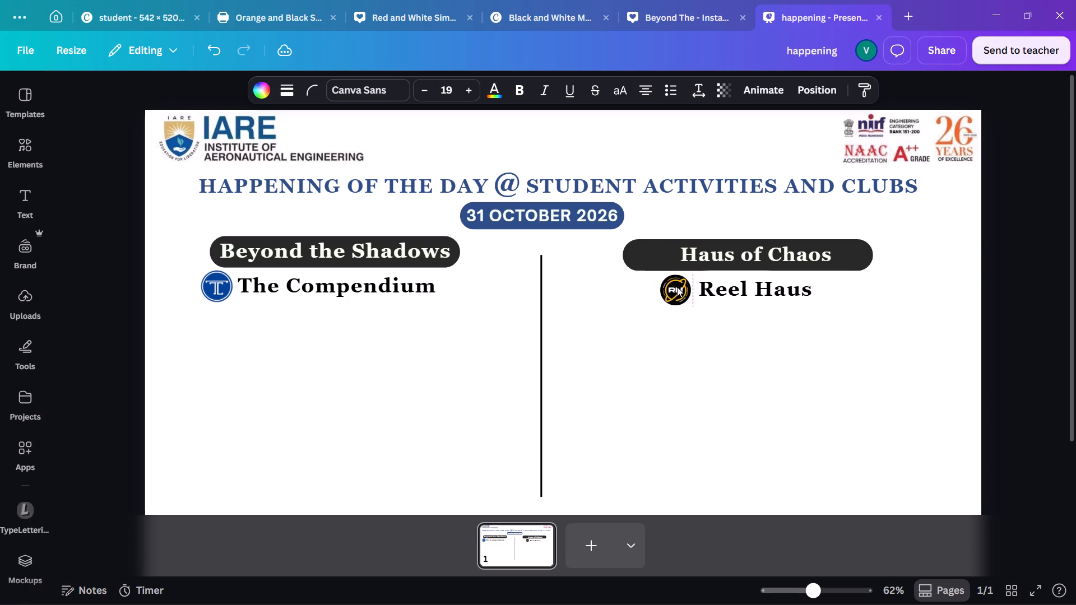
key("Right")
key("Up")
key("Up")
key("Right")
key("Up")
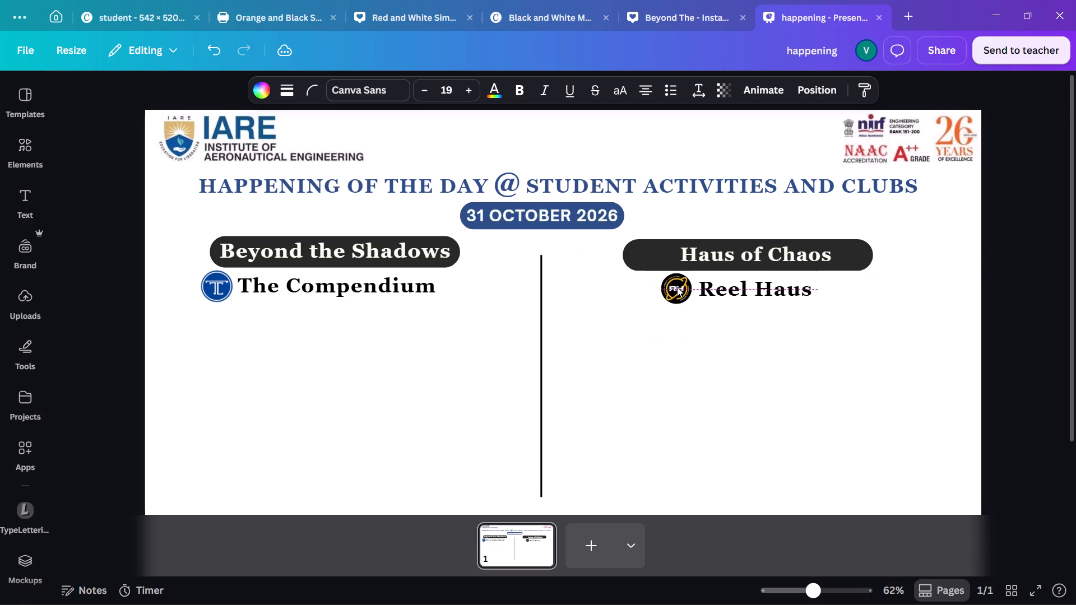
key("Up")
key("Right")
key("Right")
key("Right")
key("Down")
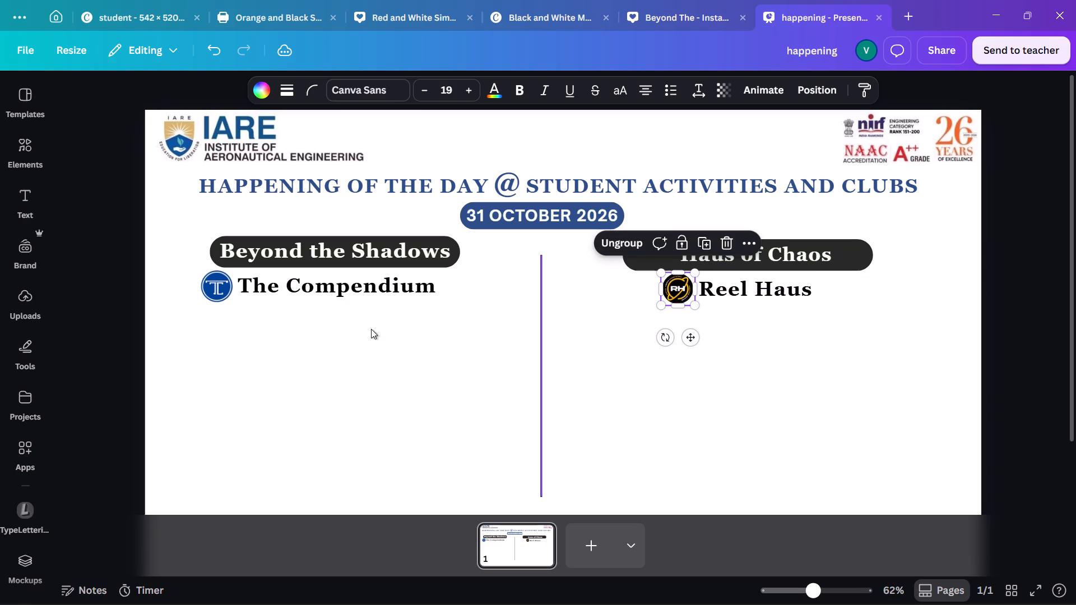
Nudge the "The Compendium" label slightly down and right beneath the "Beyond the Shadows" heading.
left_click(339, 288)
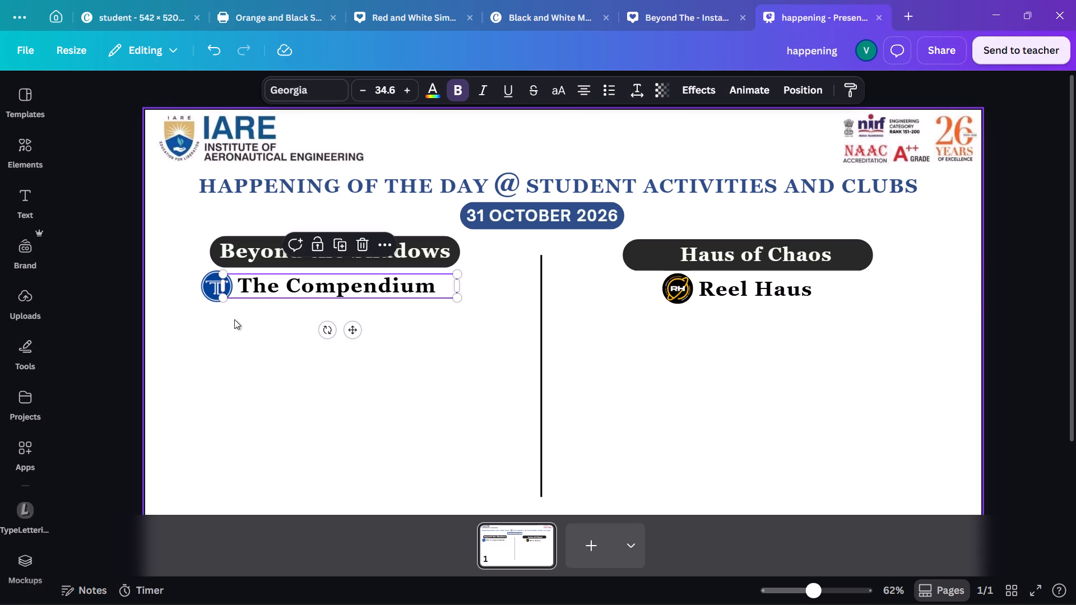
left_click(233, 345)
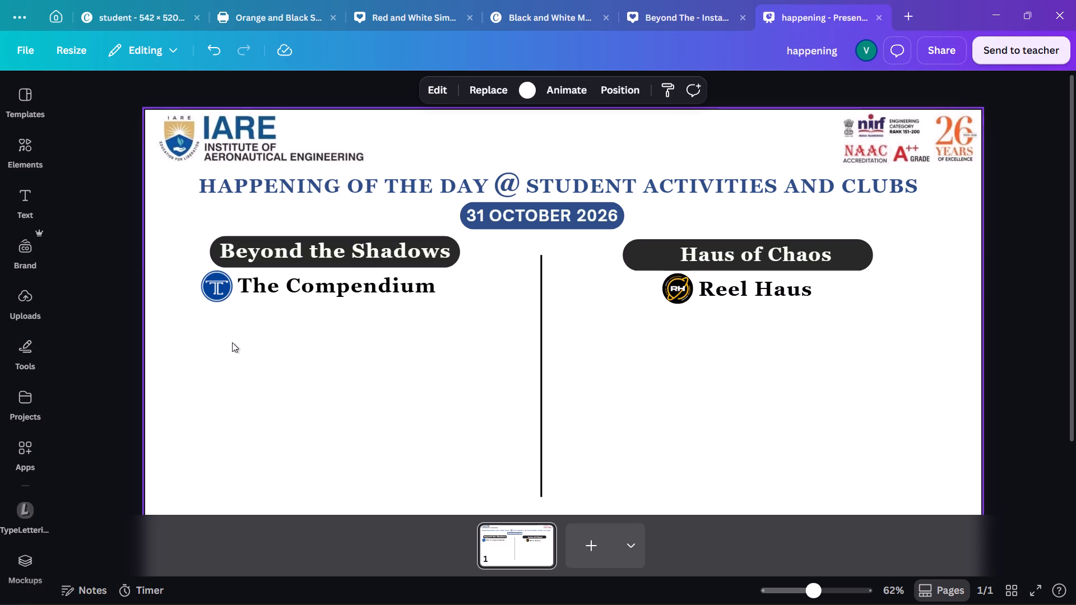
left_click(296, 287)
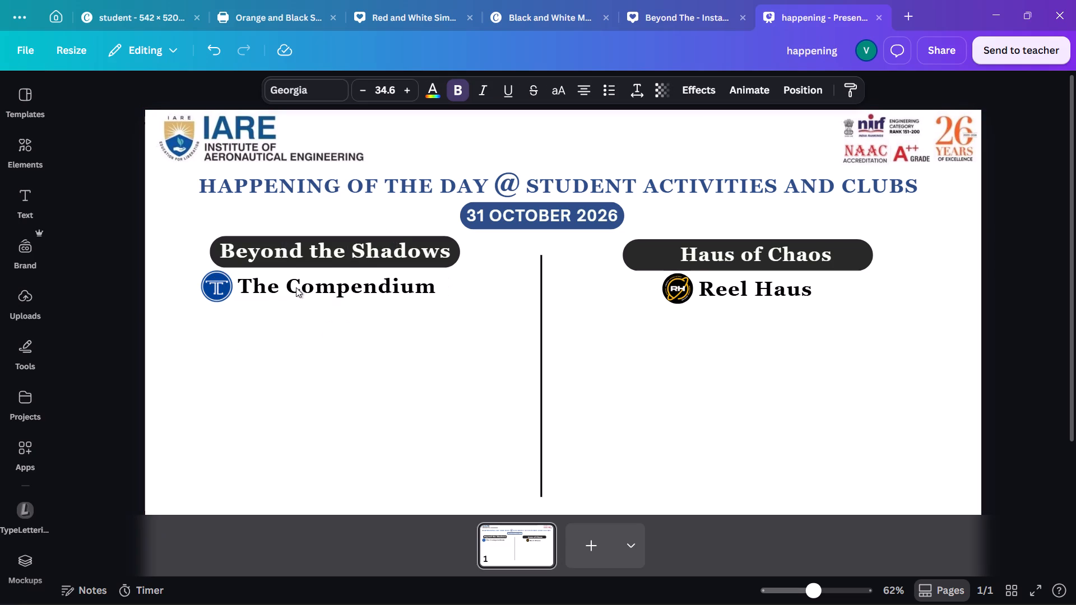
key("Down")
key("Right")
key("Right")
key("Right")
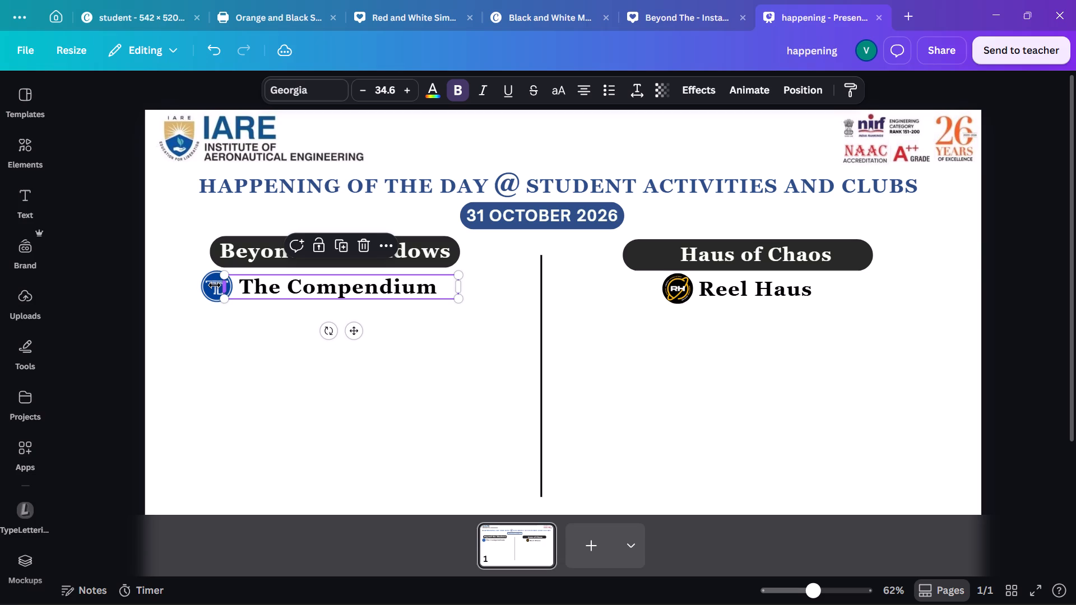
Nudge the TC logo slightly right, closer to the "The Compendium" label.
left_click(215, 285)
left_click(210, 286)
key("Right")
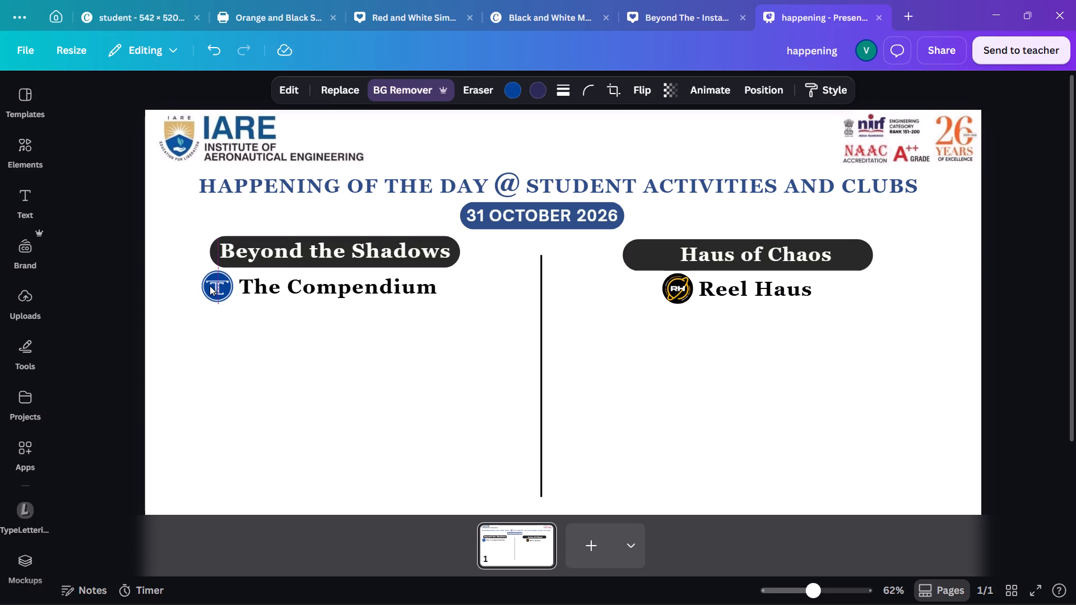
key("Right")
key("Right")
left_click(172, 281)
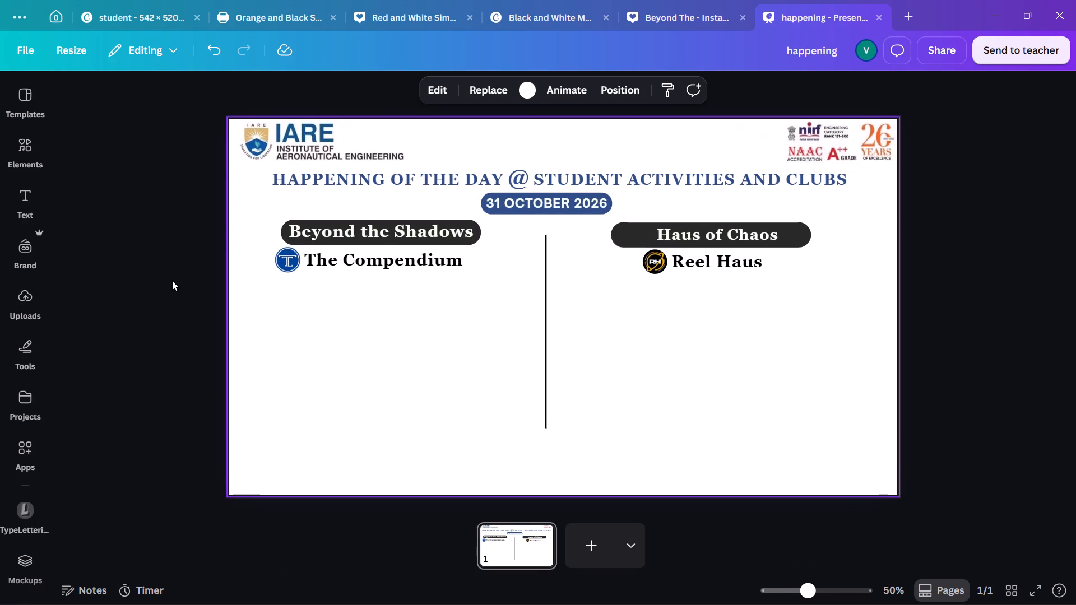
key("alt+Tab")
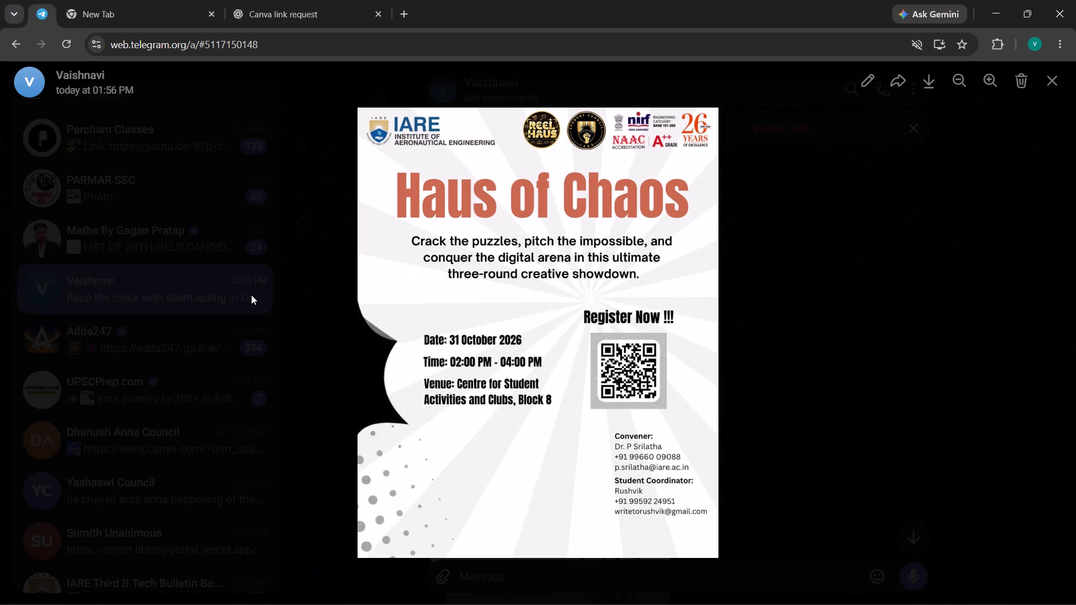
key("Escape")
scroll(488, 513, "down", 3)
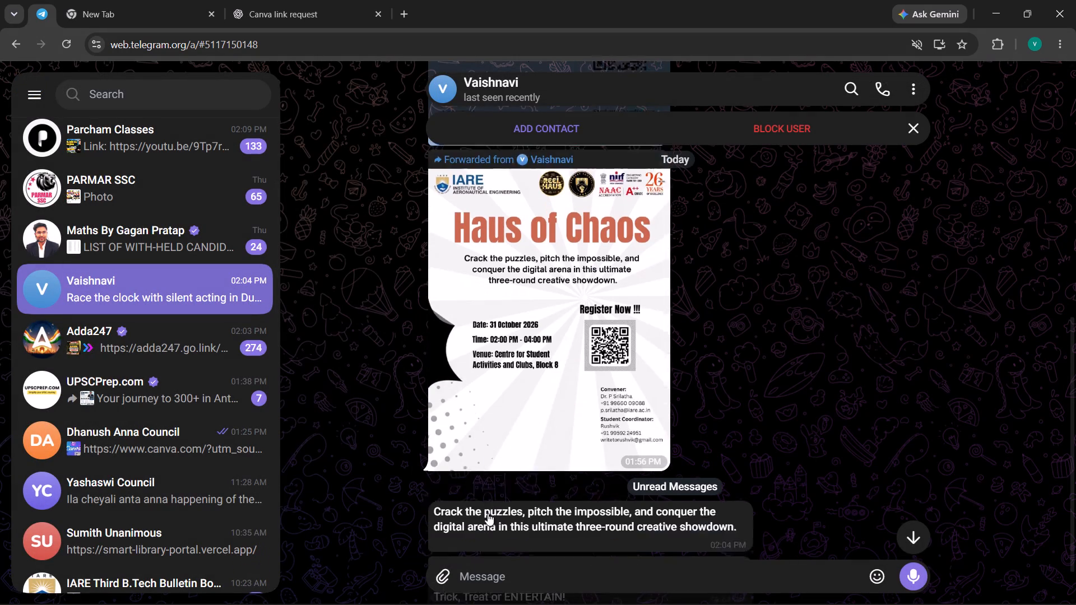
scroll(488, 513, "down", 2)
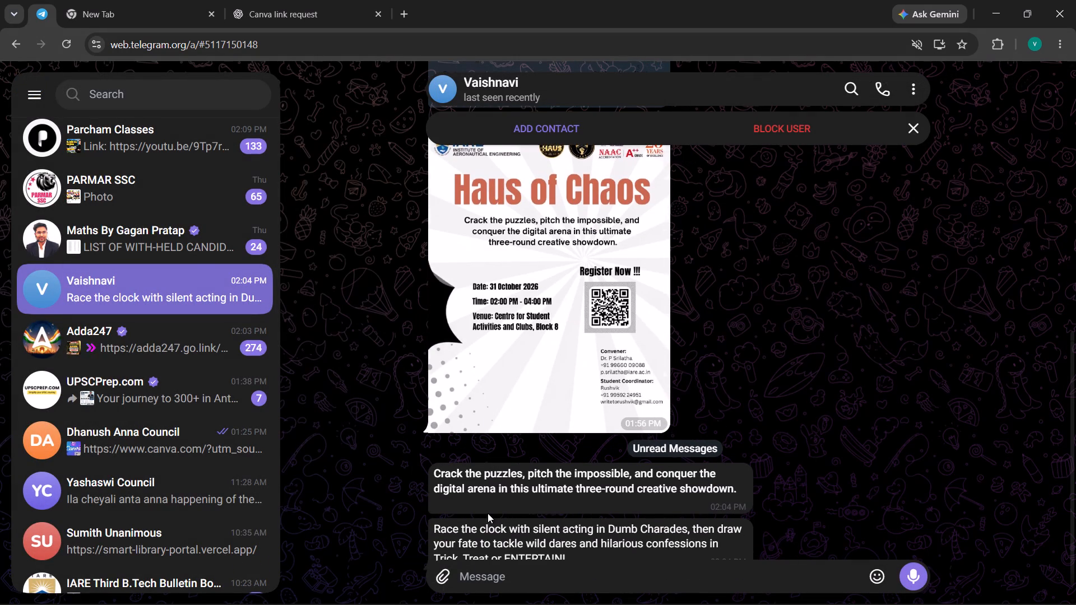
scroll(488, 513, "down", 1)
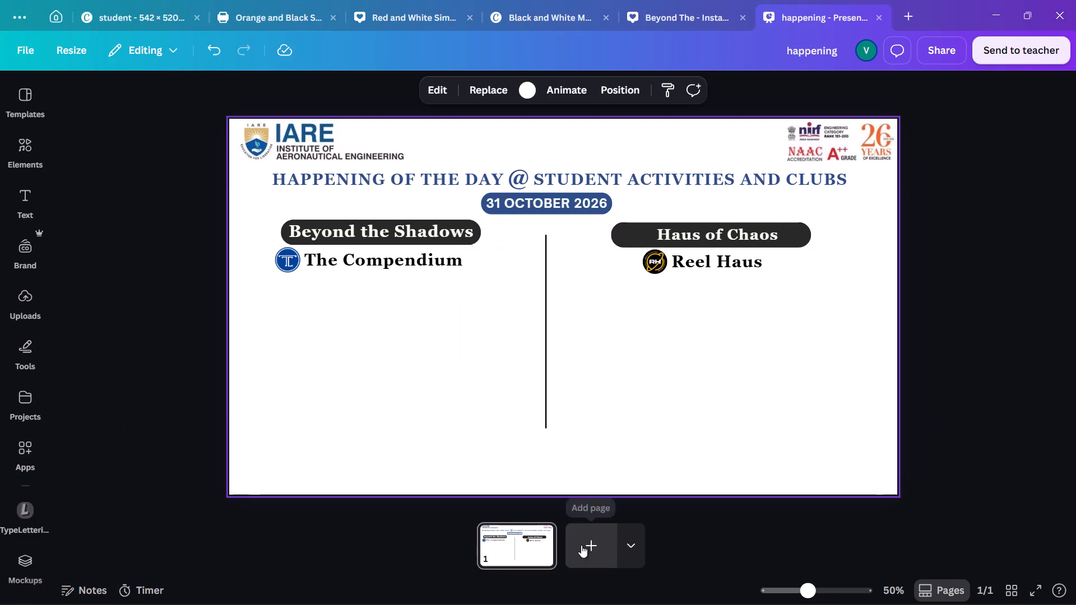
left_click(376, 264)
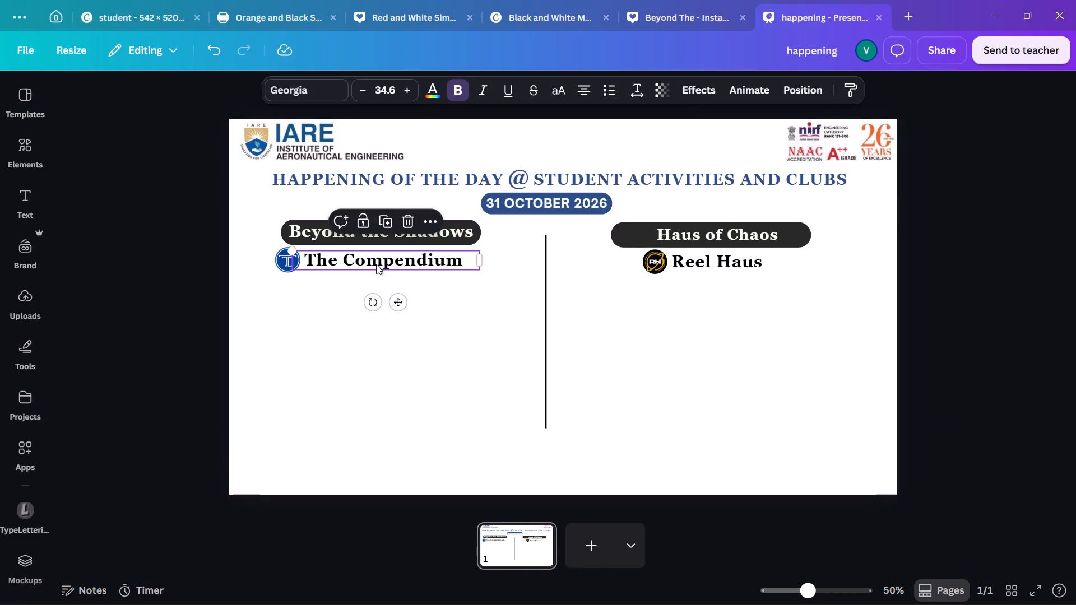
left_click(380, 222)
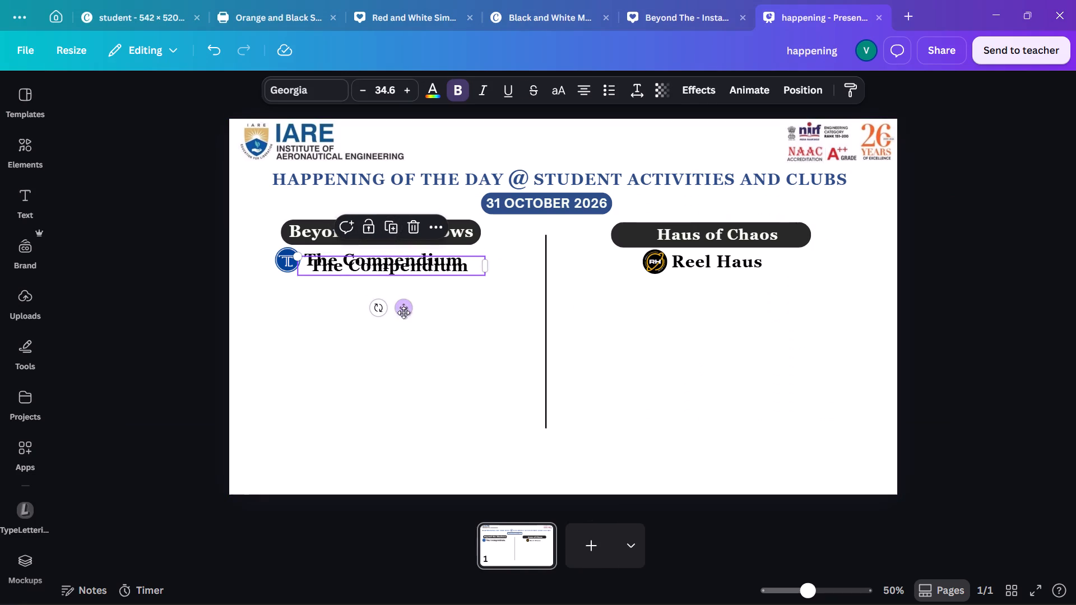
left_click_drag(403, 310, 411, 347)
Replace the duplicated label's text with the copied Dumb Charades description ending "Trick, Treat or ENTERTAIN!".
left_click(393, 294)
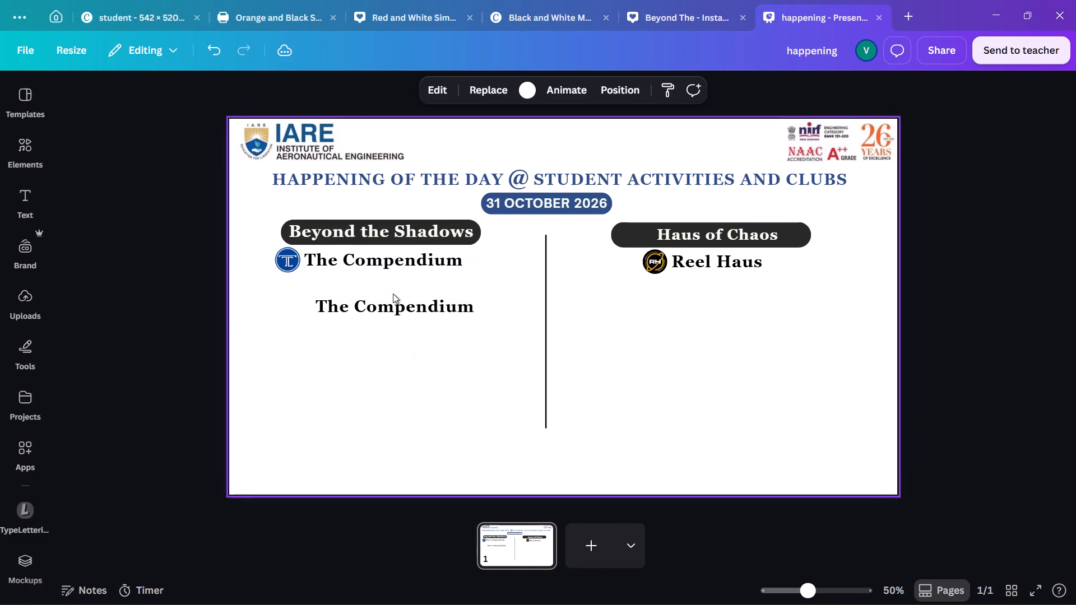
double_click(393, 298)
key("ctrl+v")
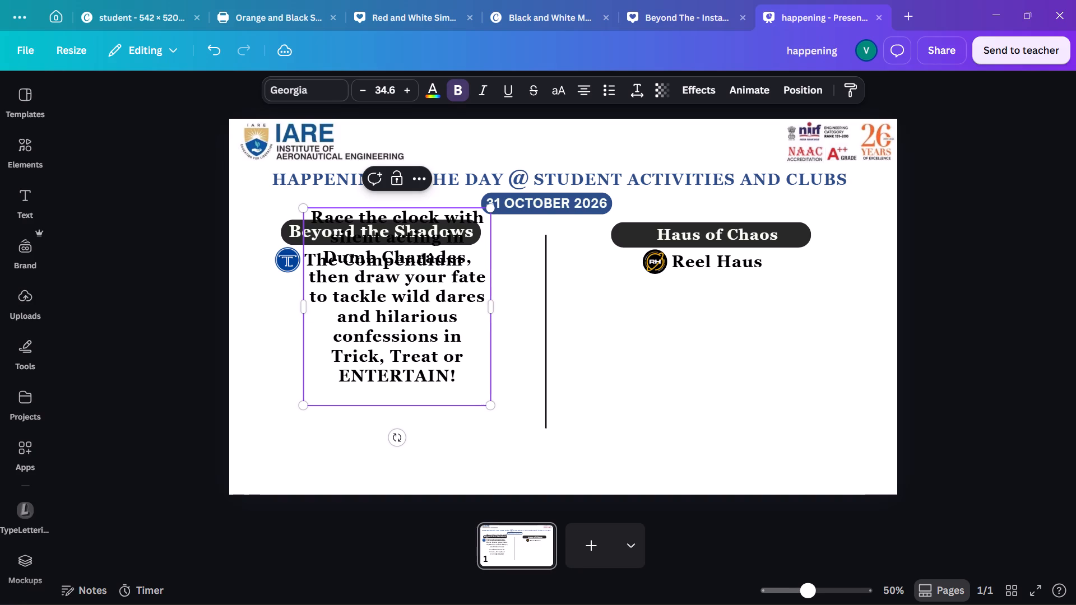
Widen the "Race the clock" description to three lines, place it beneath "The Compendium" and scale its text down to about size 15.6.
left_click_drag(494, 303, 739, 304)
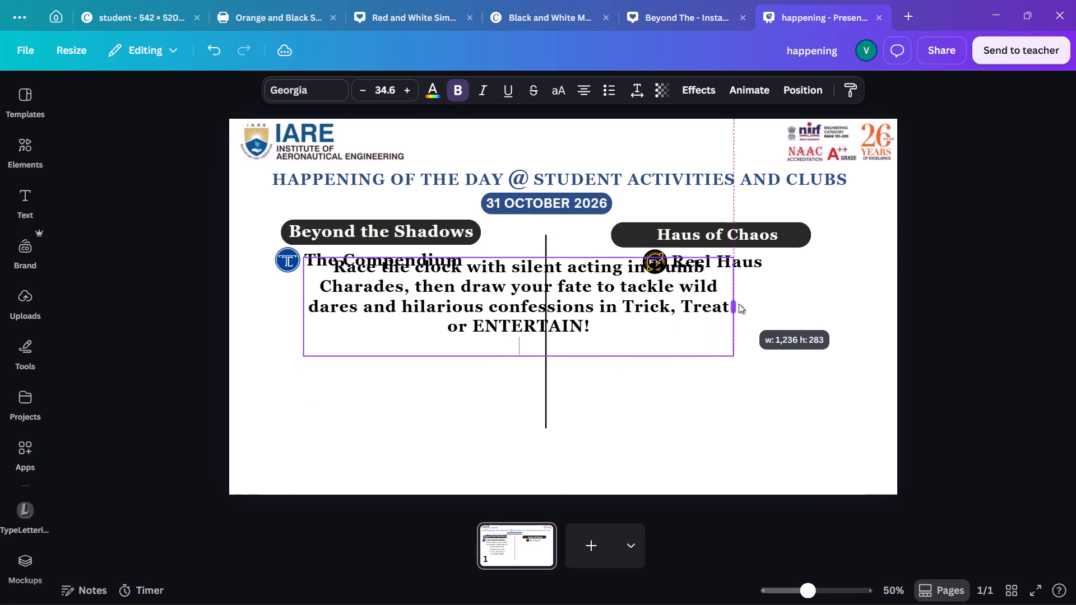
left_click_drag(739, 304, 836, 339)
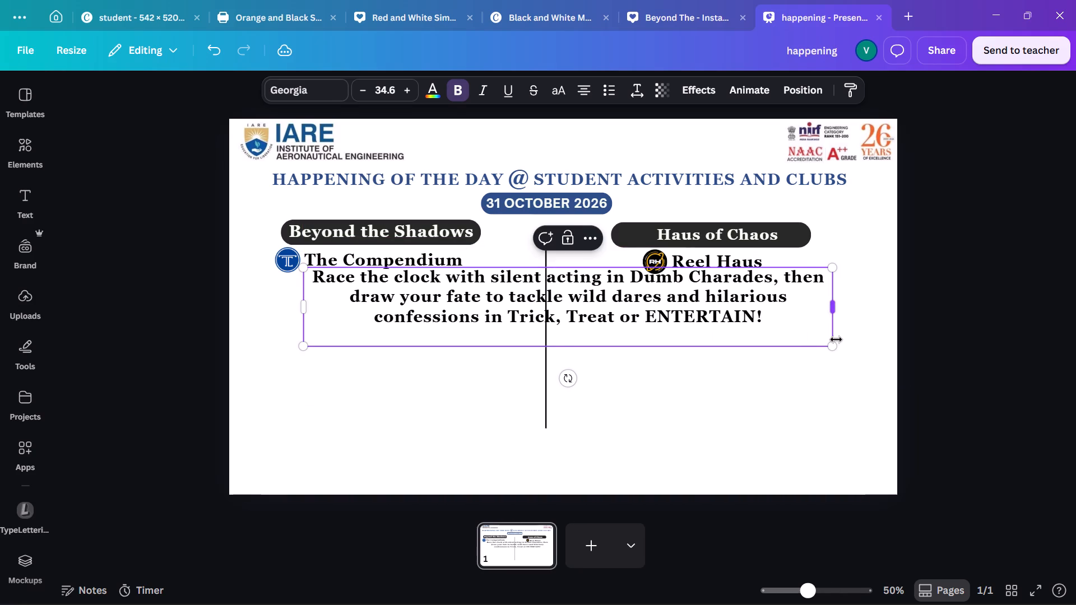
key("Escape")
key("Escape")
left_click_drag(639, 305, 595, 315)
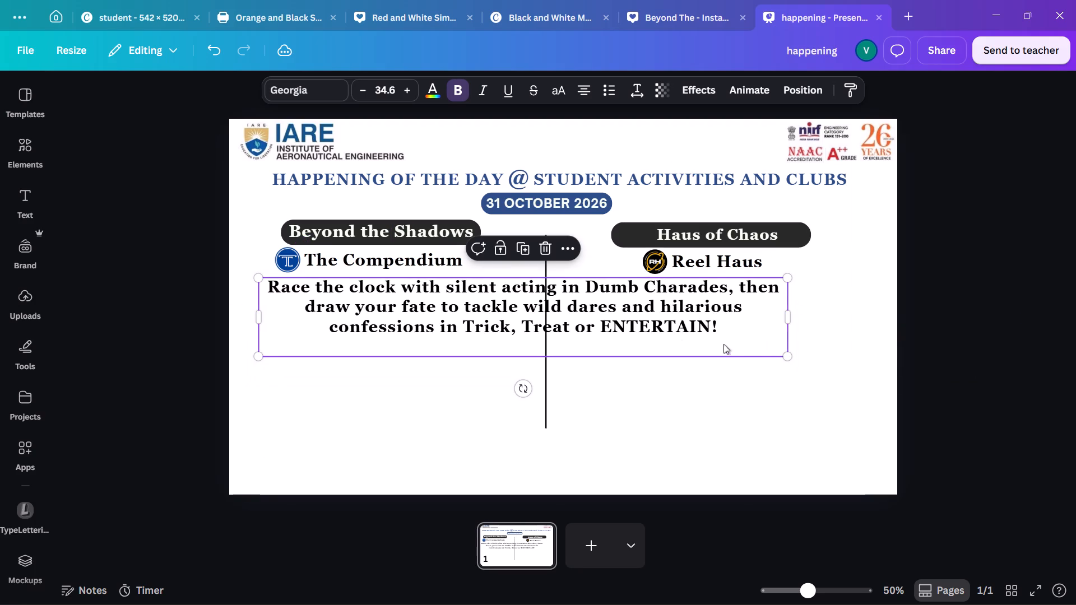
left_click_drag(790, 358, 478, 370)
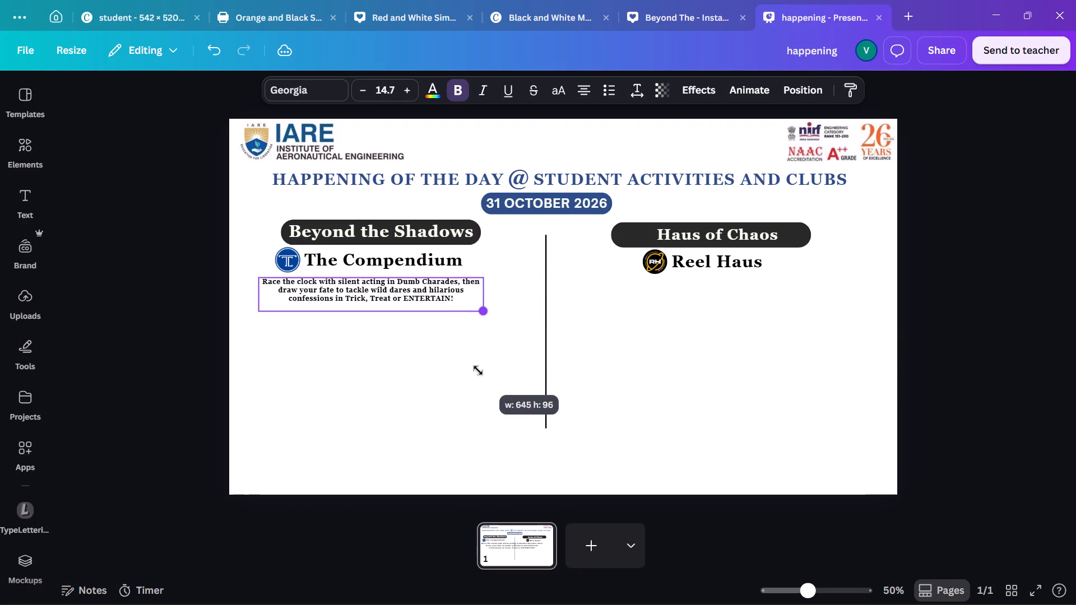
Scale the "Race the clock" description to size 15.6 and centre it beneath "The Compendium" with a small gap.
left_click_drag(478, 370, 491, 381)
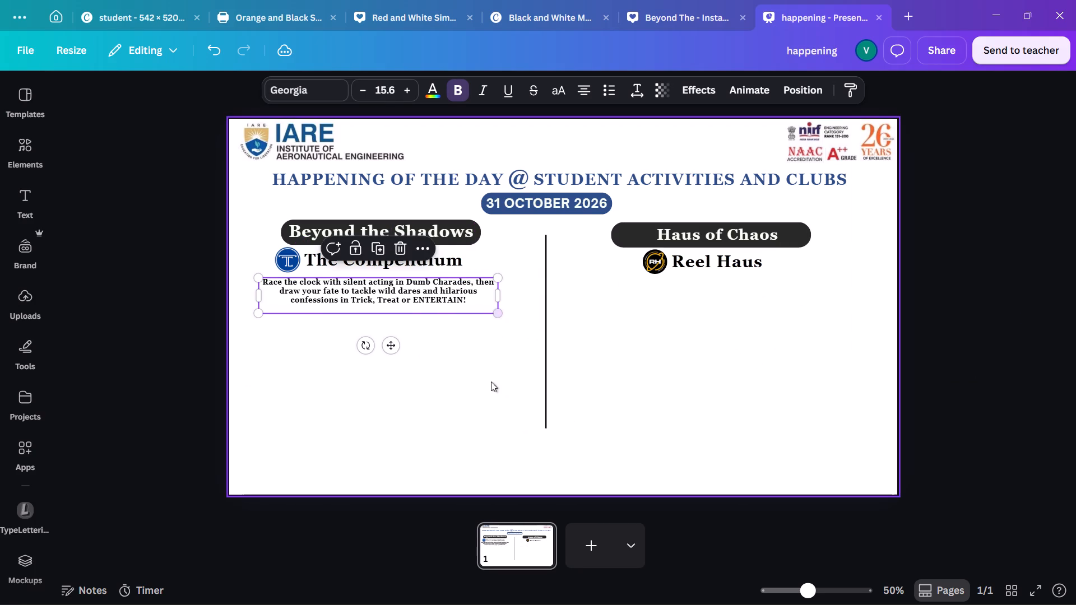
left_click_drag(420, 301, 419, 311)
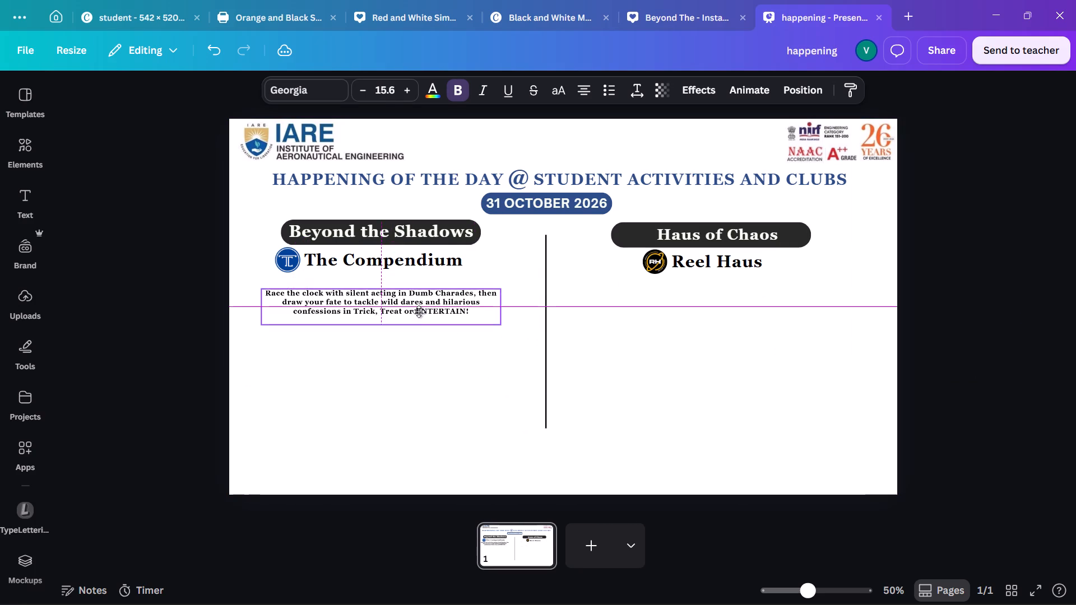
left_click_drag(419, 311, 419, 303)
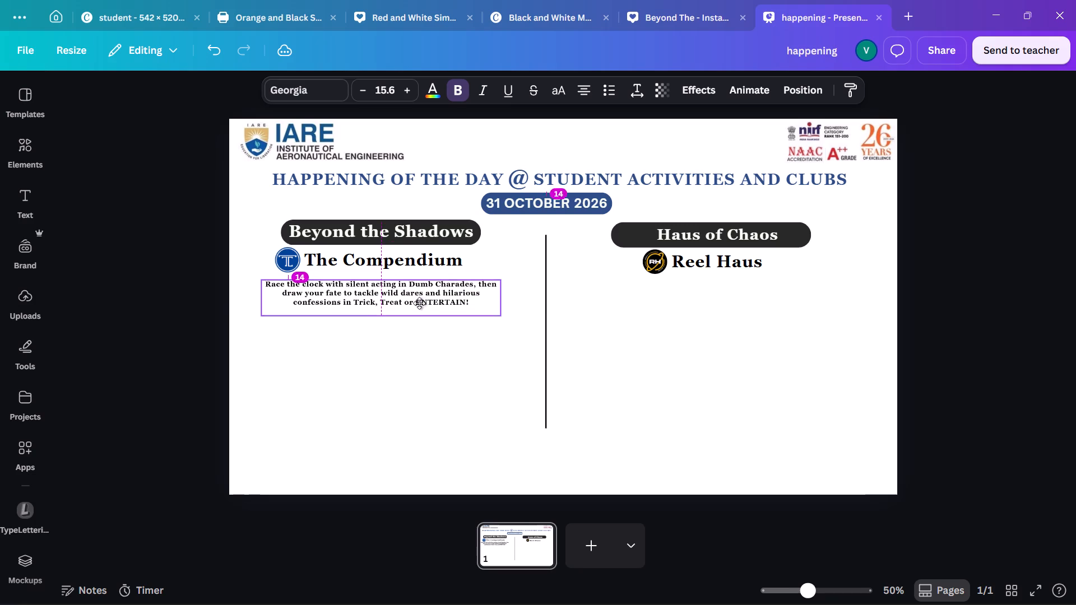
left_click_drag(419, 303, 419, 309)
left_click(421, 353)
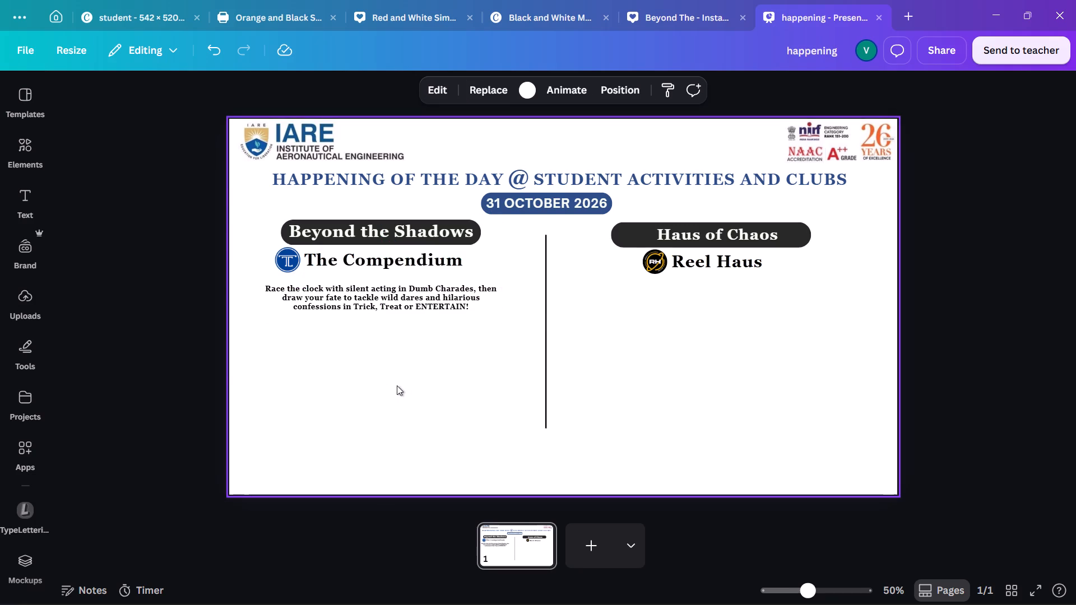
key("alt+Tab")
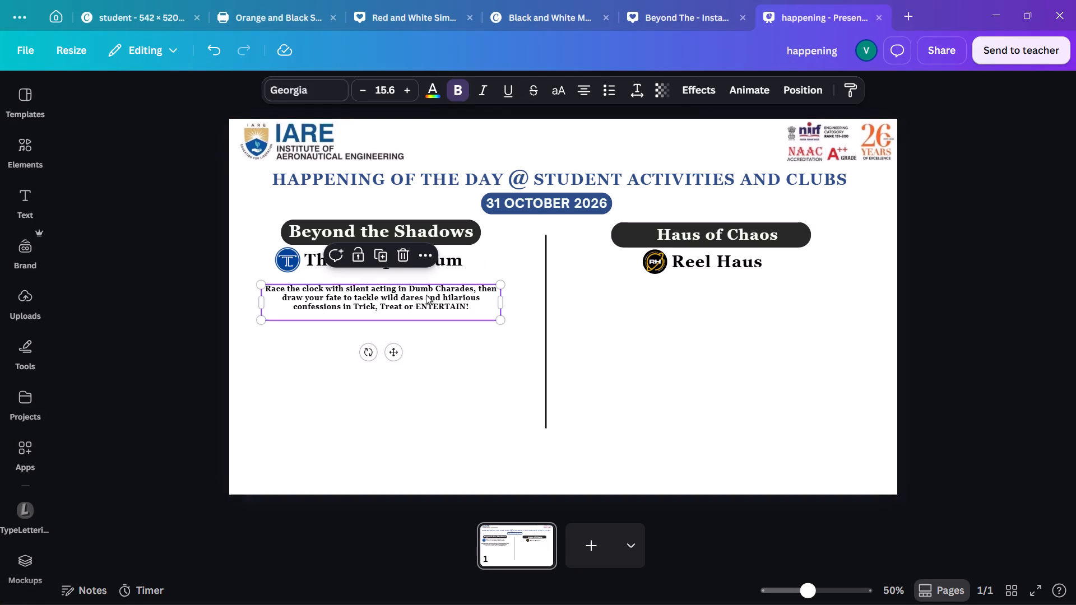
left_click(382, 260)
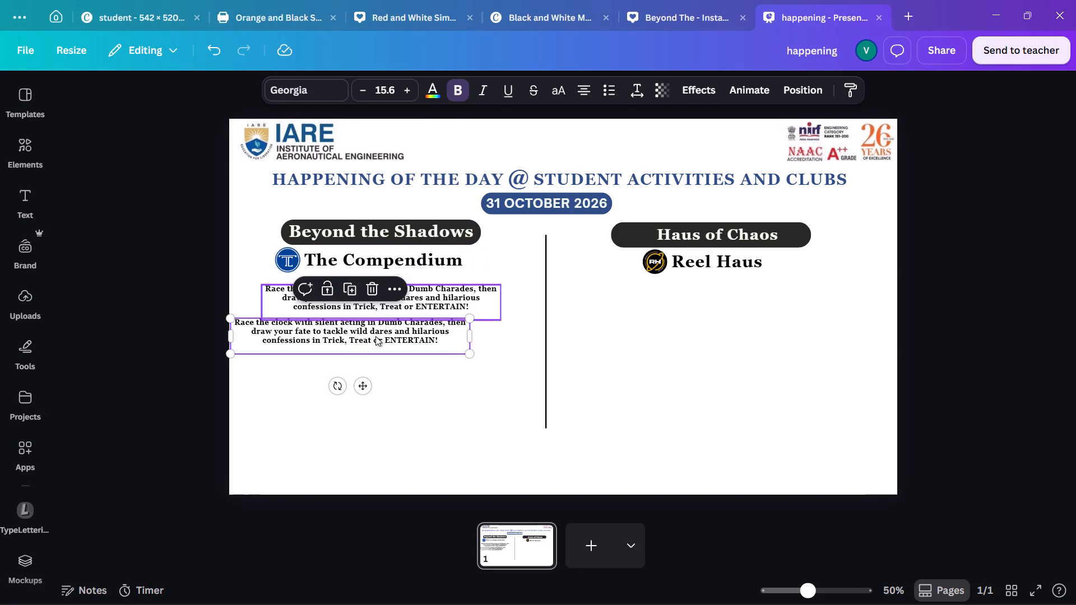
left_click_drag(375, 336, 727, 302)
Replace the text of the description under "Reel Haus" with the copied "Crack the puzzles, pitch the impossible" message.
left_click(727, 302)
key("ctrl+v")
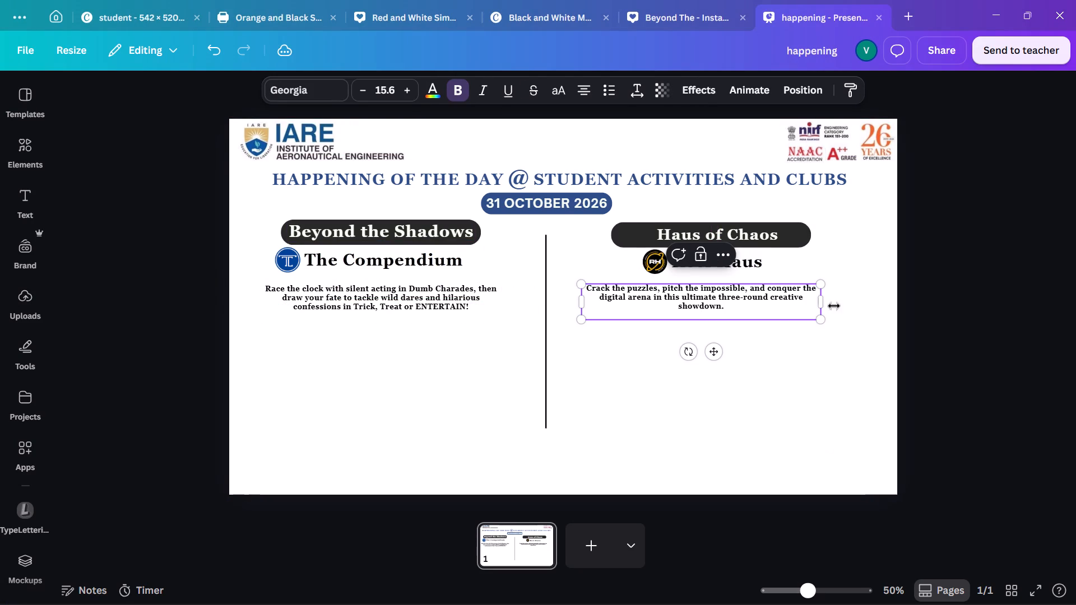
left_click(869, 316)
Nudge the "Crack the puzzles" description slightly right beneath "Reel Haus", keeping it level with the "Race the clock" description.
left_click_drag(731, 296, 740, 297)
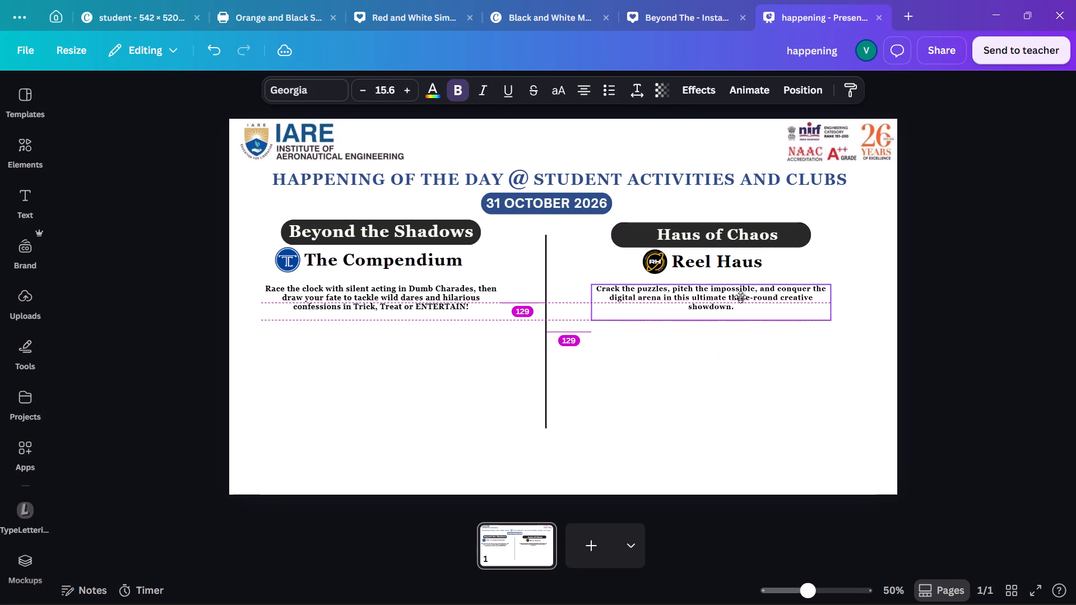
Move the "Crack the puzzles" description beneath "Reel Haus", level with the first description and left-aligned with the "Haus of Chaos" heading.
left_click_drag(740, 297, 762, 297)
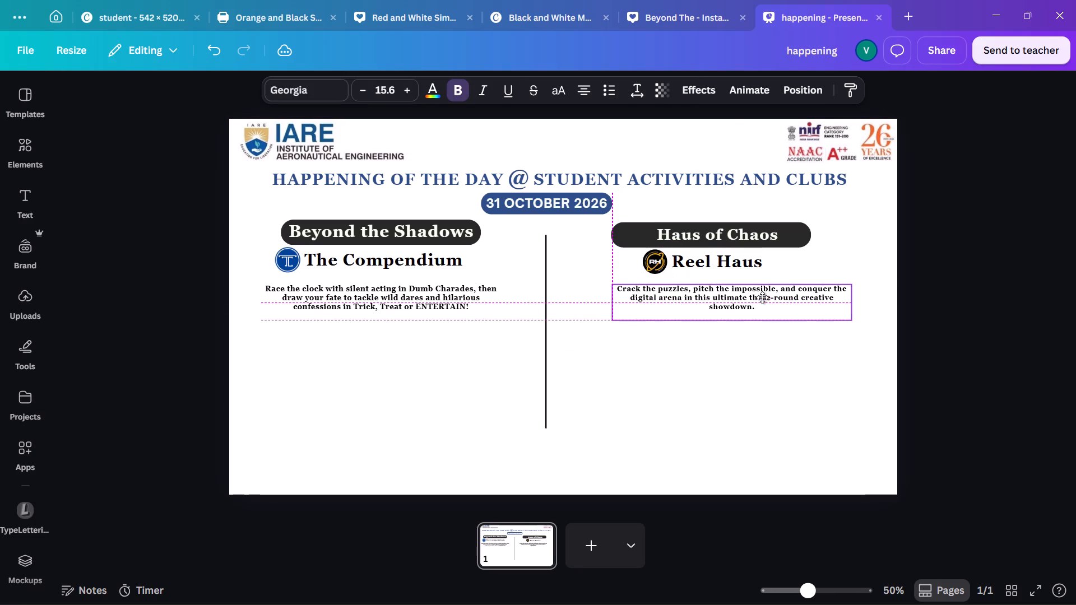
left_click_drag(762, 297, 762, 297)
left_click_drag(762, 297, 761, 298)
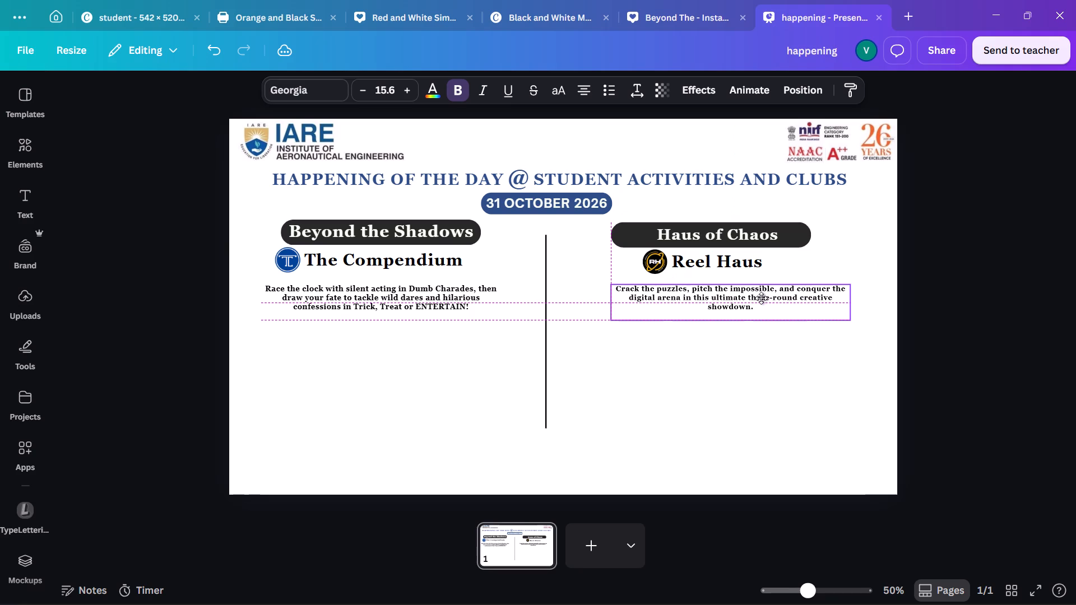
left_click_drag(761, 298, 758, 297)
Nudge the "Crack the puzzles" description very slightly right beneath "Reel Haus", keeping it level with the "Race the clock" description.
left_click_drag(758, 297, 759, 297)
left_click(766, 357)
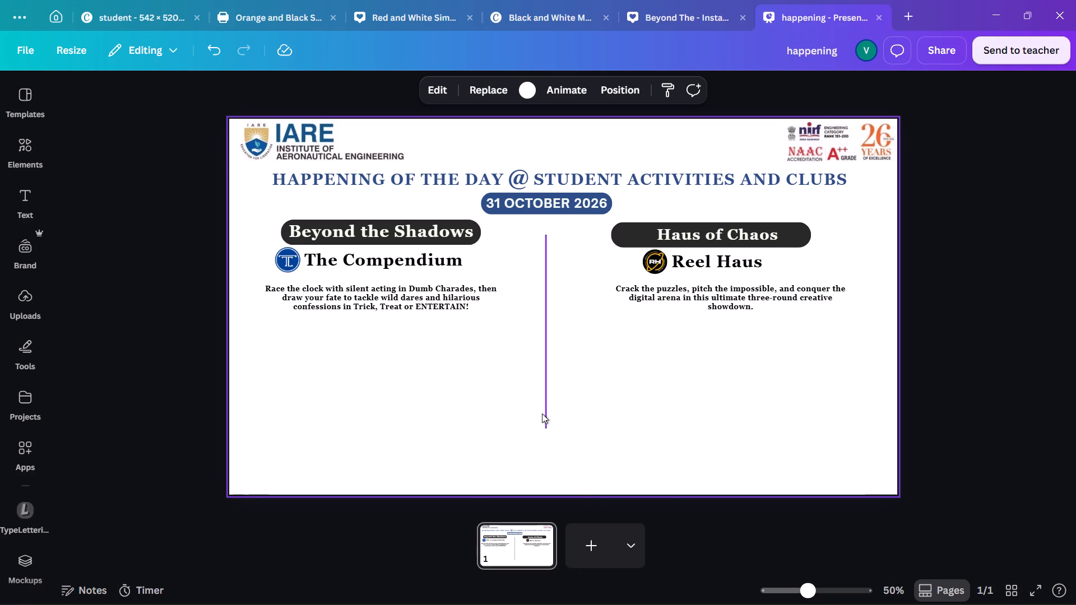
Switch to the Telegram chat and examine the "Beyond the Shadows" poster for its date, time and venue details.
key("alt+Tab")
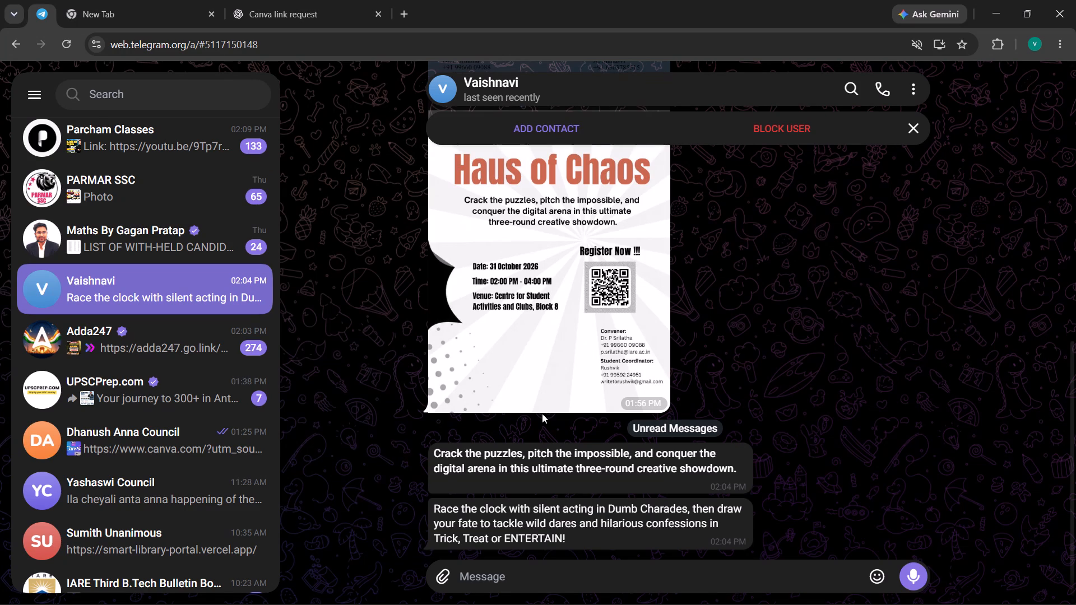
scroll(542, 413, "up", 5)
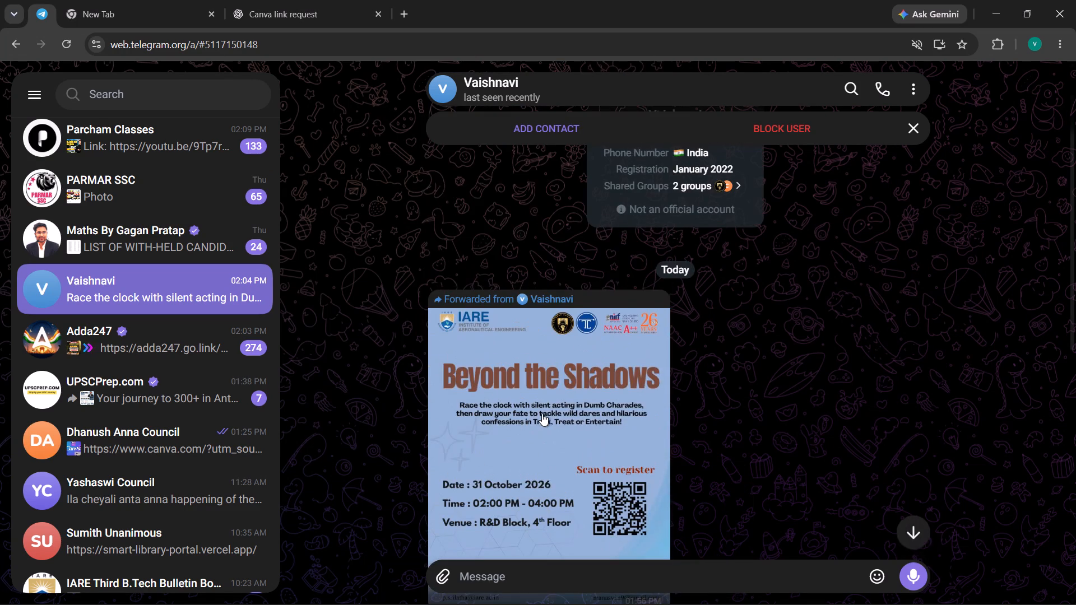
key("alt+Tab")
key("alt+Tab")
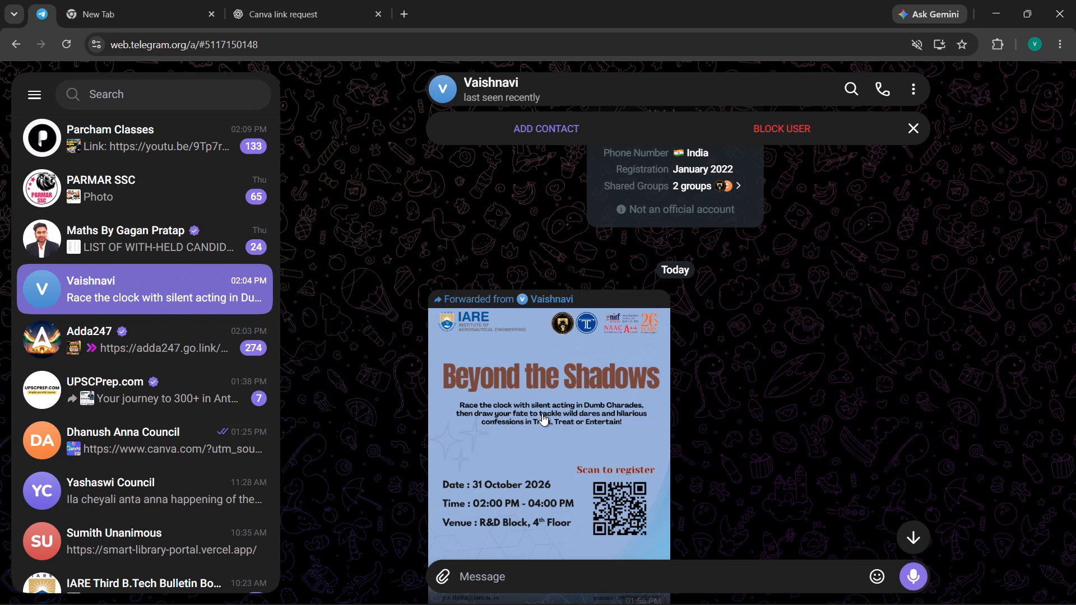
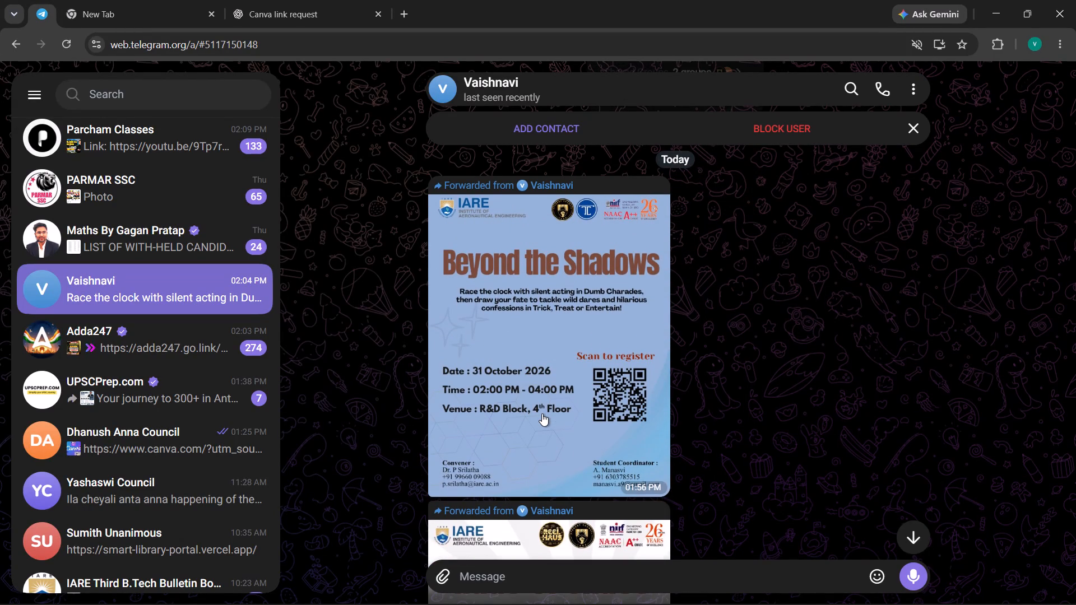
scroll(542, 413, "down", 3)
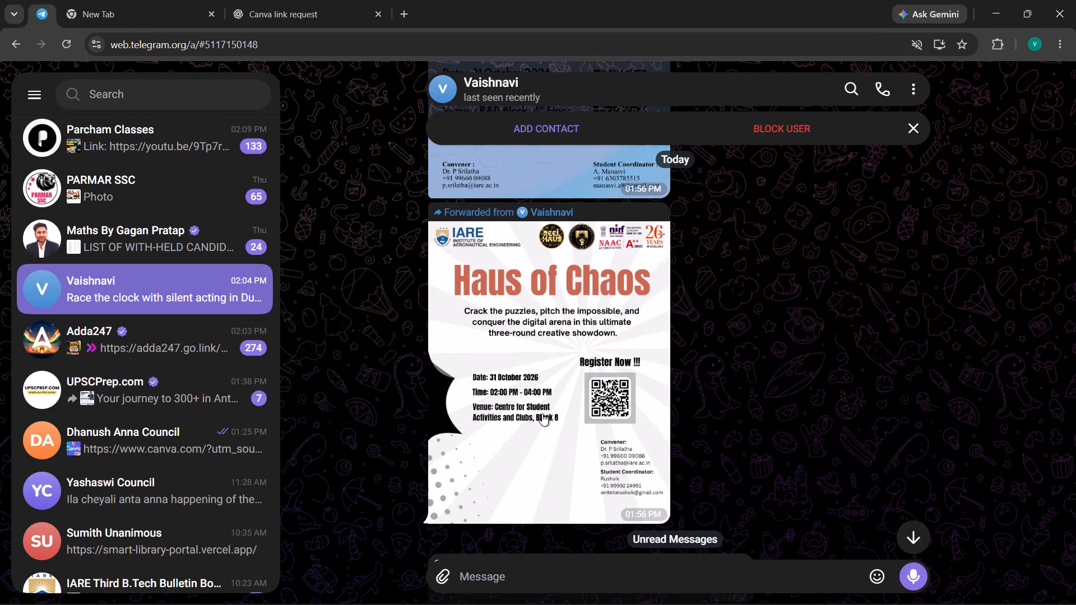
scroll(542, 413, "down", 1)
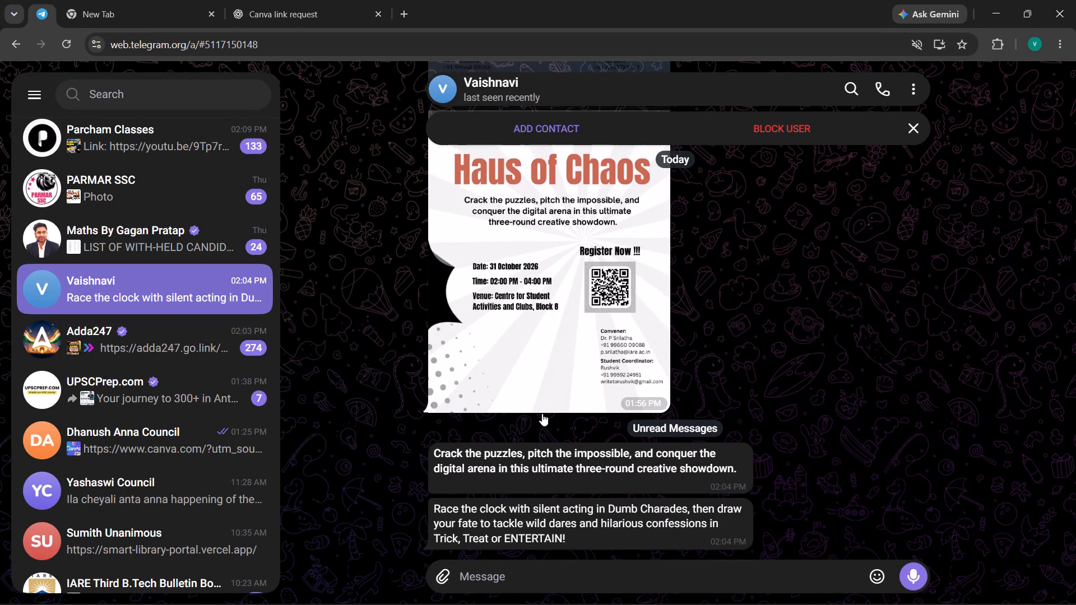
scroll(542, 413, "down", 2)
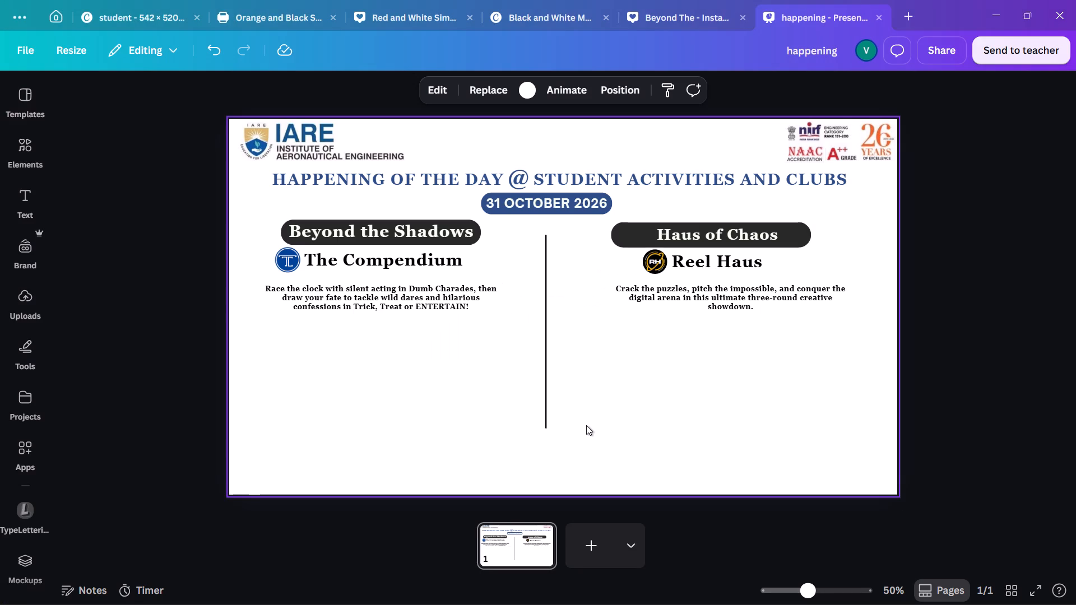
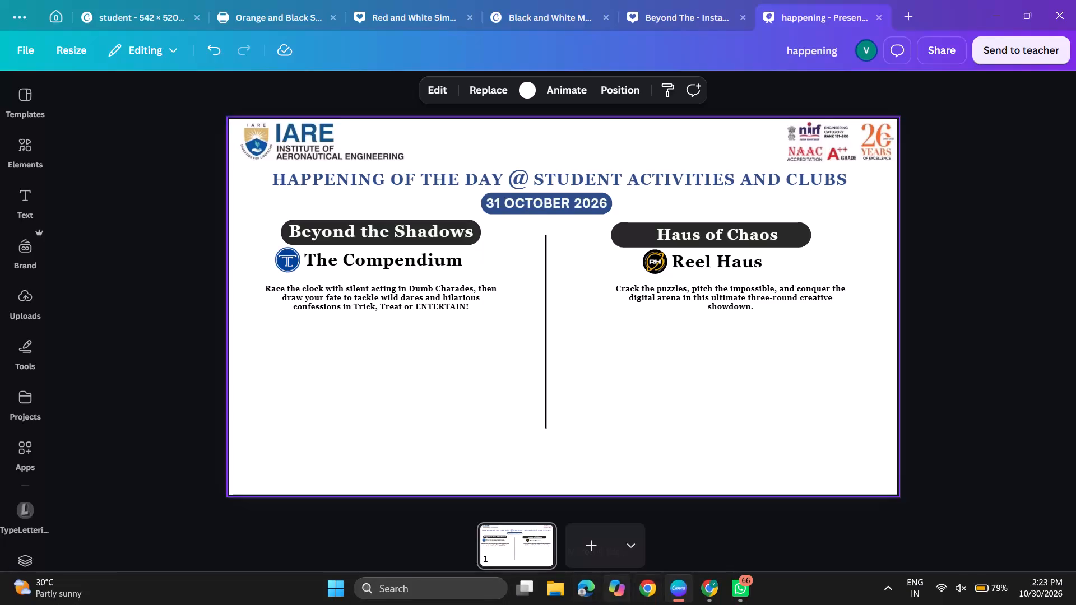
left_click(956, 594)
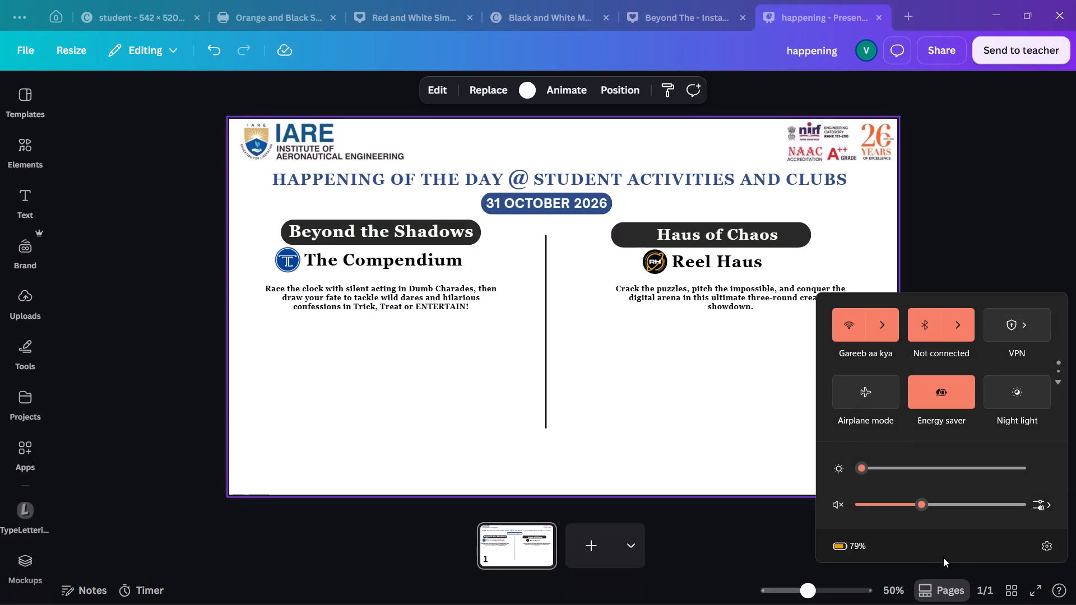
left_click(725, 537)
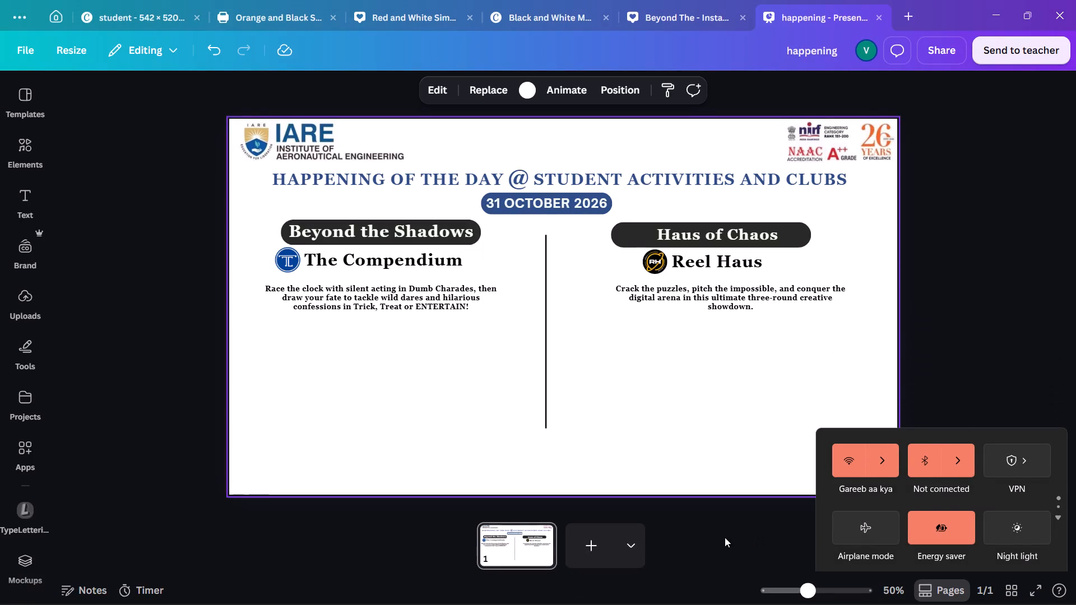
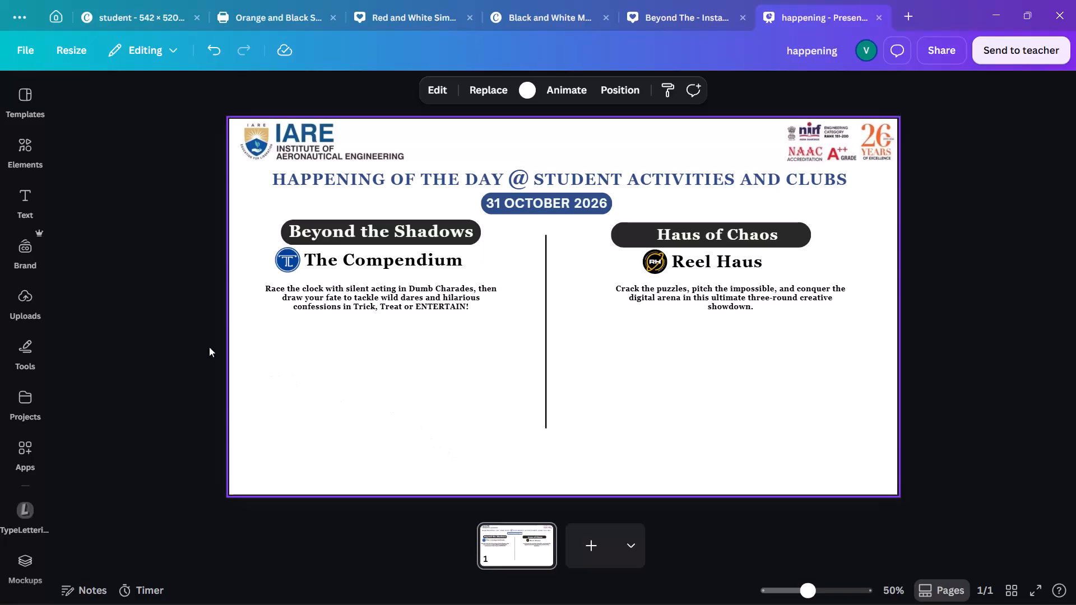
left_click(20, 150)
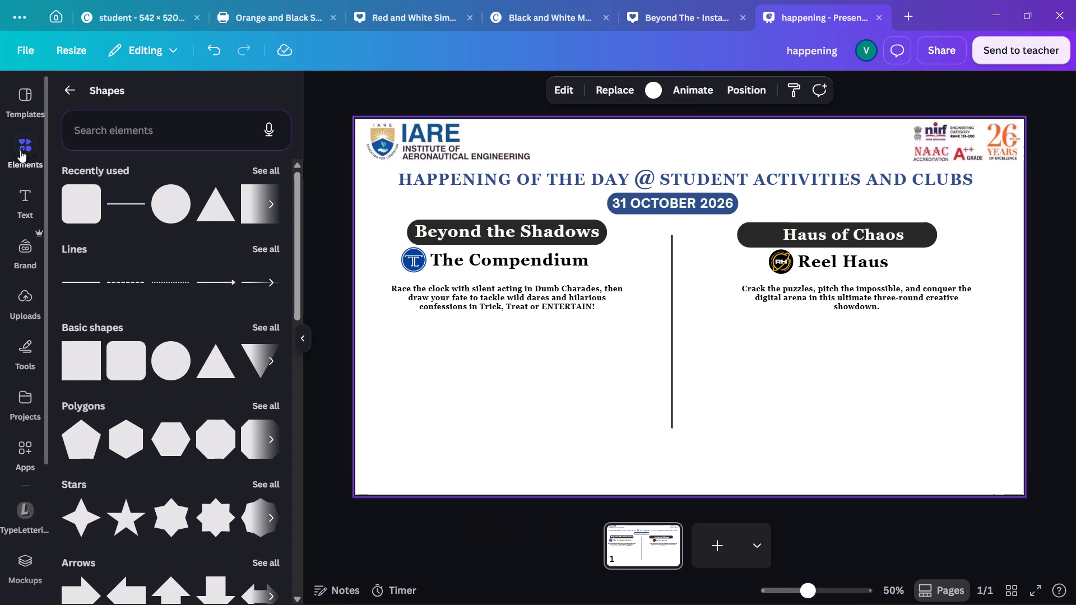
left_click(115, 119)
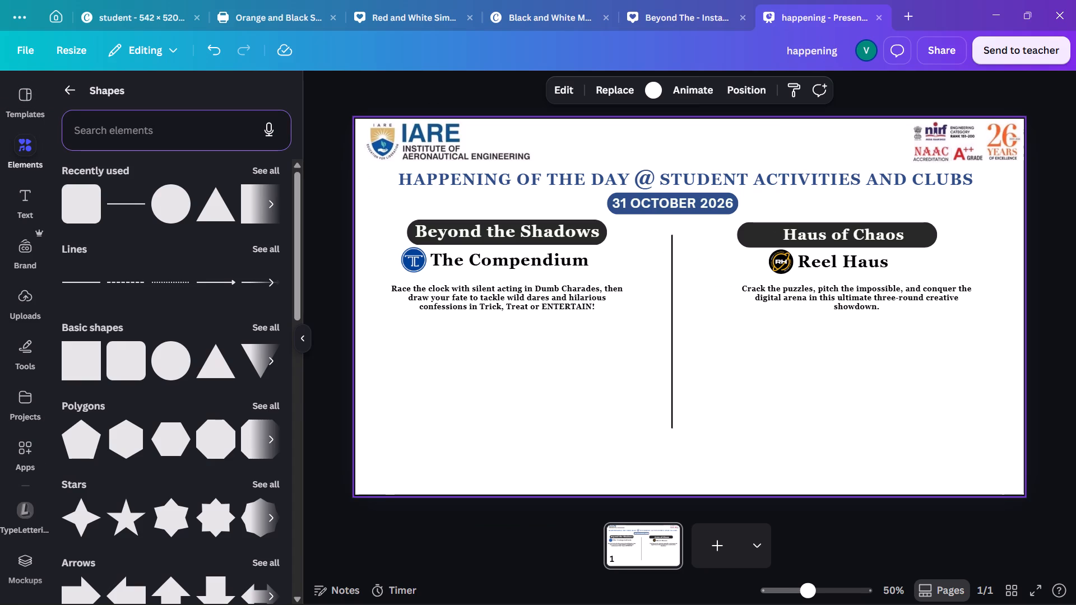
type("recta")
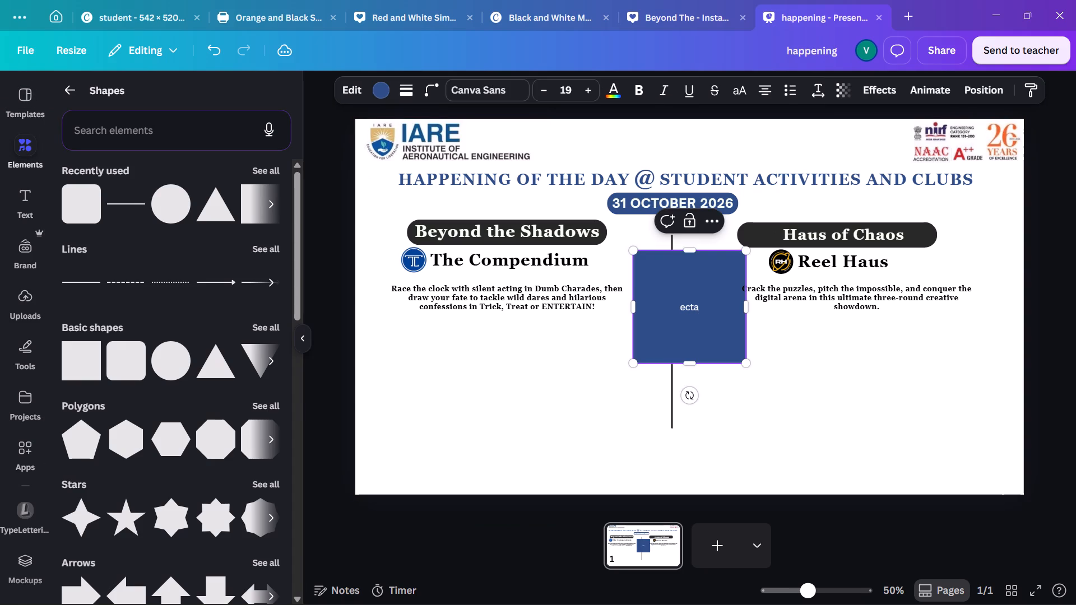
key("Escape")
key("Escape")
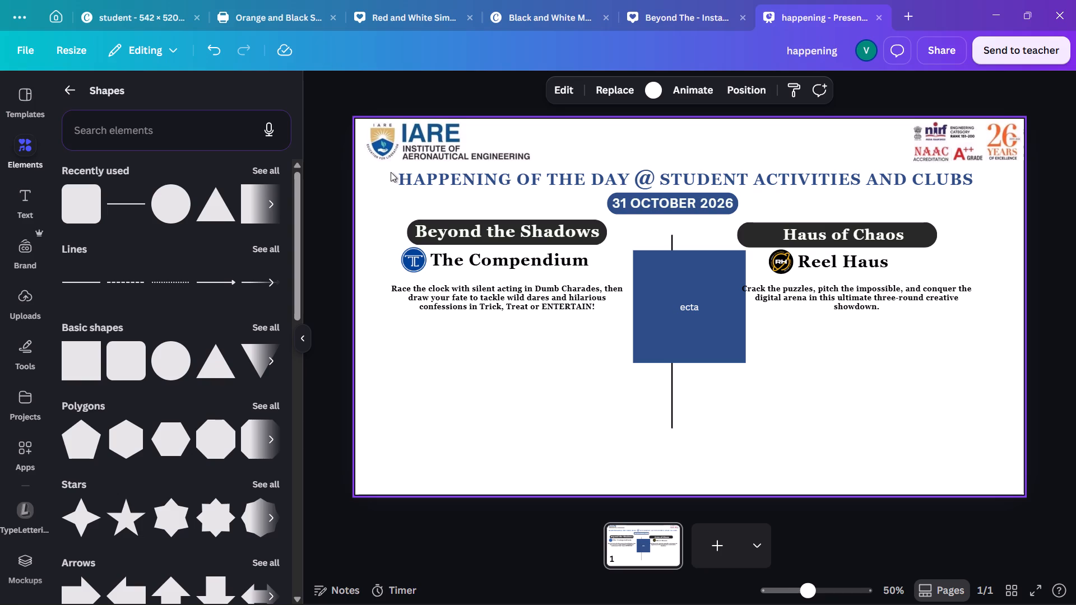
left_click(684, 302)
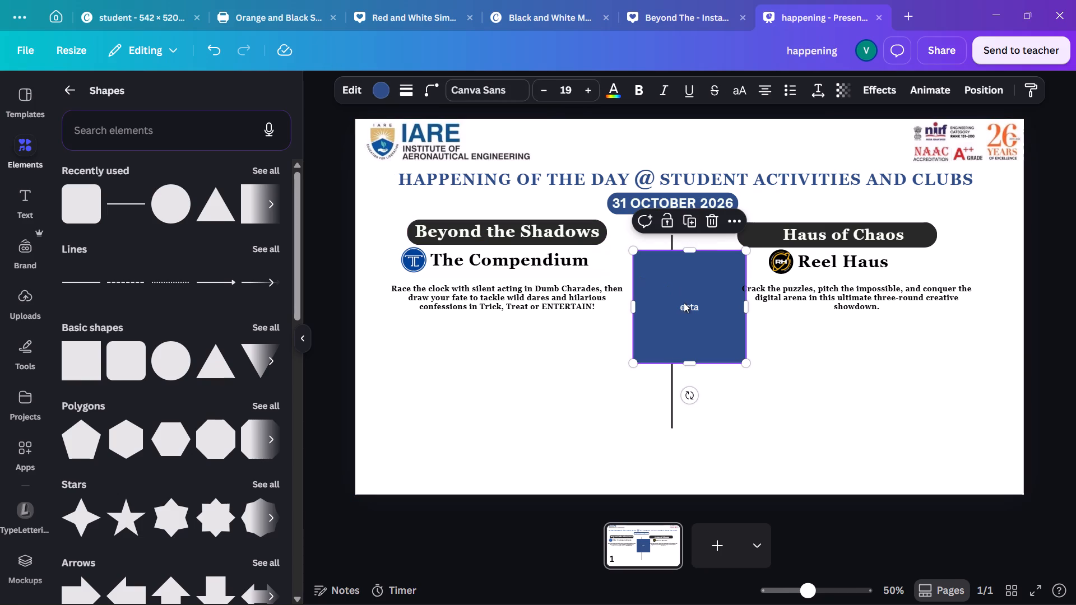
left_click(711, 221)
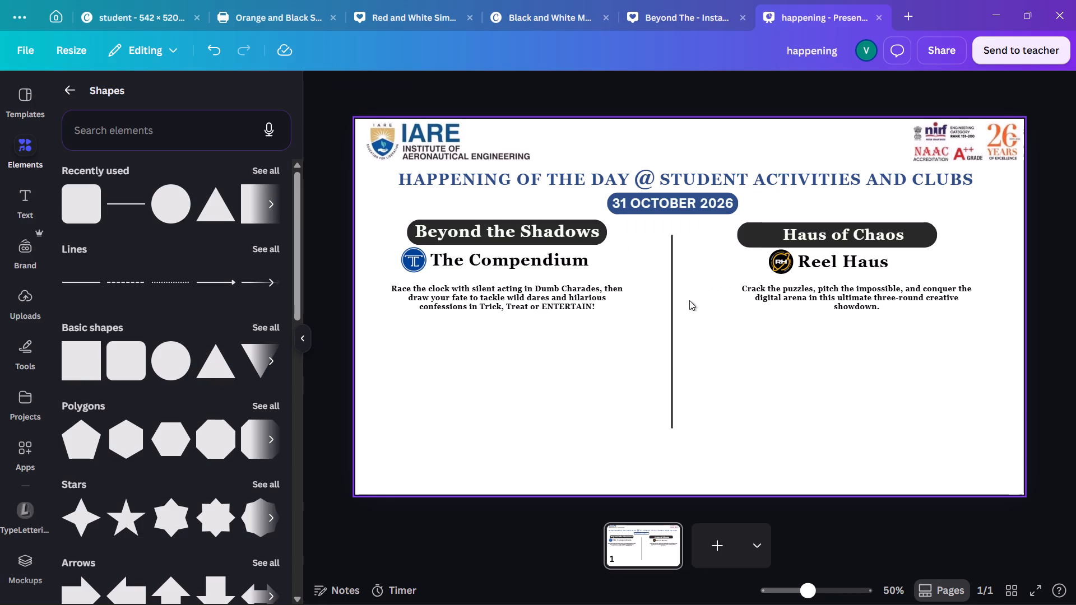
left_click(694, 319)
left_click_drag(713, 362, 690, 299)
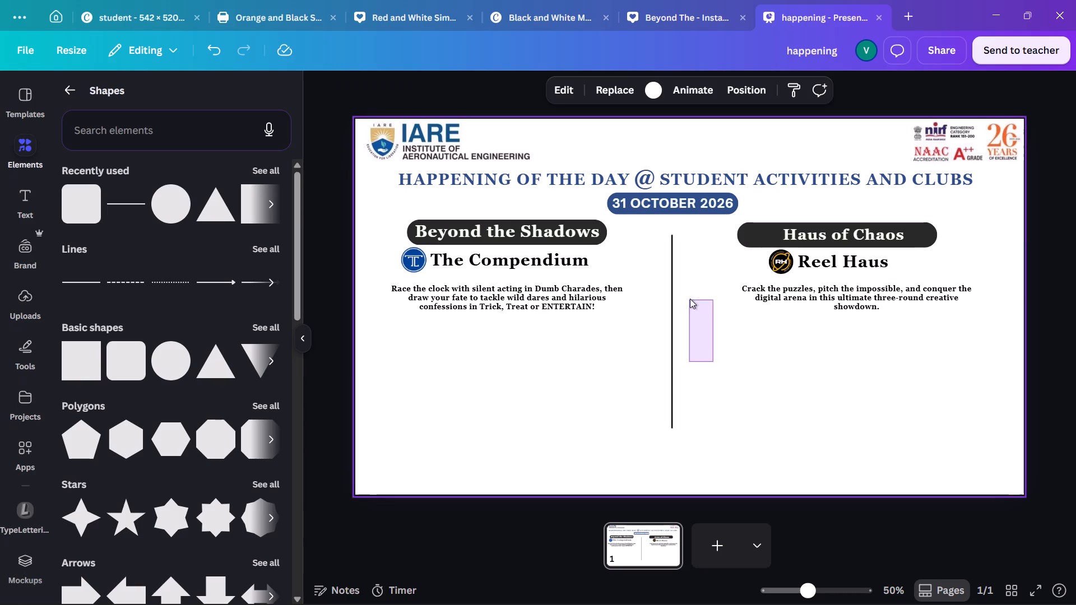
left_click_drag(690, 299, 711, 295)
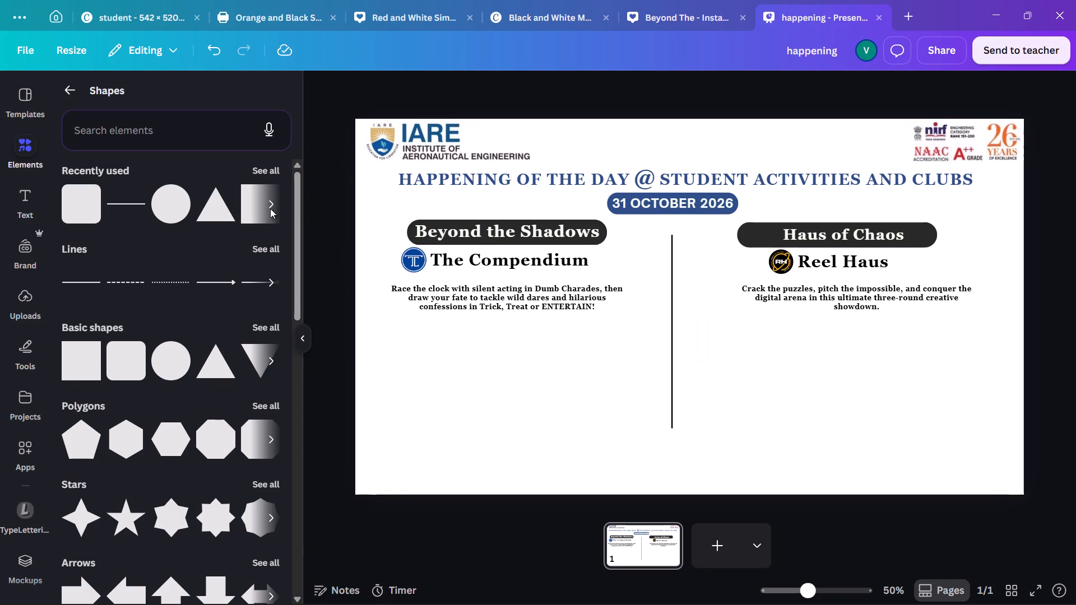
Search the whole elements library for "rectangle outline" and narrow the results to graphics.
left_click(155, 128)
type("rectangle")
key("space")
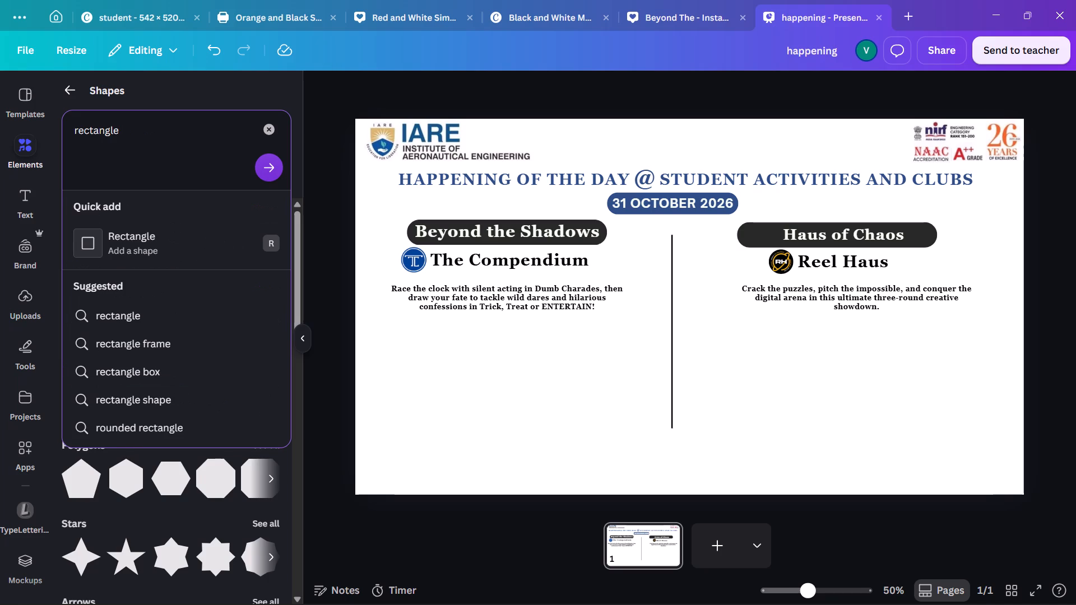
type("outline")
key("Return")
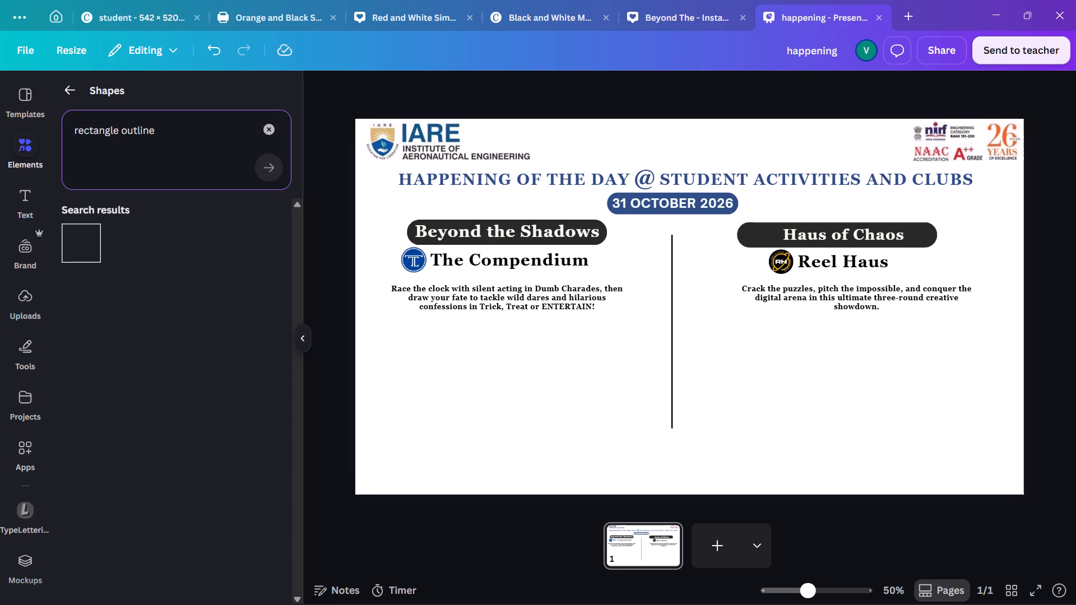
left_click_drag(155, 127, 55, 118)
key("ctrl+c")
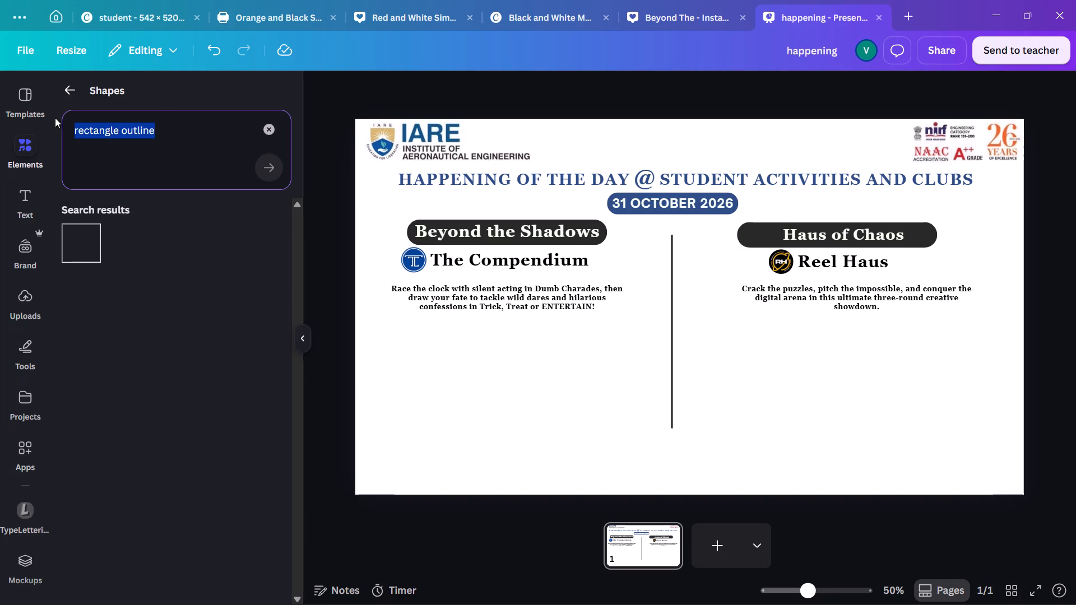
left_click(26, 145)
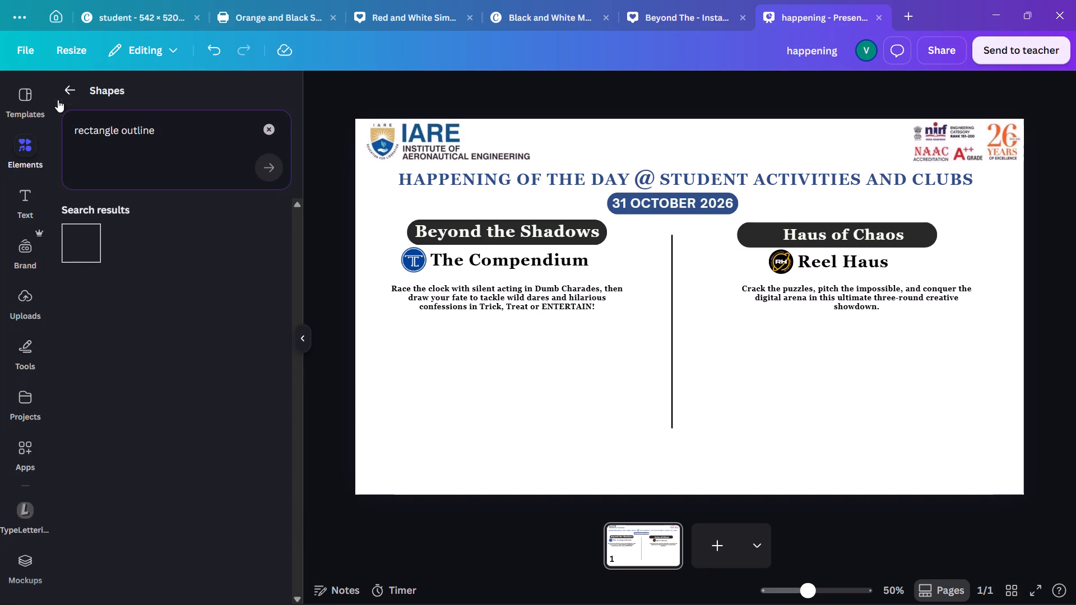
left_click(71, 89)
left_click(137, 101)
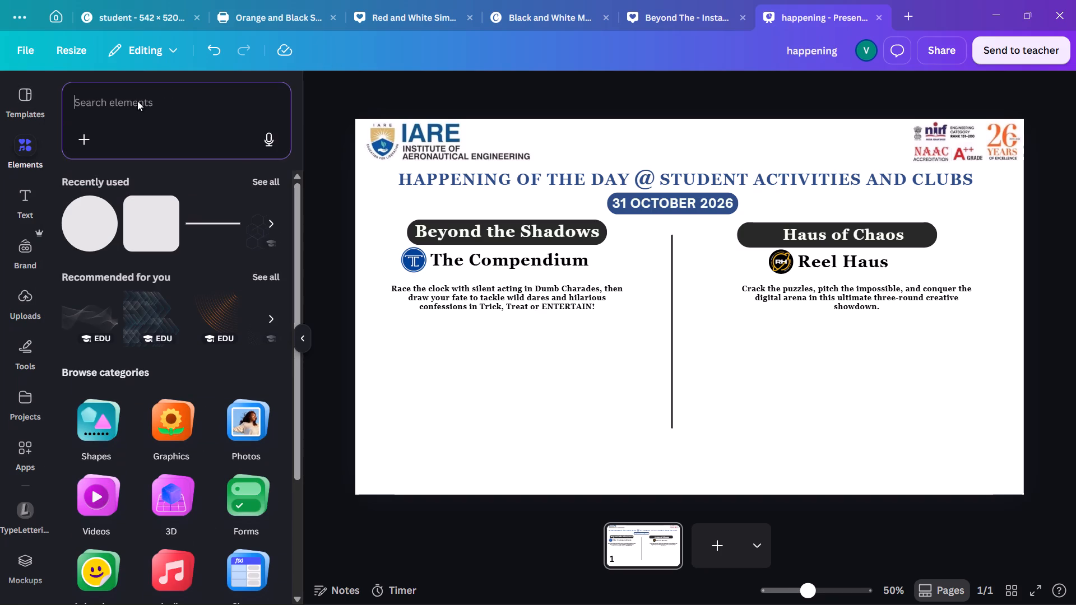
key("ctrl+v")
key("Return")
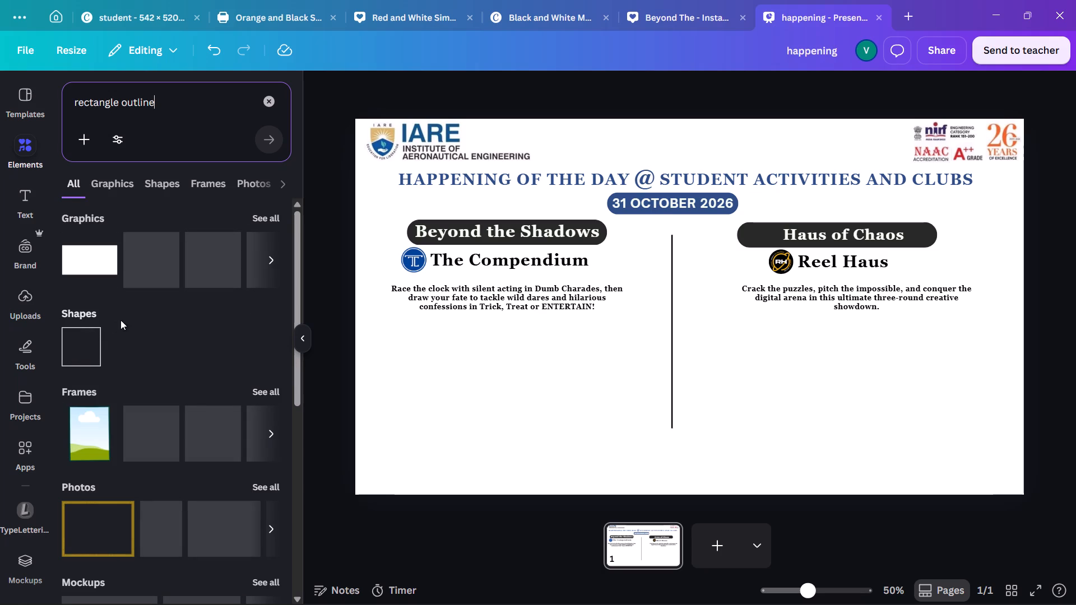
left_click(119, 183)
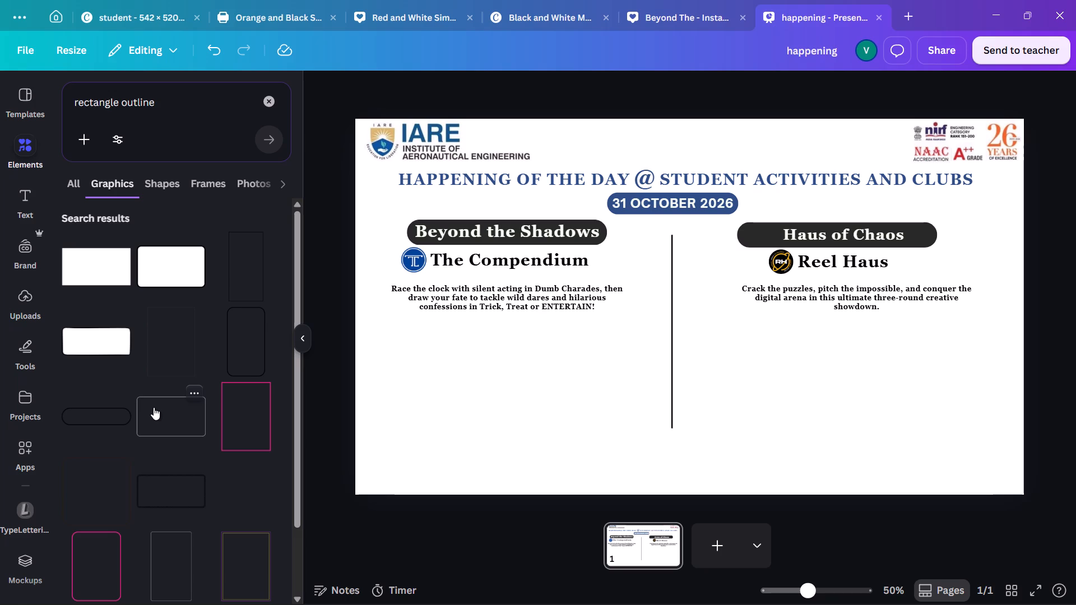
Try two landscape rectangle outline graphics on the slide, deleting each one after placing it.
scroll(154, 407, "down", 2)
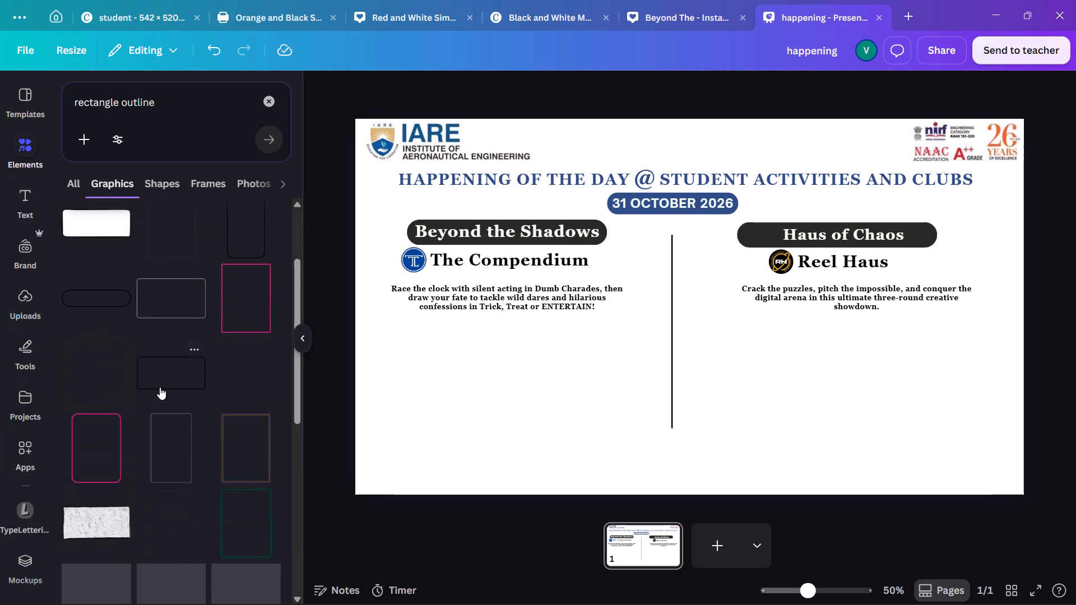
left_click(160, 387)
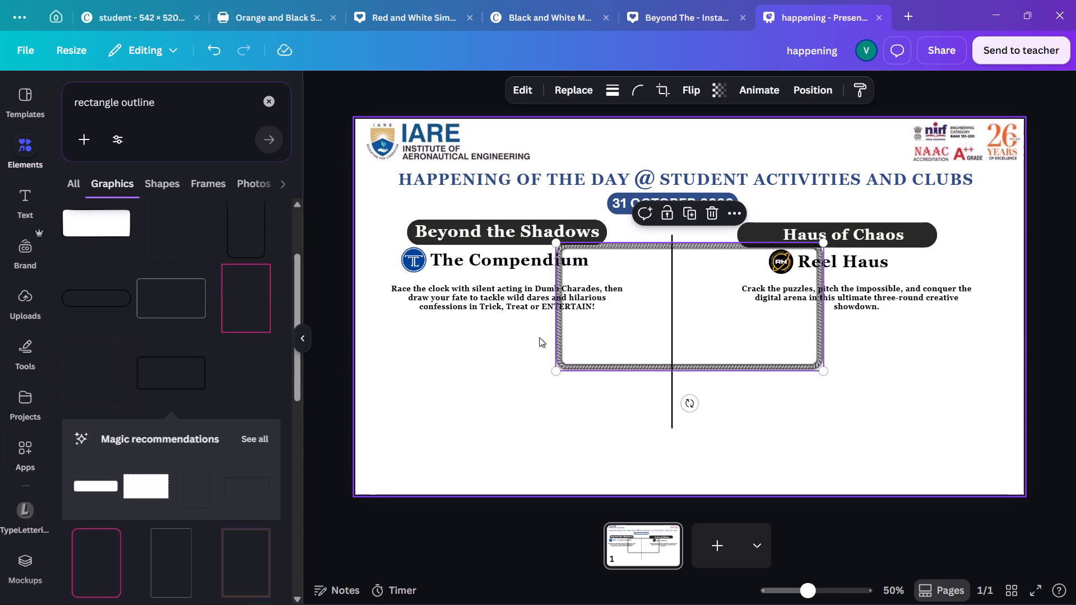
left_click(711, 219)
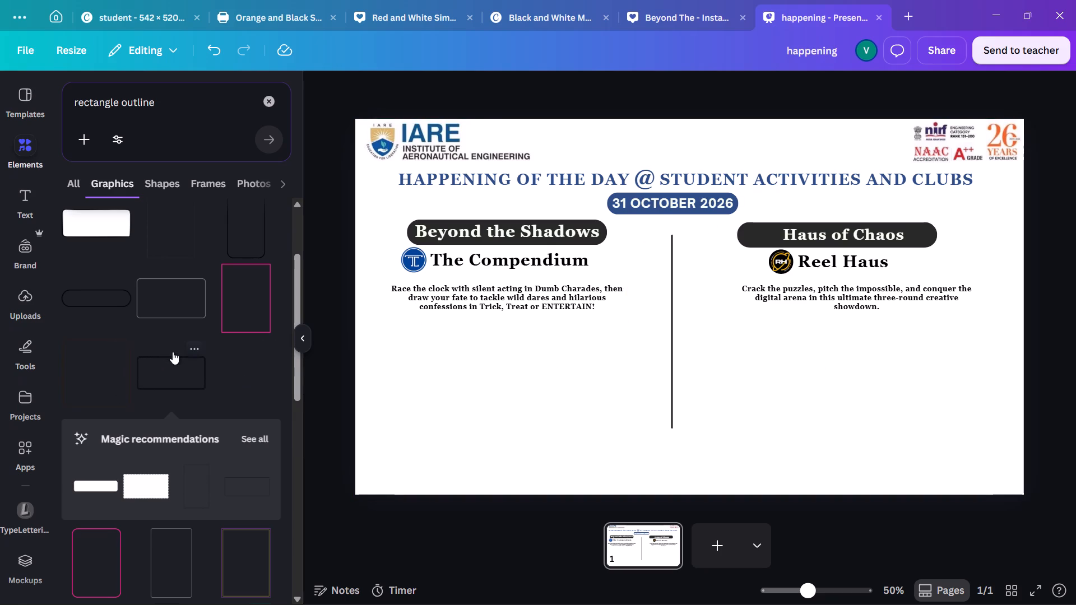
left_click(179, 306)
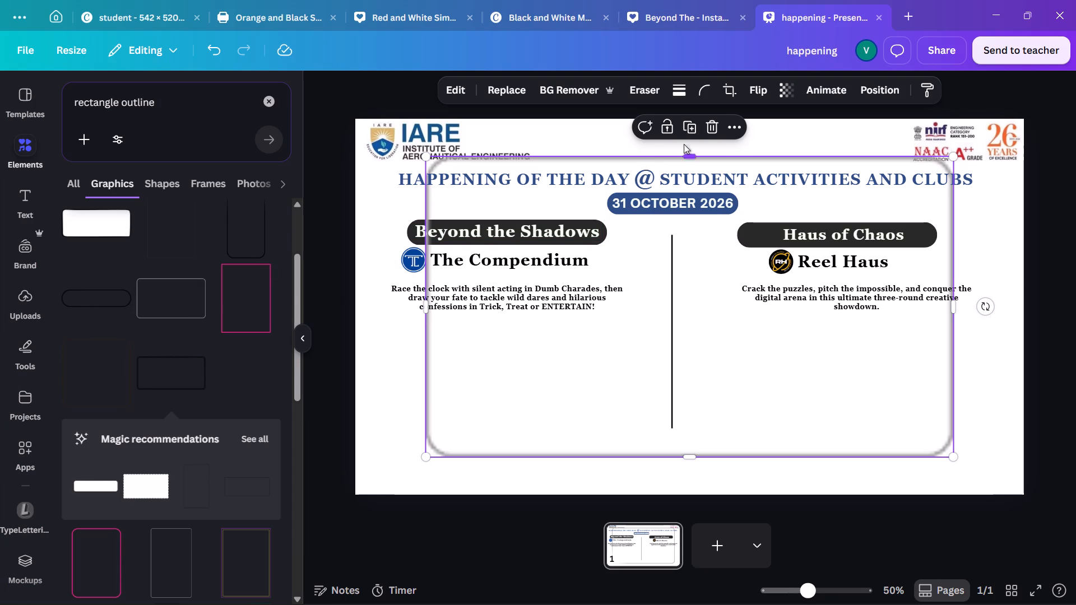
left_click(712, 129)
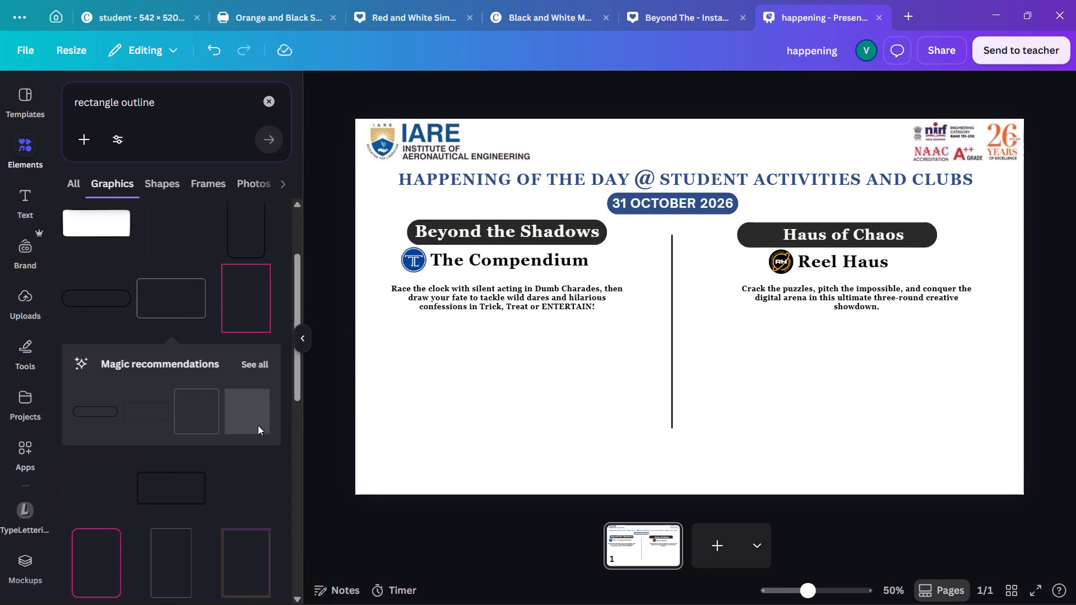
Add the tall black rounded rectangle outline graphic to the slide and rotate it to landscape orientation.
scroll(258, 425, "down", 3)
scroll(249, 498, "down", 2)
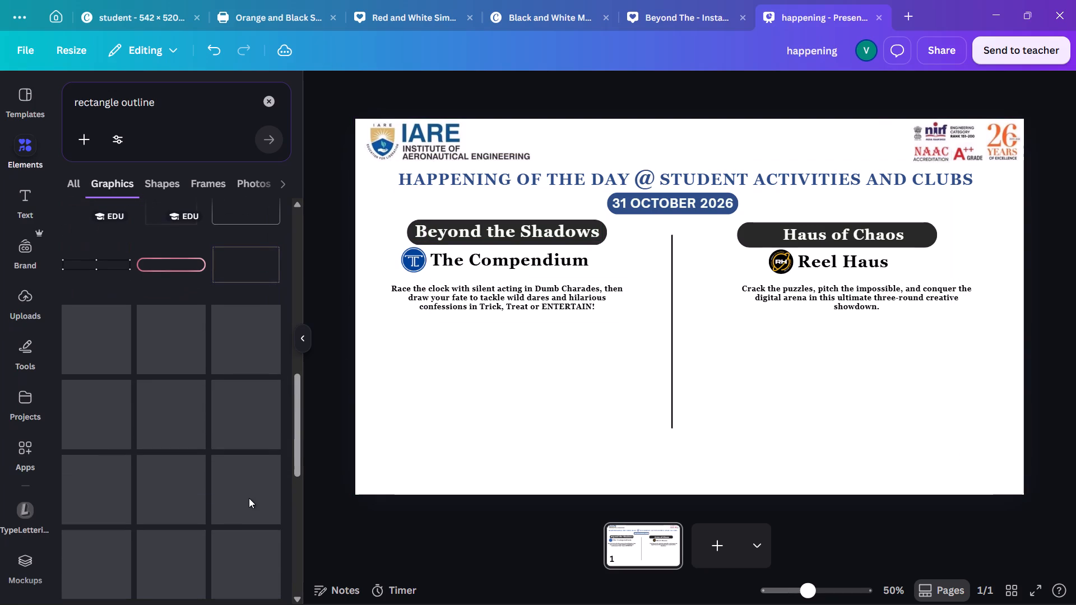
scroll(249, 498, "down", 1)
scroll(249, 498, "up", 7)
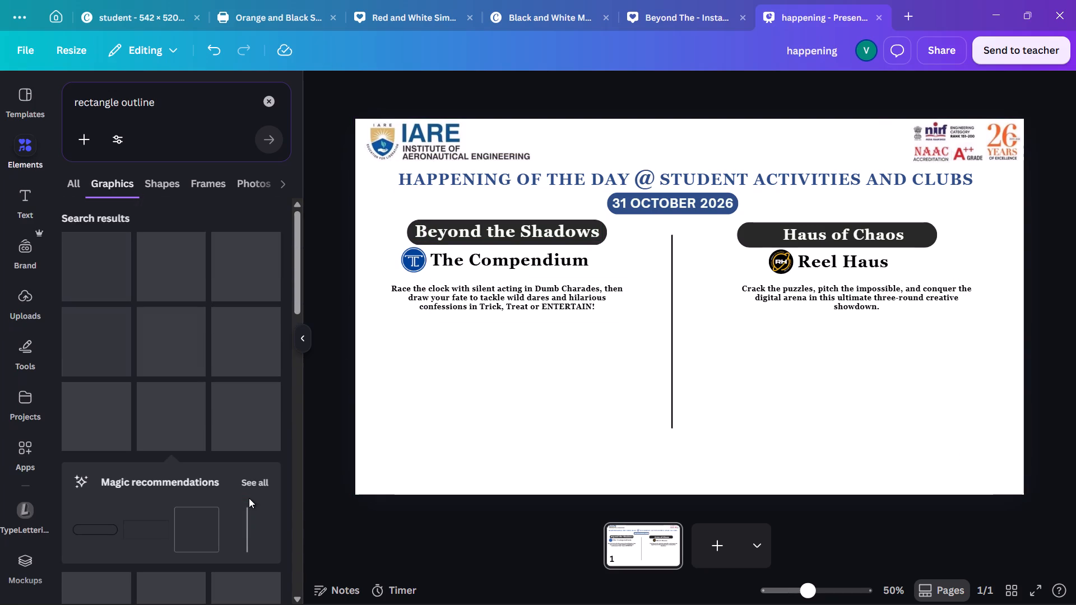
scroll(249, 498, "up", 3)
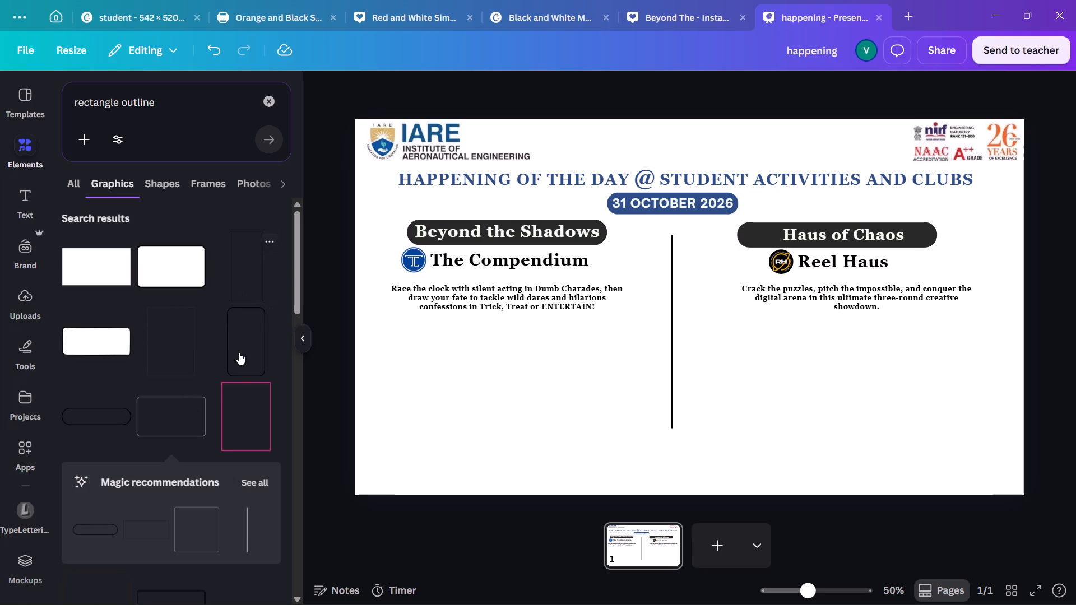
left_click(242, 355)
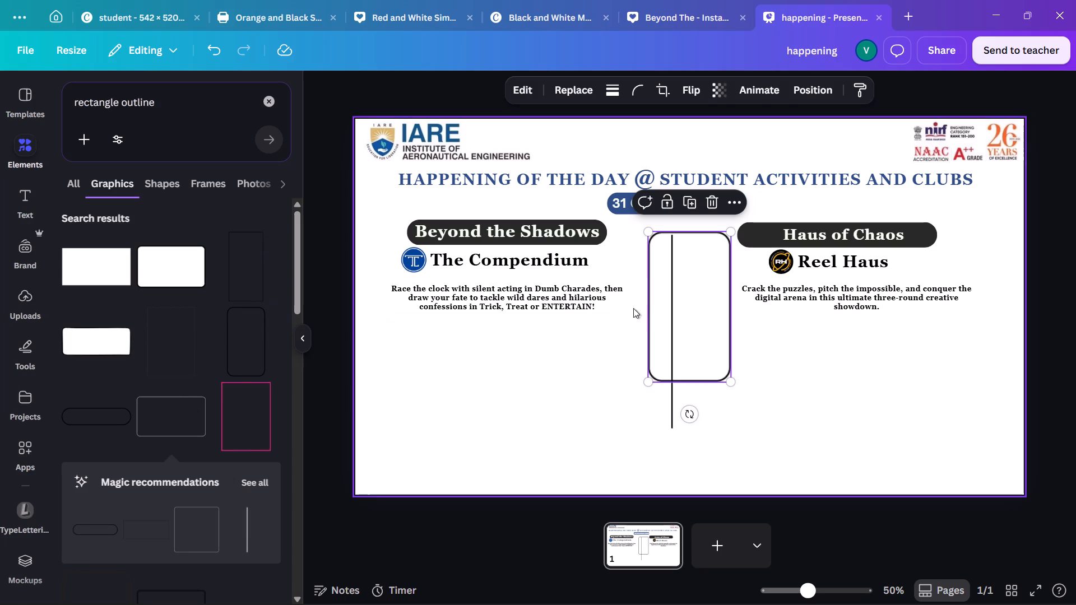
left_click(540, 376)
left_click(694, 361)
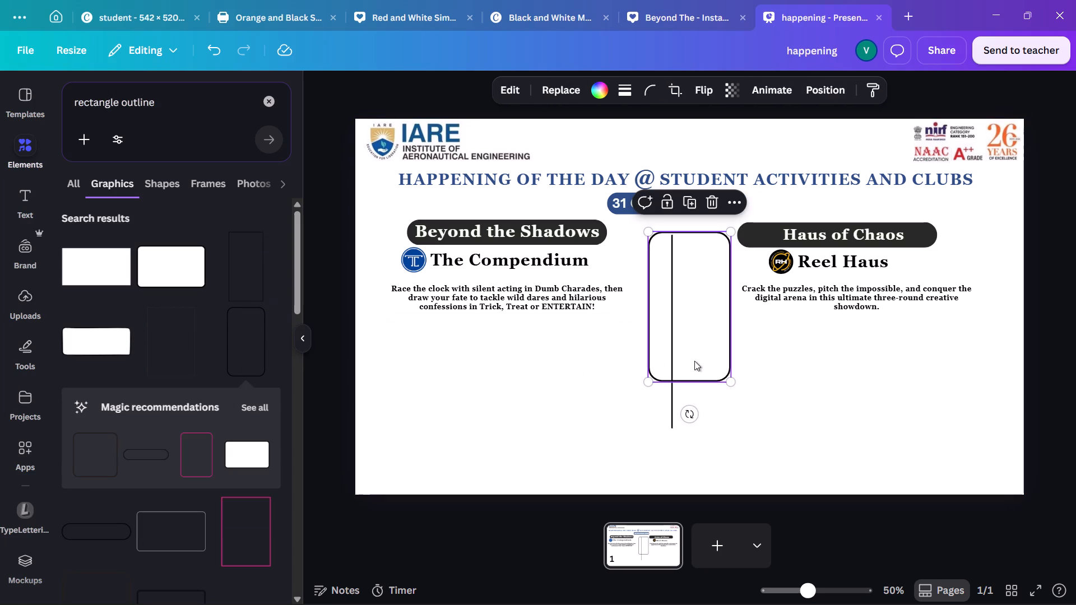
left_click_drag(691, 416, 547, 327)
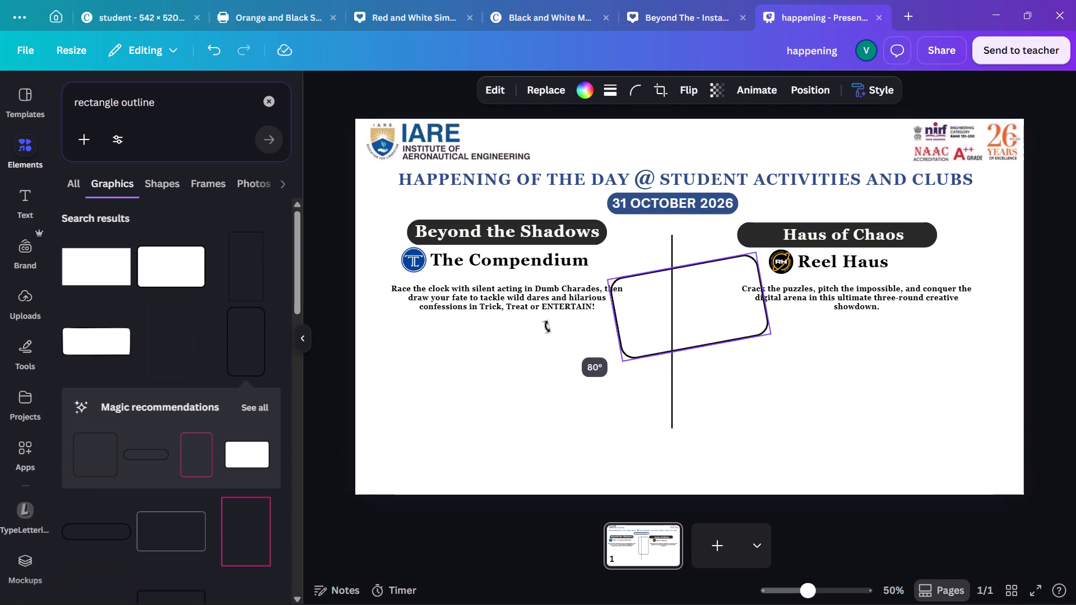
left_click_drag(547, 327, 504, 306)
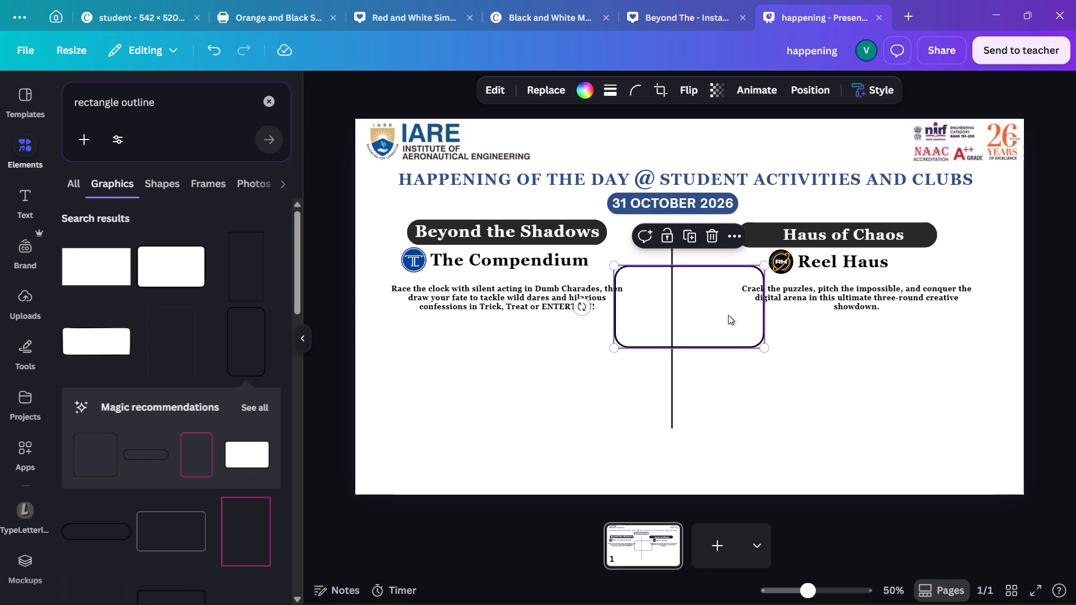
Enlarge the rounded outline and centre it under The Compendium heading so it frames the description and the empty area below.
left_click_drag(728, 315, 498, 324)
left_click_drag(535, 359, 656, 440)
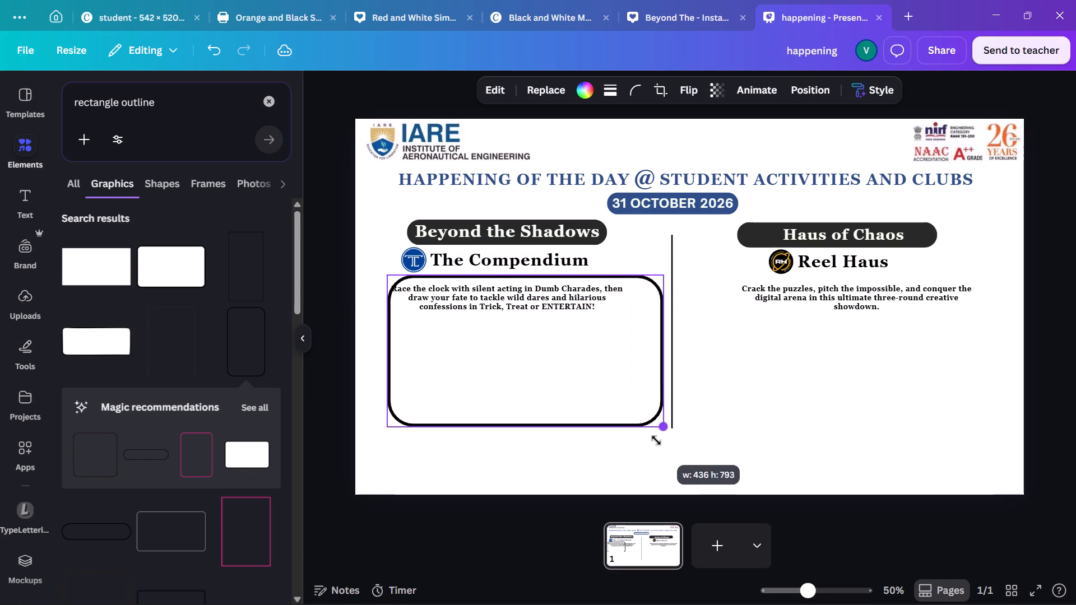
left_click_drag(656, 440, 625, 430)
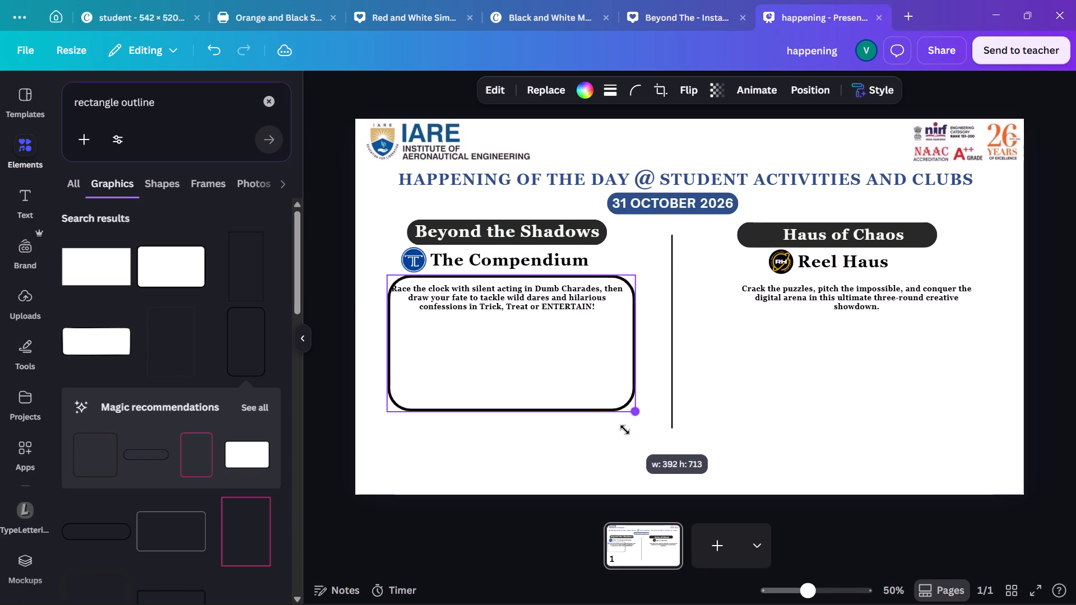
left_click_drag(625, 430, 630, 431)
left_click_drag(593, 380, 584, 372)
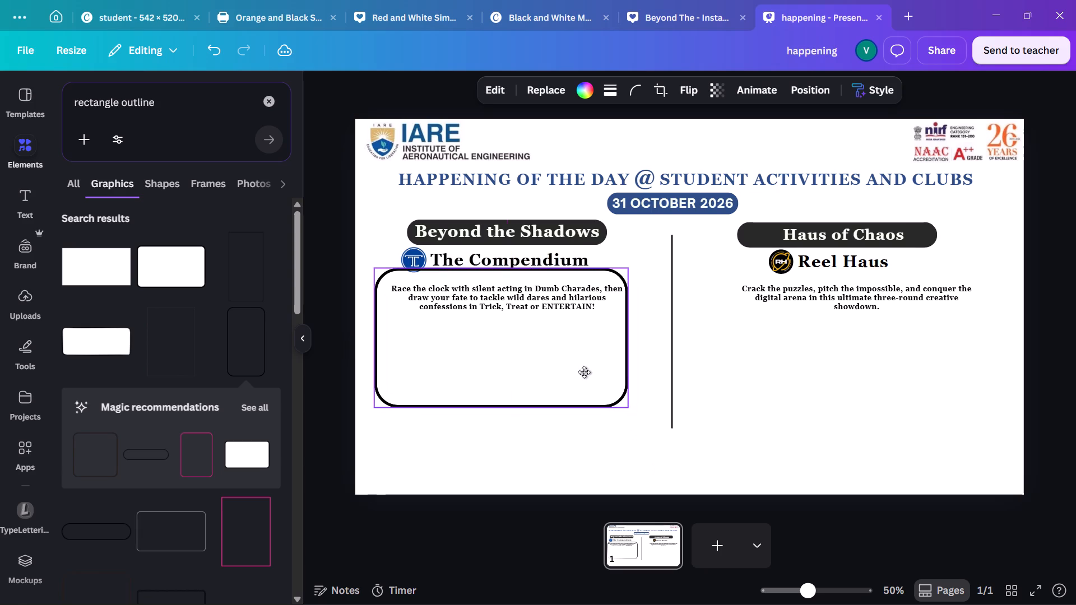
left_click_drag(584, 372, 587, 379)
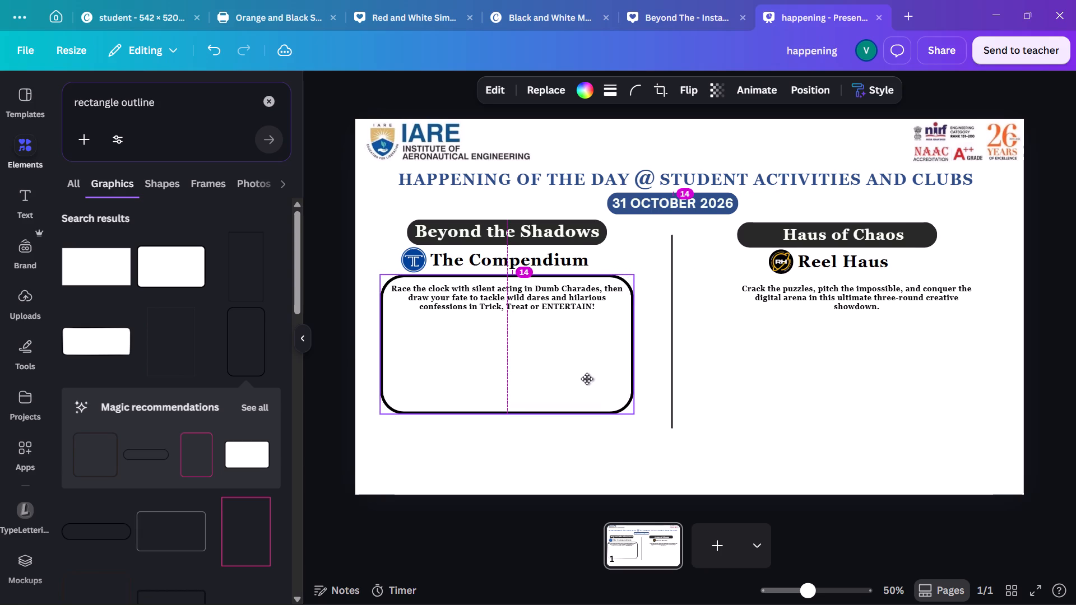
left_click_drag(587, 379, 586, 379)
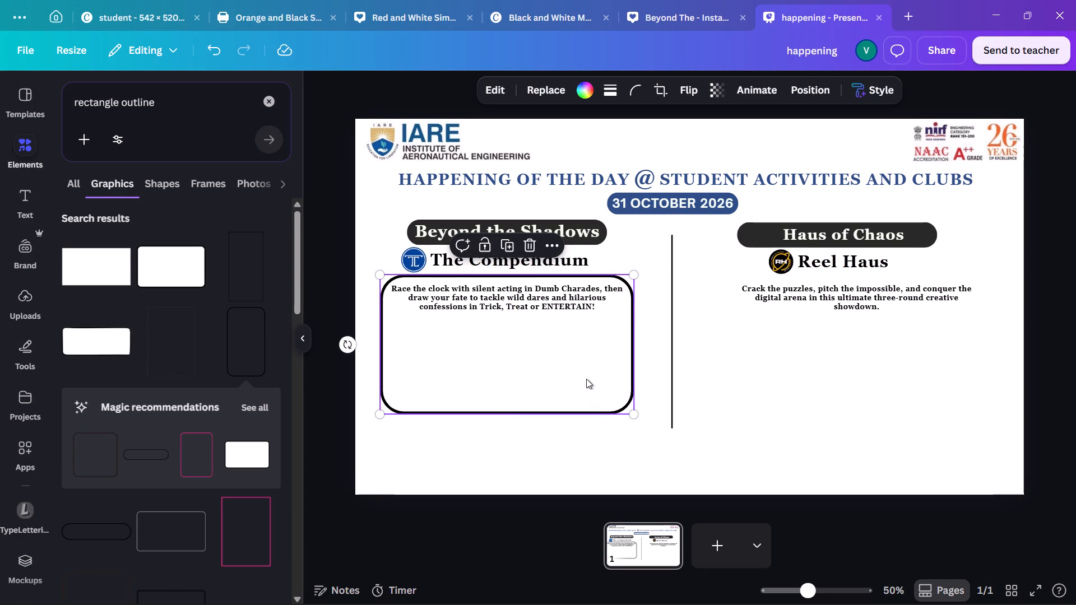
Send the rounded outline to the back, behind the Beyond the Shadows column's text.
right_click(586, 379)
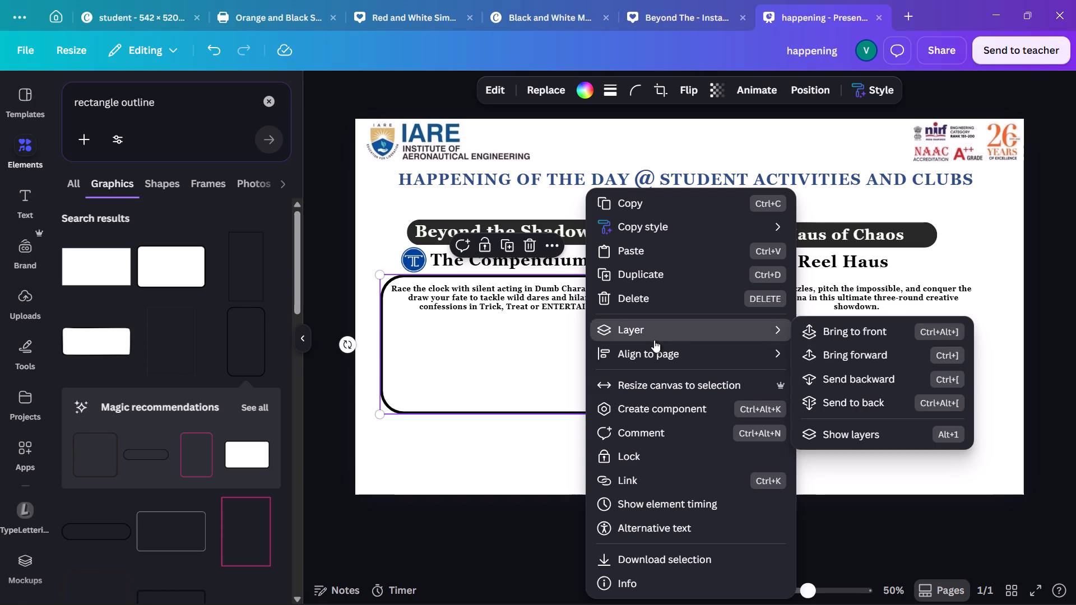
left_click(817, 405)
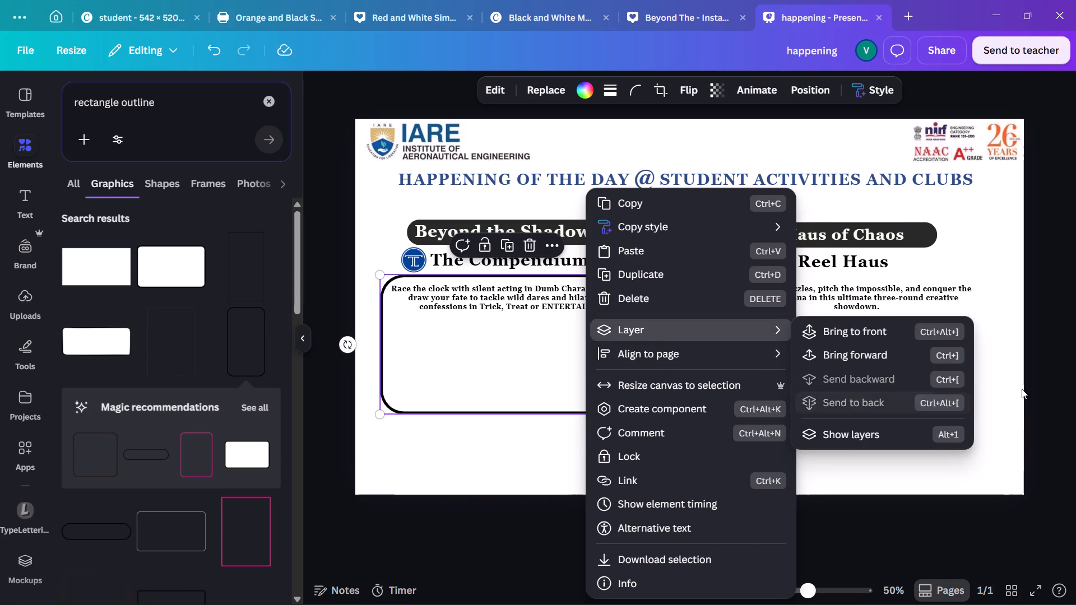
left_click(1022, 389)
left_click(701, 371)
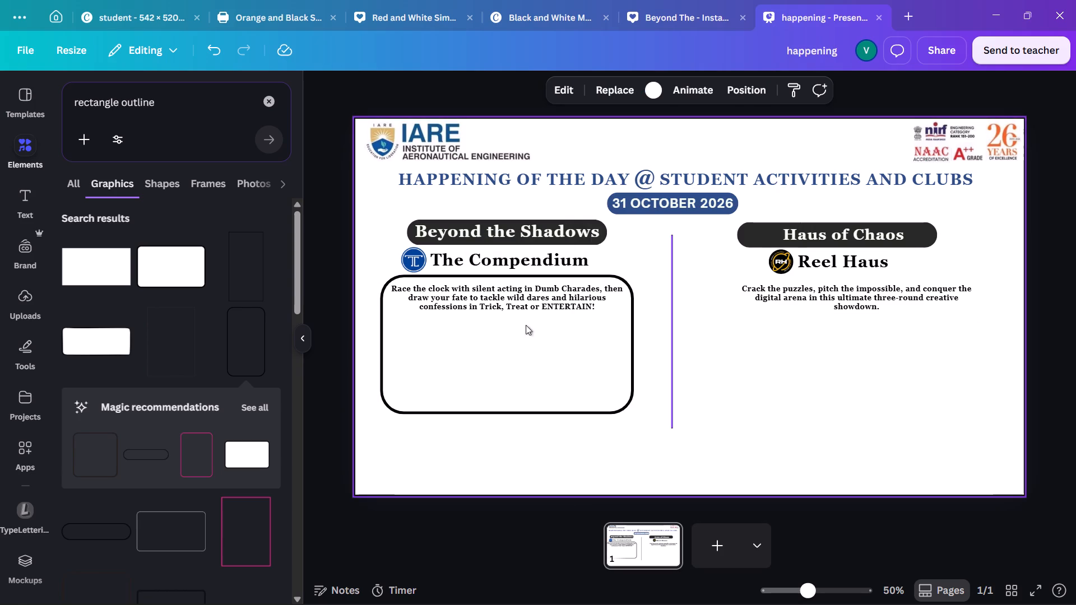
Nudge the Compendium description and its rounded outline slightly down to adjust the spacing beneath the heading.
left_click(496, 302)
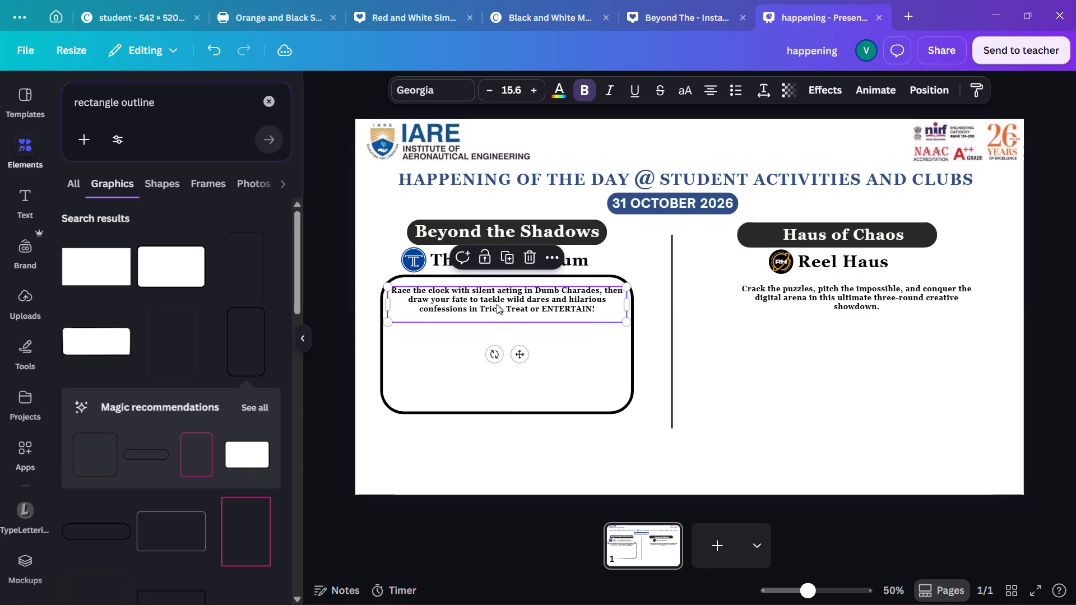
left_click(544, 399)
left_click(544, 399)
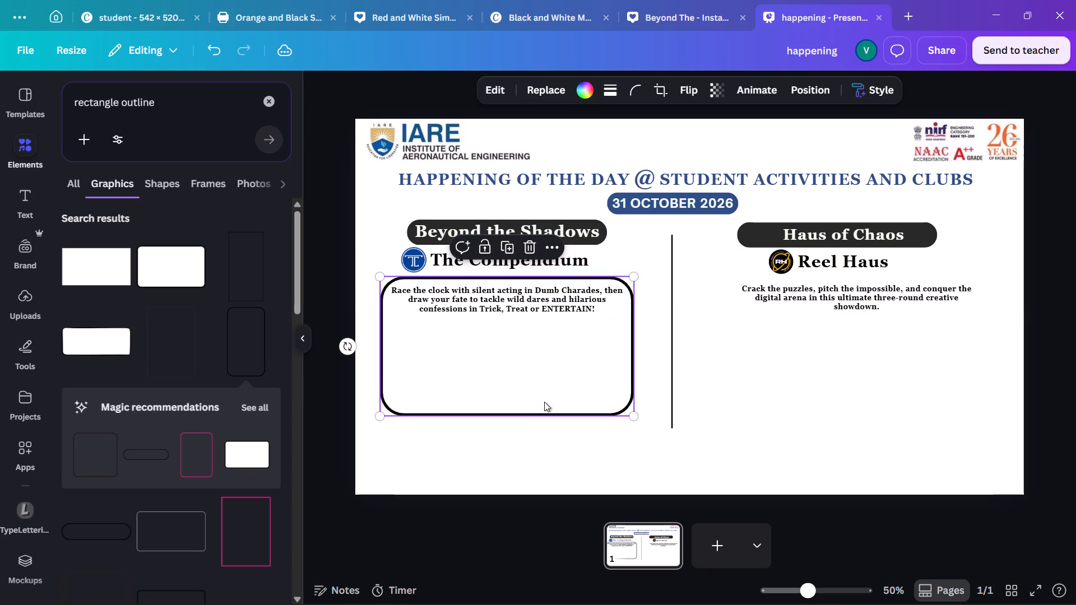
left_click(480, 478)
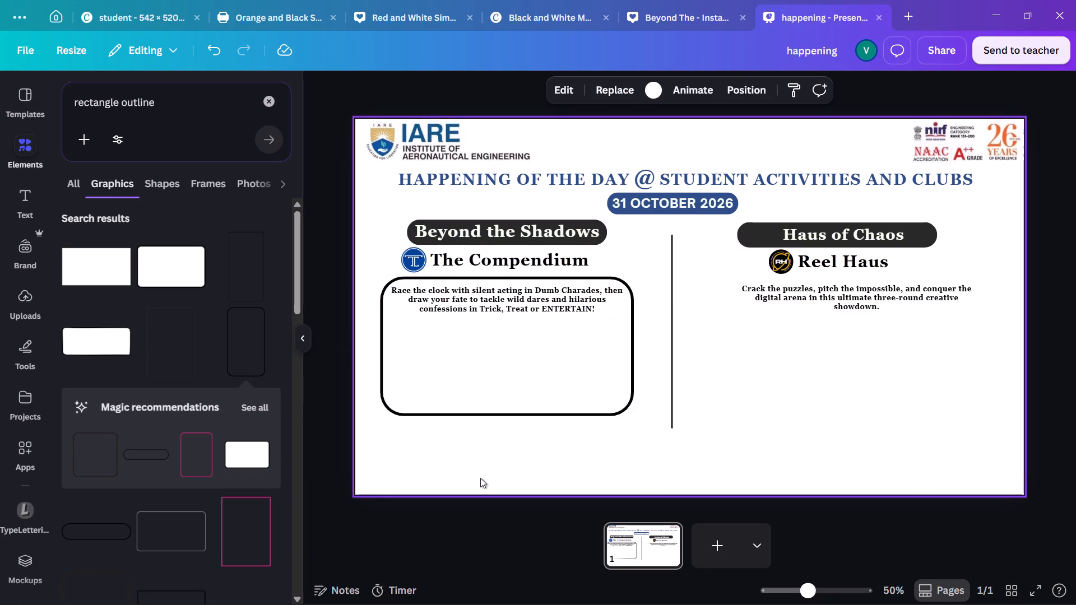
Duplicate the rounded outline and place the copy under the Reel Haus heading, framing its description level with the Compendium outline.
left_click(486, 409)
left_click(508, 245)
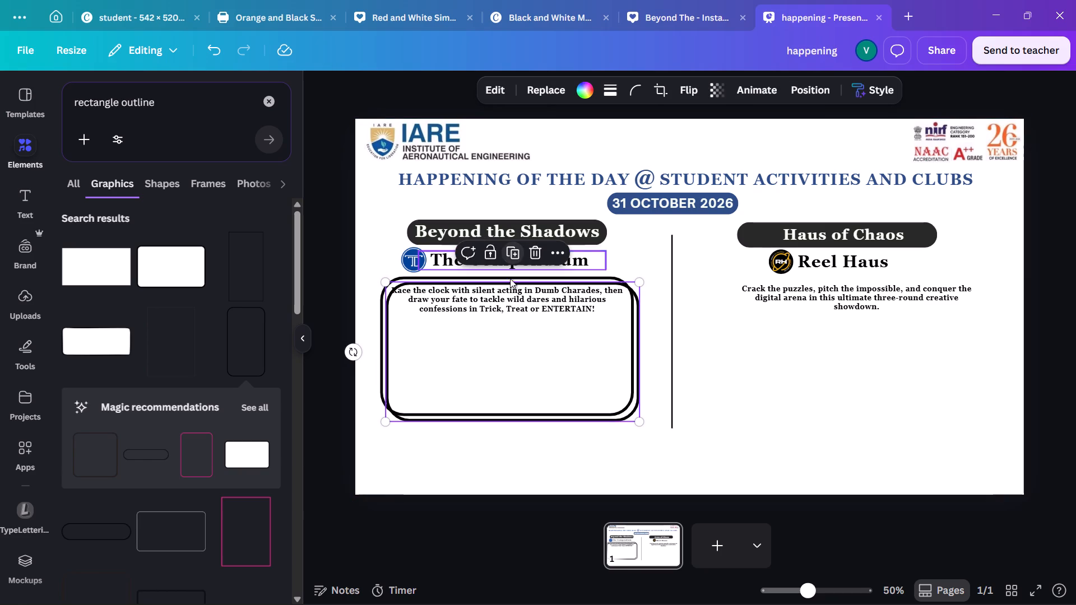
left_click_drag(517, 325, 860, 324)
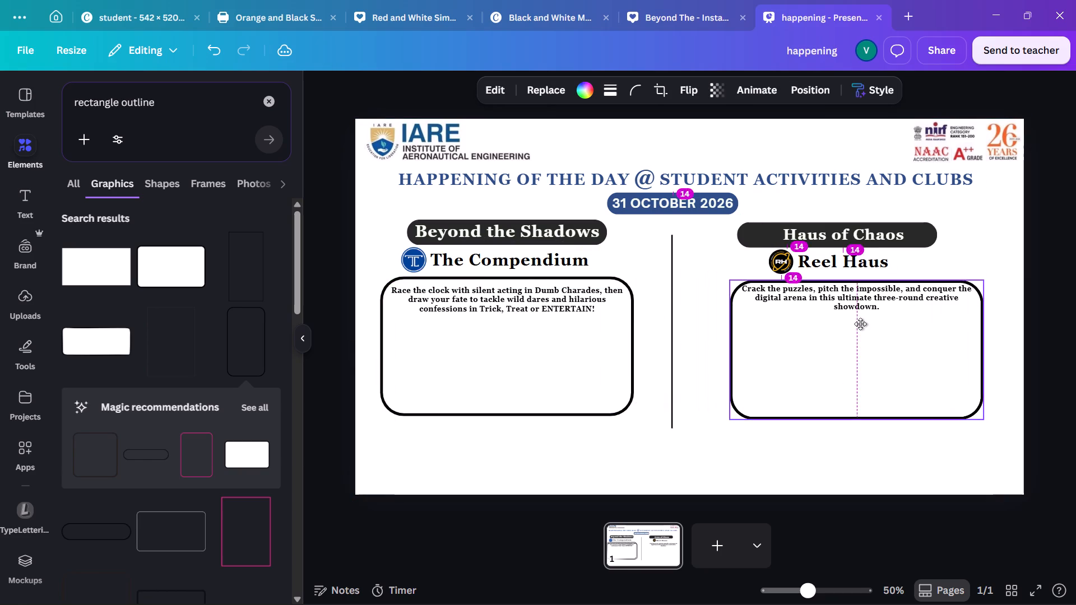
left_click_drag(860, 324, 856, 320)
Send the duplicated rounded outline to the back, behind the Haus of Chaos column's text.
right_click(856, 320)
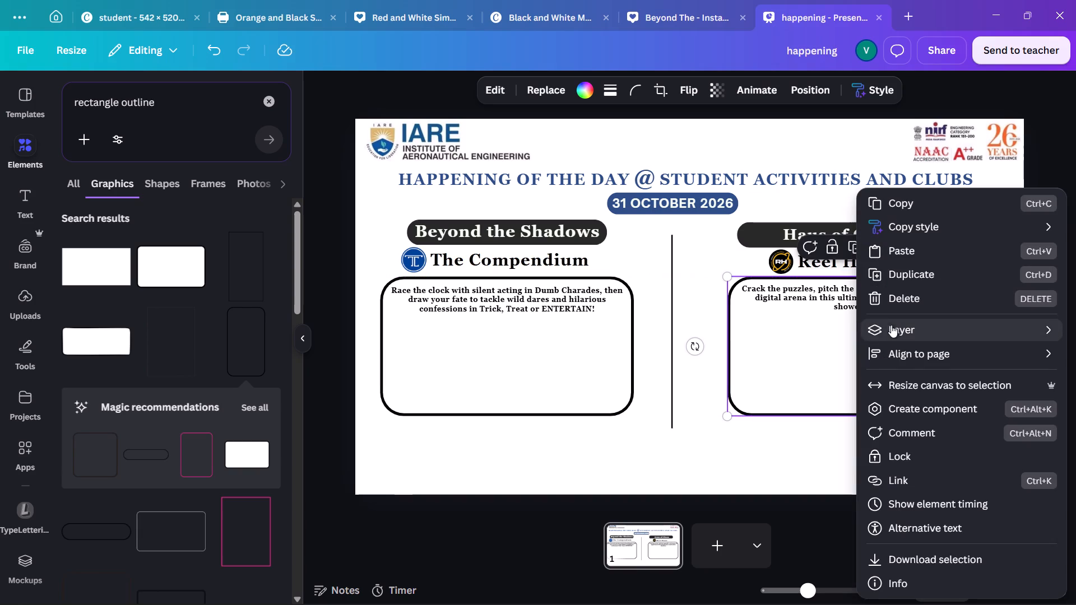
left_click(741, 403)
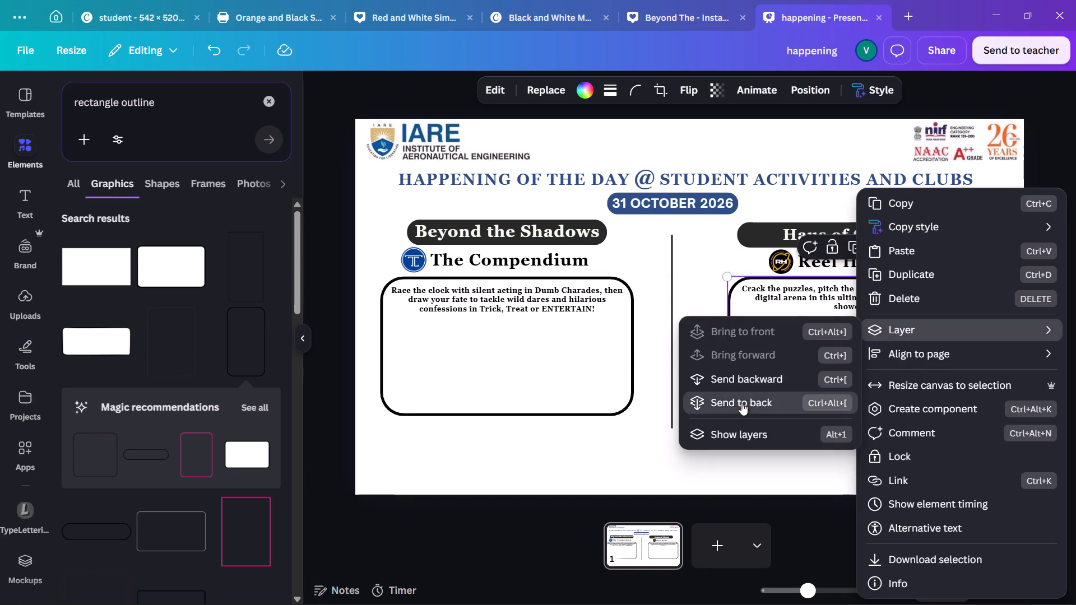
left_click(669, 279)
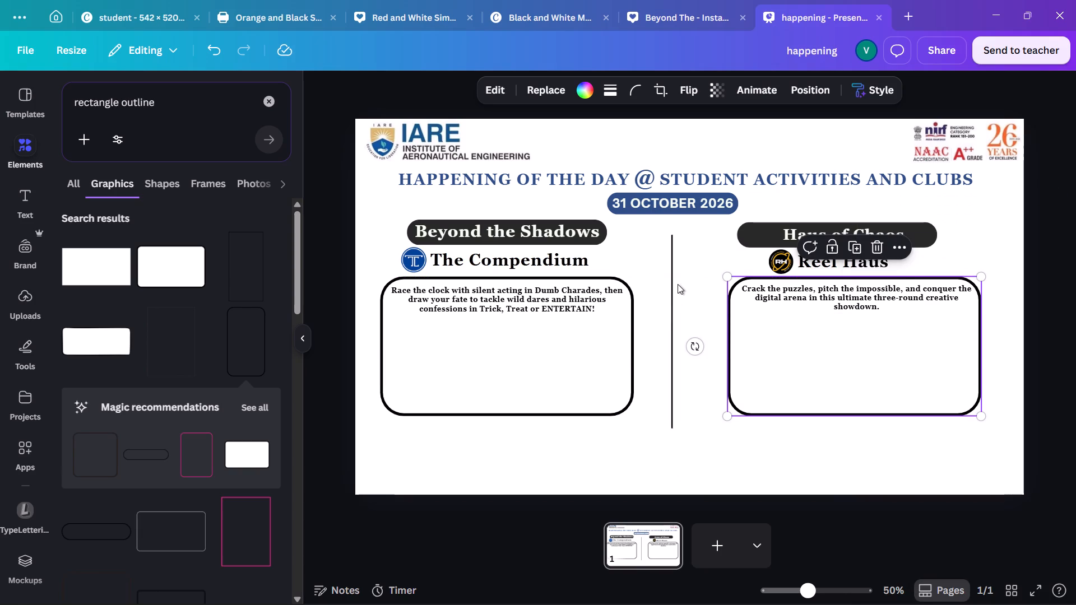
left_click(678, 284)
left_click(678, 284)
Move the Reel Haus description slightly down inside its outline, roughly level with the Compendium description.
left_click(823, 311)
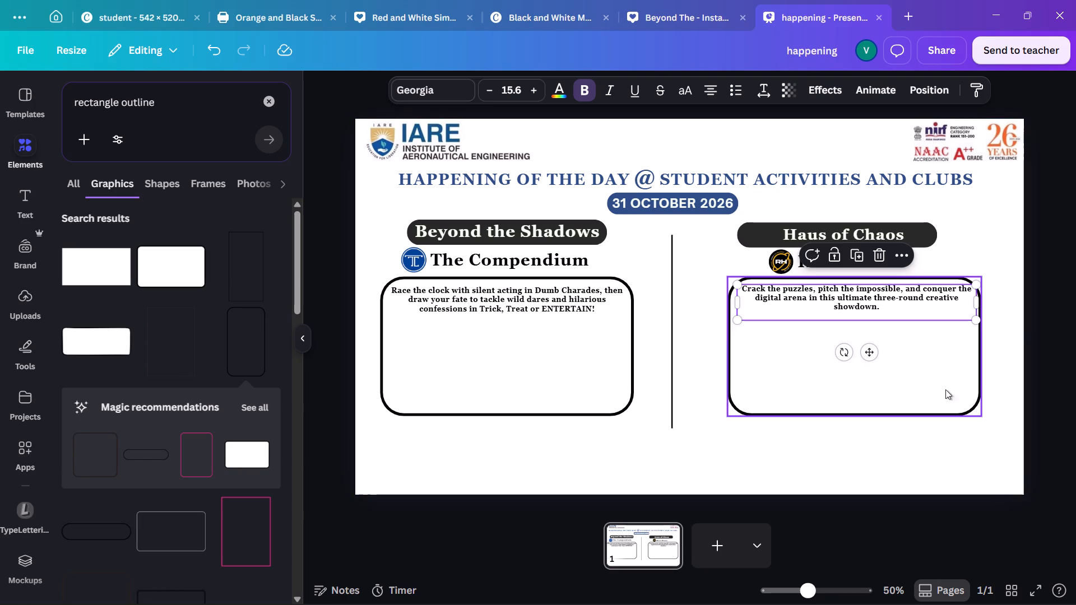
left_click(1000, 389)
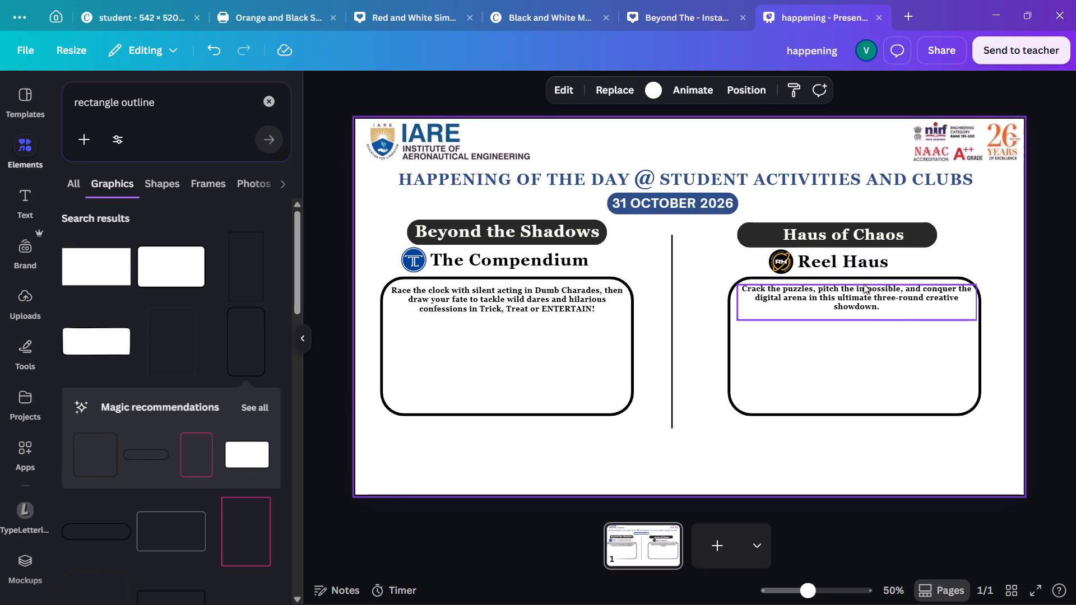
left_click(862, 291)
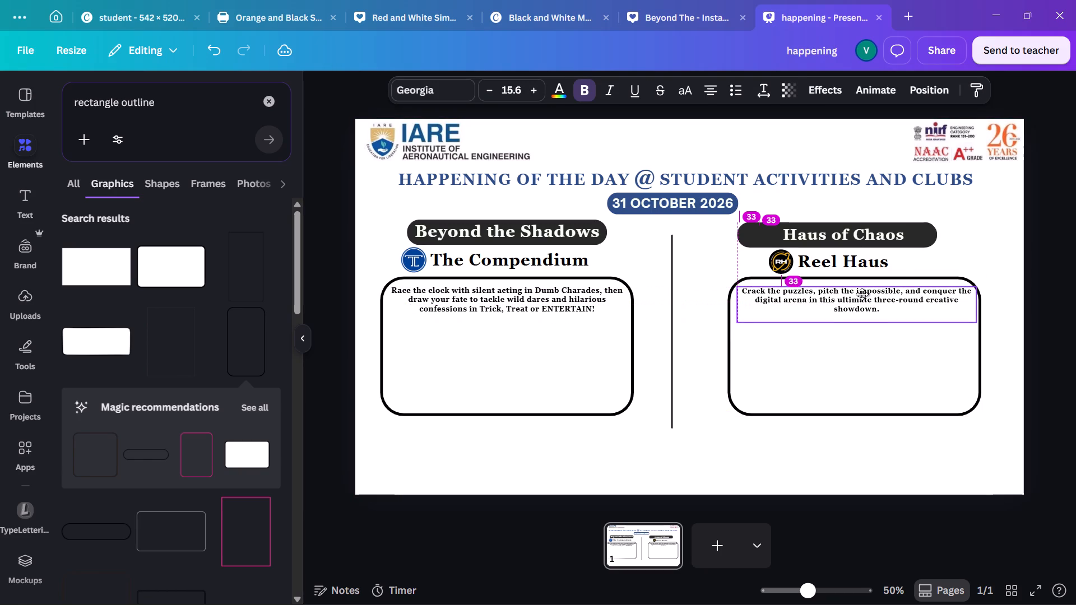
left_click(1063, 415)
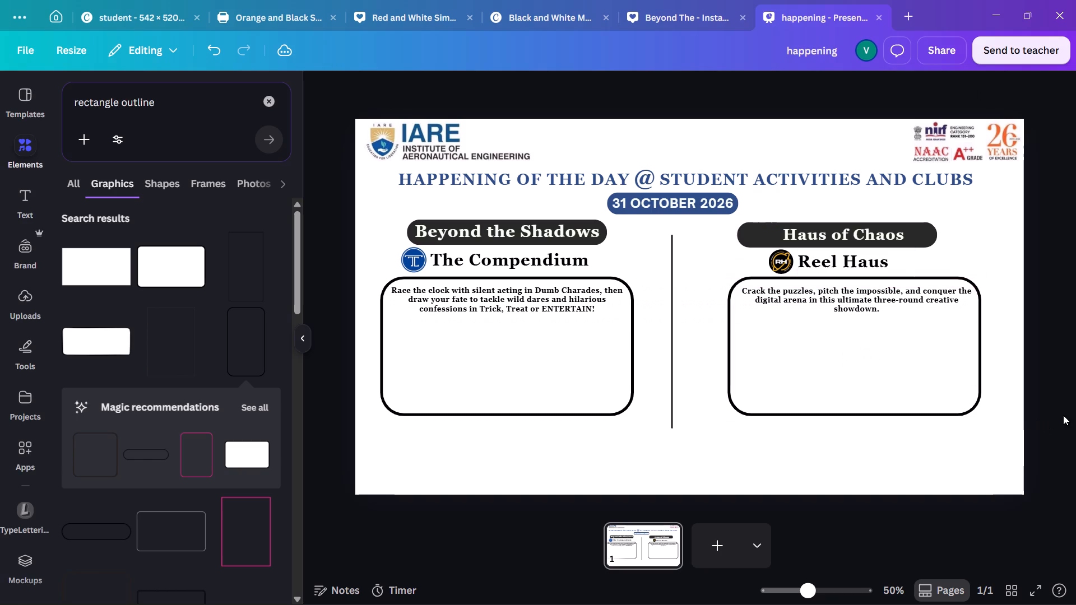
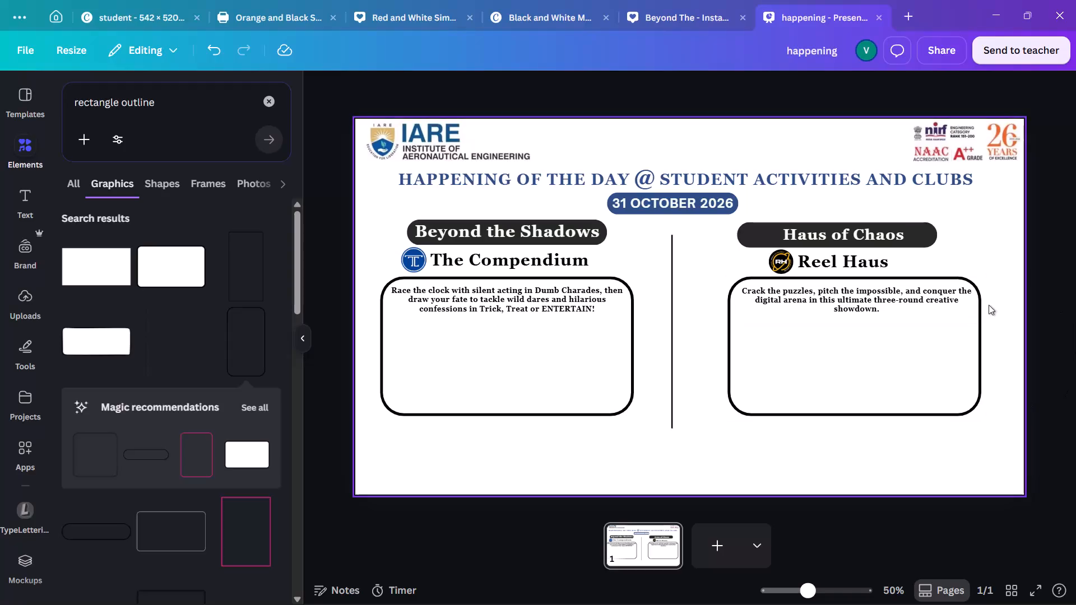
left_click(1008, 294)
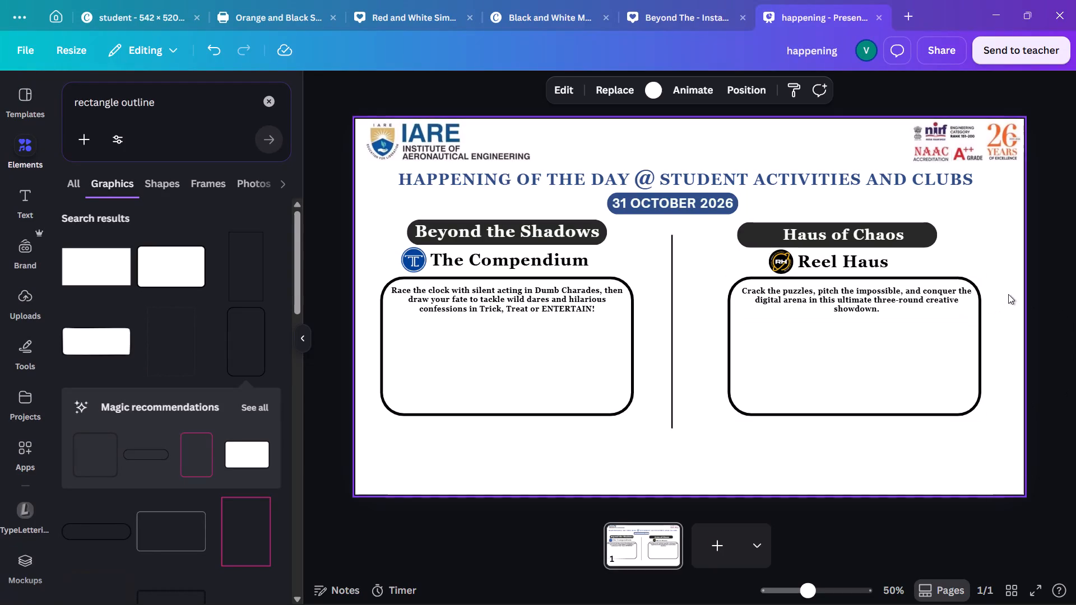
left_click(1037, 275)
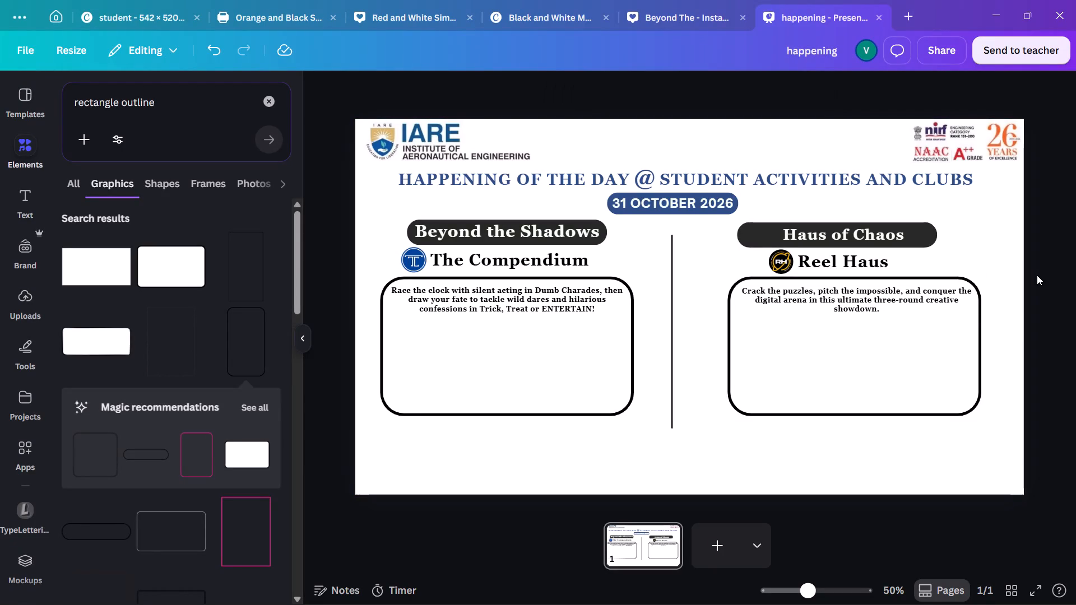
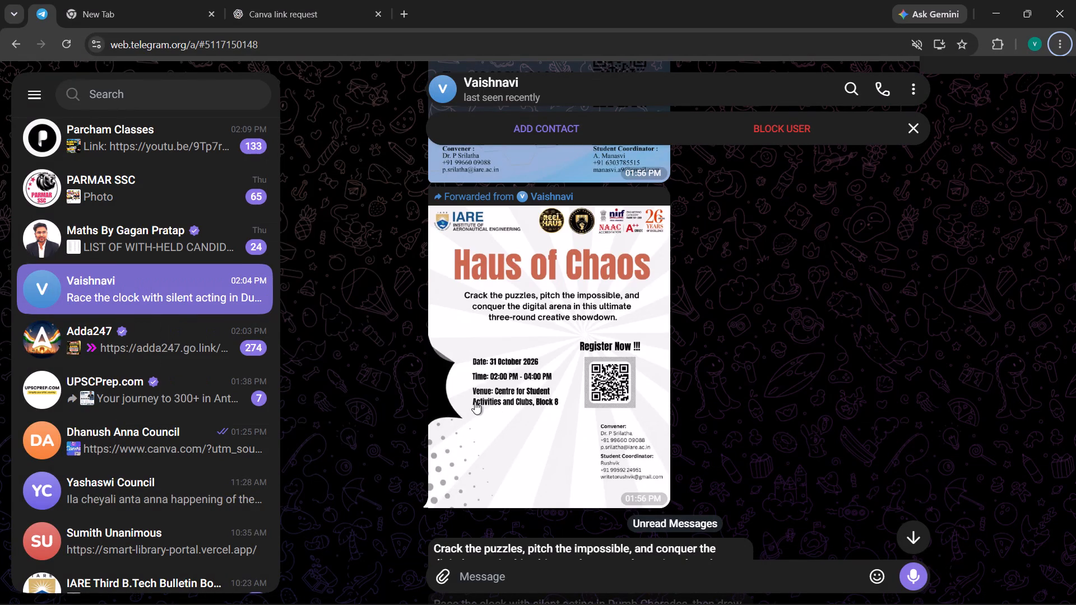
key("alt+Tab")
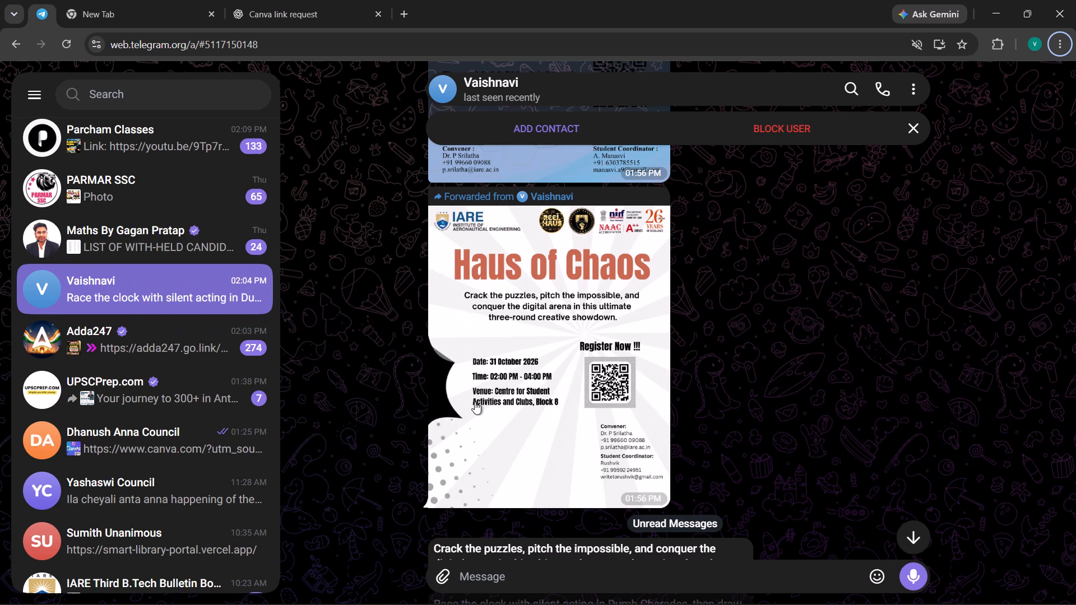
left_click(453, 300)
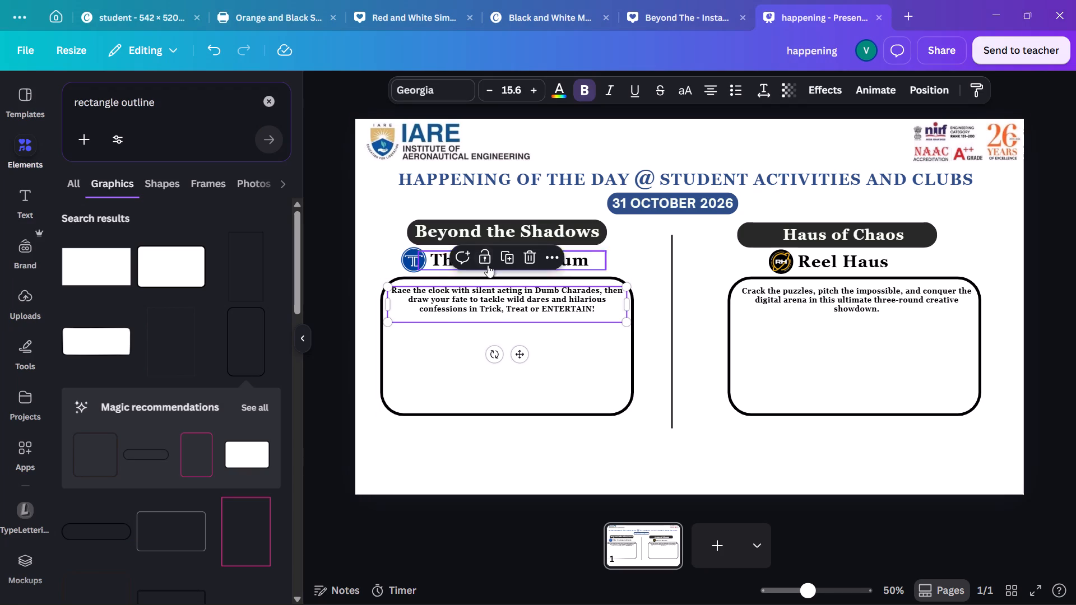
Duplicate the Compendium event description and replace the copy's text with DATE.
left_click(508, 255)
left_click_drag(503, 304, 494, 334)
left_click(494, 334)
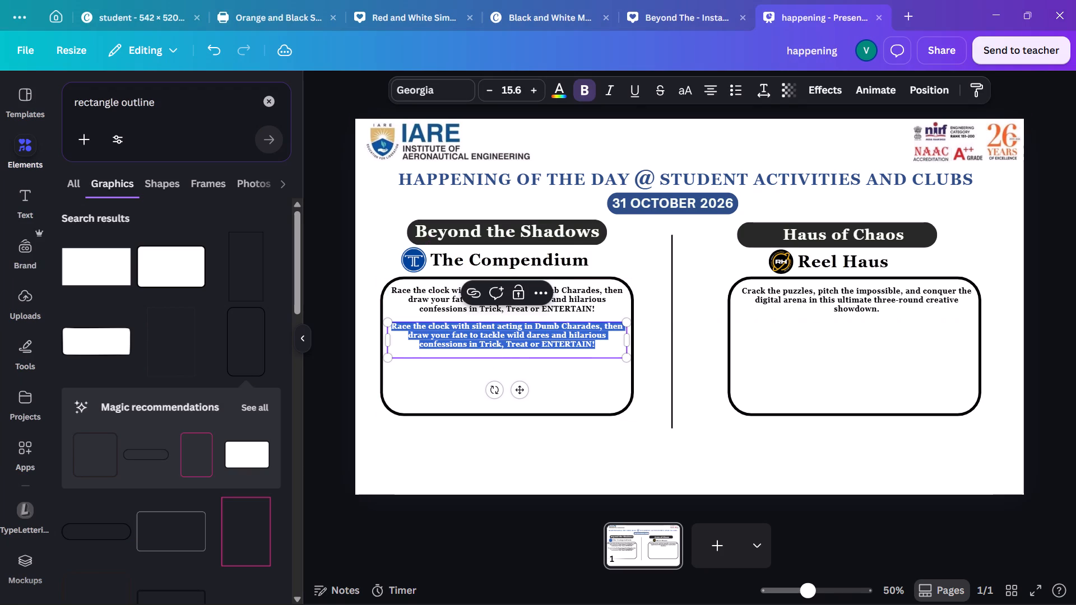
key("BackSpace")
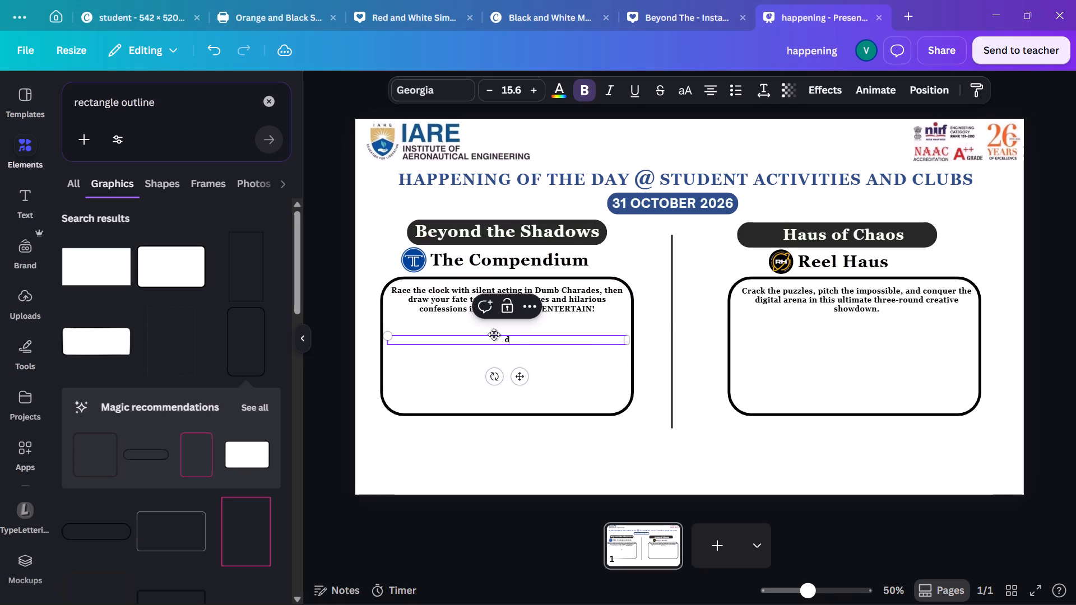
type("DATE")
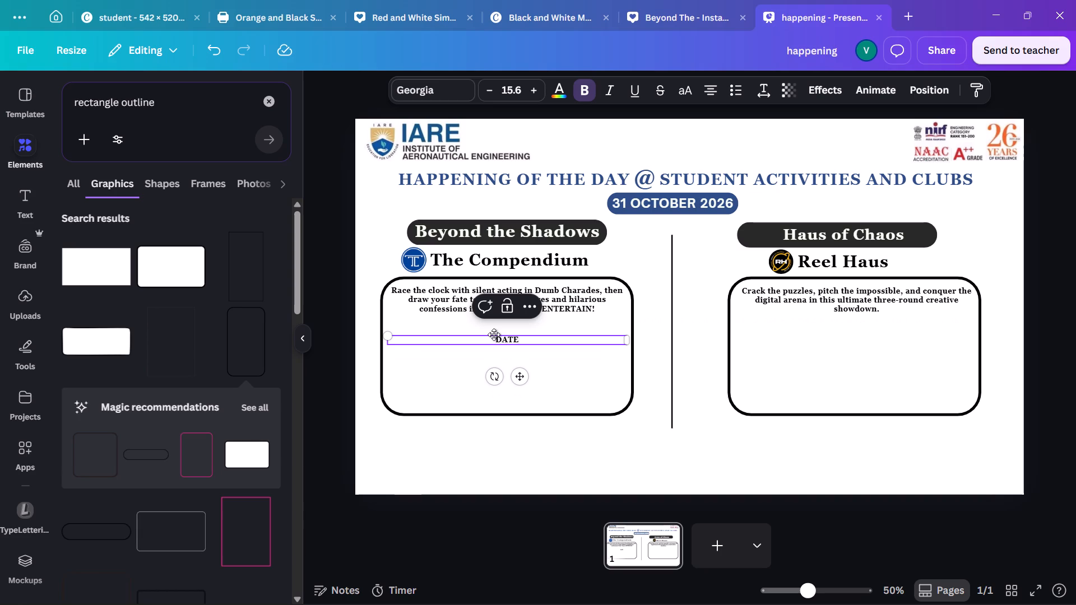
key("shift+colon")
key("BackSpace")
key("Escape")
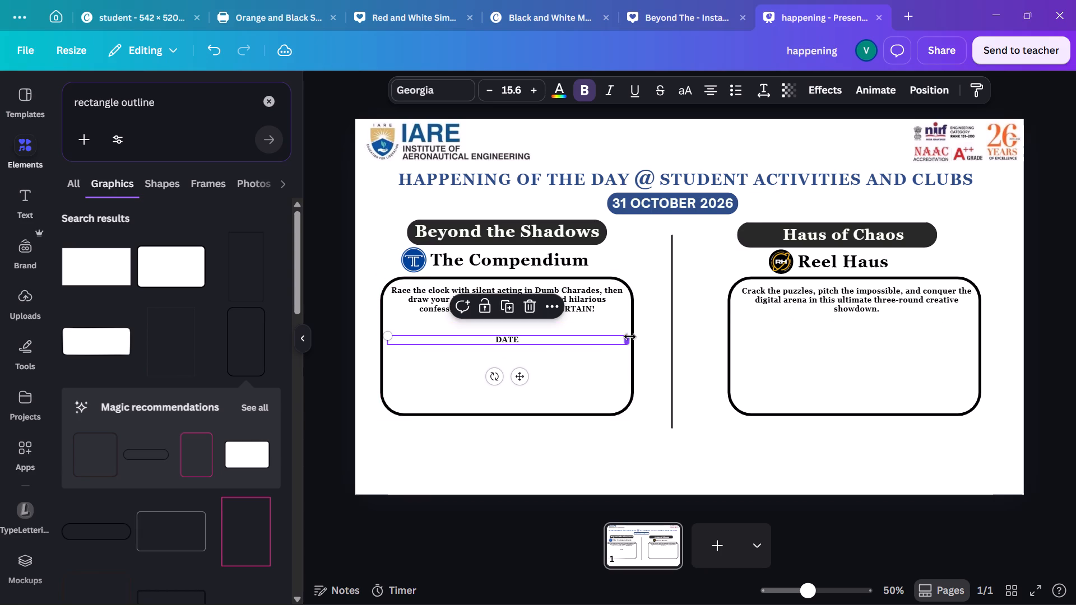
Narrow the DATE text box to fit its word and enlarge the text to size 23.5.
left_click_drag(628, 339, 428, 345)
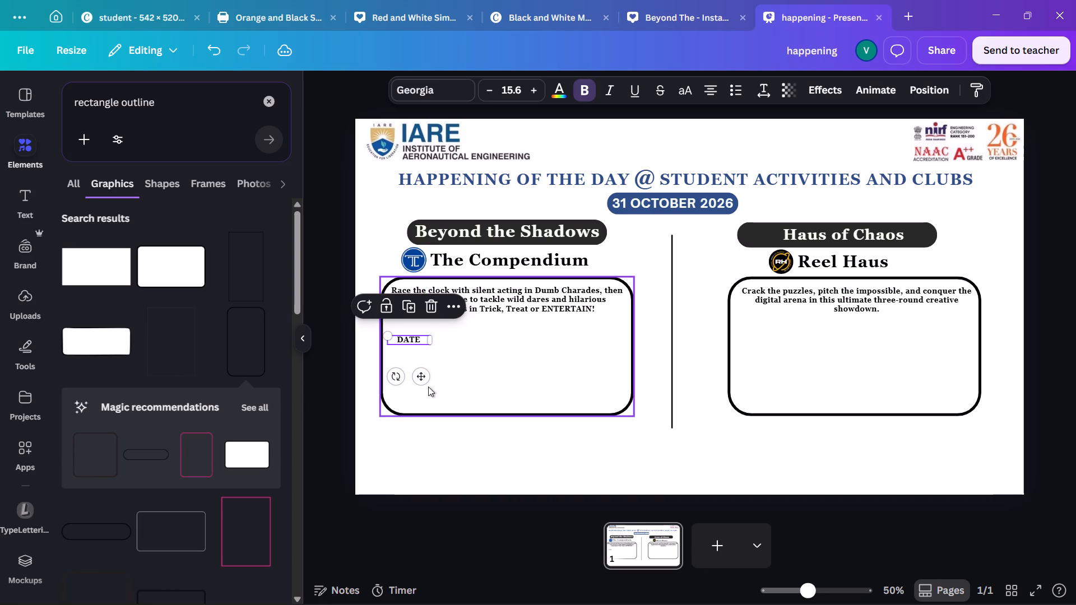
left_click_drag(424, 381, 465, 385)
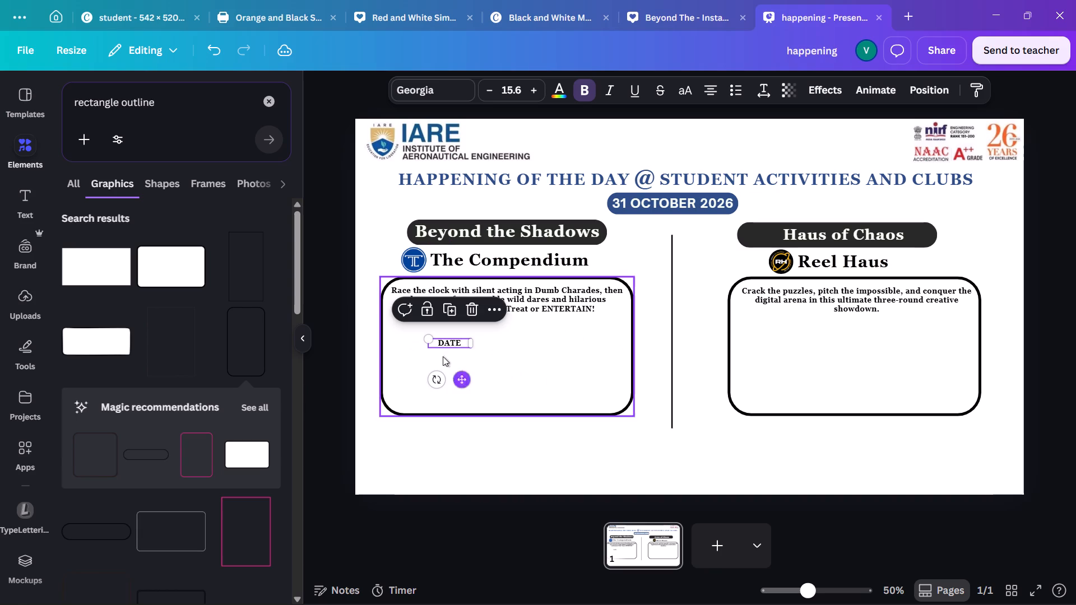
left_click_drag(428, 338, 423, 337)
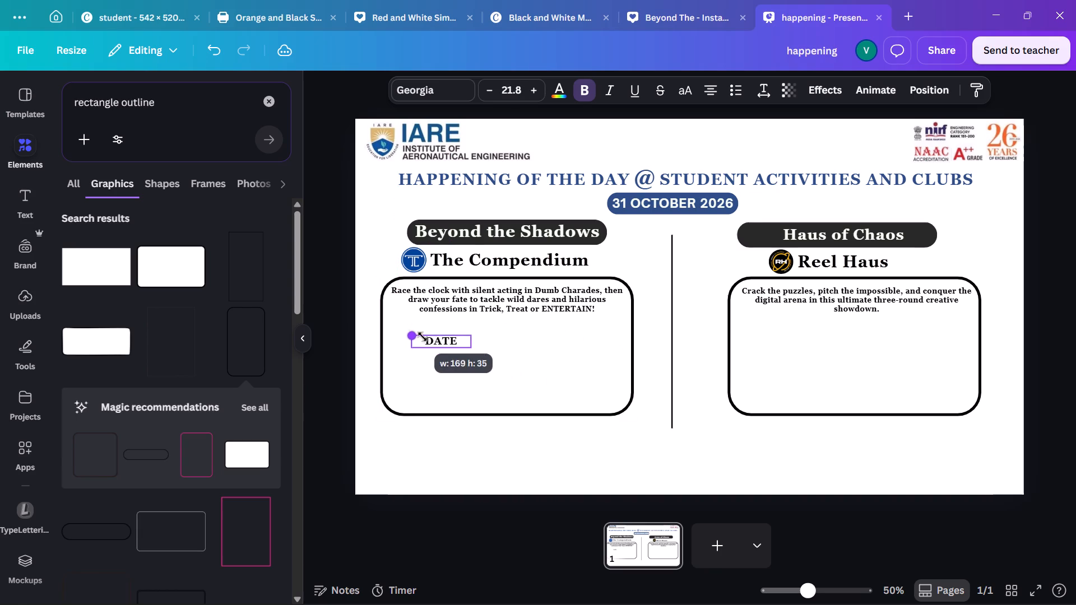
left_click_drag(423, 337, 407, 329)
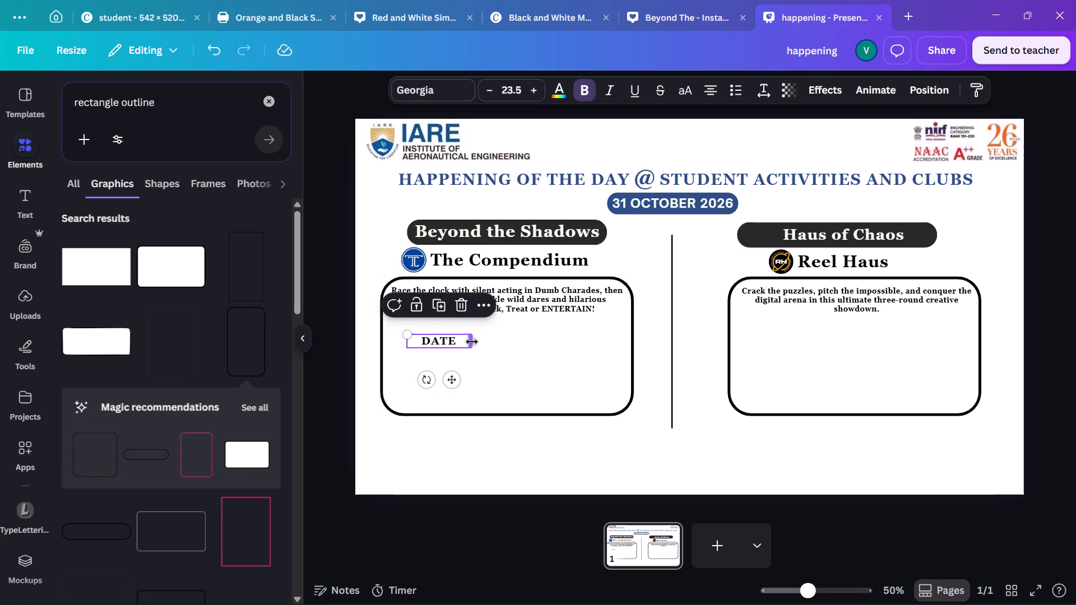
left_click_drag(472, 342, 449, 346)
left_click_drag(467, 366, 458, 361)
key("ctrl+z")
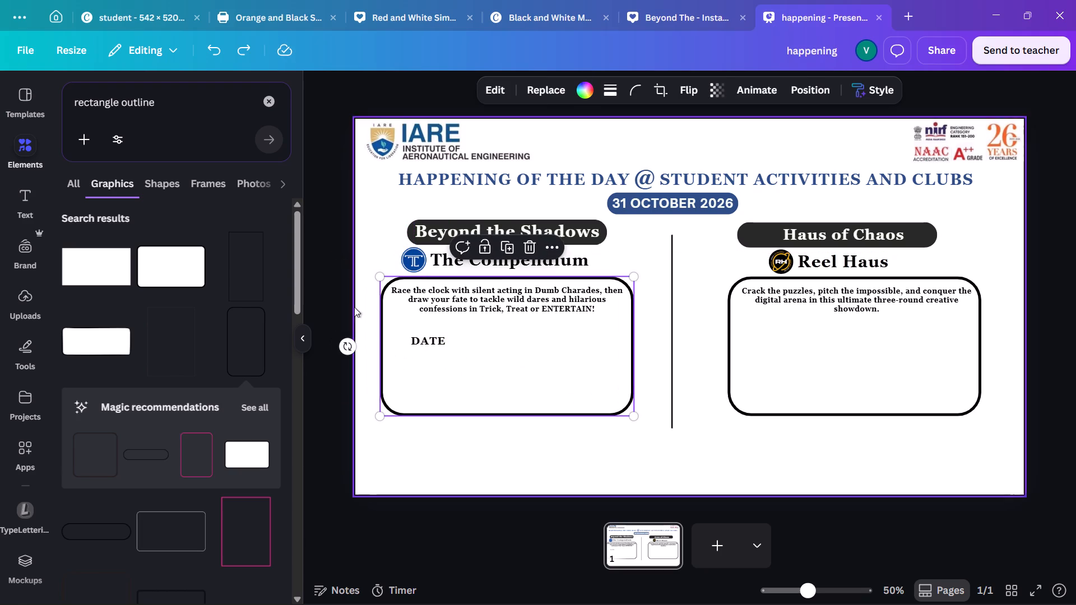
Move the DATE label just below the Compendium description, near the left side of the outlined box.
left_click(338, 296)
left_click_drag(422, 343, 410, 331)
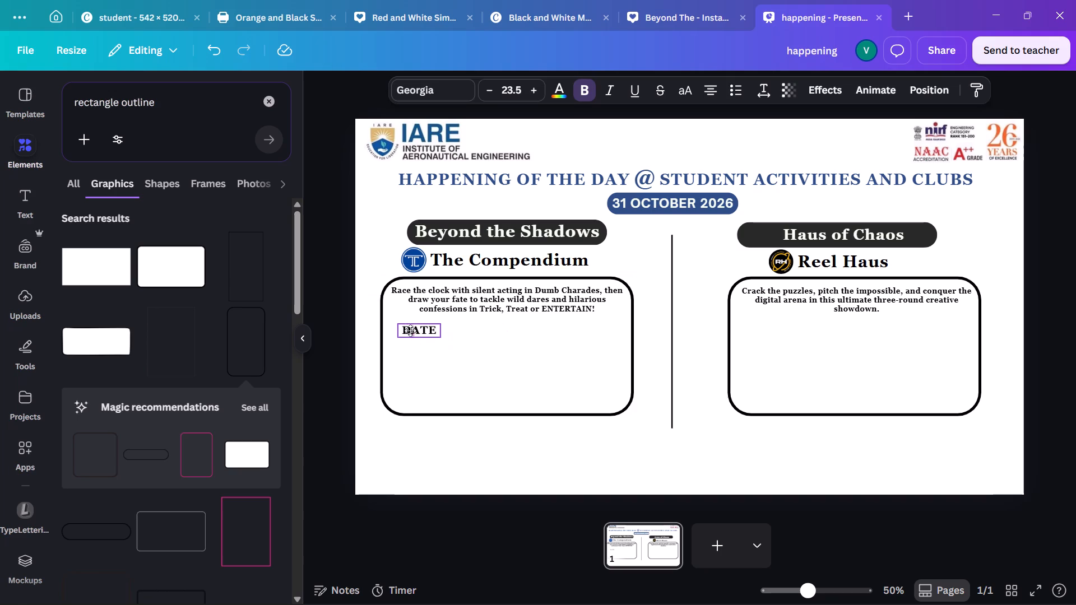
left_click_drag(410, 331, 419, 329)
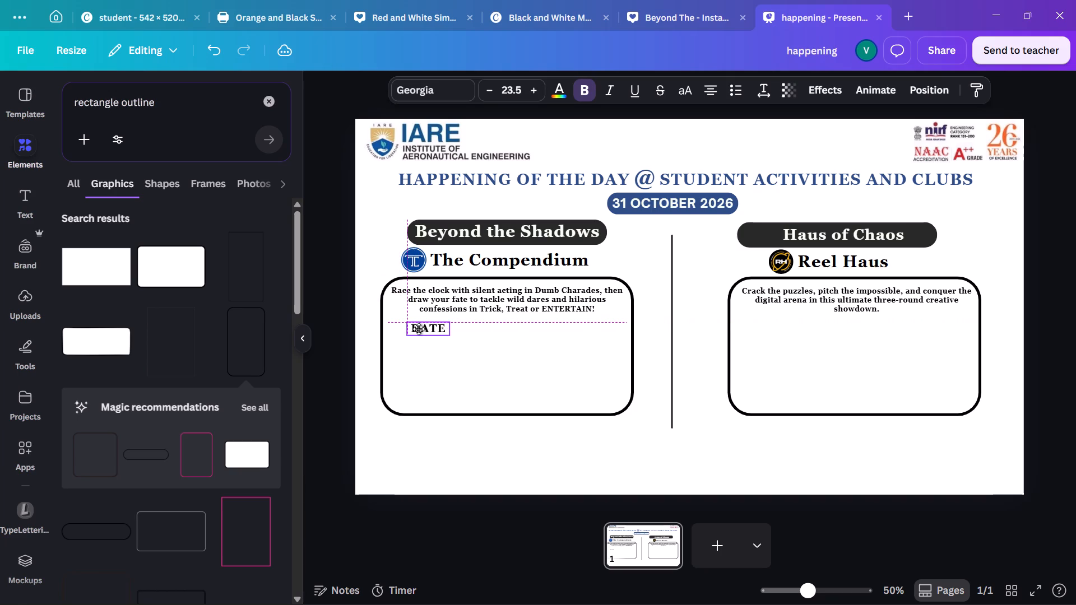
left_click_drag(419, 329, 418, 329)
left_click(438, 332)
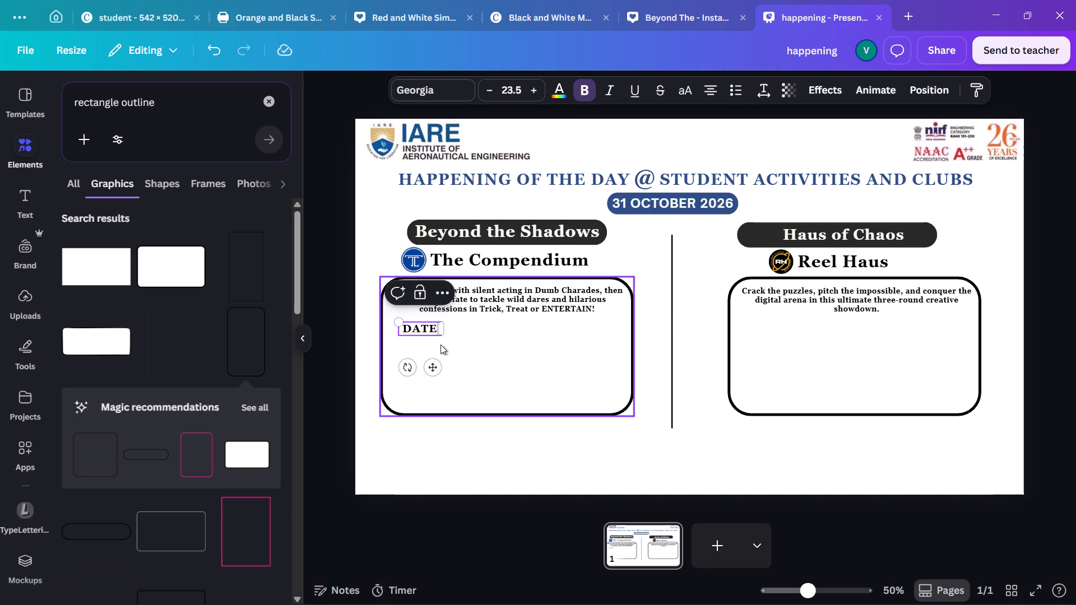
left_click(440, 345)
Duplicate the DATE label and replace the copy's text with a colon.
left_click(421, 329)
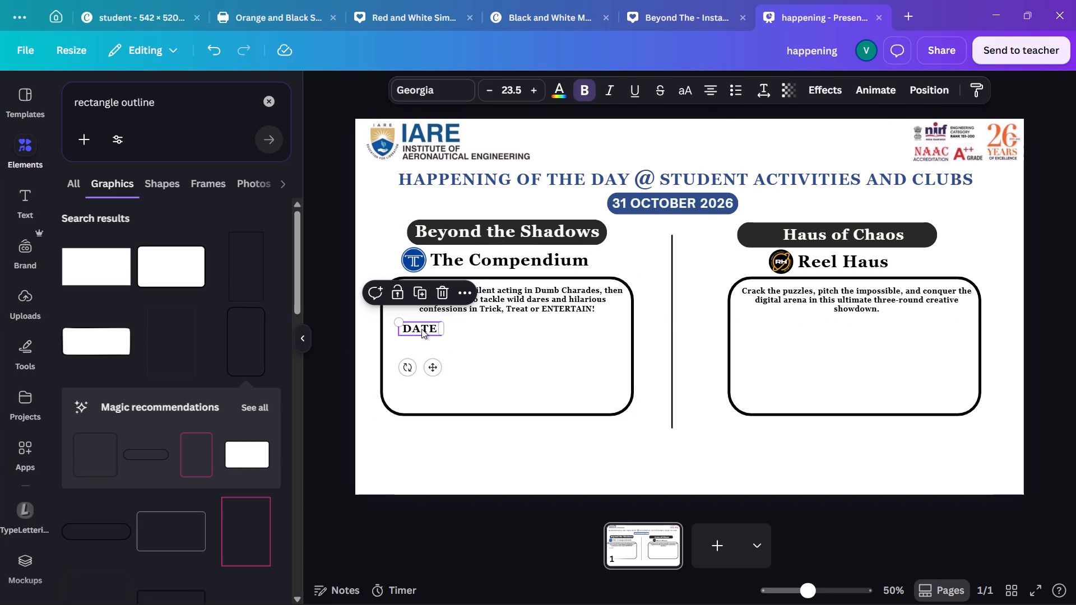
key("ctrl+d")
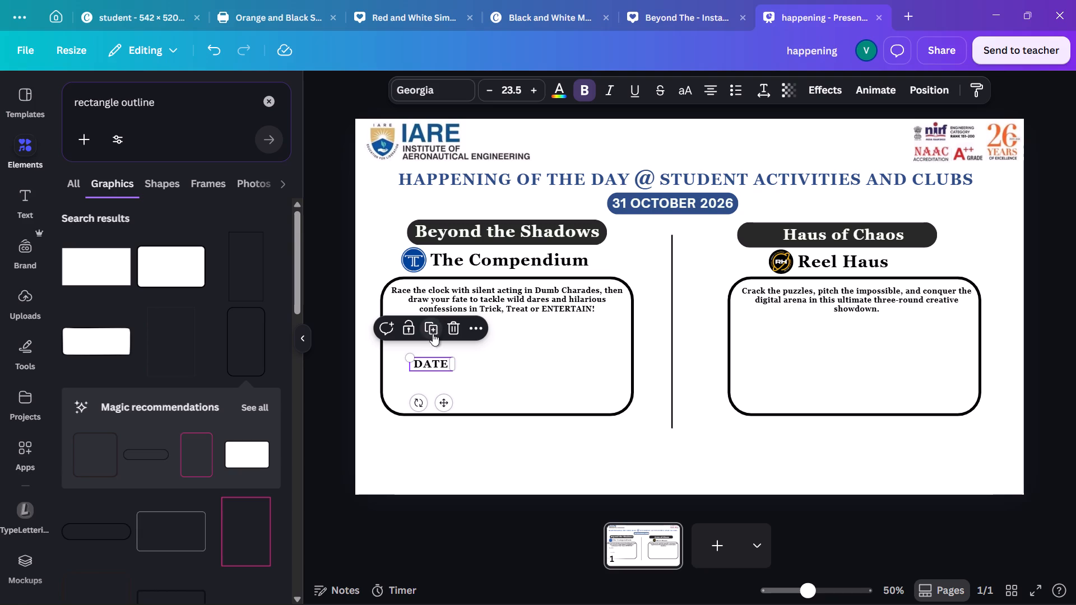
left_click(435, 368)
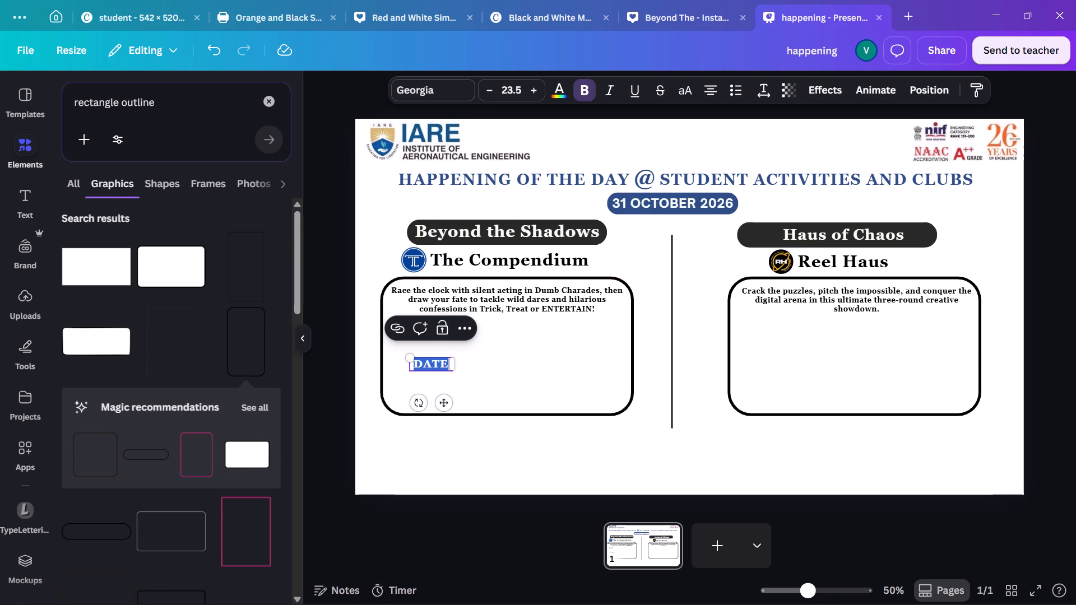
key("shift+colon")
key("Escape")
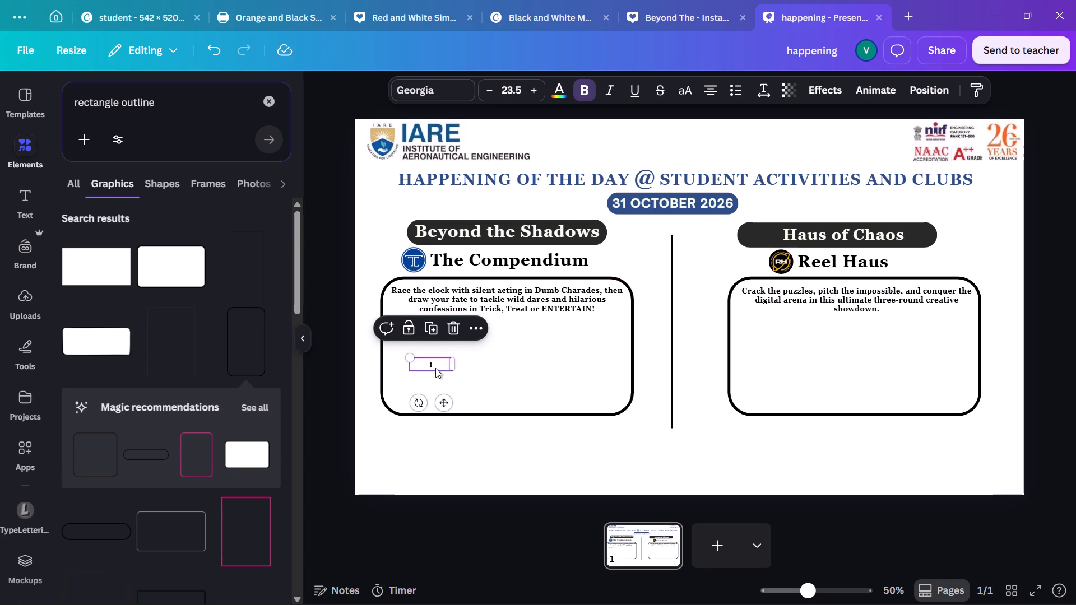
Shrink the colon's text box to fit and place it directly after the DATE label, level with it.
left_click_drag(452, 362, 430, 370)
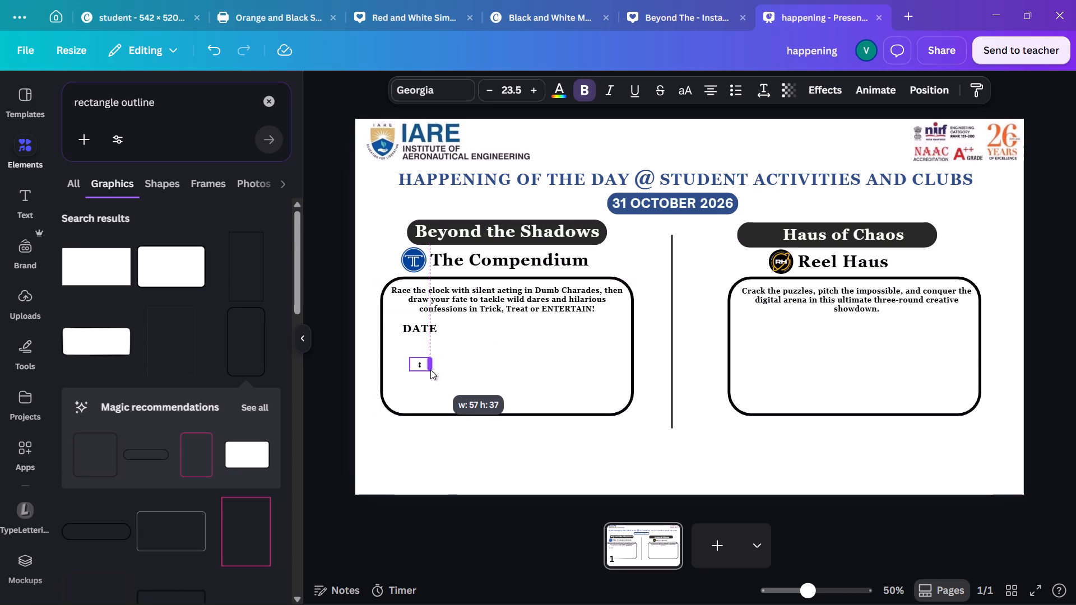
left_click_drag(430, 370, 420, 373)
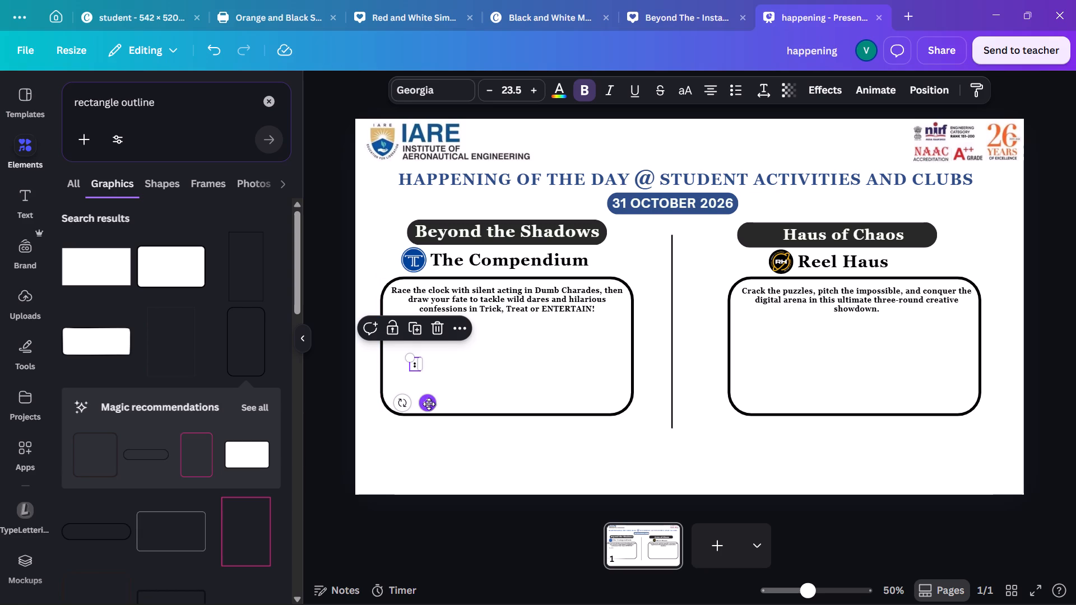
left_click_drag(429, 404, 458, 368)
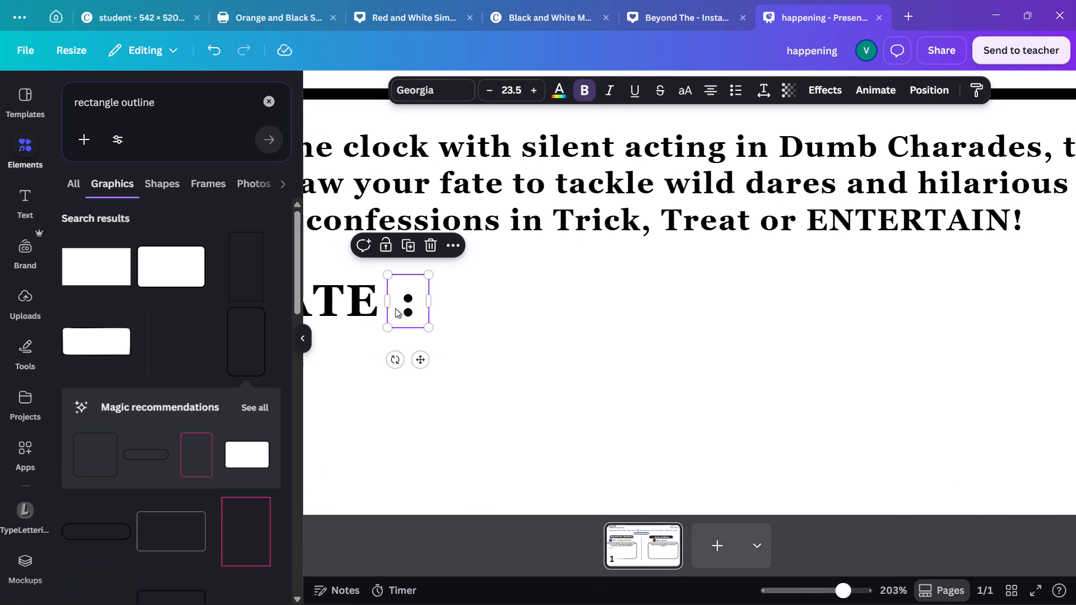
left_click_drag(406, 308, 400, 302)
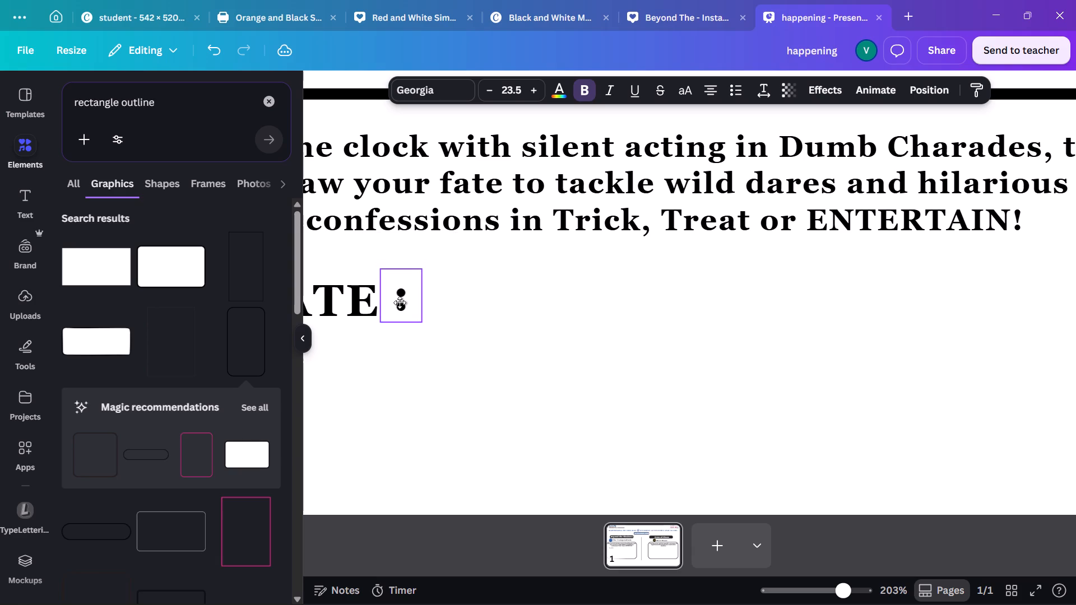
left_click_drag(400, 302, 399, 302)
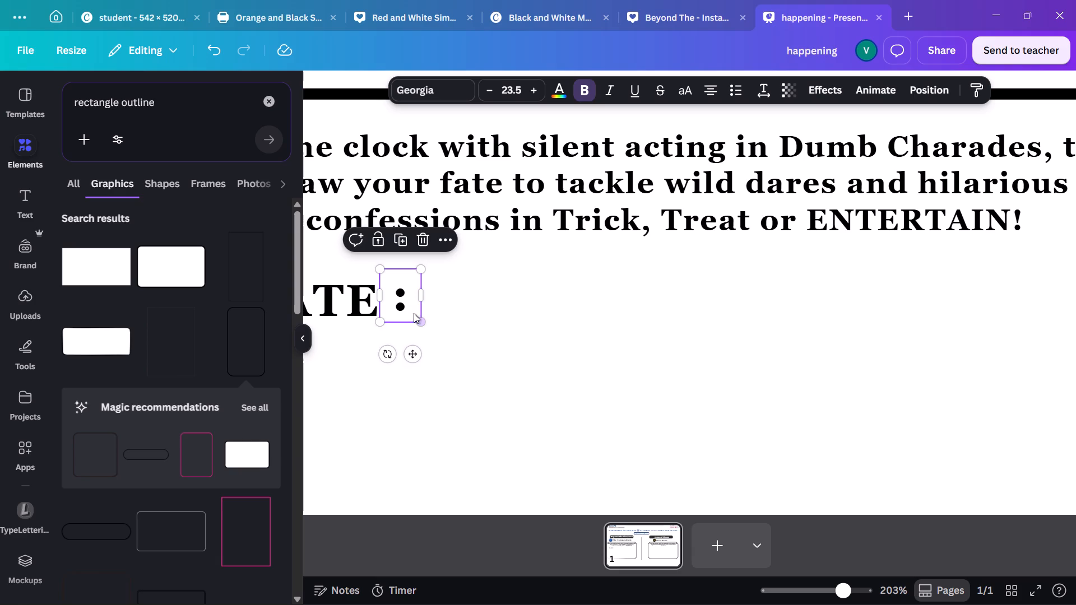
left_click(407, 311)
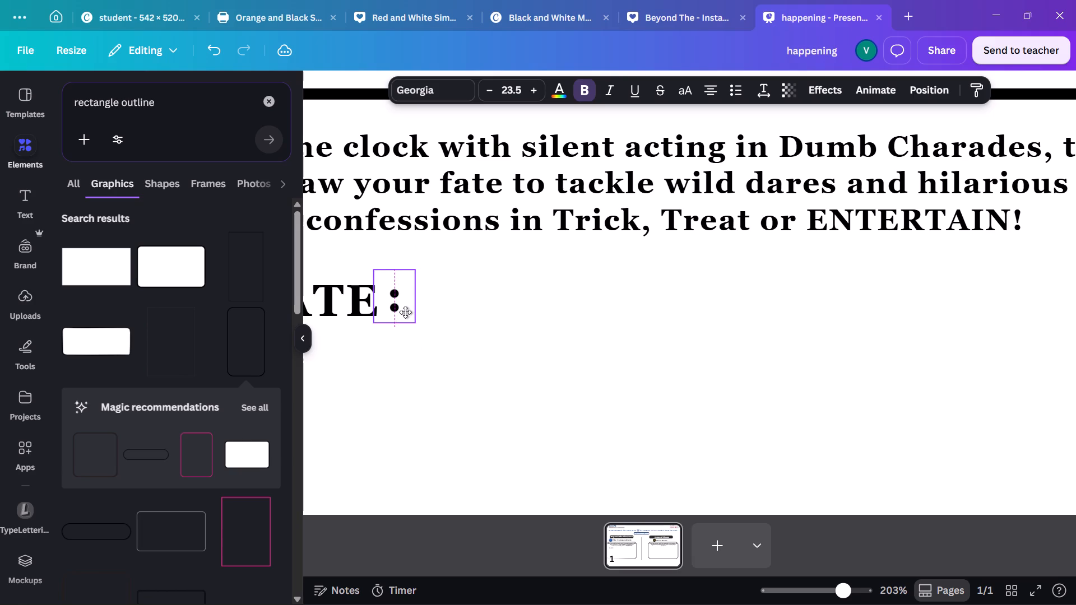
left_click(442, 385)
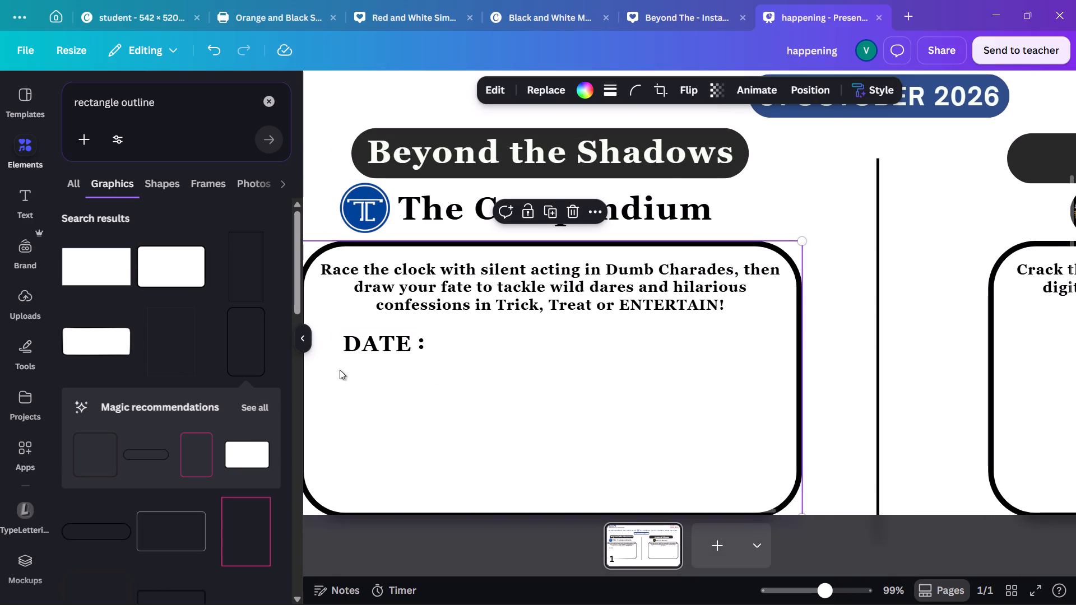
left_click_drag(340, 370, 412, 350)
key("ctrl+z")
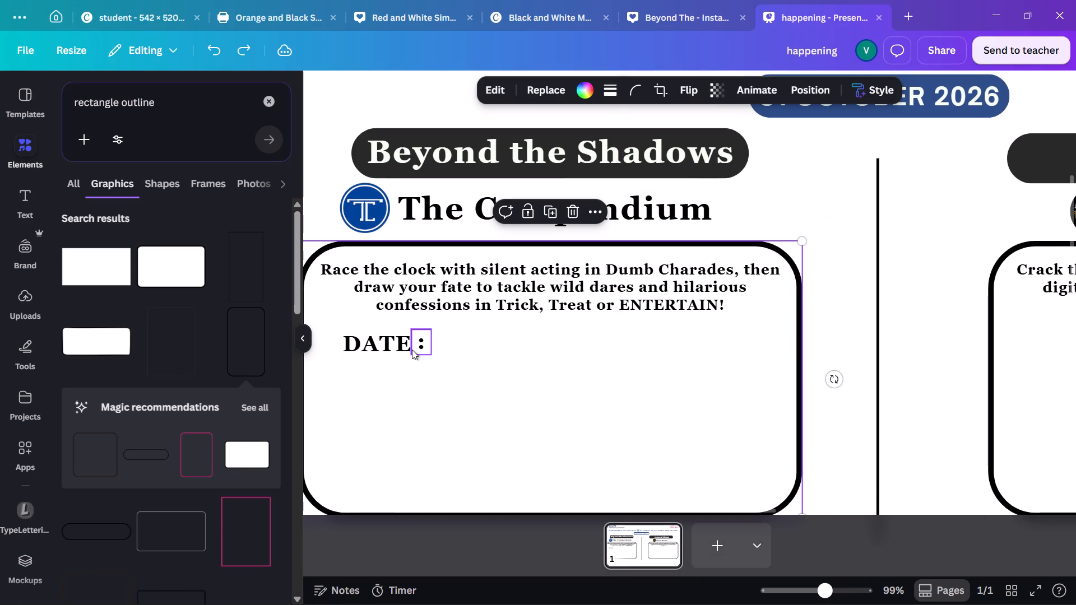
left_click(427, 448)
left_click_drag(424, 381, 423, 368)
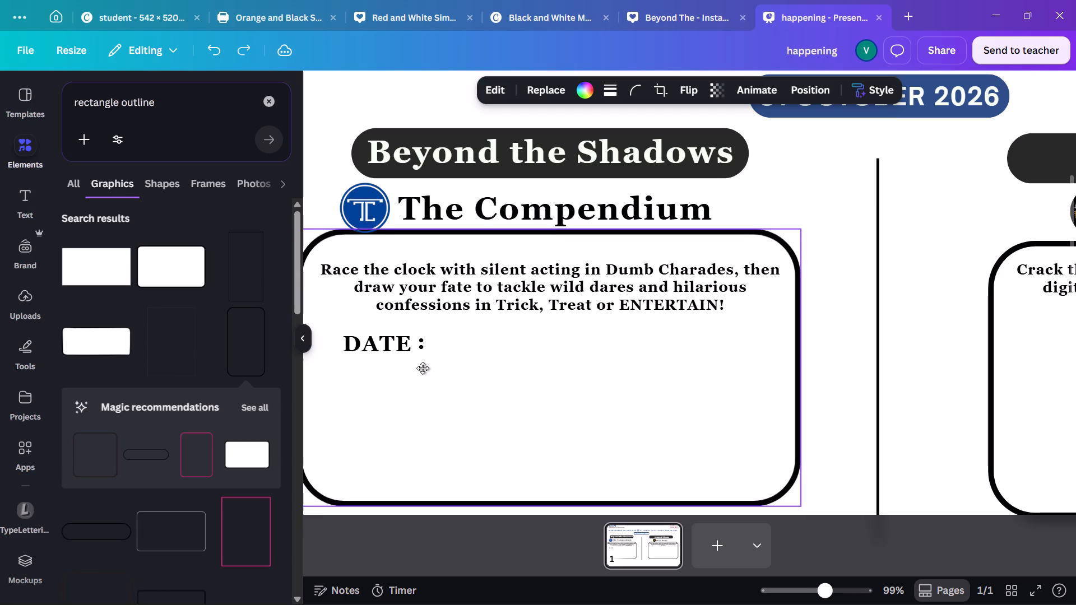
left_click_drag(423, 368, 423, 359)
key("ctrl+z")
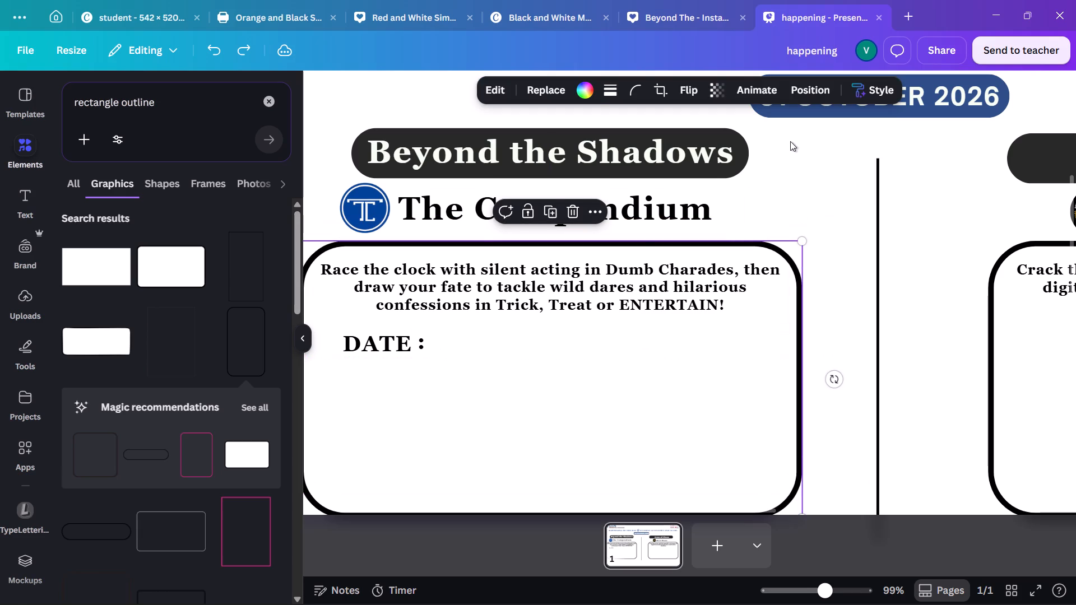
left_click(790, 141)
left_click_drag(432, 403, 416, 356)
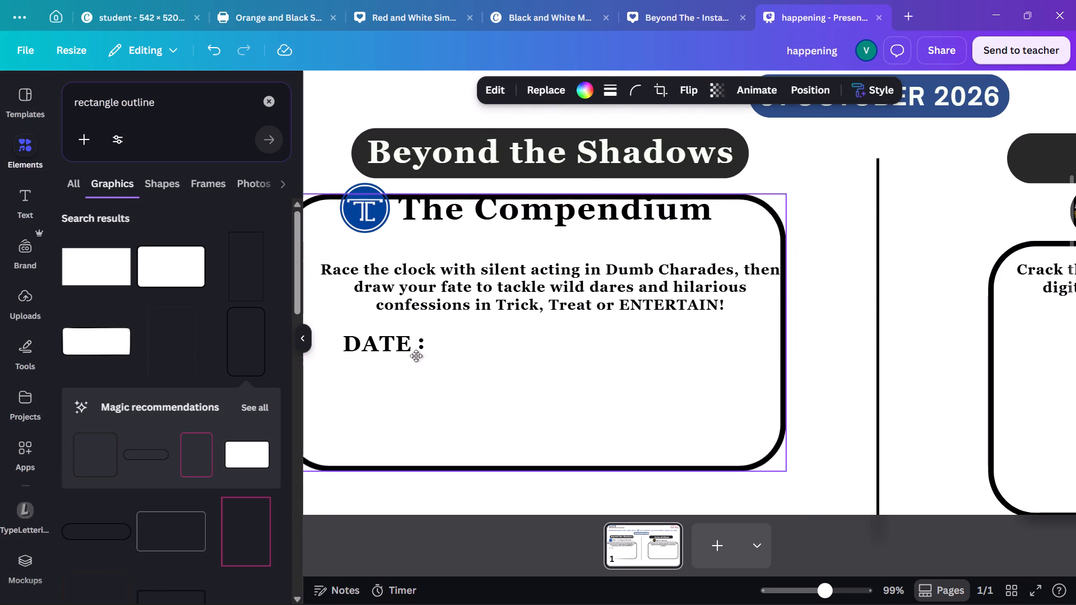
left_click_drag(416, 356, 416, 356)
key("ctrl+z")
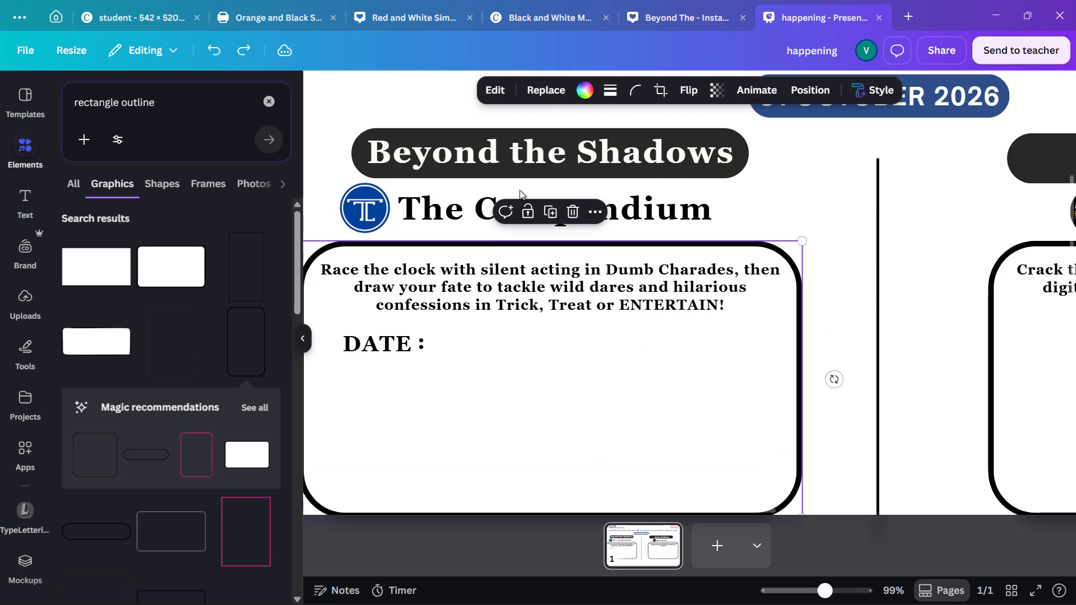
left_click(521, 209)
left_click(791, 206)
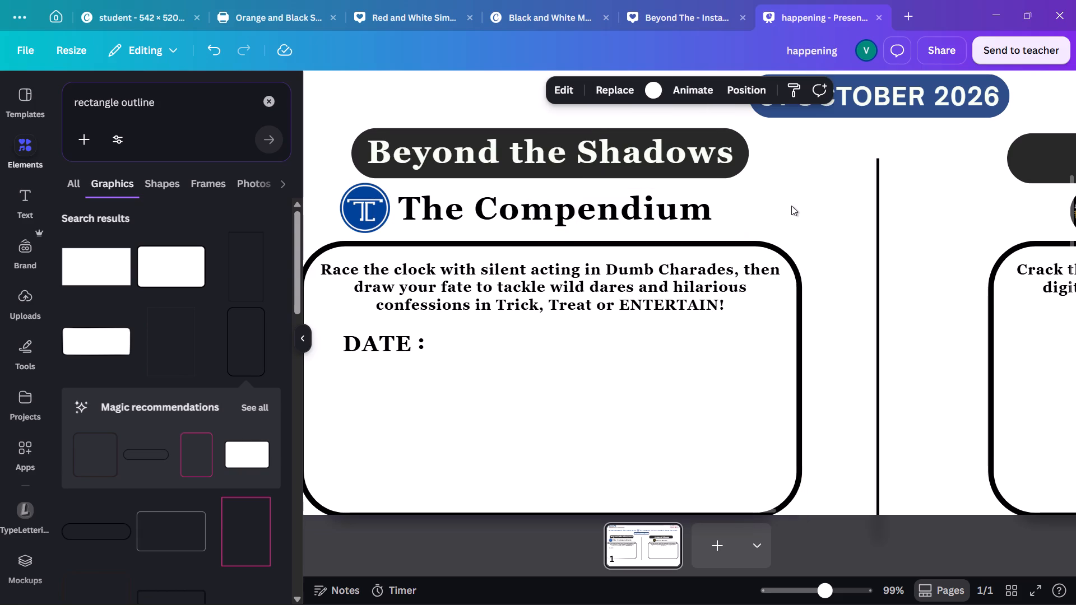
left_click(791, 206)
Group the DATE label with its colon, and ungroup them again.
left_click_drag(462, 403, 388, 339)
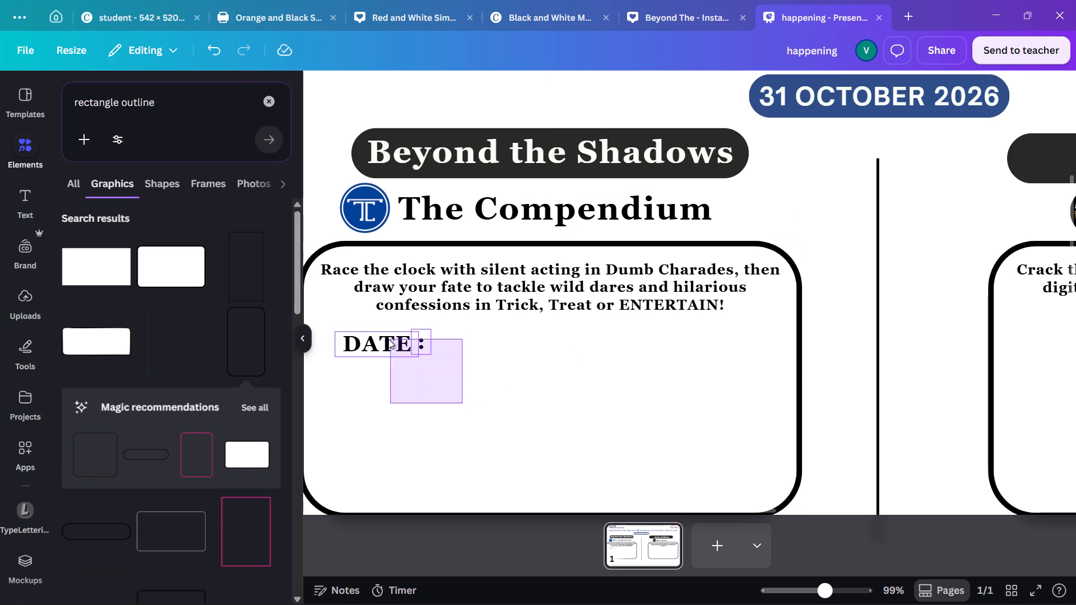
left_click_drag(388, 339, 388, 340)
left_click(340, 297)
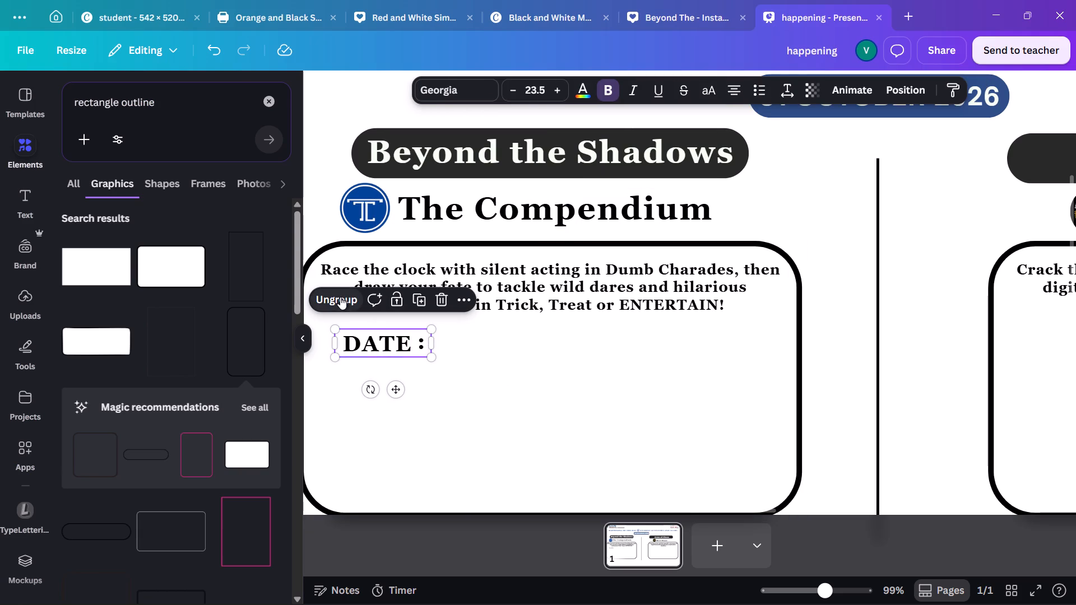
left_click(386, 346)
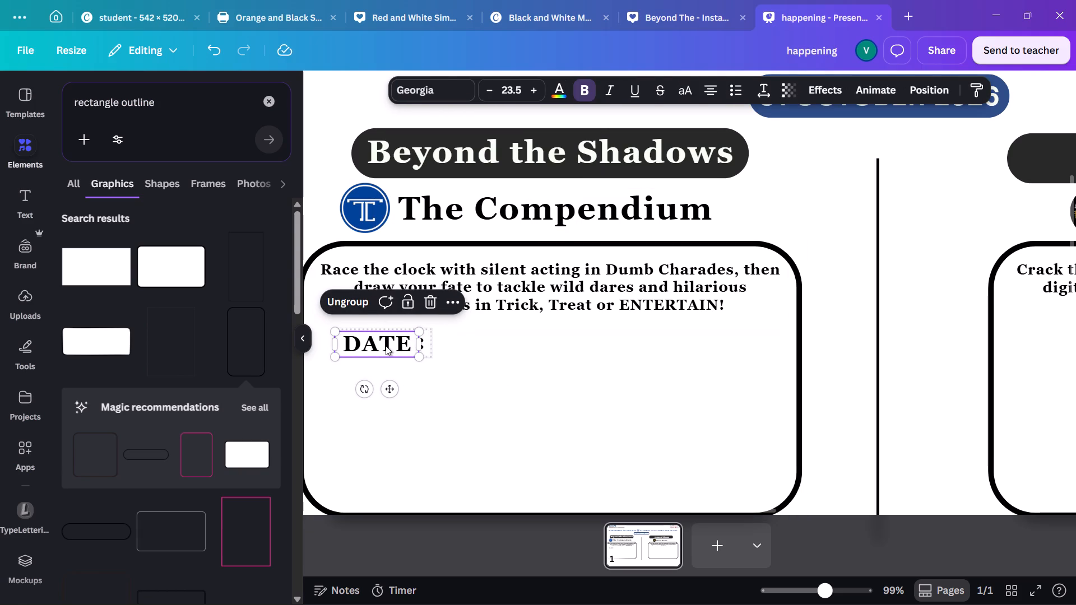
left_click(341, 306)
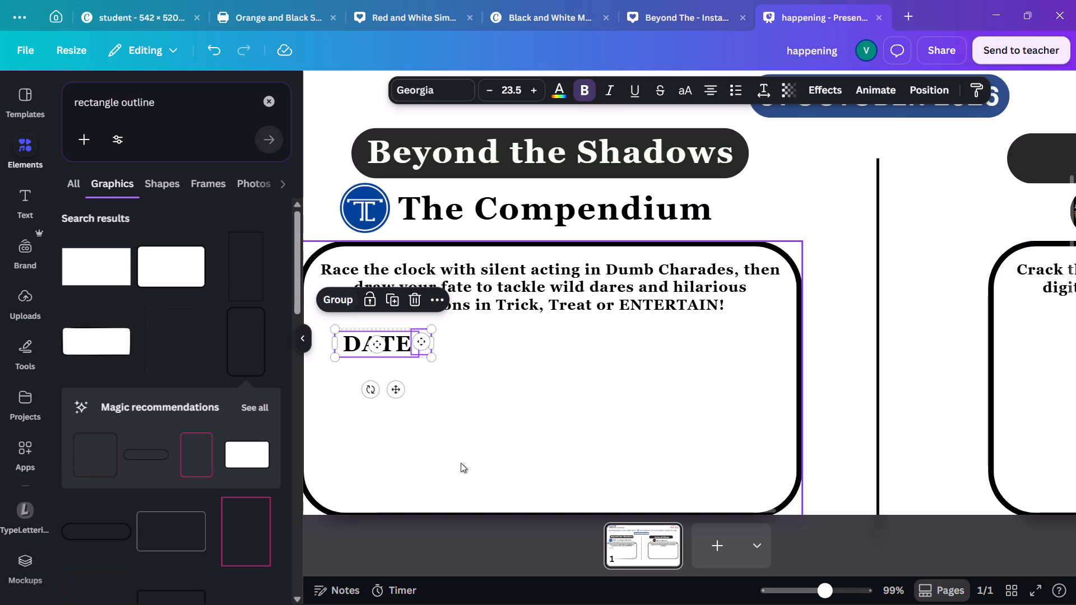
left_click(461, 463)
Replace the DATE label's text with TIME.
double_click(377, 348)
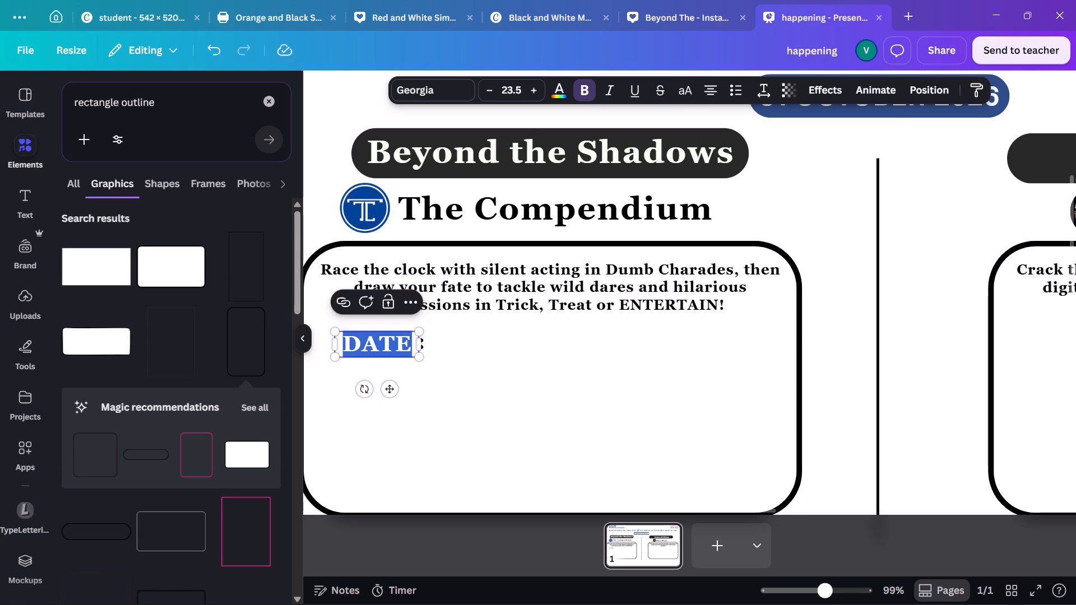
key("y")
key("BackSpace")
type("TIME")
key("Escape")
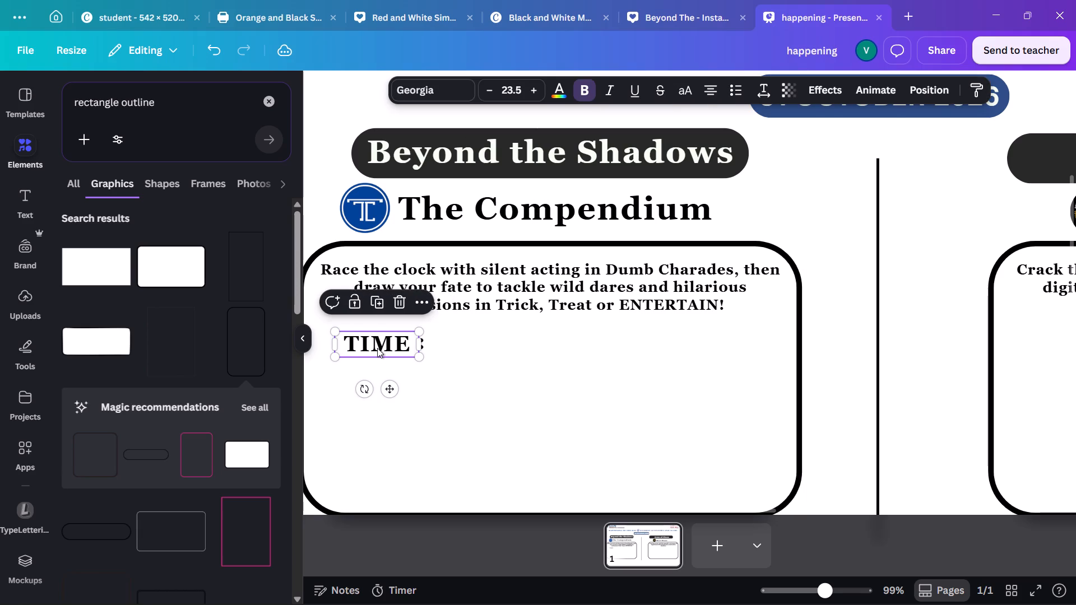
Group the TIME label with its colon.
key("Escape")
left_click(442, 344)
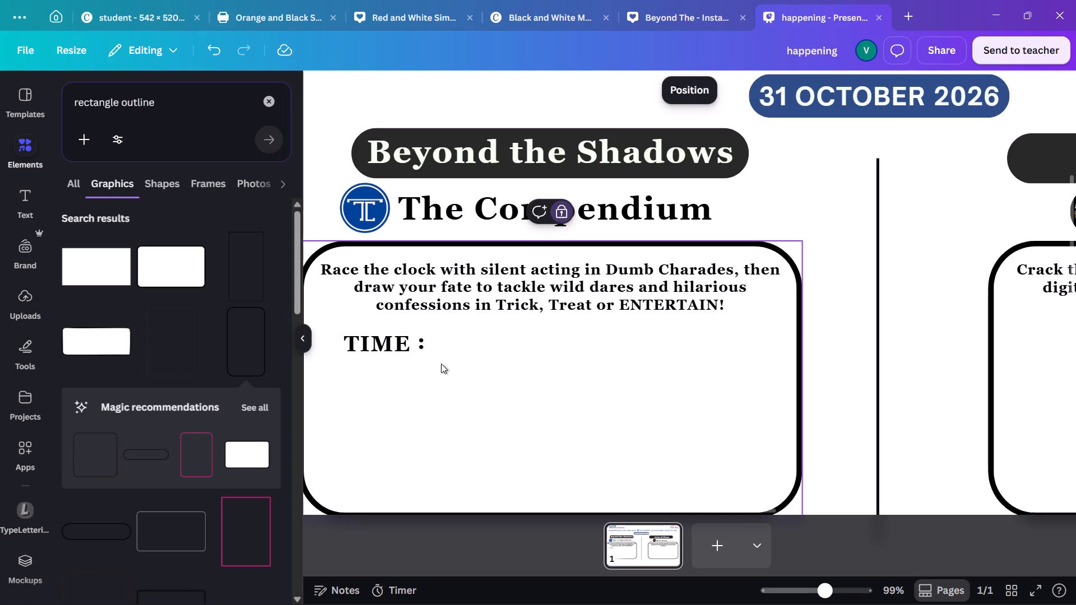
left_click_drag(441, 364, 396, 343)
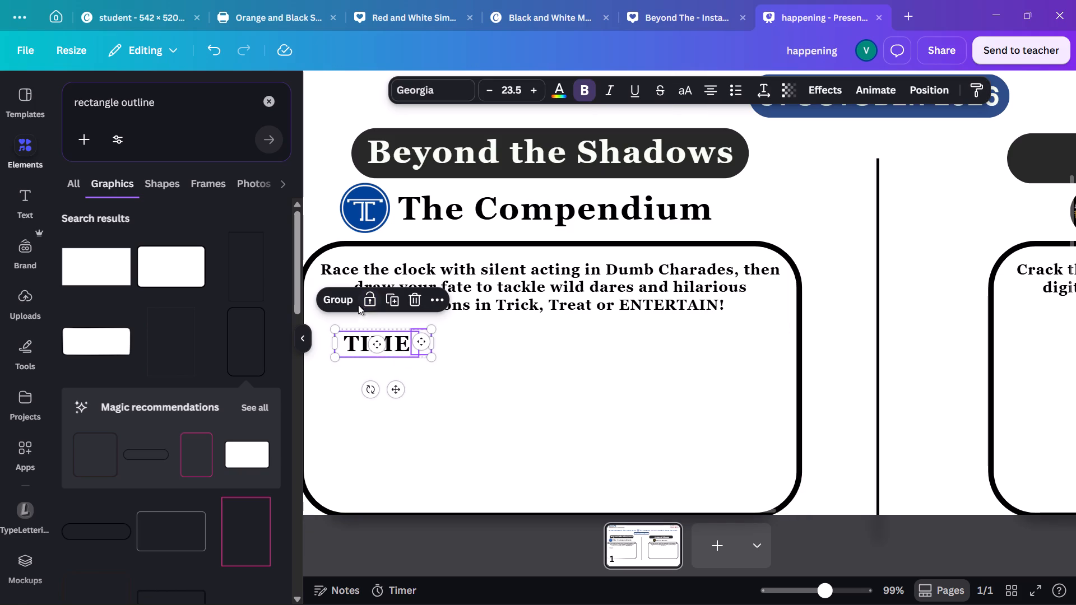
left_click(349, 304)
left_click(454, 366)
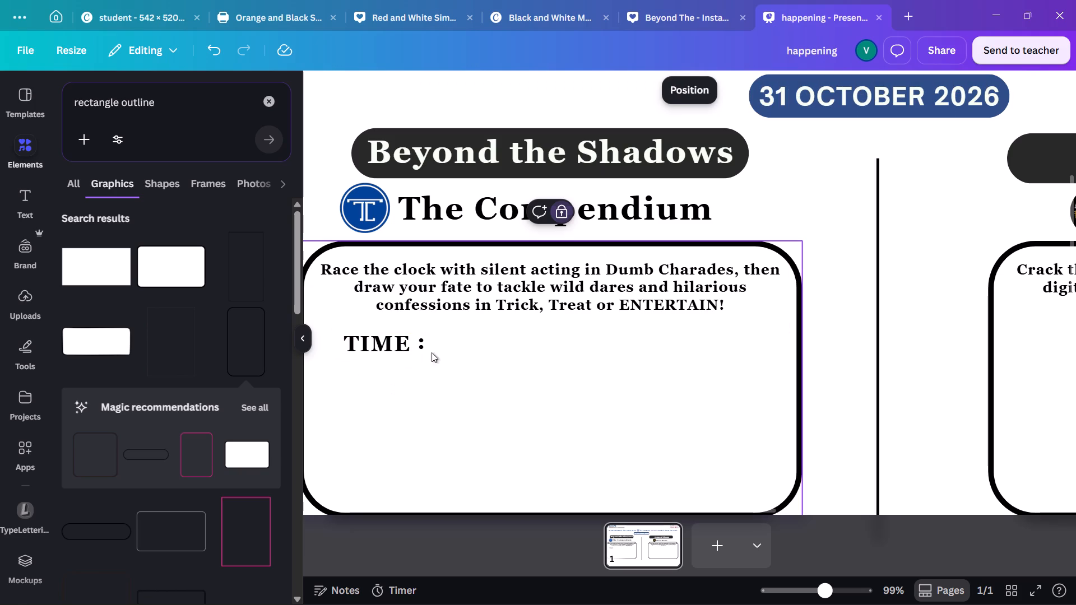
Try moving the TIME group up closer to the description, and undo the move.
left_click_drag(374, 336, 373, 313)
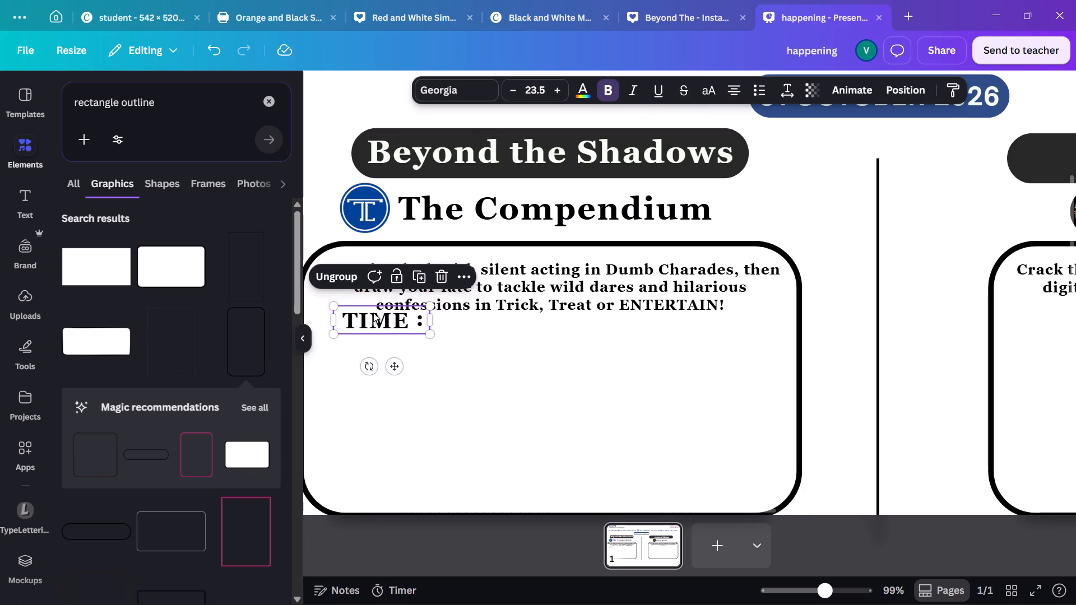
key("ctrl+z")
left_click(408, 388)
Place a duplicate of the TIME group below the original, ungroup the copy and delete its colon.
left_click(375, 338)
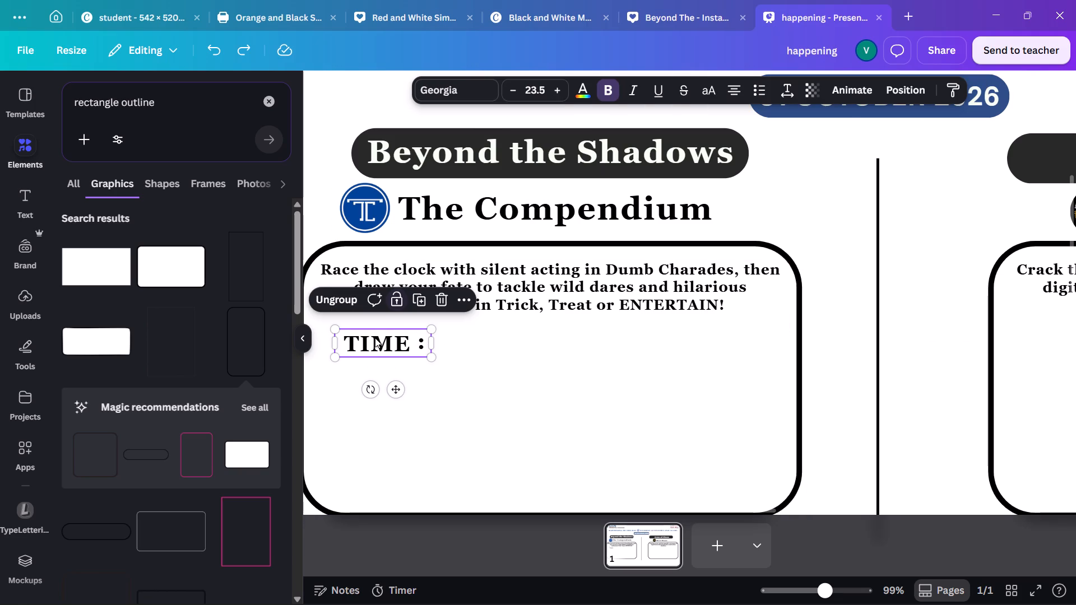
left_click(418, 300)
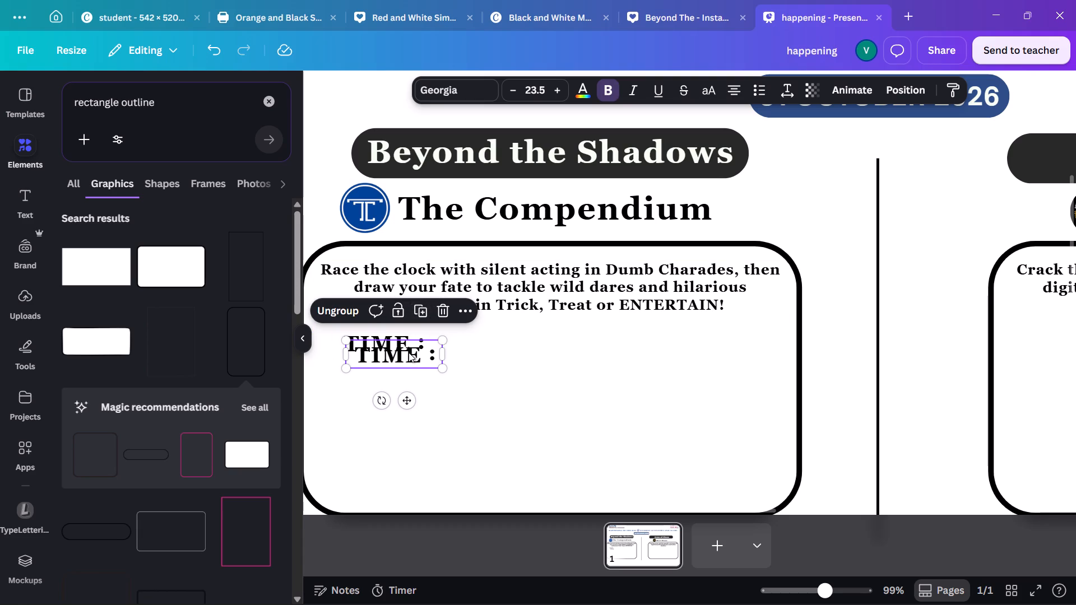
left_click_drag(409, 352, 481, 395)
left_click(414, 353)
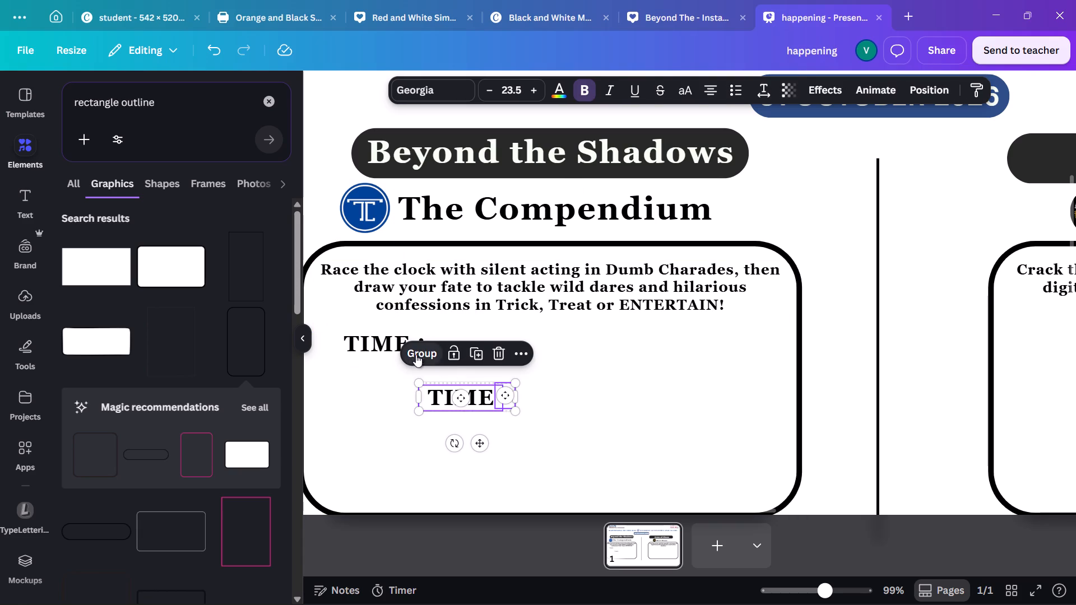
left_click(512, 415)
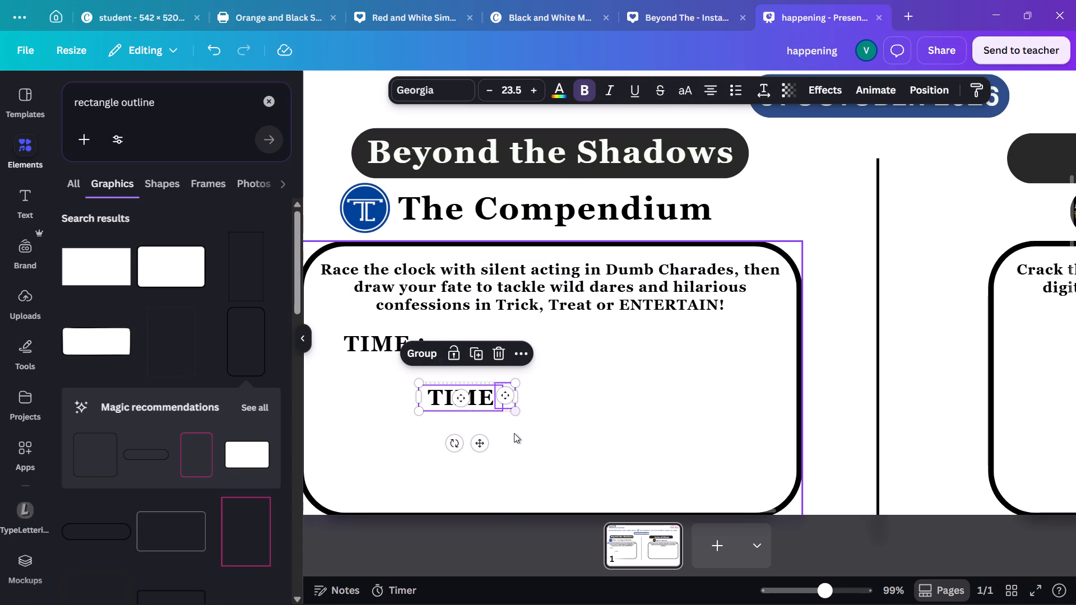
left_click(514, 433)
left_click(499, 391)
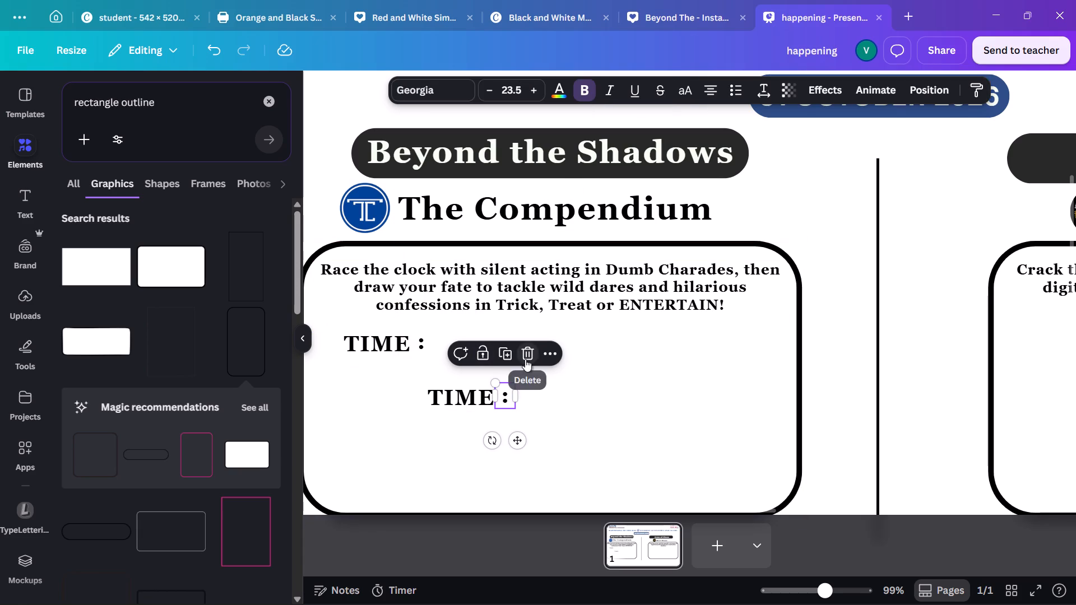
left_click(525, 359)
Replace the duplicated TIME text with 02PM and set its font to Archivo Black.
left_click(479, 397)
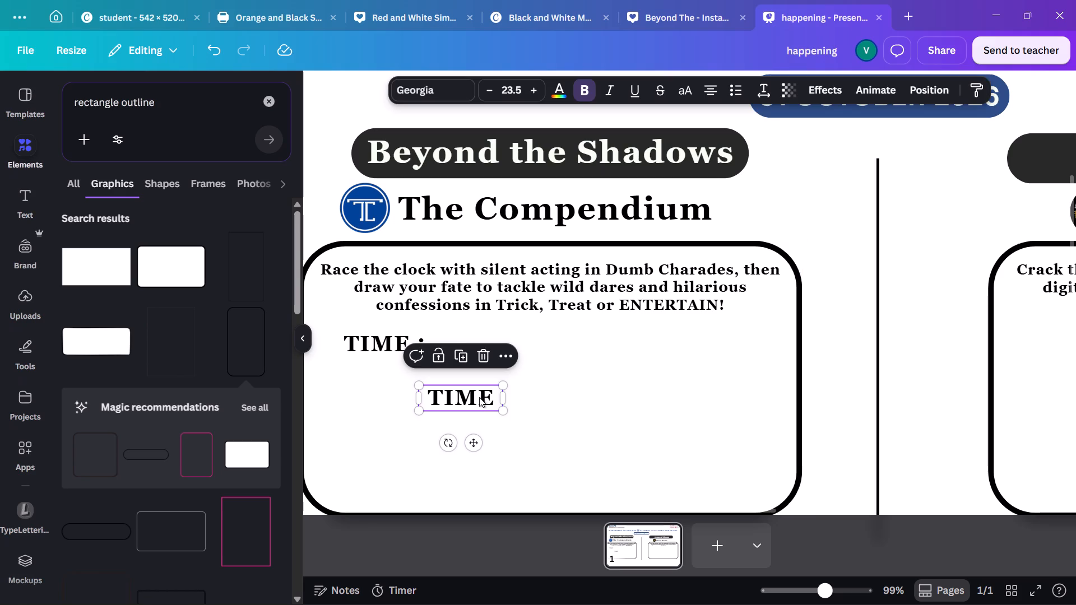
left_click(479, 397)
type("01")
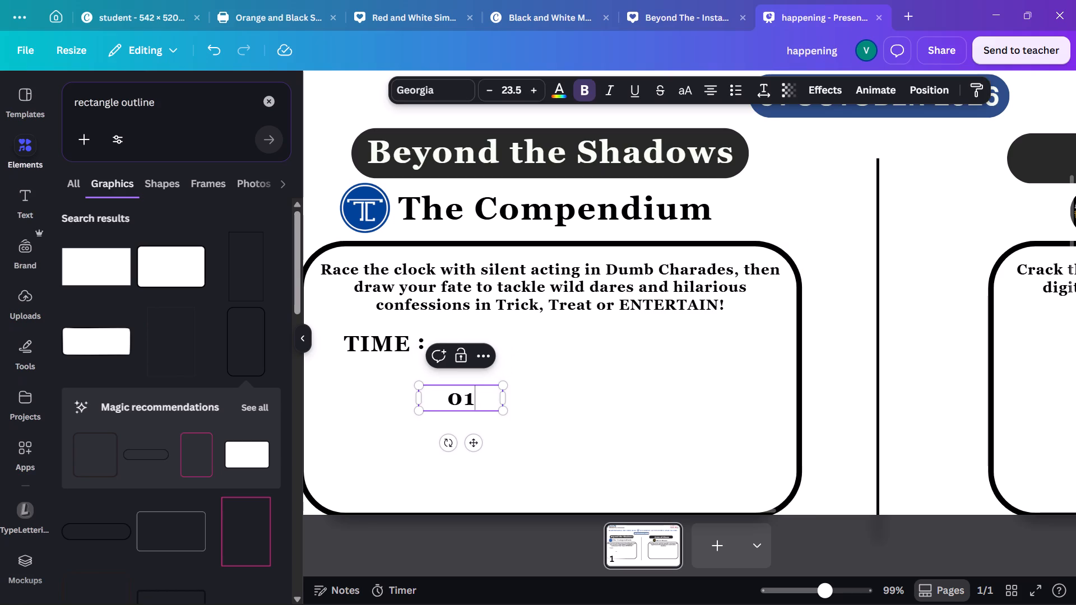
key("BackSpace")
key("2")
type("PM")
key("space")
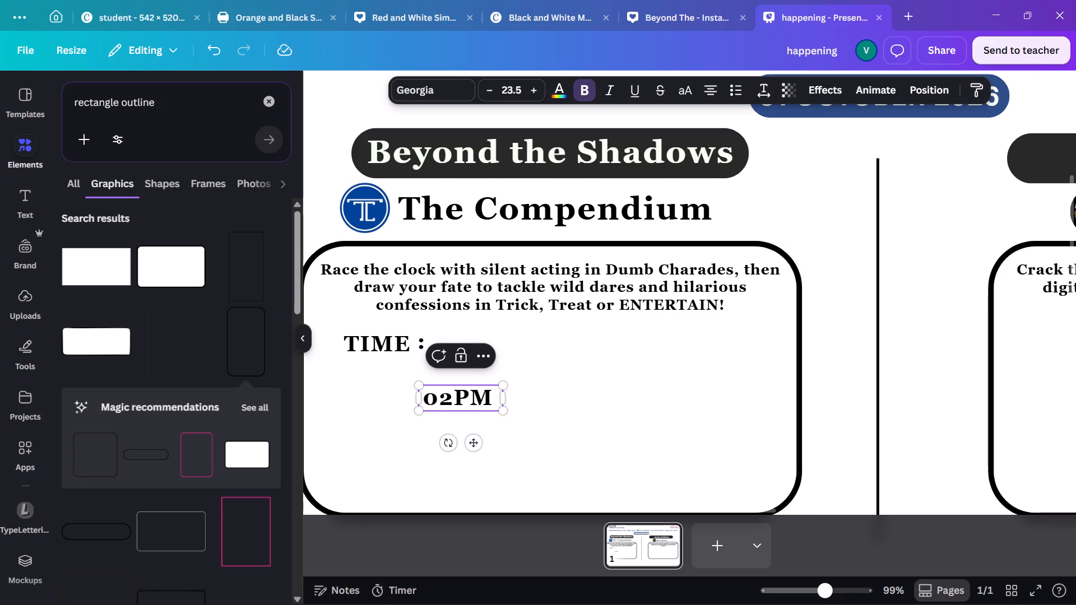
key("ctrl+BackSpace")
key("c")
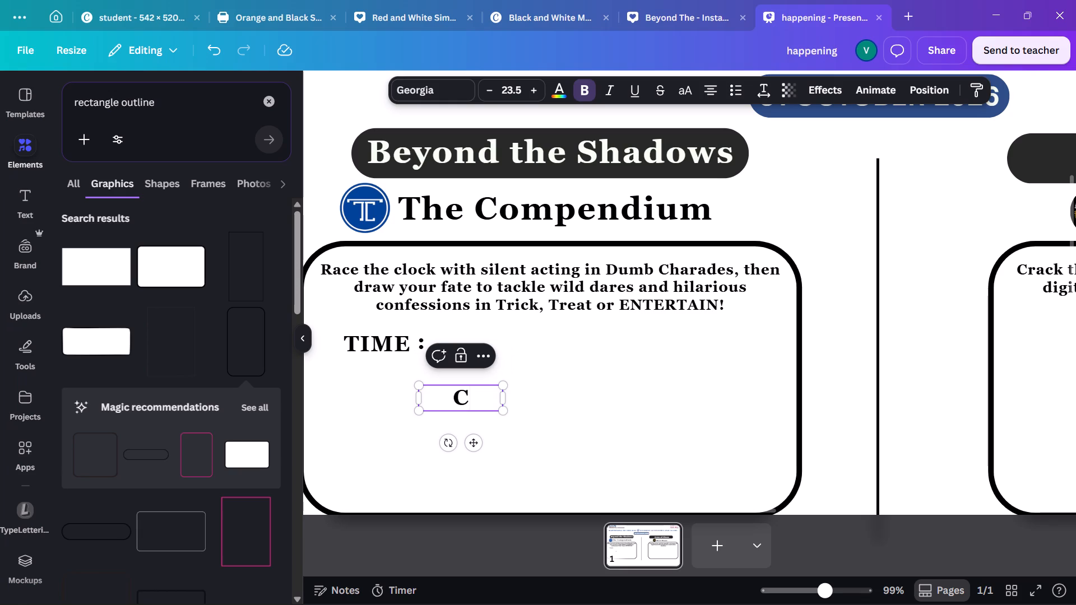
left_click(406, 90)
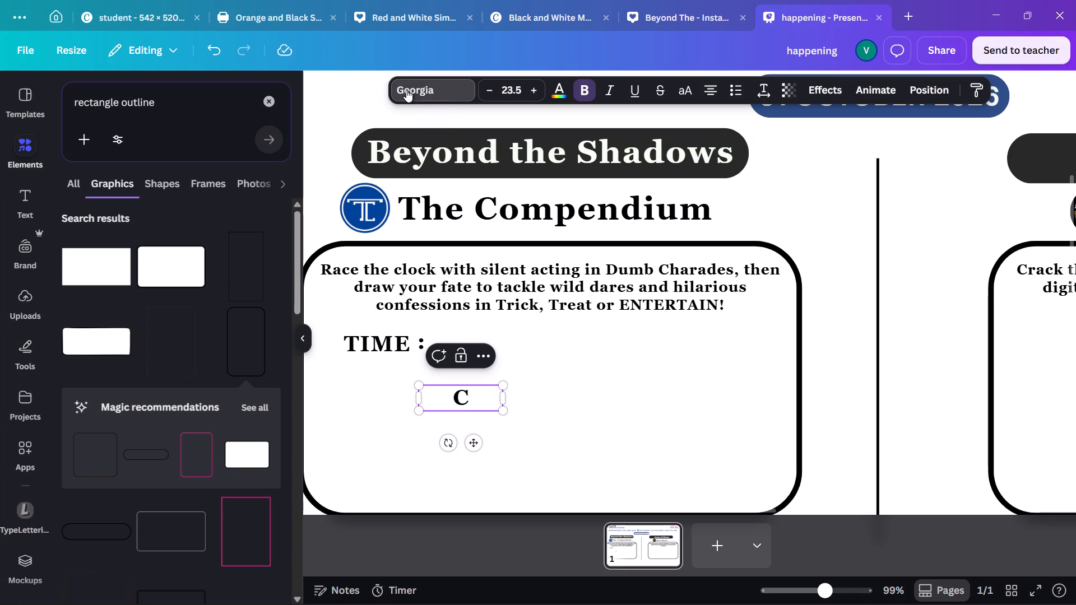
left_click(119, 295)
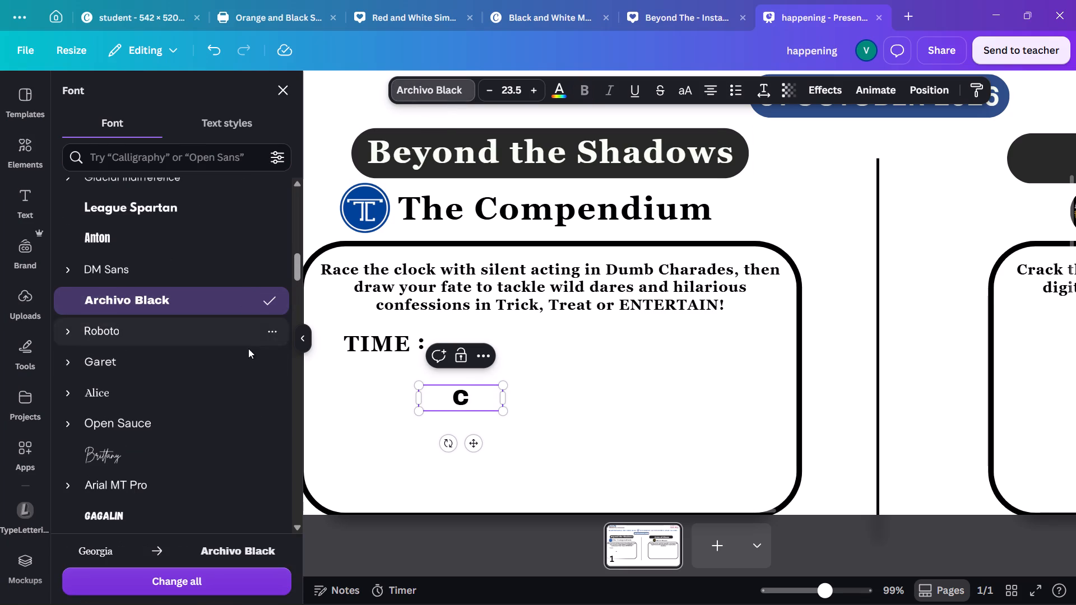
key("BackSpace")
type("02")
type("PM")
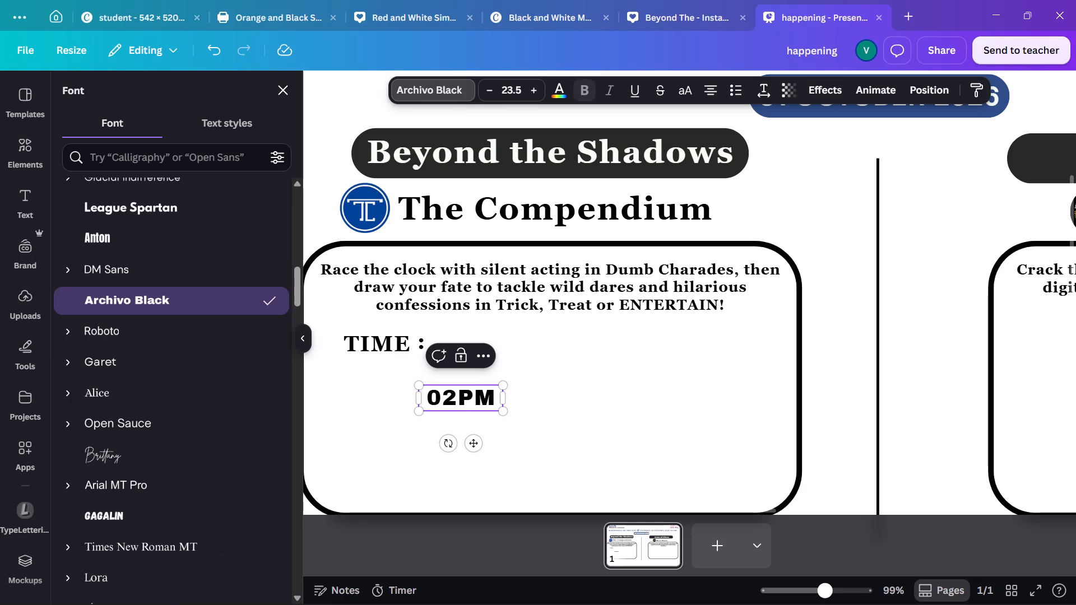
key("alt+Tab")
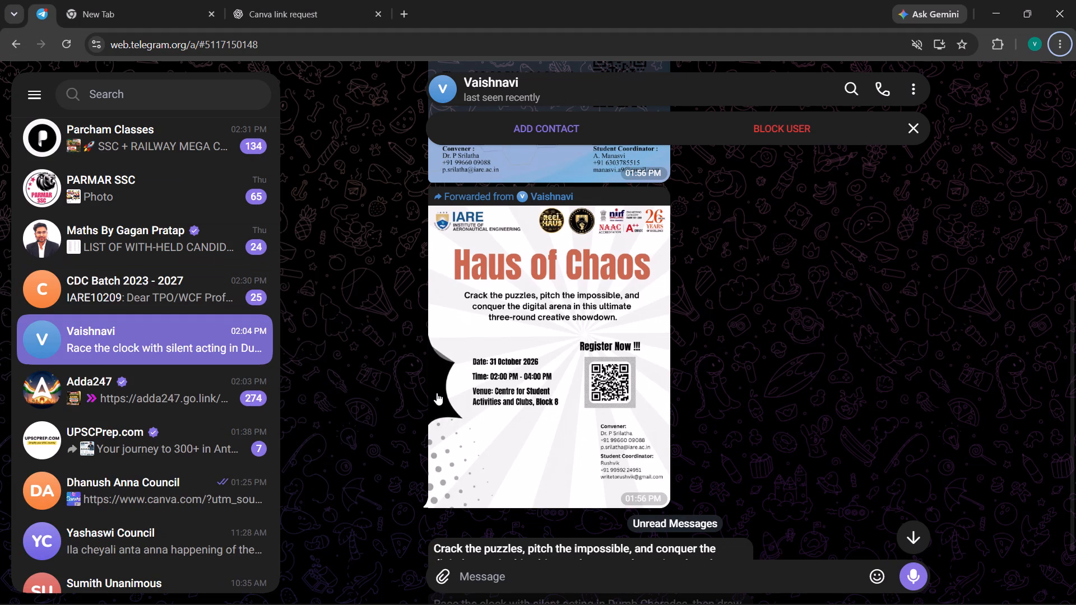
Complete the time text as 02:00PM - 04:00PM, checking the hours against the event poster in Telegram.
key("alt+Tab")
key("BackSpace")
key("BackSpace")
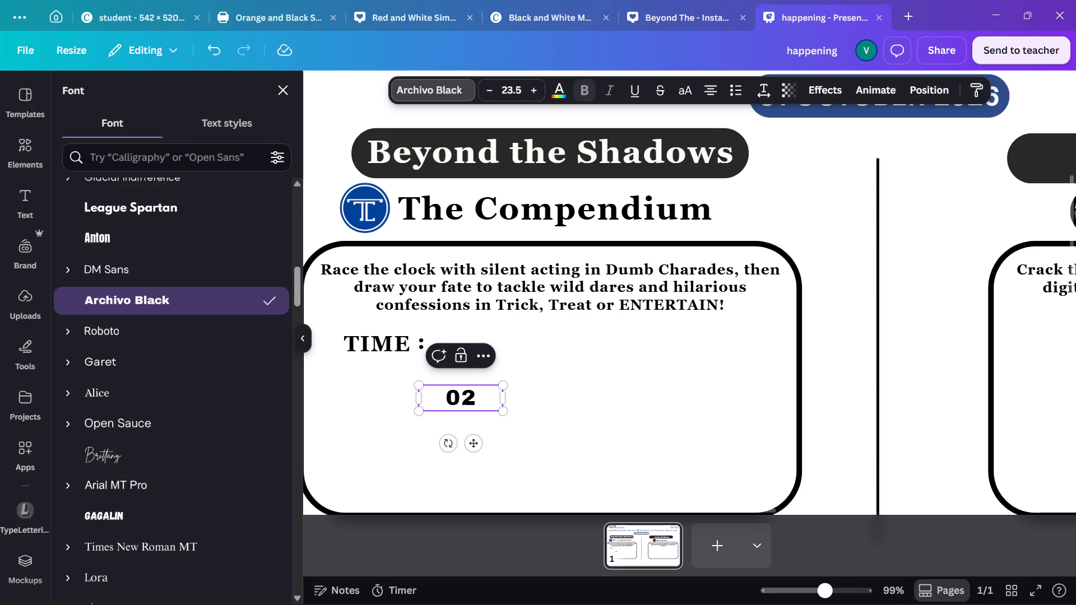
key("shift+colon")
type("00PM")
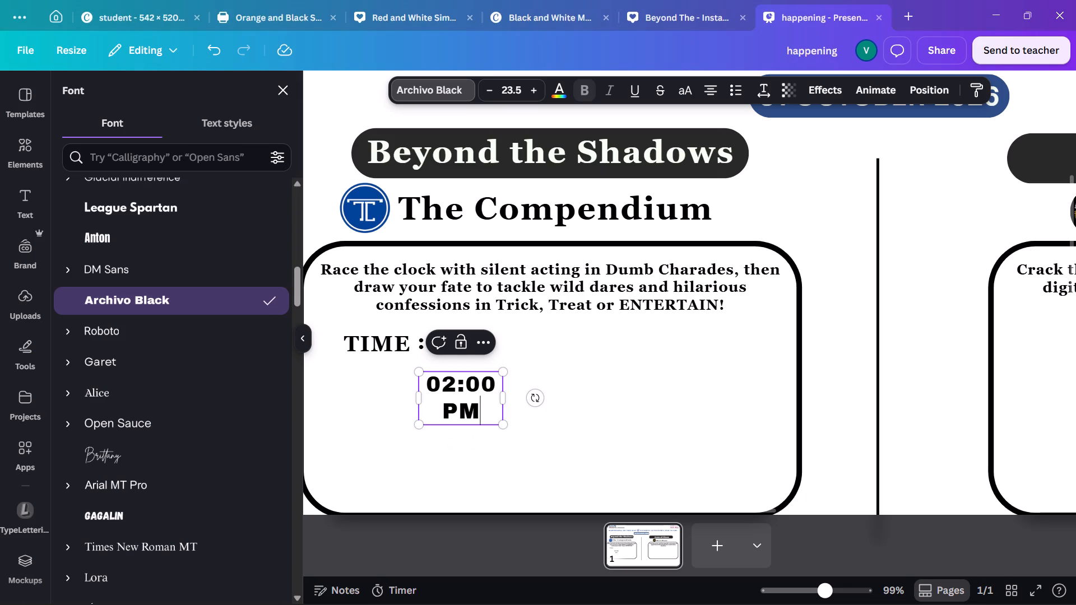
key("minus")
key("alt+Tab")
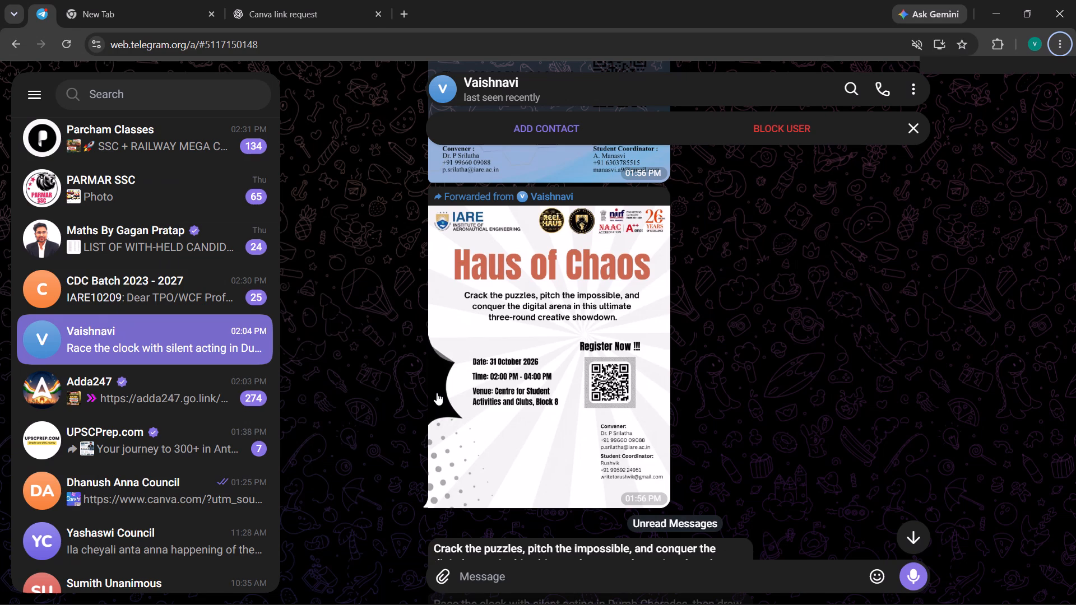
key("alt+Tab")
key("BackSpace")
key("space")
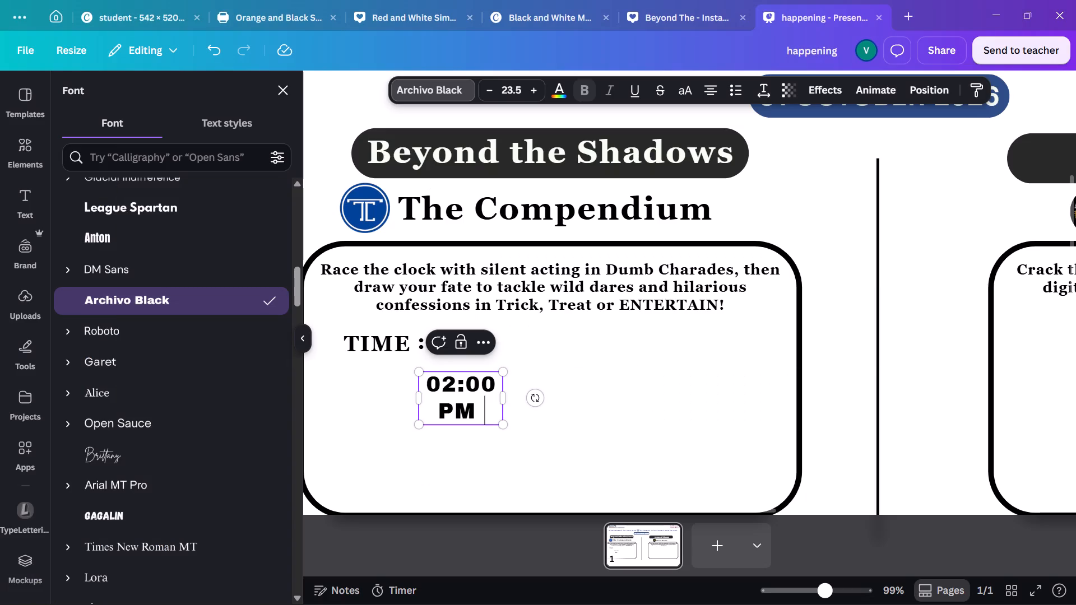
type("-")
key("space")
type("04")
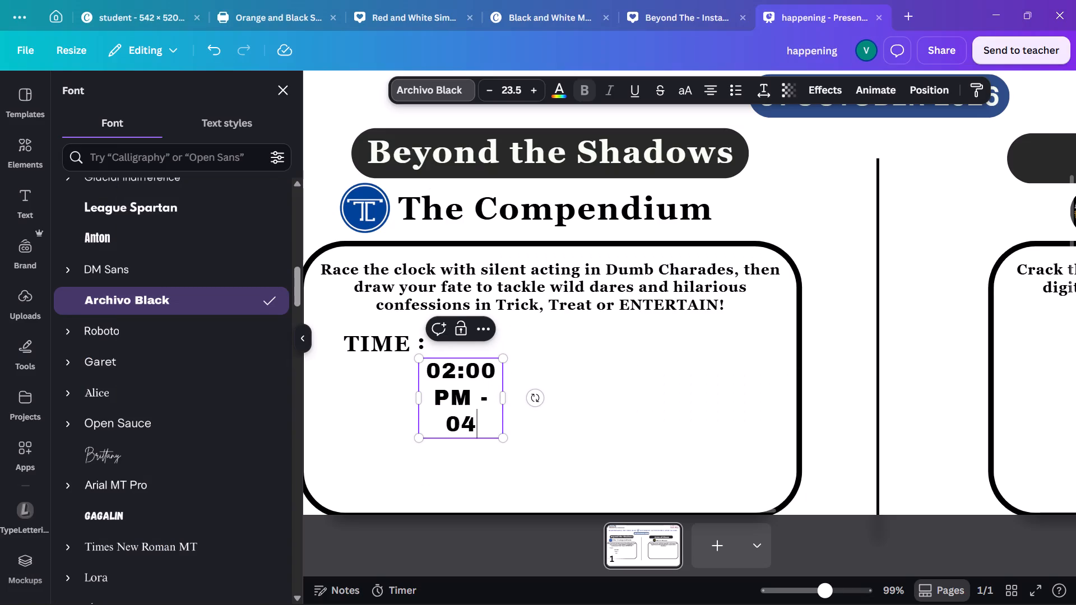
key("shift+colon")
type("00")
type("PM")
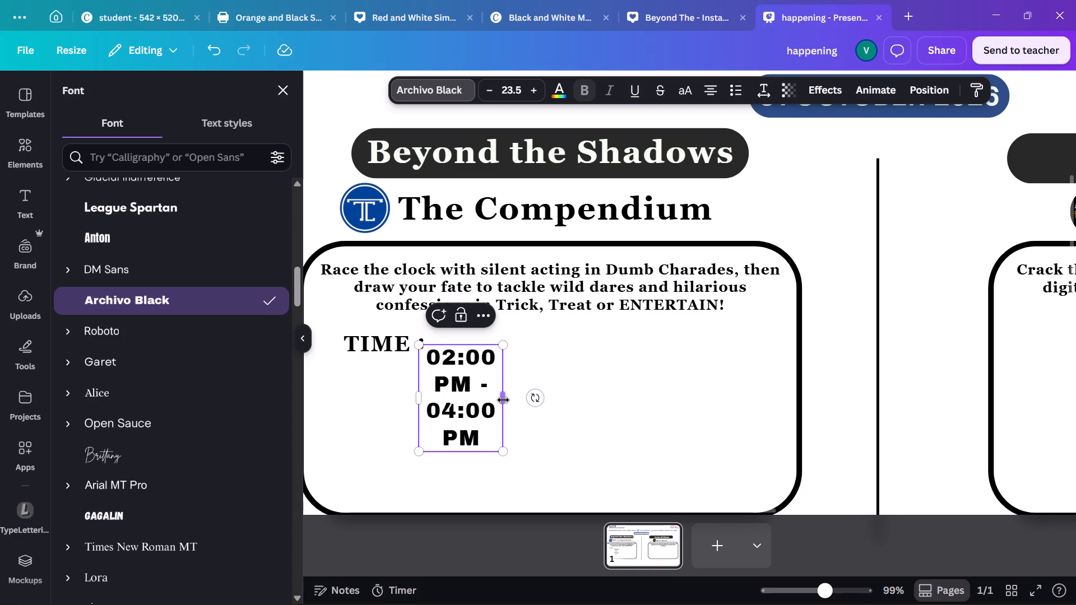
Widen the time text box so 02:00PM - 04:00PM fits closely on a single line.
left_click_drag(503, 400, 716, 390)
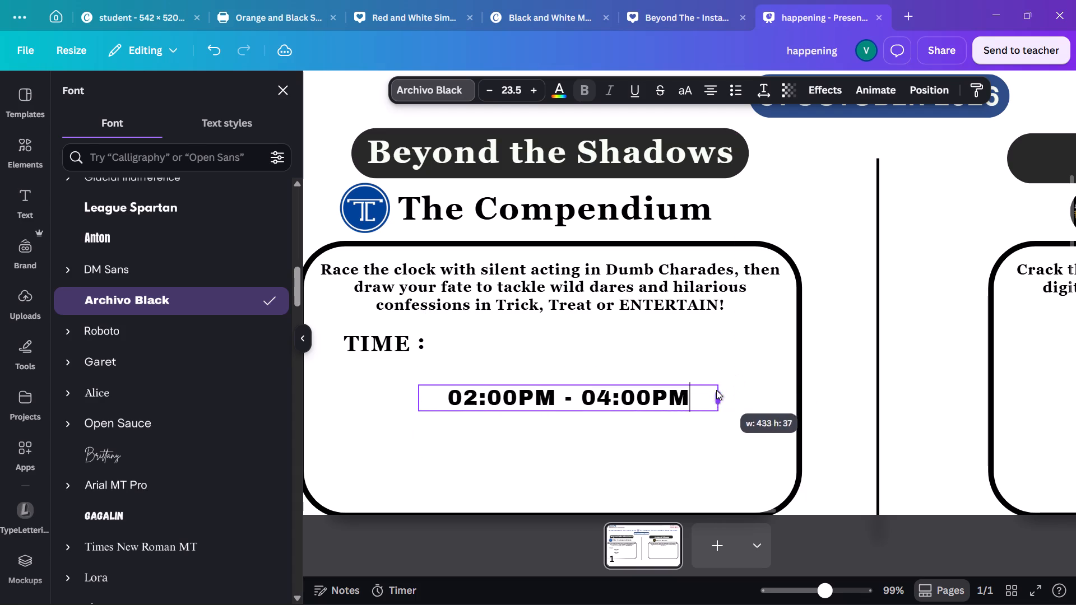
left_click_drag(716, 390, 667, 398)
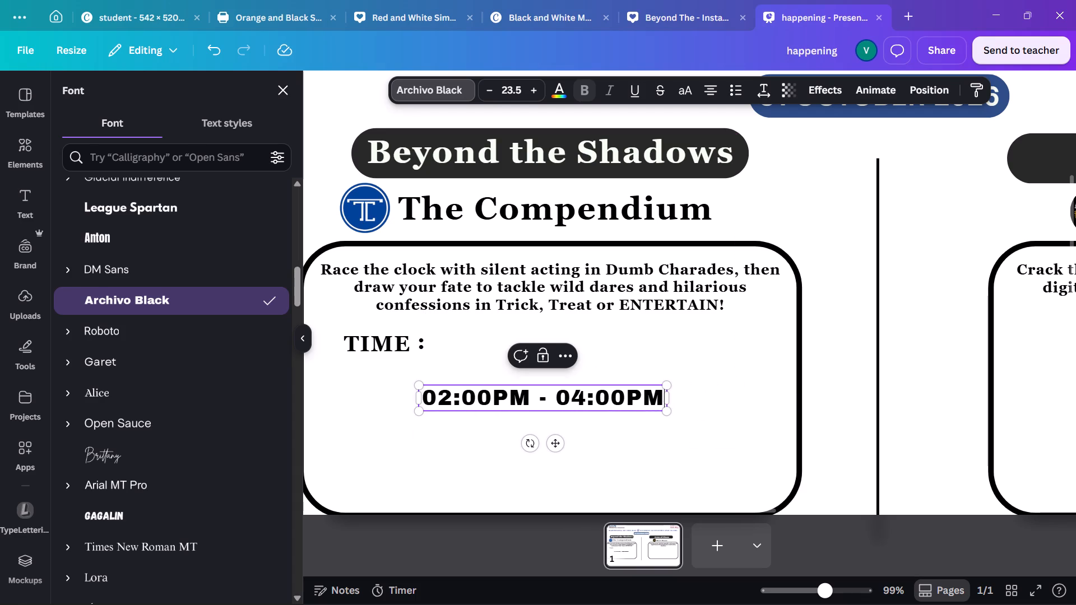
key("Escape")
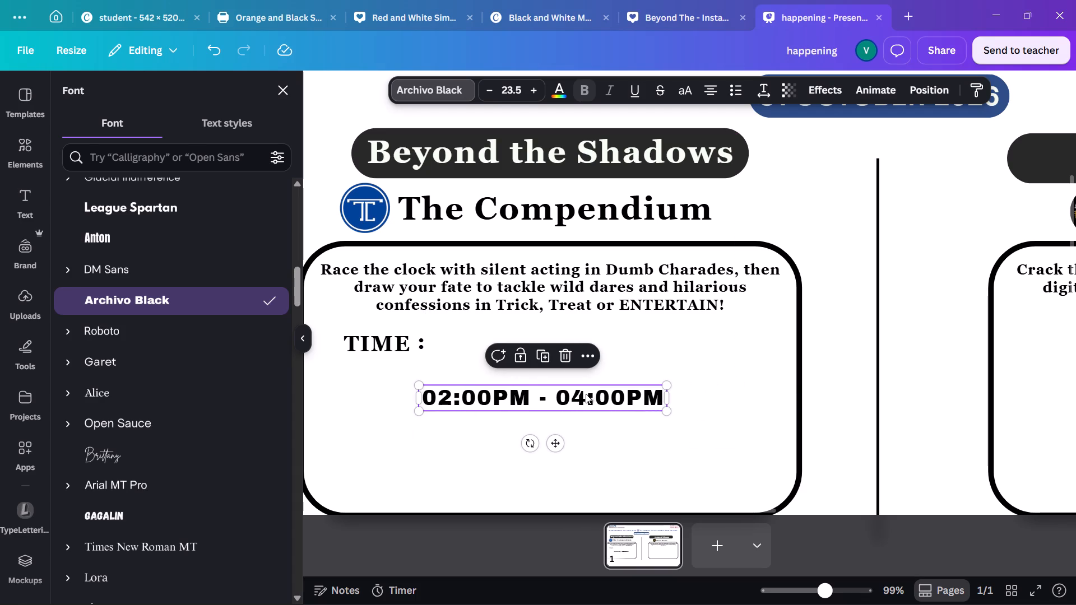
Place the 02:00PM - 04:00PM text directly after the TIME colon and fine-tune its alignment with the label.
left_click_drag(586, 394, 594, 341)
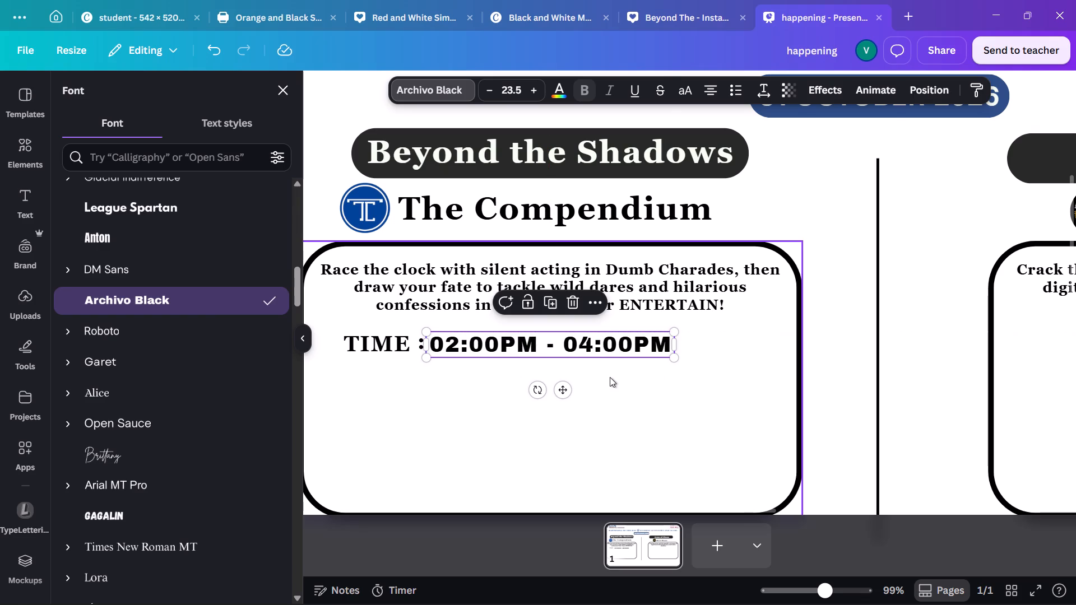
left_click(610, 377)
left_click(610, 377)
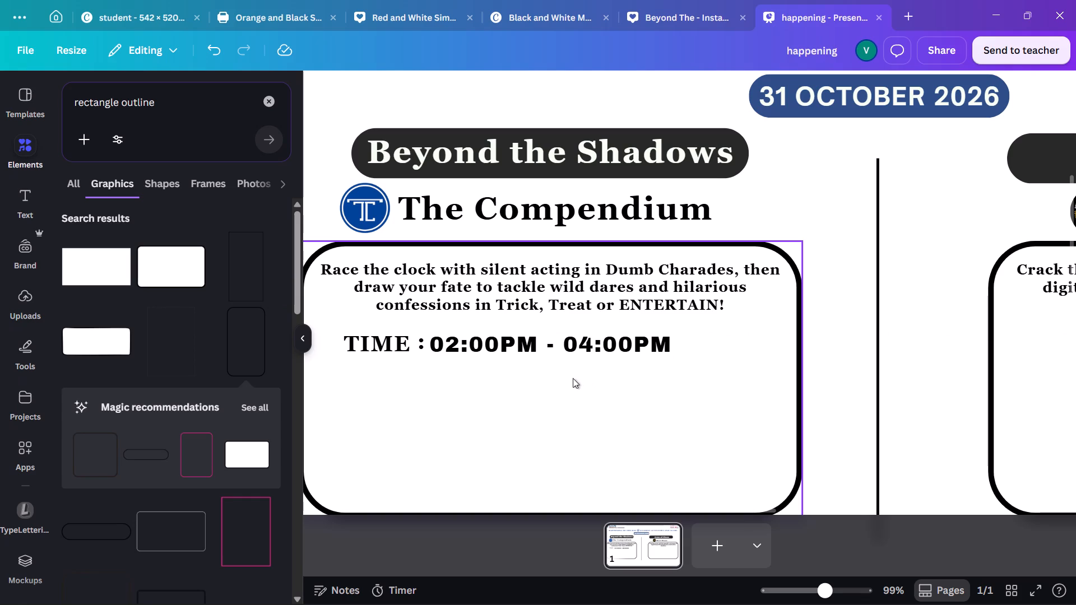
left_click(486, 346)
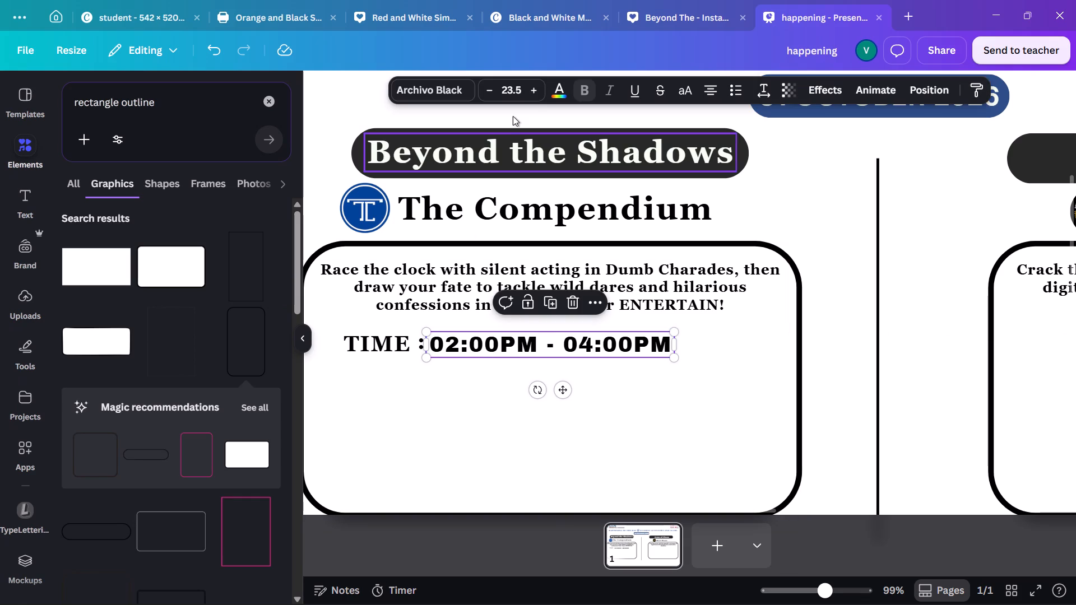
left_click(488, 429)
left_click(489, 351)
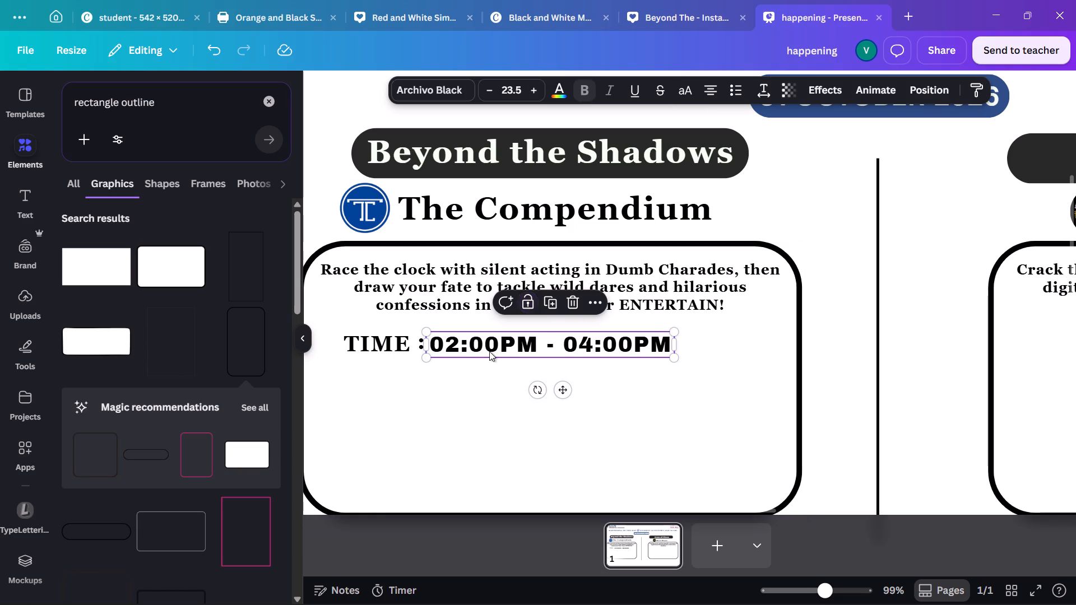
key("Up")
key("Up")
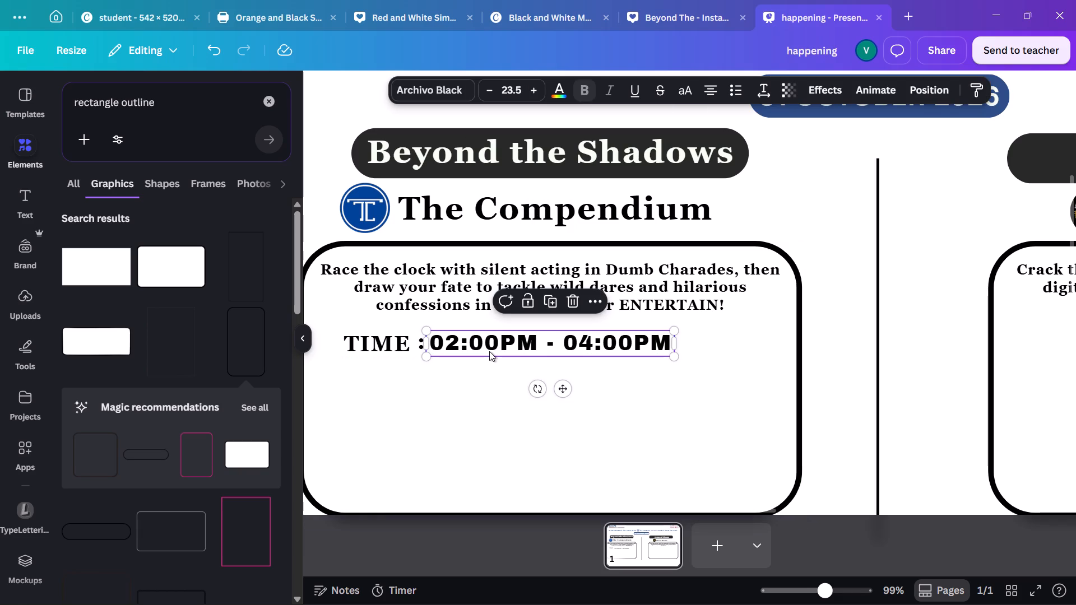
key("Right")
left_click(443, 392)
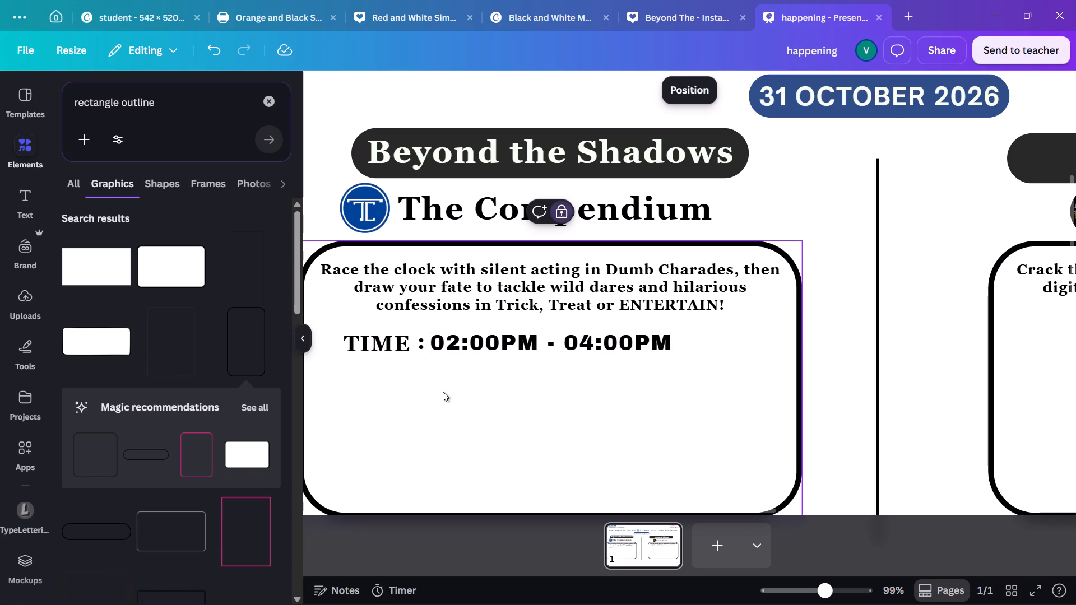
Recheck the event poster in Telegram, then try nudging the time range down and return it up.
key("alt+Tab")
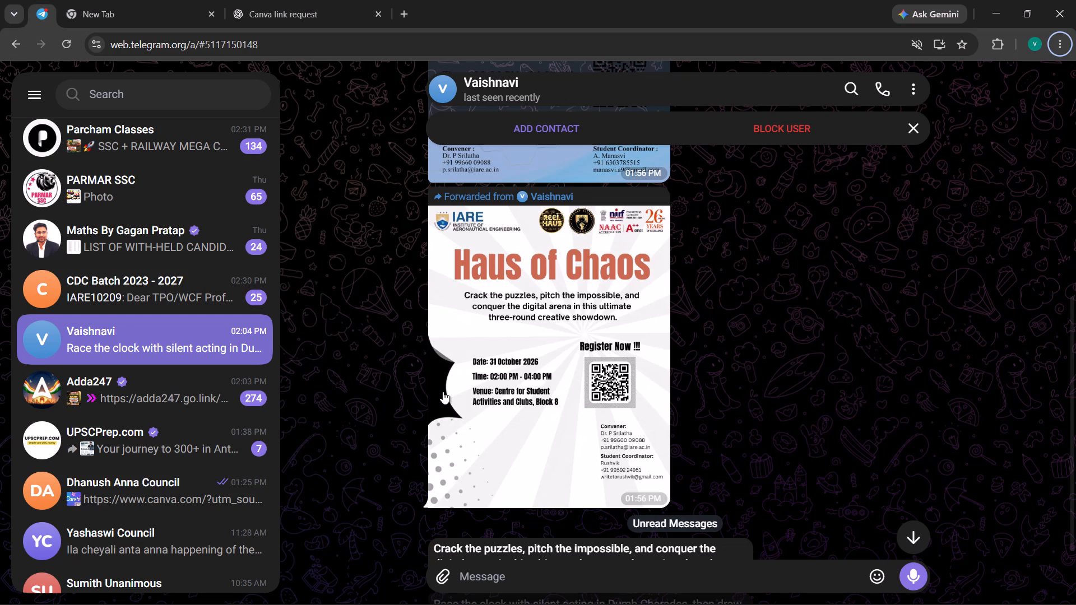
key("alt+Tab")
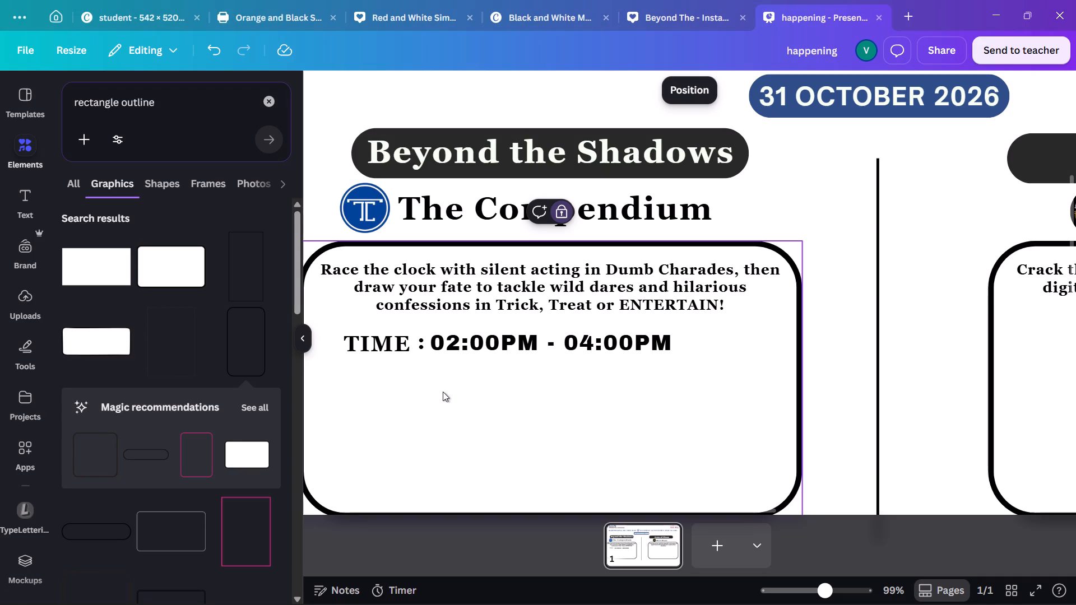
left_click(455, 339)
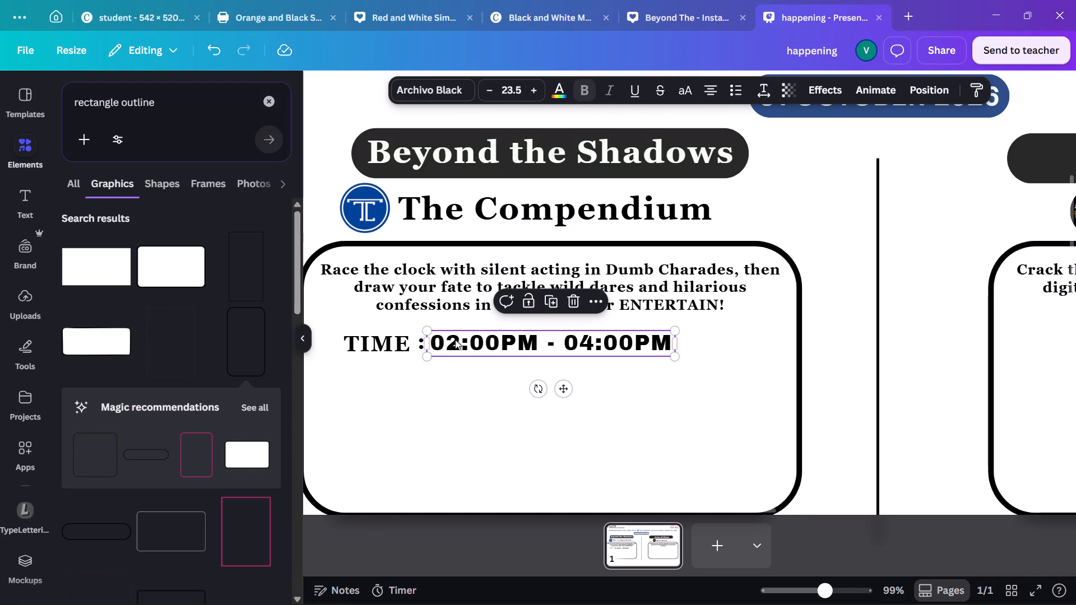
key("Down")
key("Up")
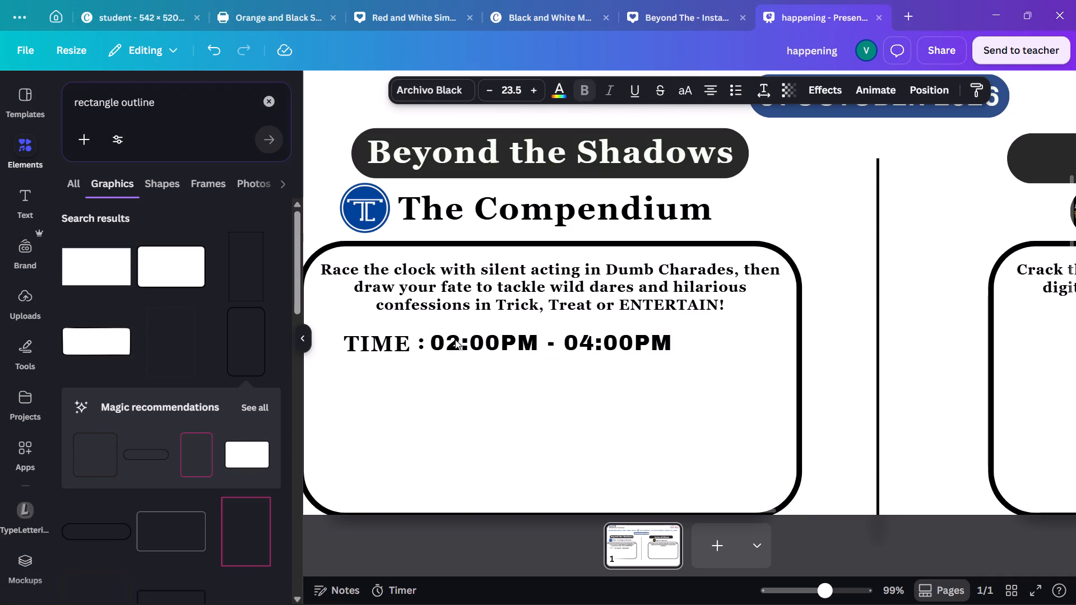
Open the 02:00PM - 04:00PM text in The Compendium's box for editing.
left_click(499, 340)
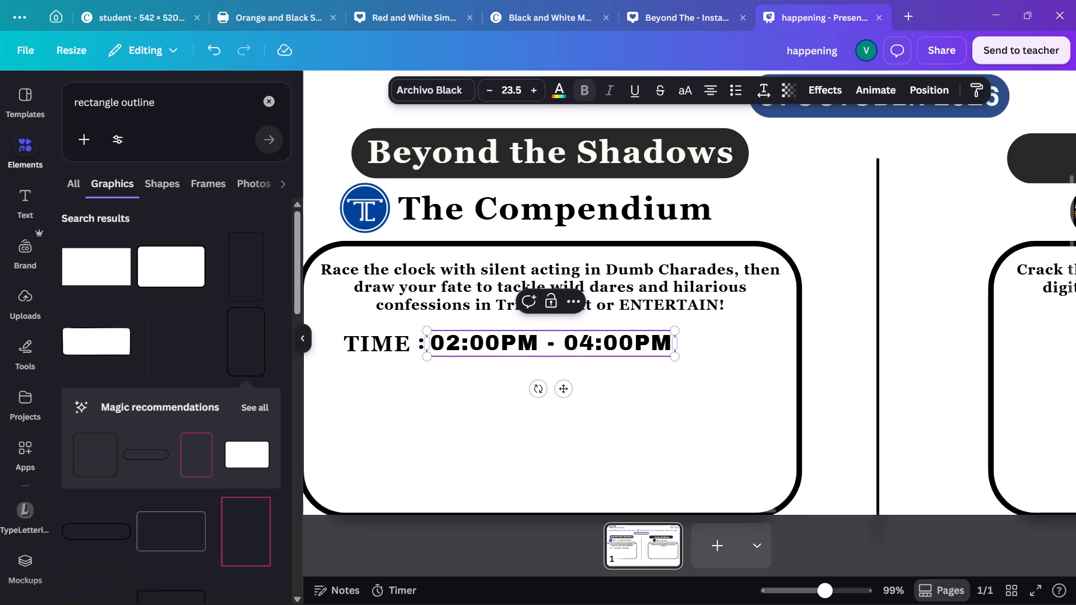
Enlarge the 02:00PM - 04:00PM text to size 24.7 and place it right after the TIME colon, level with the label.
key("Escape")
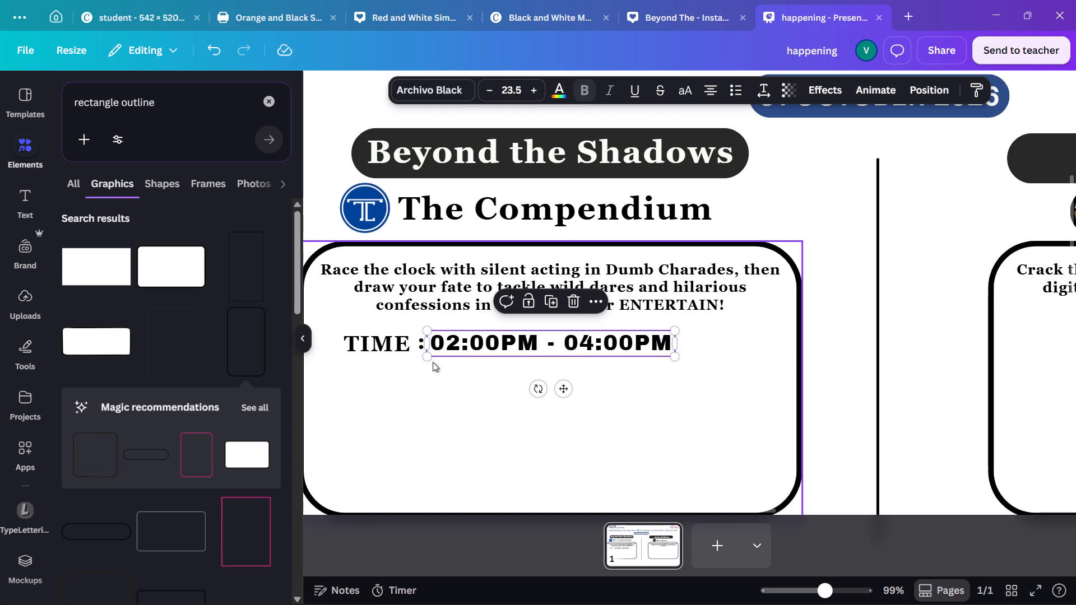
left_click_drag(479, 343, 489, 341)
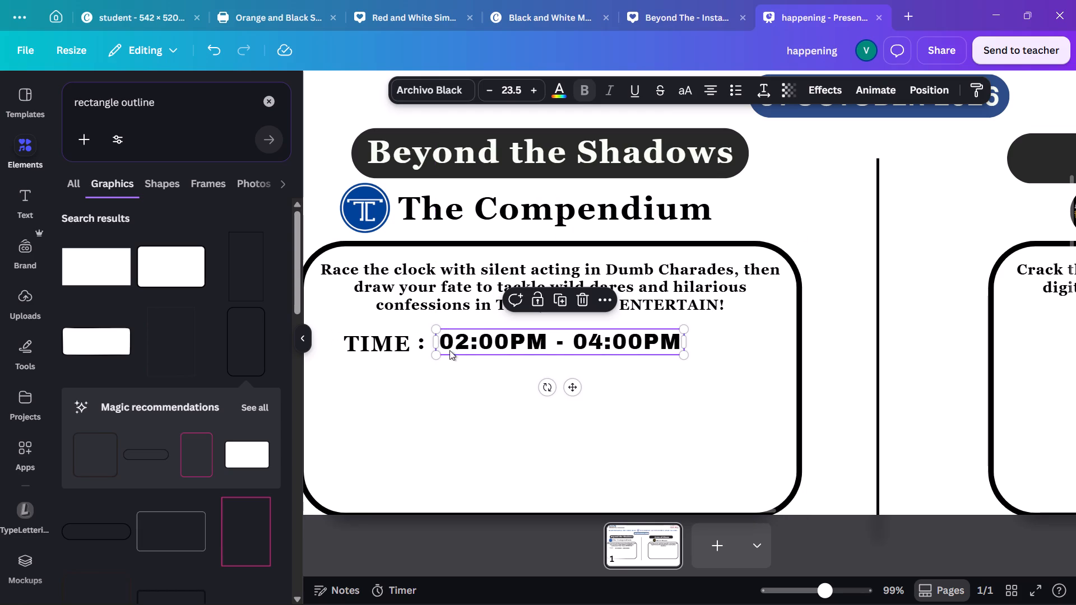
left_click_drag(437, 354, 423, 365)
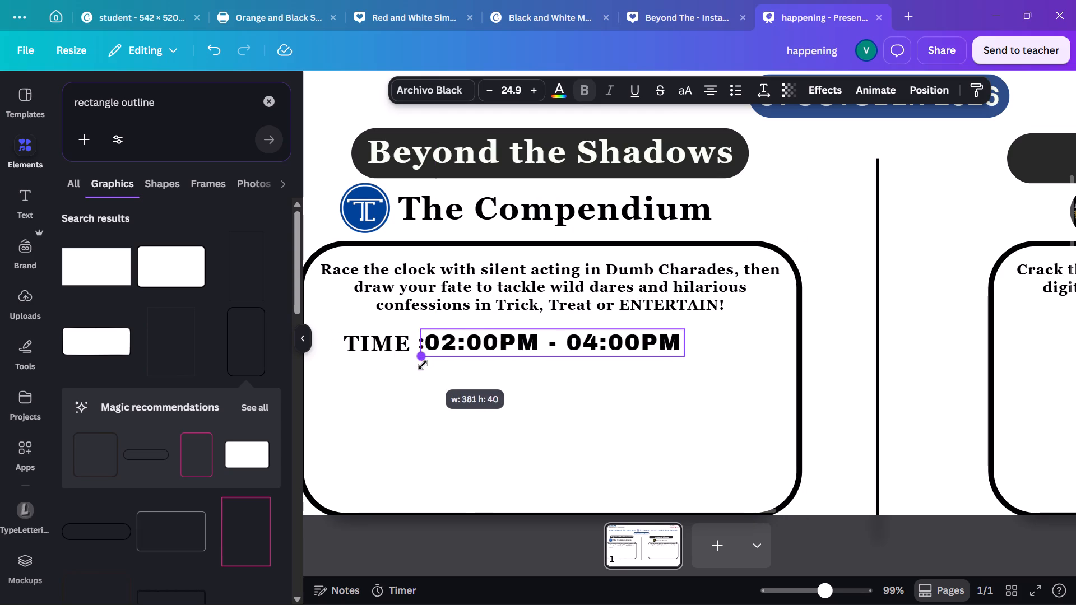
left_click_drag(423, 365, 426, 369)
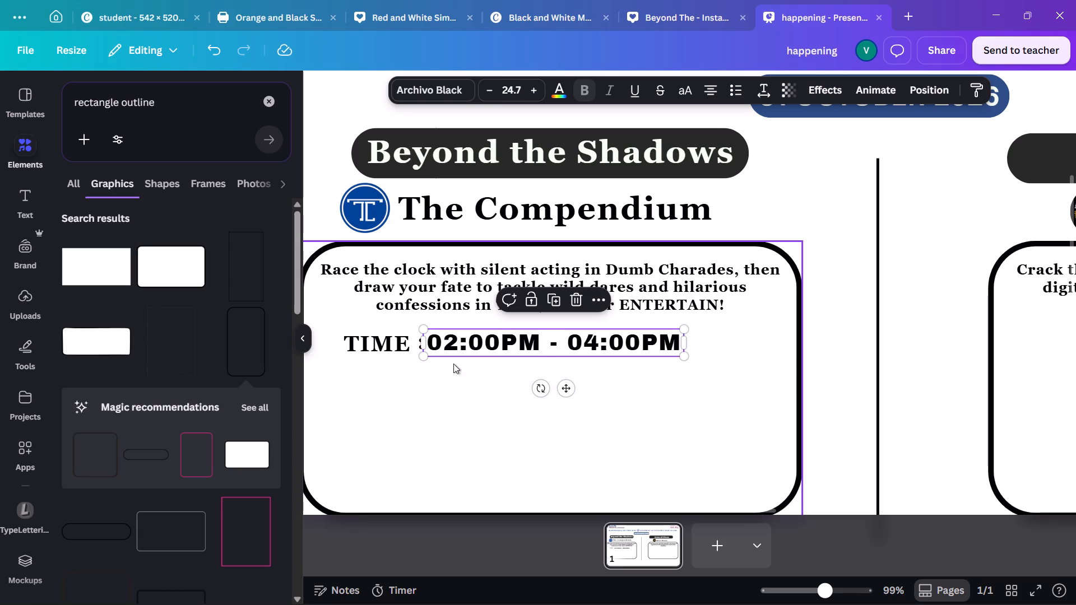
left_click(469, 340)
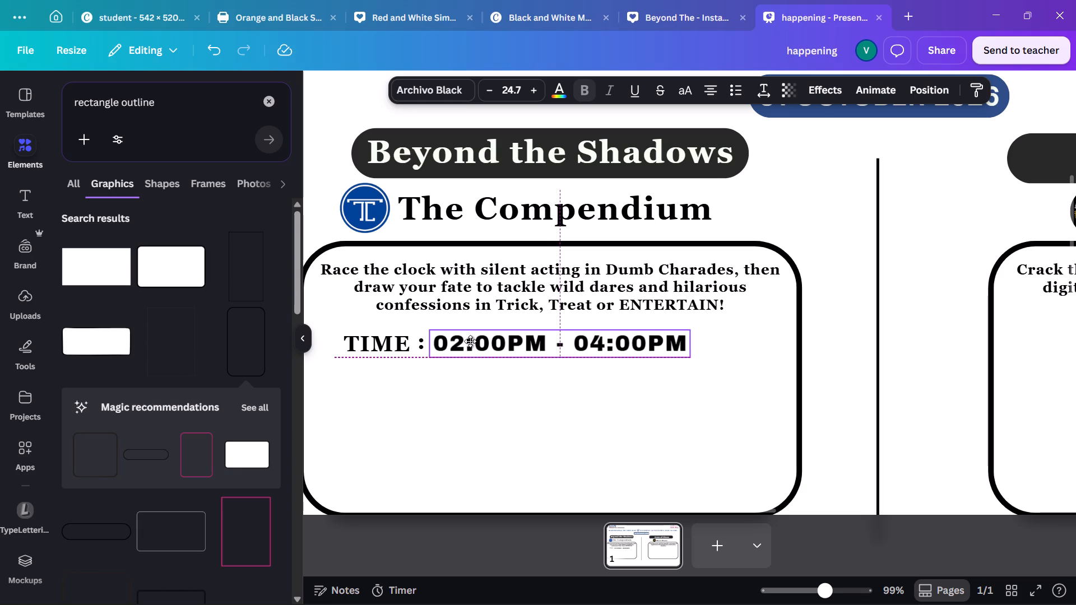
left_click(474, 393)
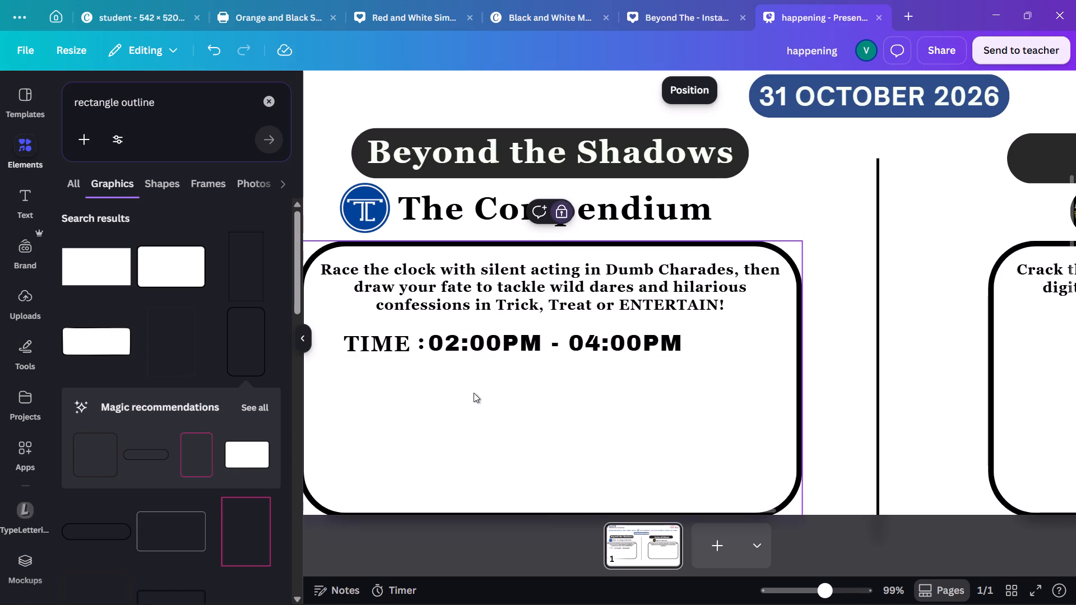
Duplicate the TIME label and colon group and place the copy directly below, aligned with the original.
left_click(387, 345)
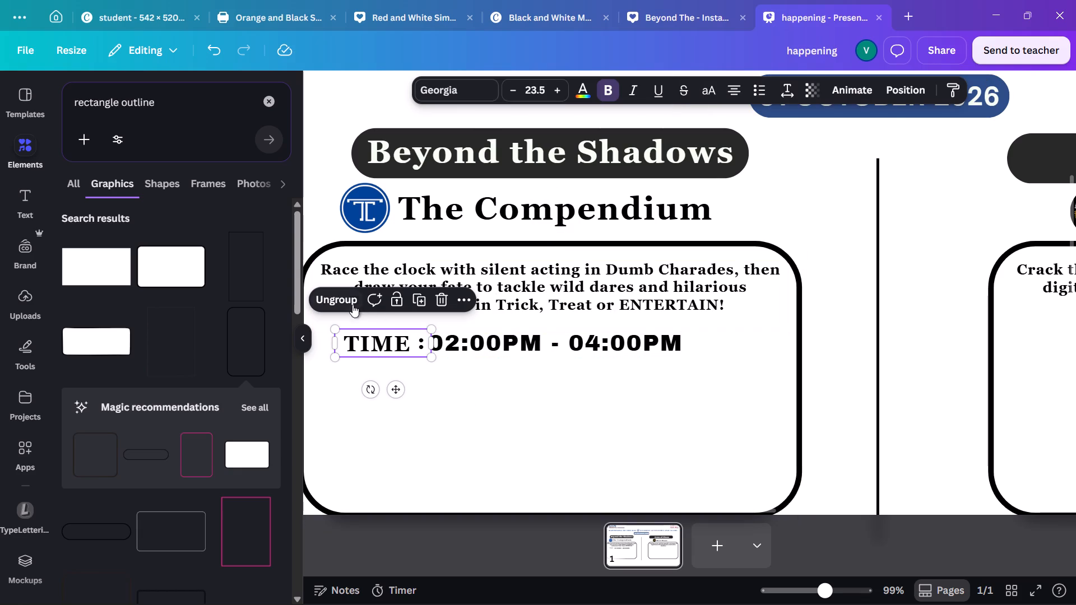
left_click(413, 300)
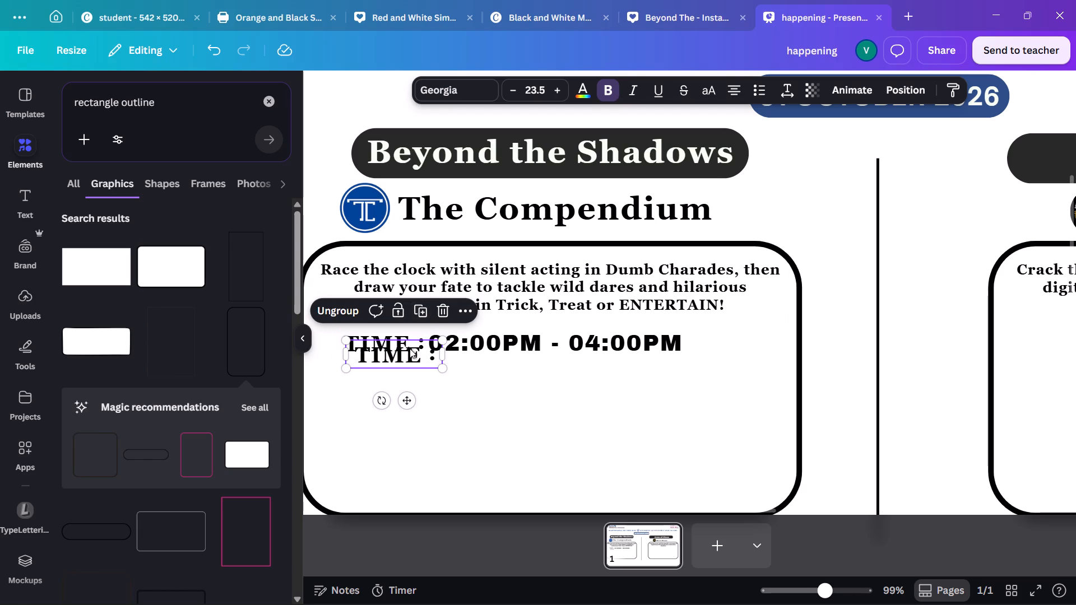
left_click_drag(408, 353, 398, 370)
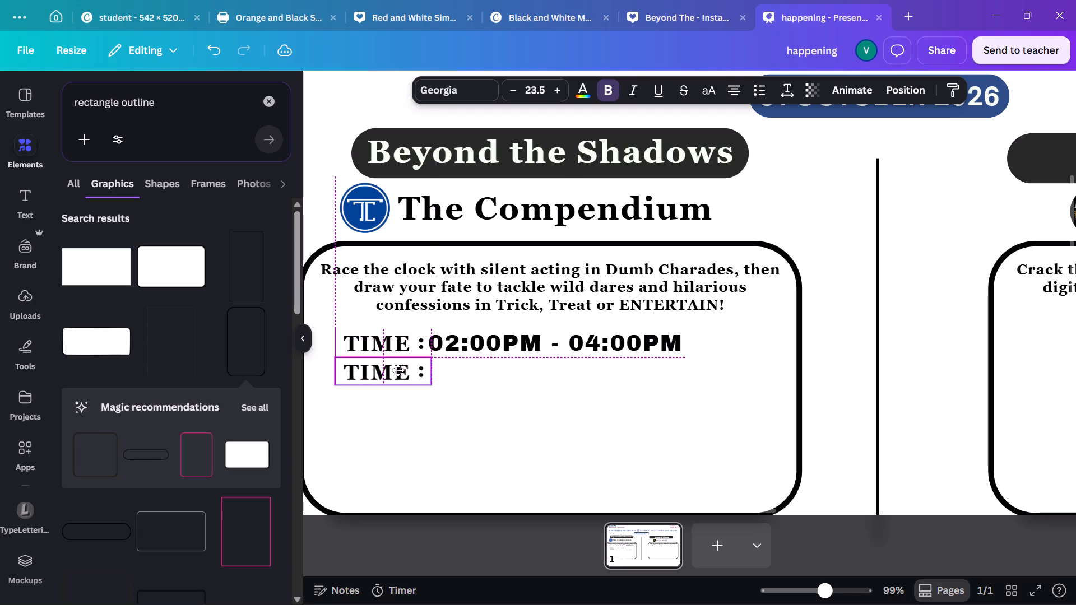
left_click_drag(398, 370, 398, 371)
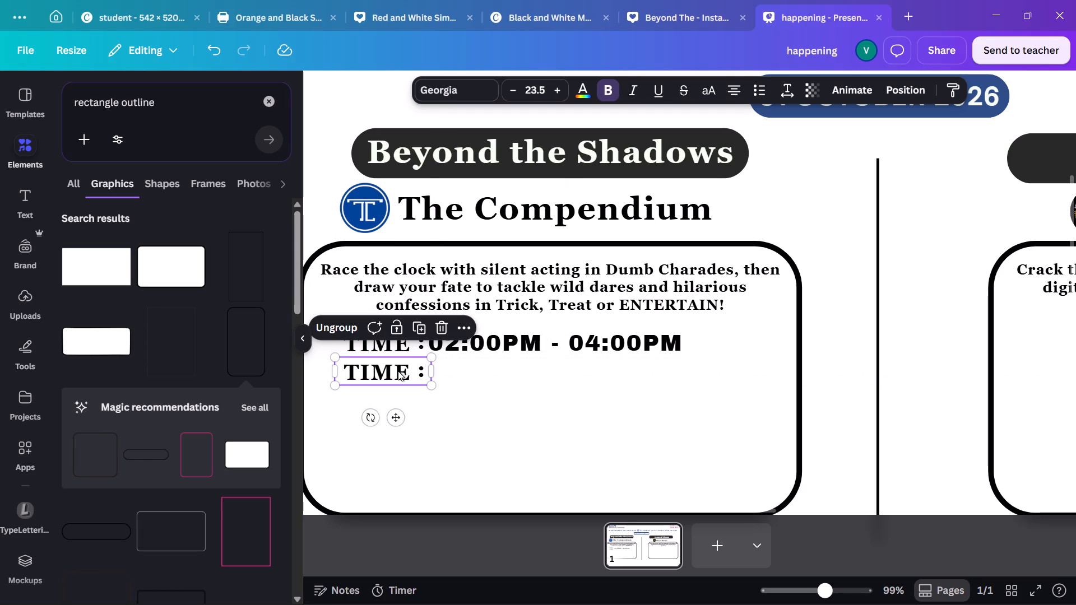
Ungroup the lower copy, replace its TIME text with VENUE and widen the text box so the word fits on one line.
left_click(350, 324)
left_click(347, 415)
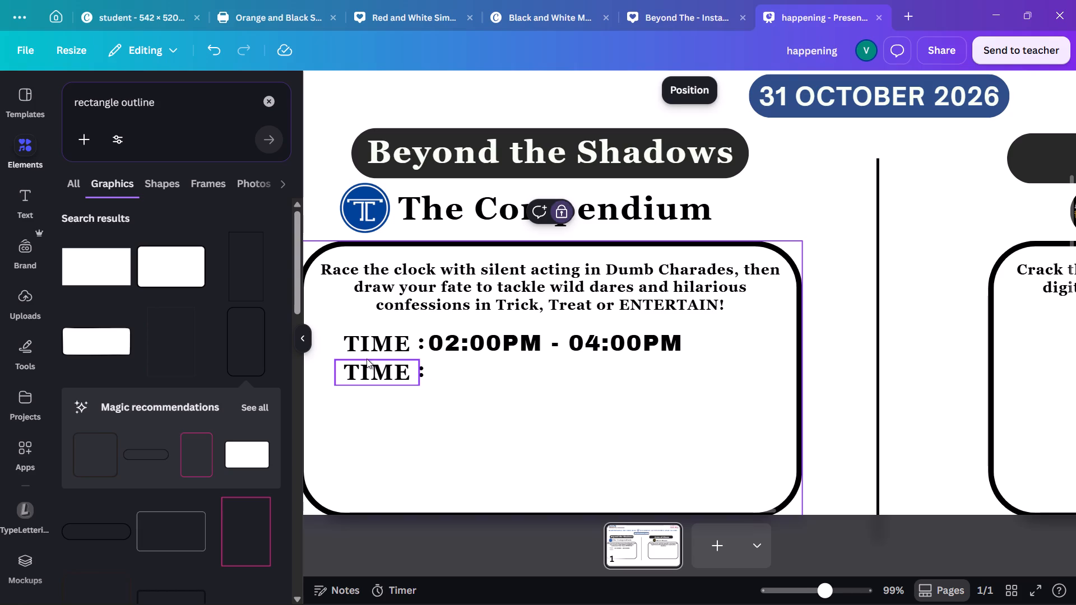
left_click(367, 365)
left_click(367, 365)
type("VENUE")
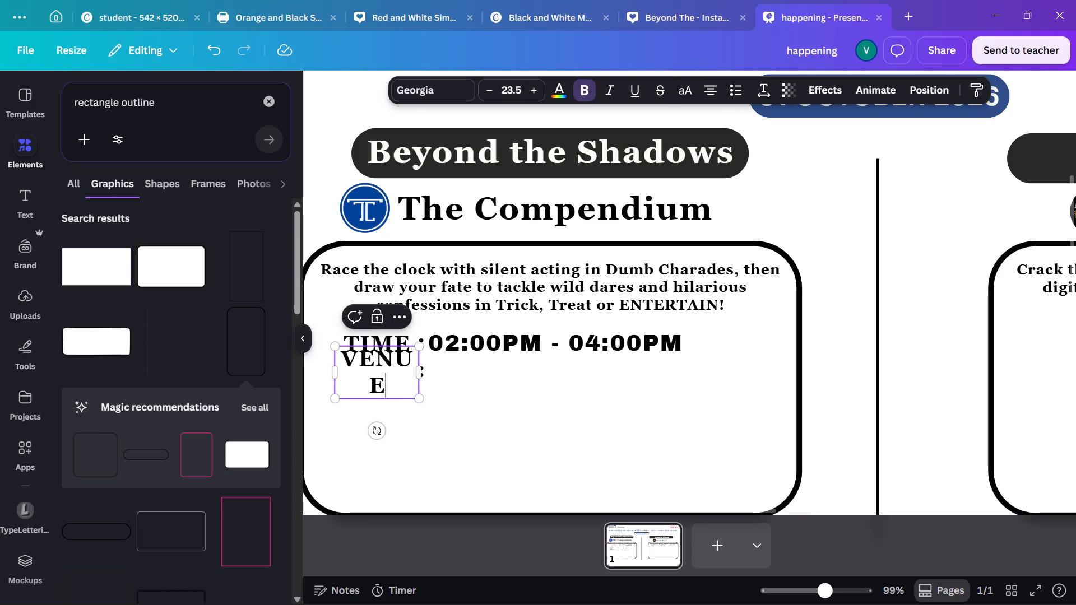
left_click_drag(333, 375, 322, 376)
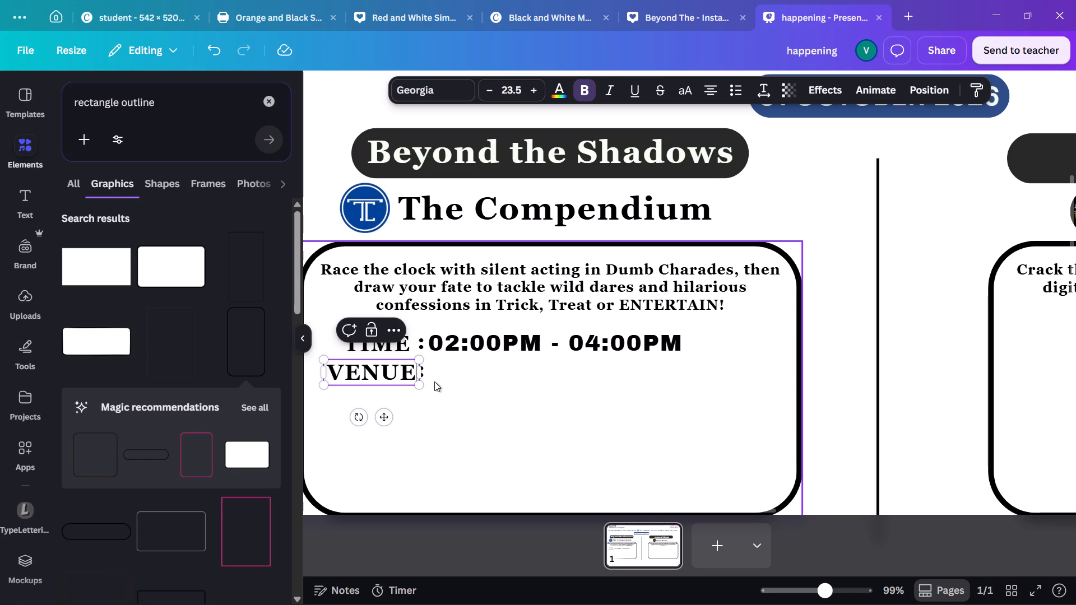
Group the VENUE label with its colon and align the group's text with the start of the TIME label above.
left_click(434, 381)
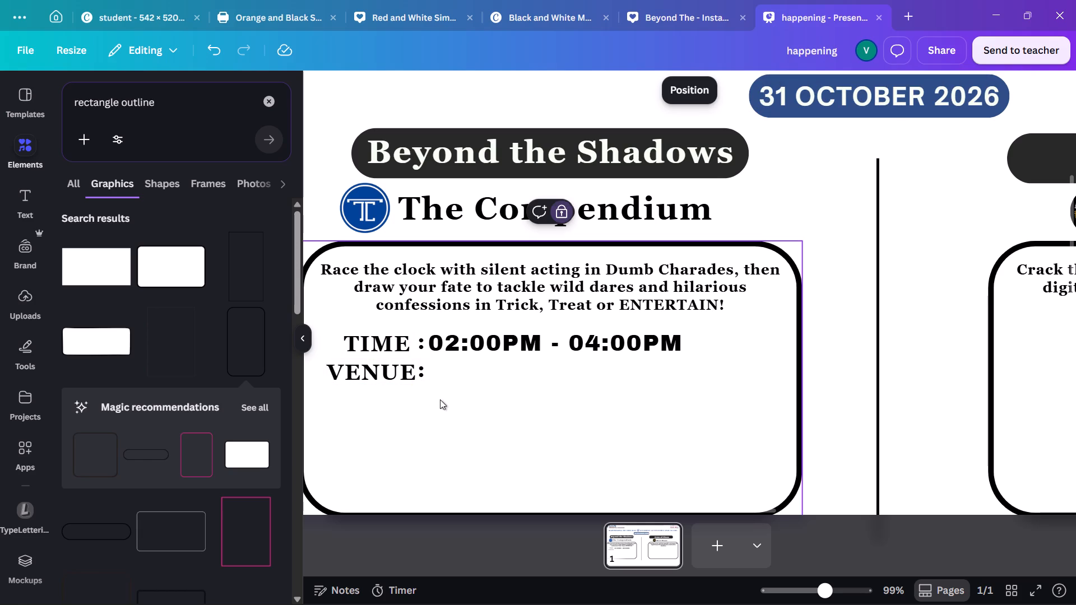
left_click_drag(443, 399, 405, 373)
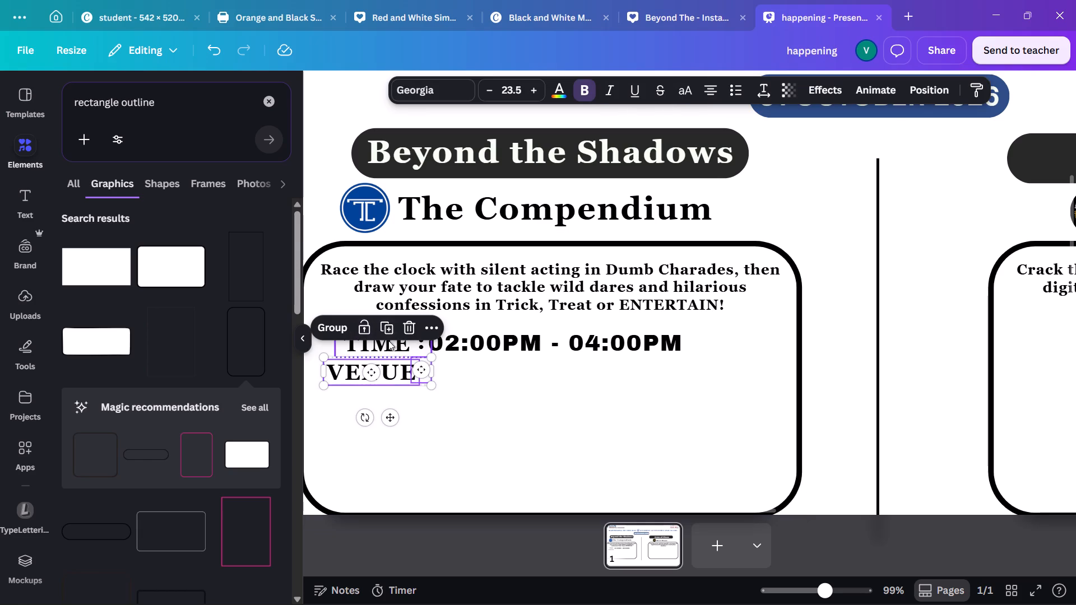
left_click(342, 323)
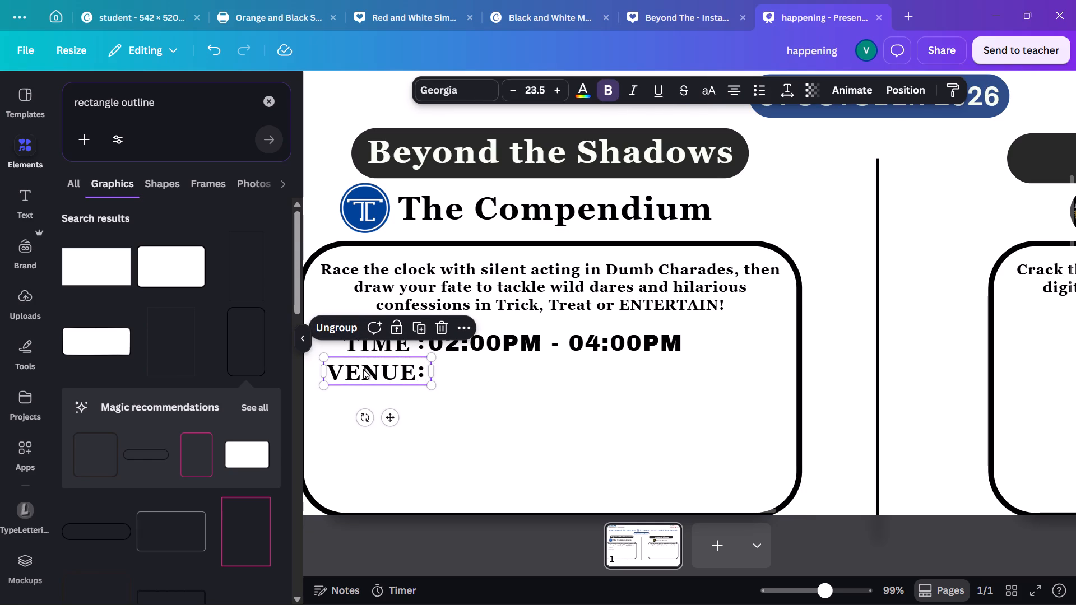
left_click_drag(363, 369, 379, 367)
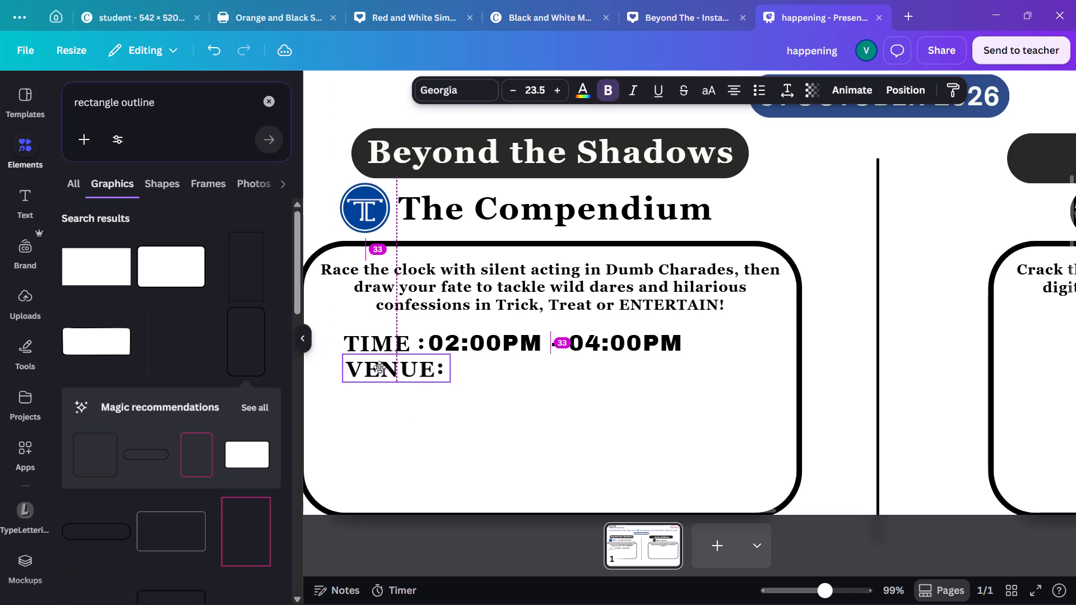
left_click_drag(379, 367, 378, 368)
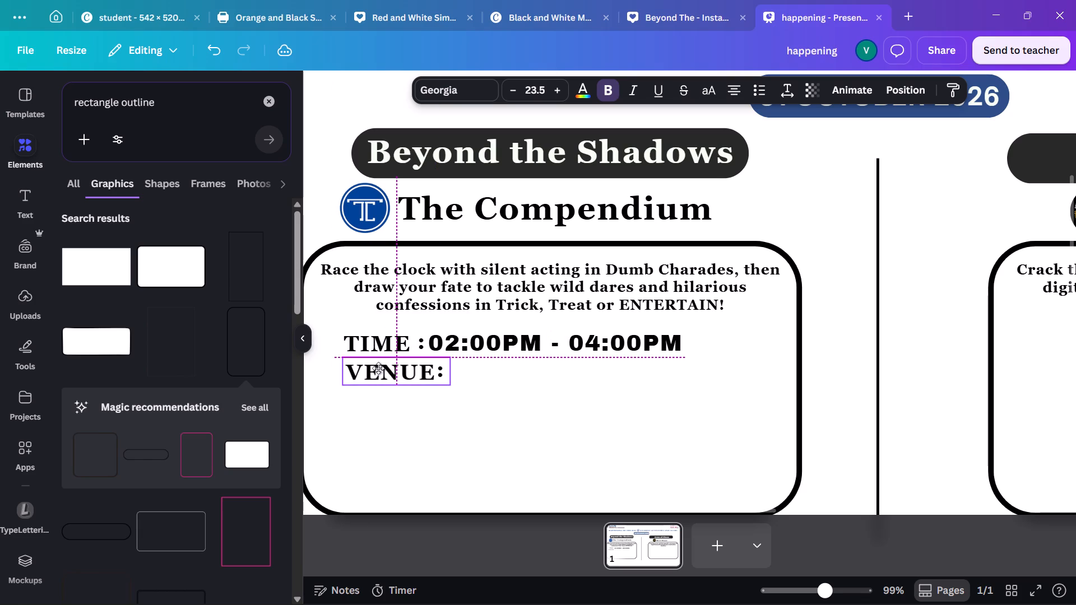
left_click_drag(378, 368, 379, 369)
left_click_drag(379, 369, 378, 370)
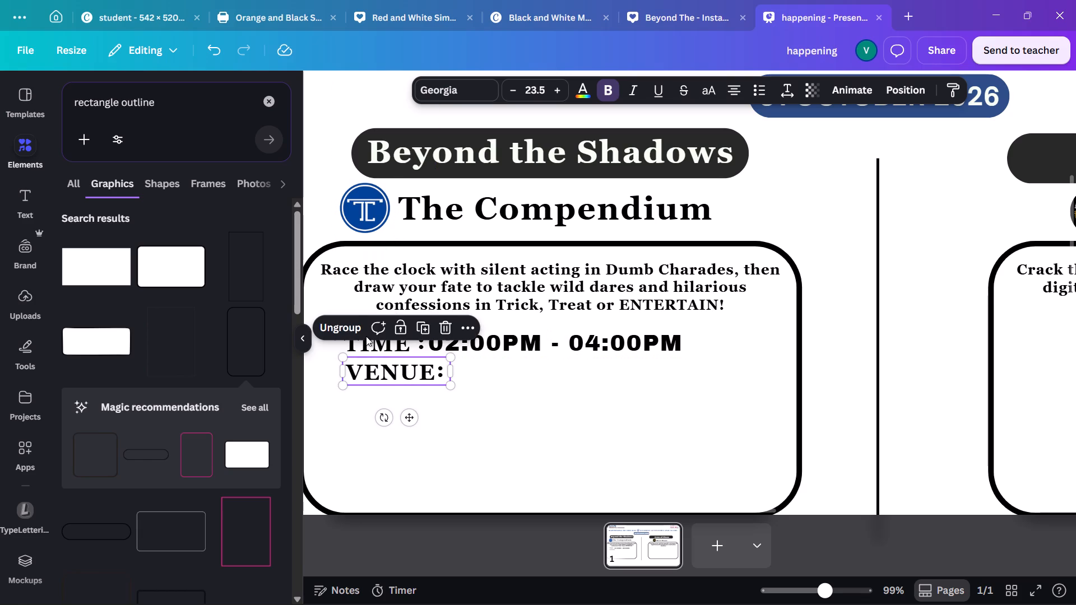
Ungroup the VENUE label and its colon.
left_click(353, 332)
left_click(456, 451)
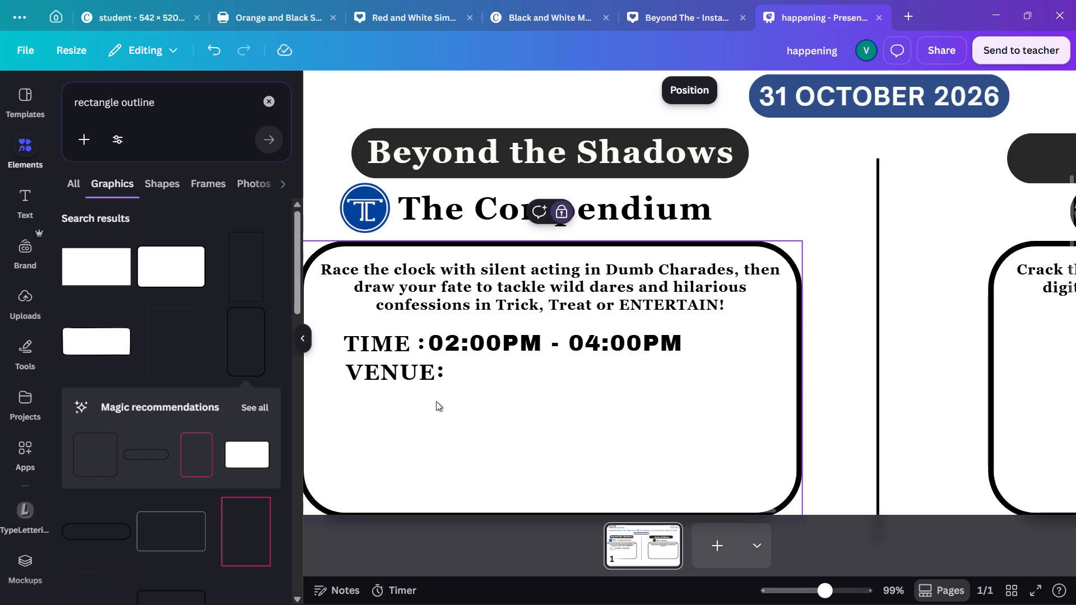
Move the colon slightly away from the VENUE label to leave a gap, and group the label with its colon.
left_click(444, 379)
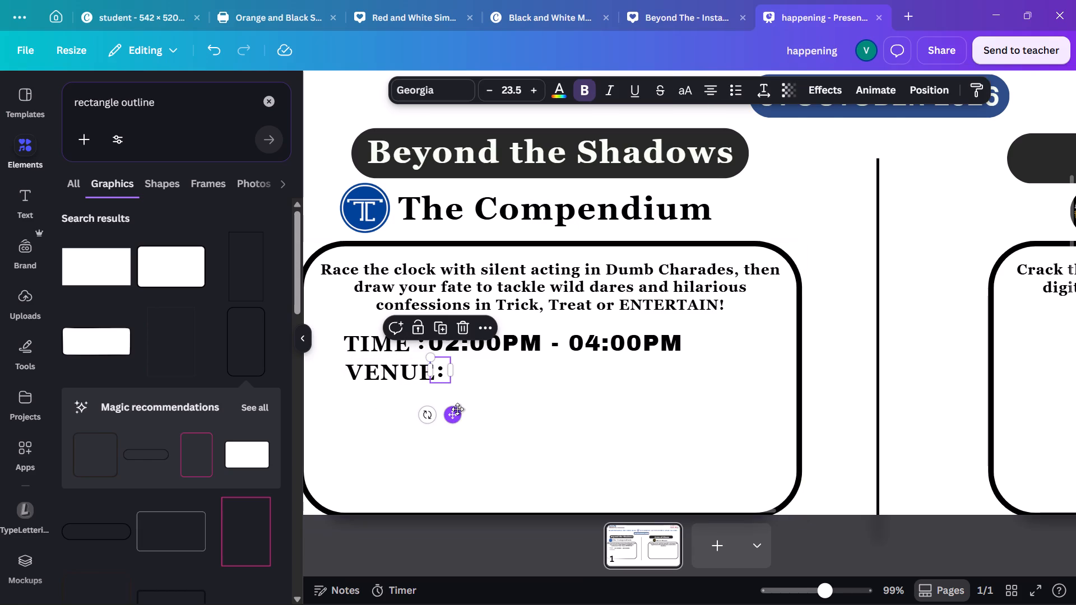
left_click_drag(454, 412, 458, 412)
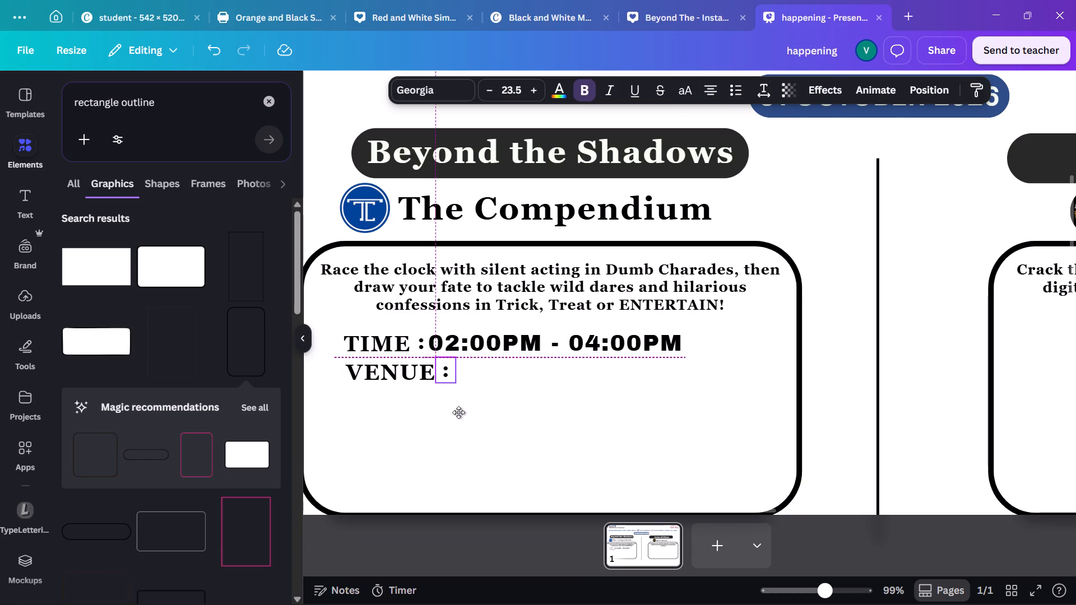
left_click_drag(458, 412, 460, 412)
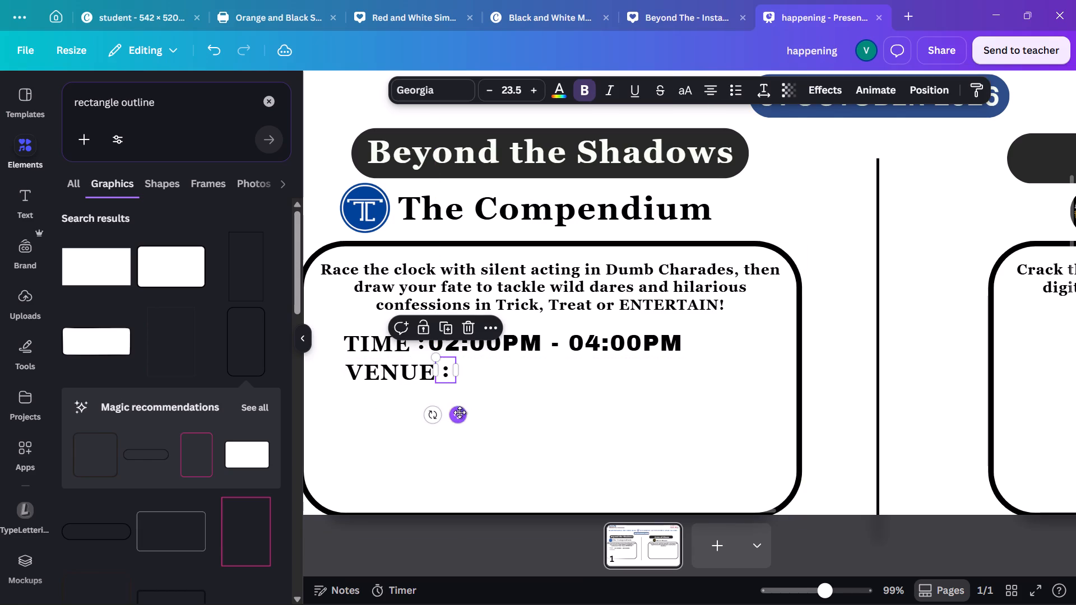
left_click(444, 426)
left_click_drag(443, 408, 433, 367)
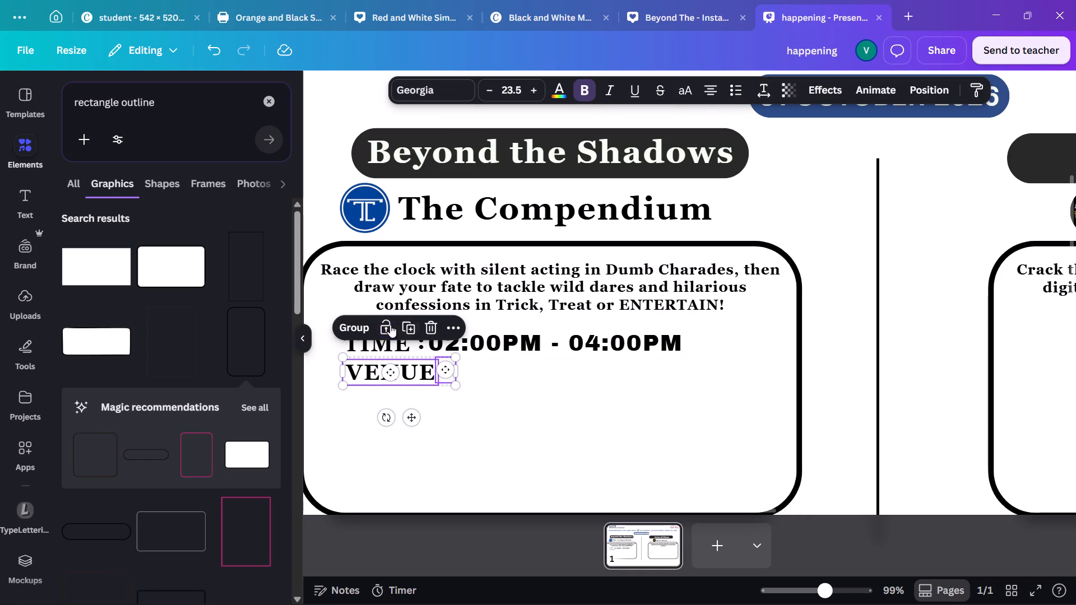
left_click(358, 324)
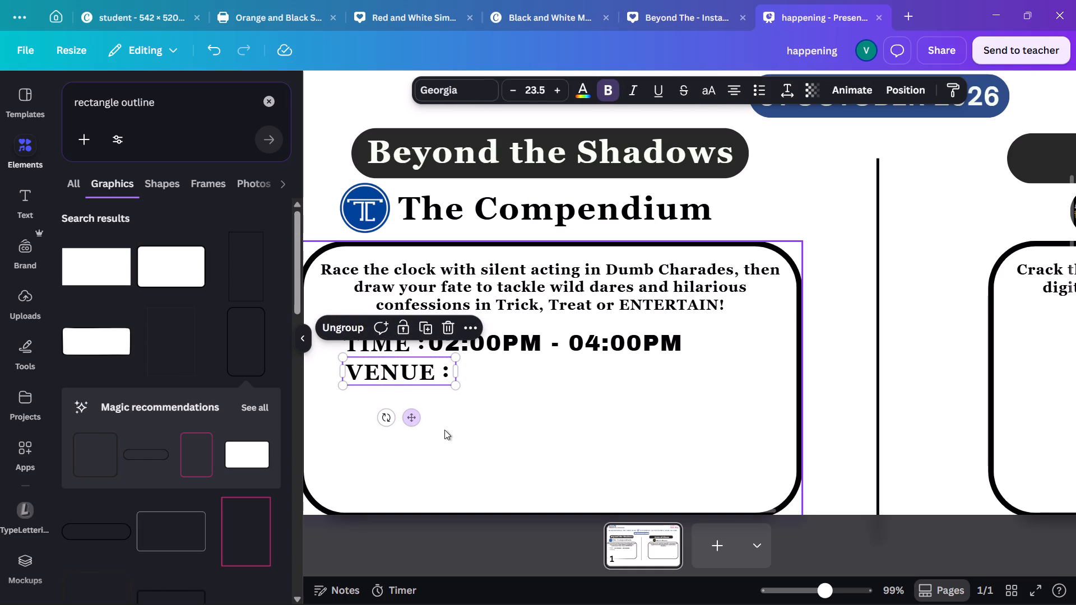
left_click(444, 430)
key("alt+Tab")
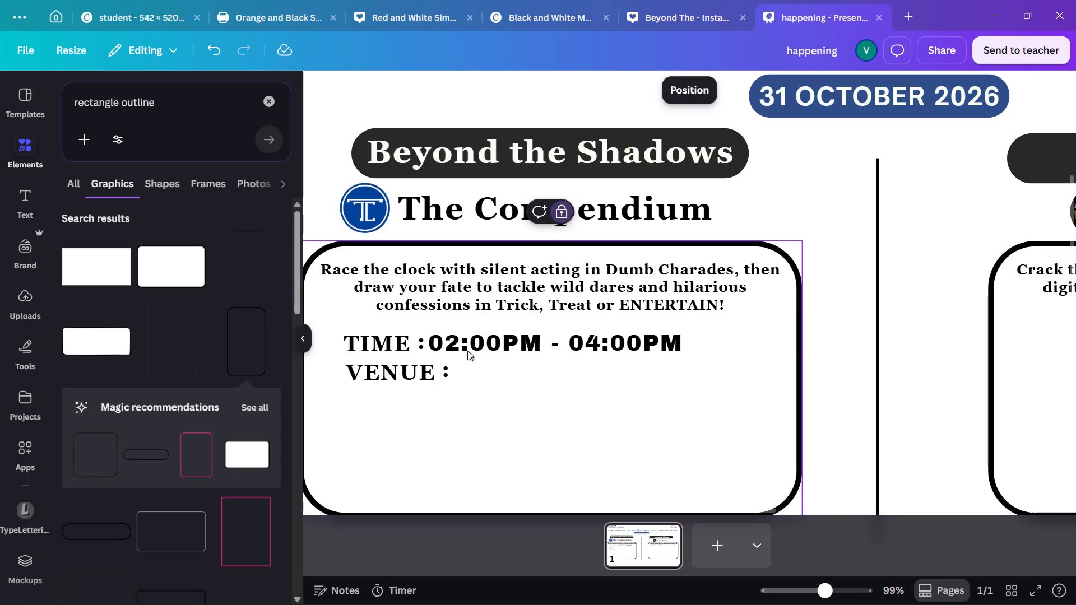
left_click(500, 345)
left_click(551, 305)
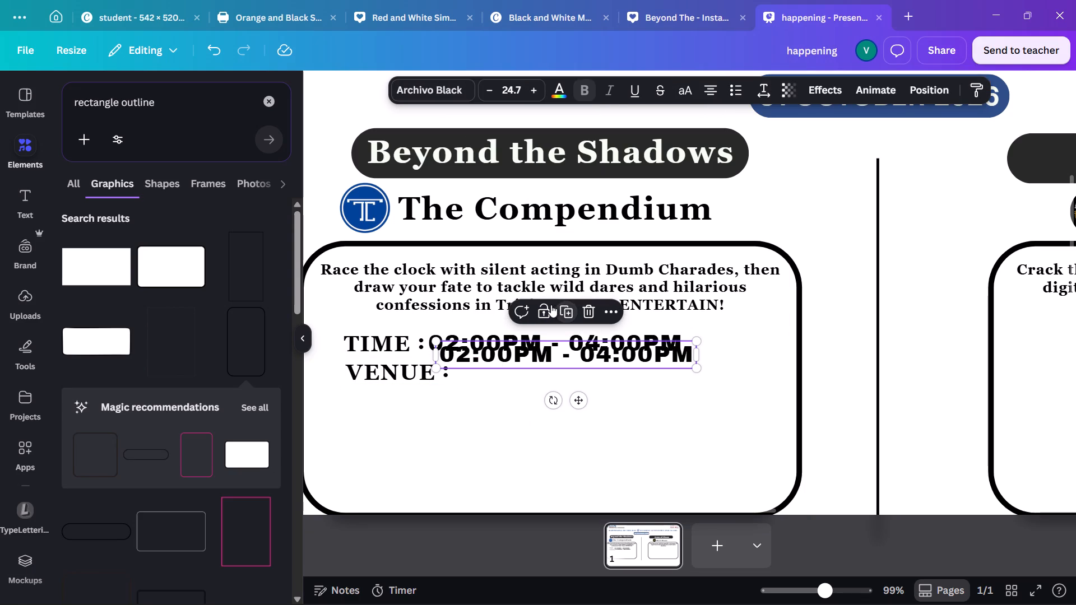
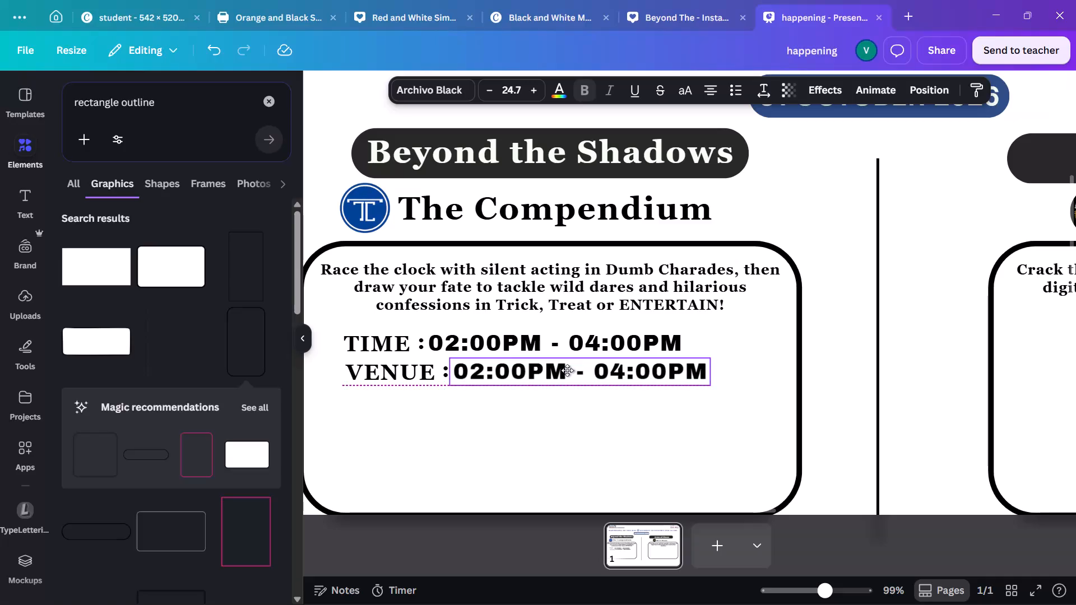
Replace the copied time beside the Beyond the Shadows VENUE label with "R&D Block,4th Floor", following the event poster in Chrome.
left_click(568, 370)
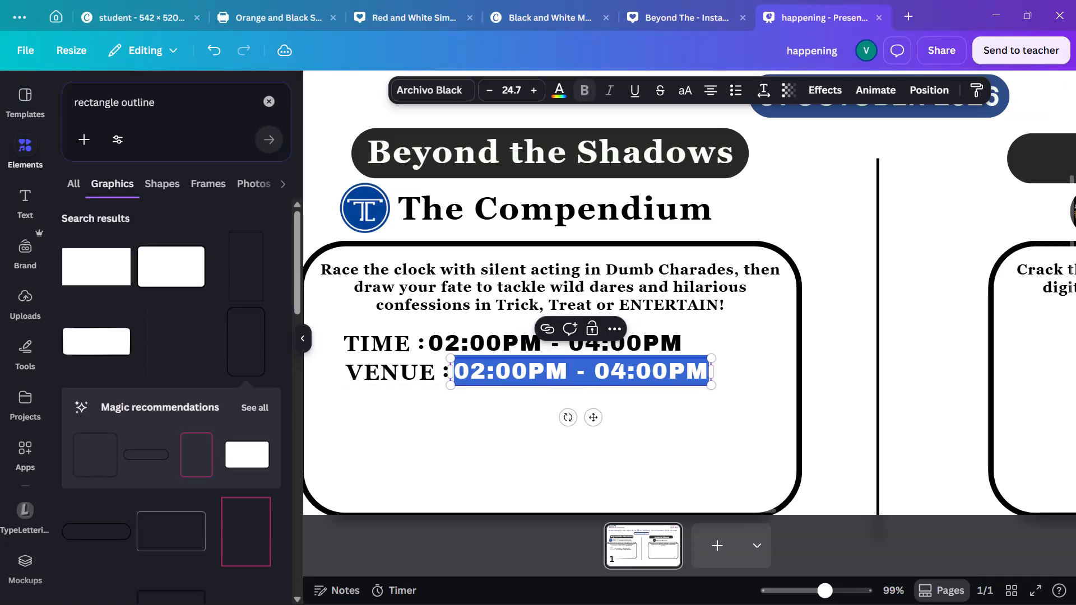
key("r")
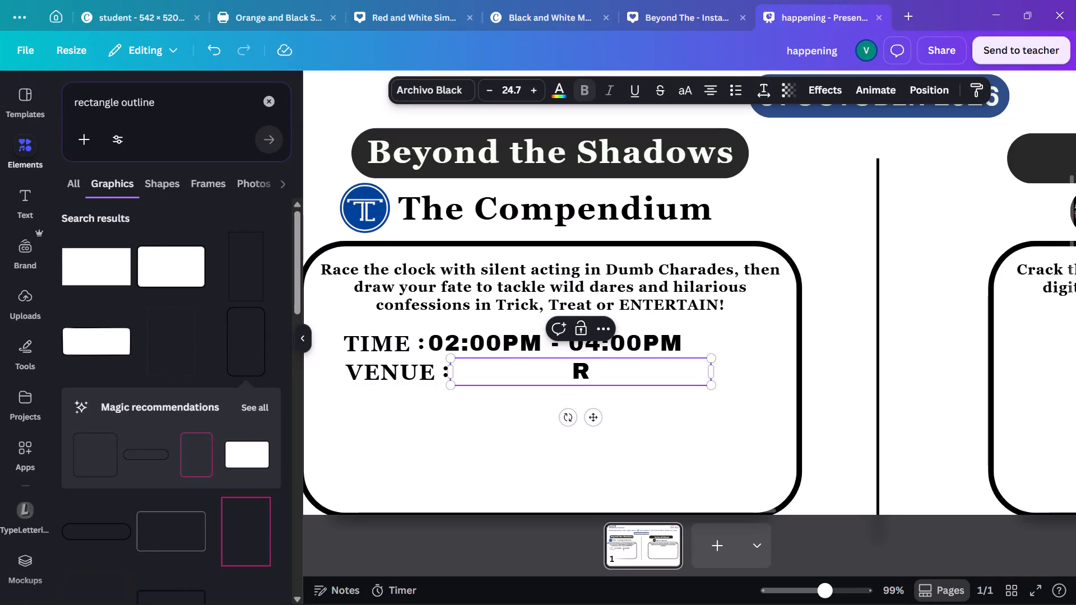
key("shift+ampersand")
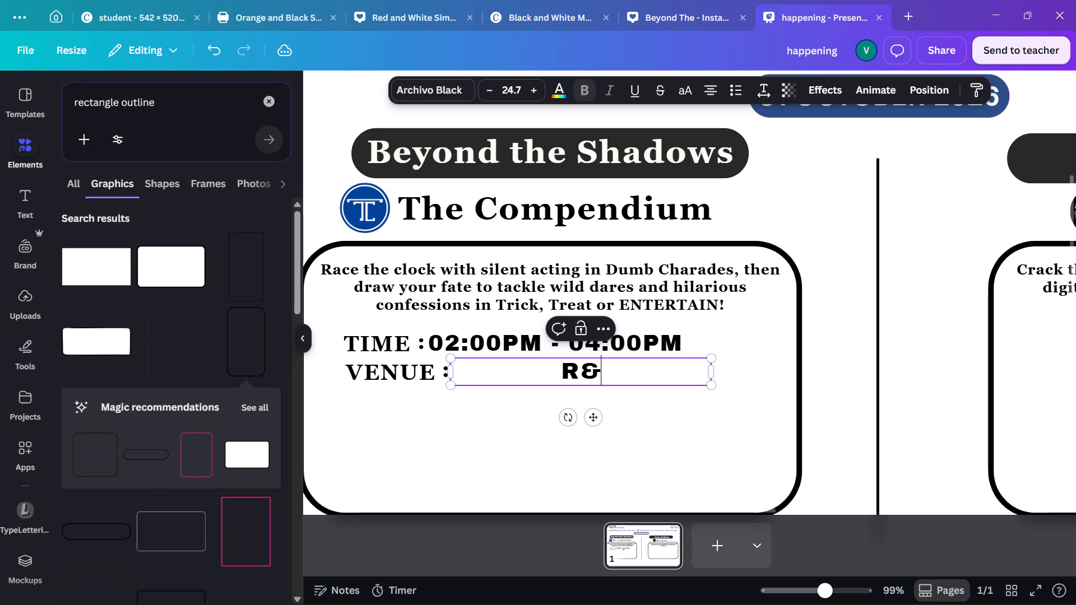
key("d")
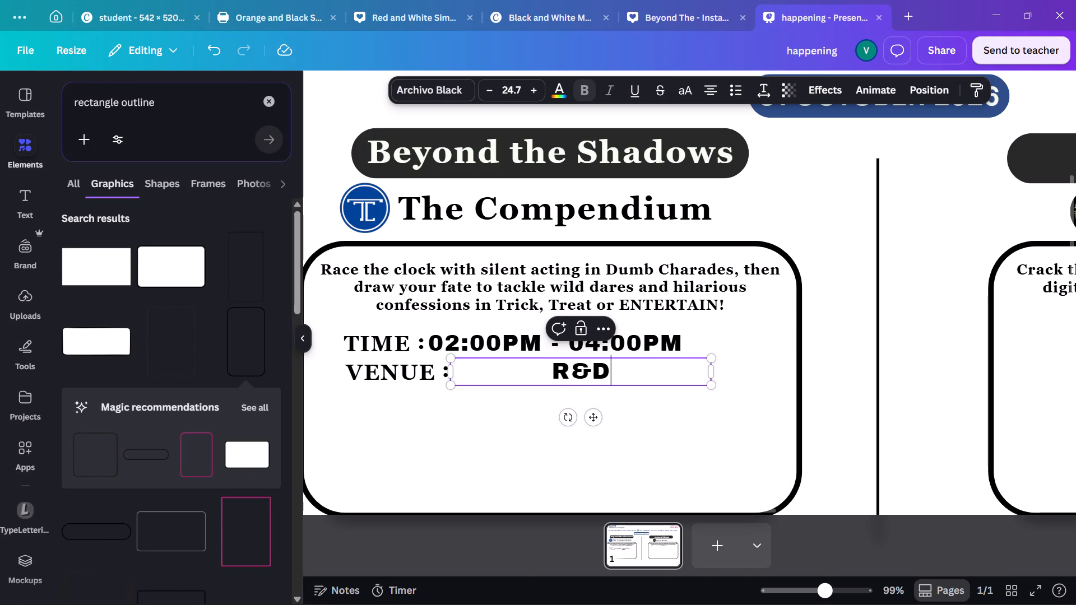
key("alt+Tab")
key("alt+Tab")
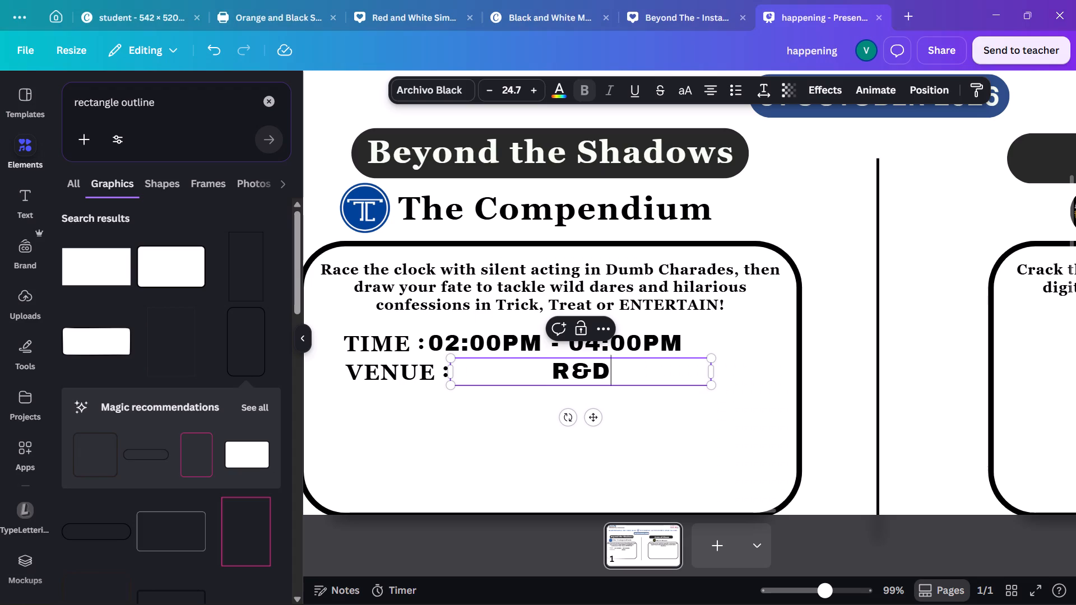
key("space")
key("b")
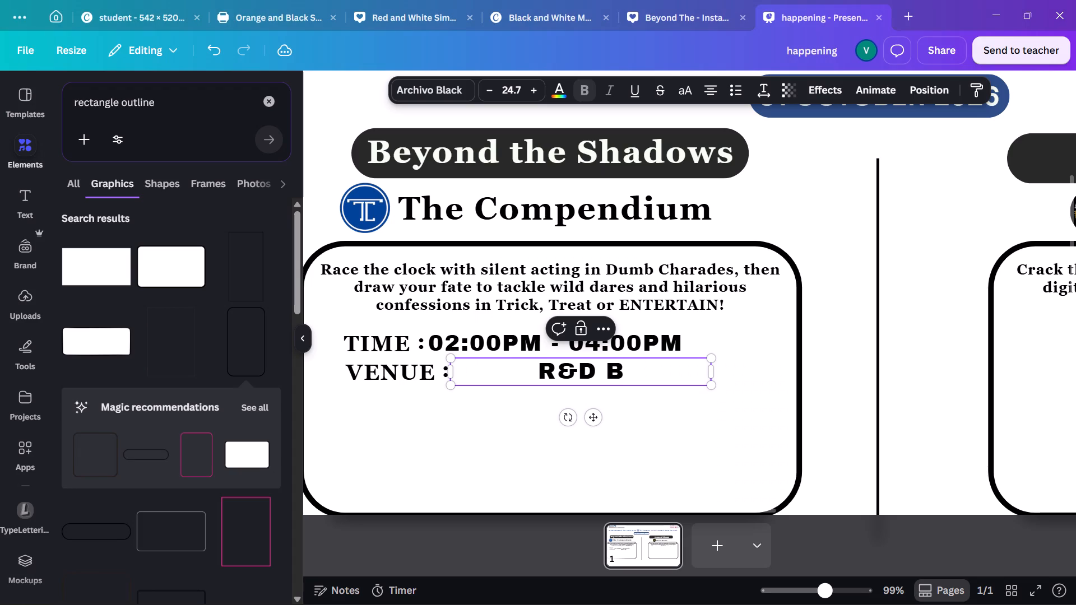
type(";o")
key("BackSpace")
key("BackSpace")
type("lock")
key("alt+Tab")
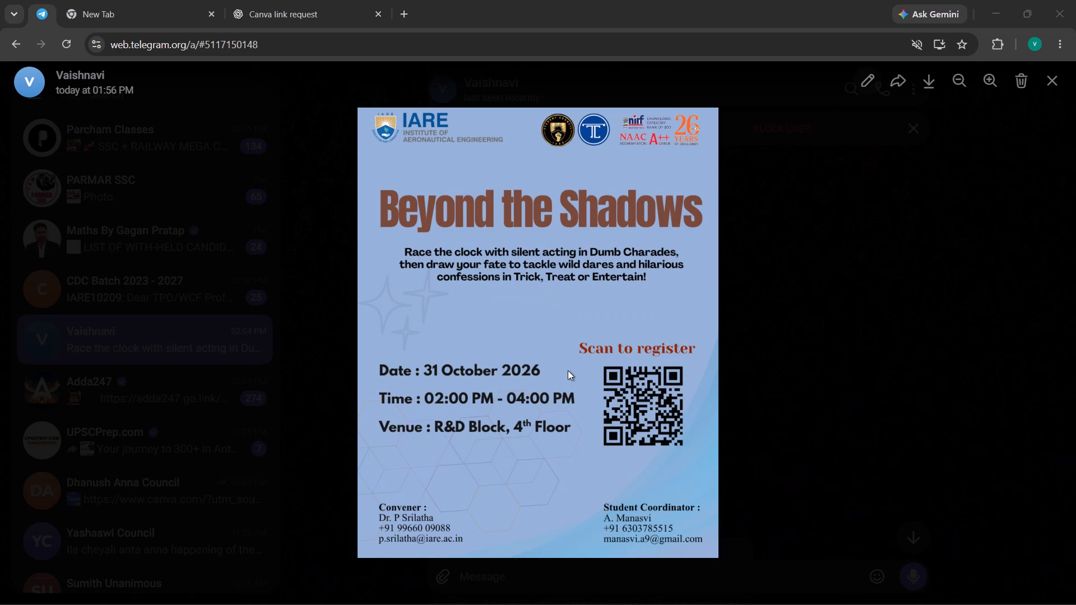
key("alt+Tab")
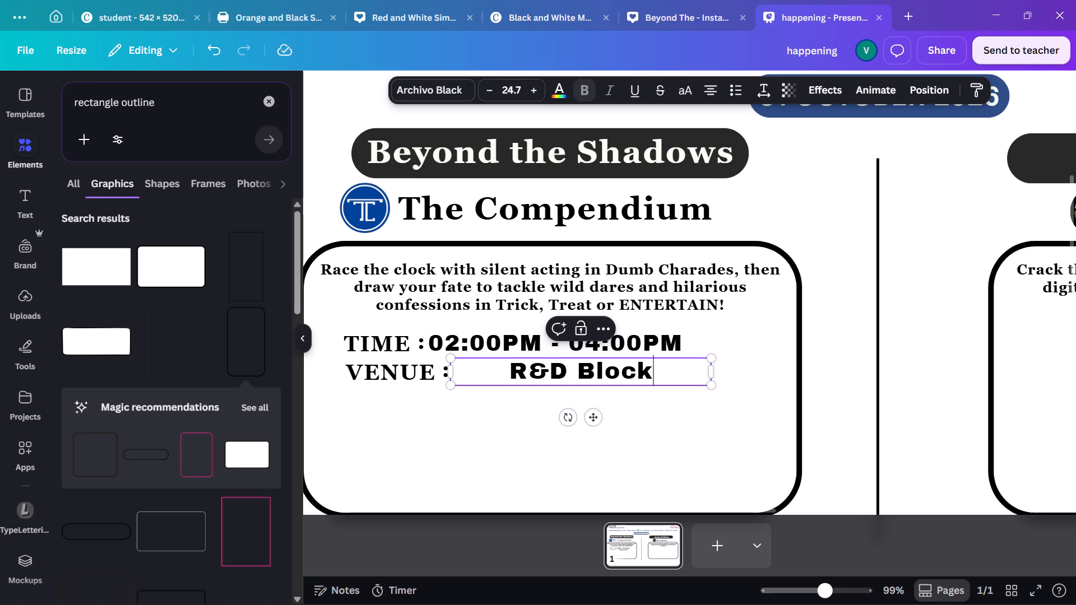
key("comma")
key("alt+Tab")
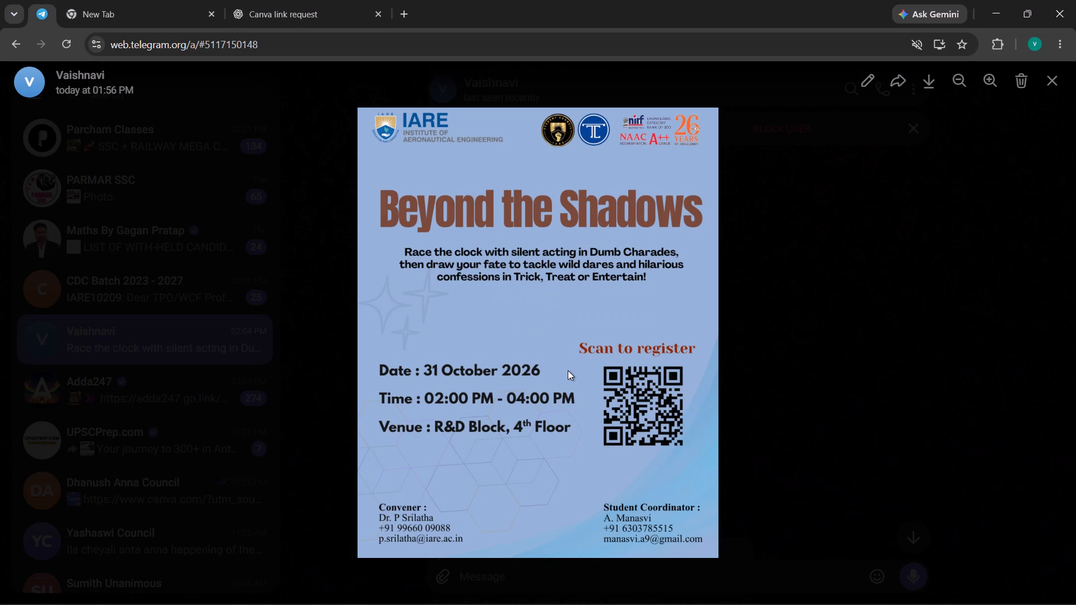
key("alt+Tab")
key("4")
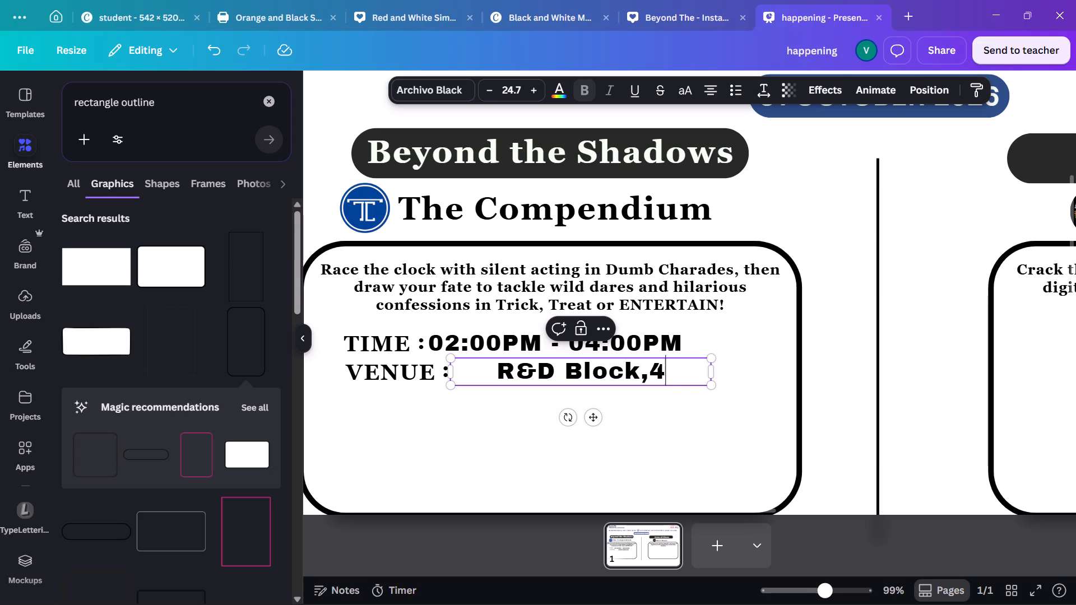
type("th")
key("BackSpace")
key("BackSpace")
key("h")
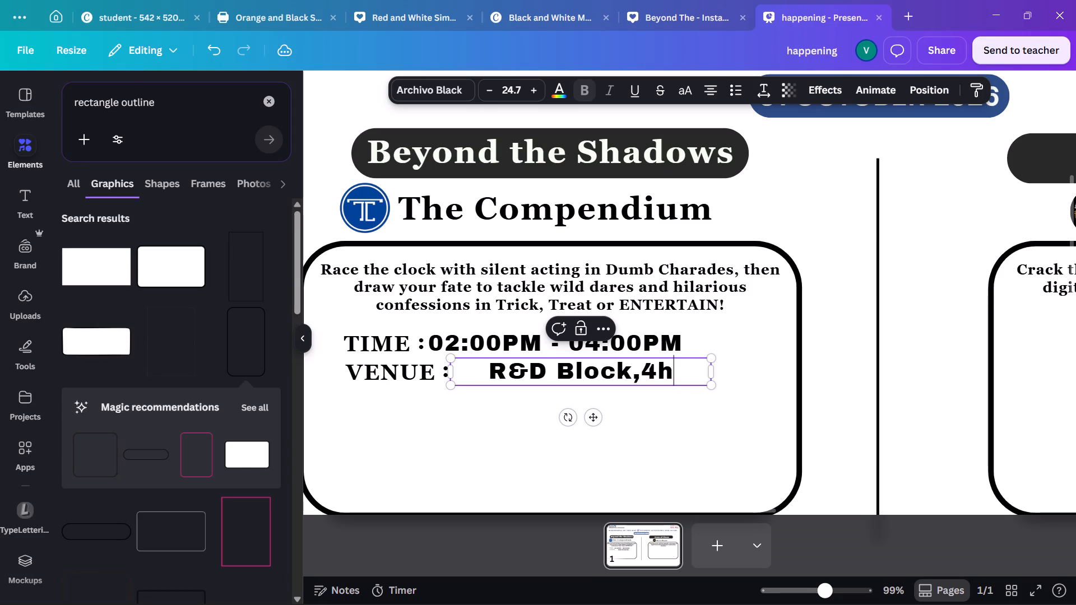
key("BackSpace")
type("th")
key("space")
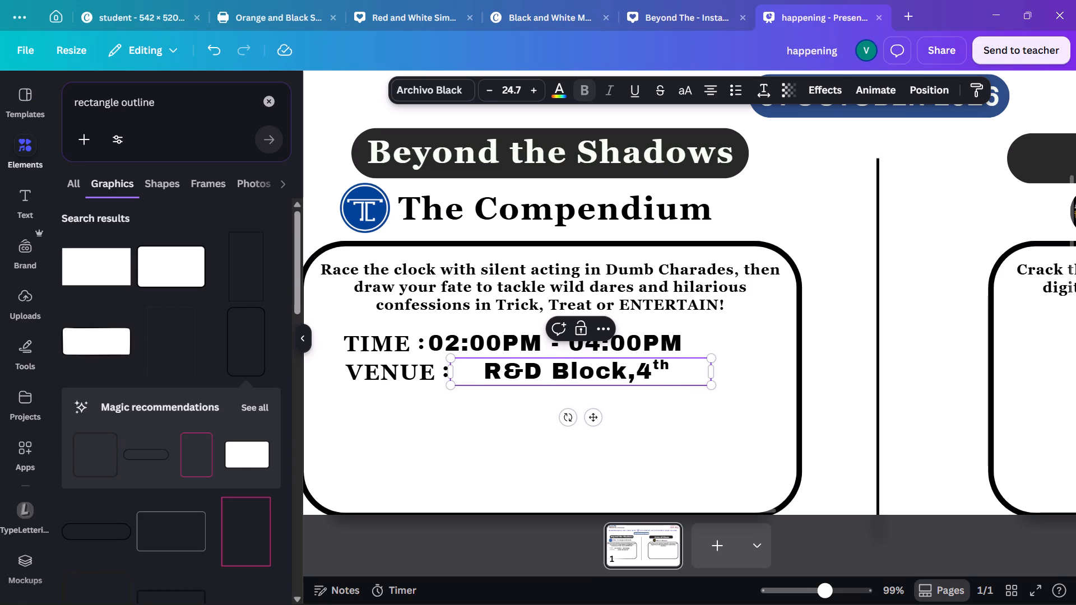
key("alt+Tab")
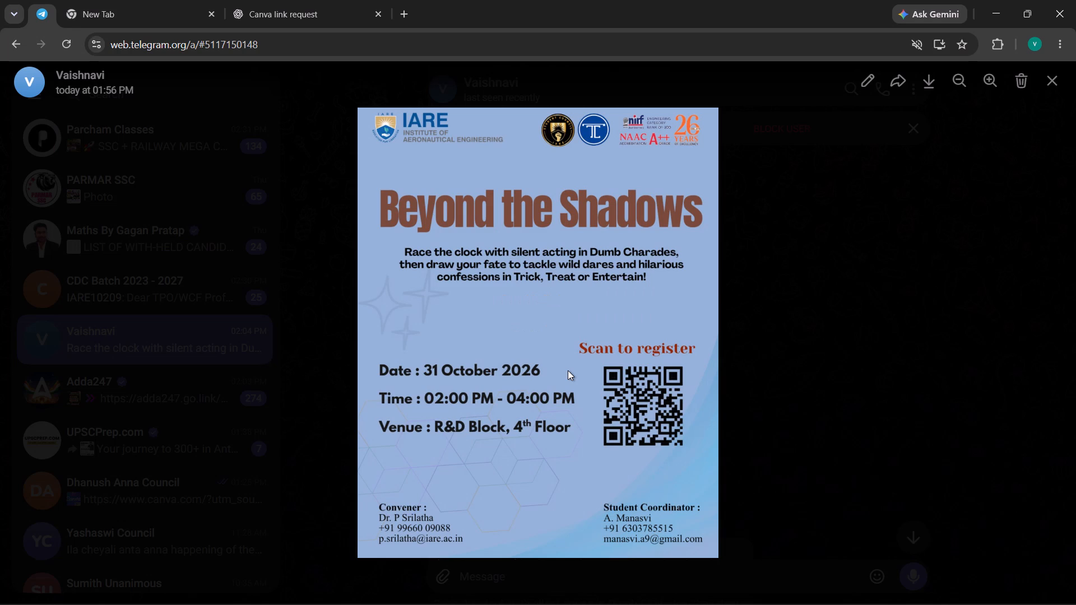
key("alt+Tab")
key("shift+d")
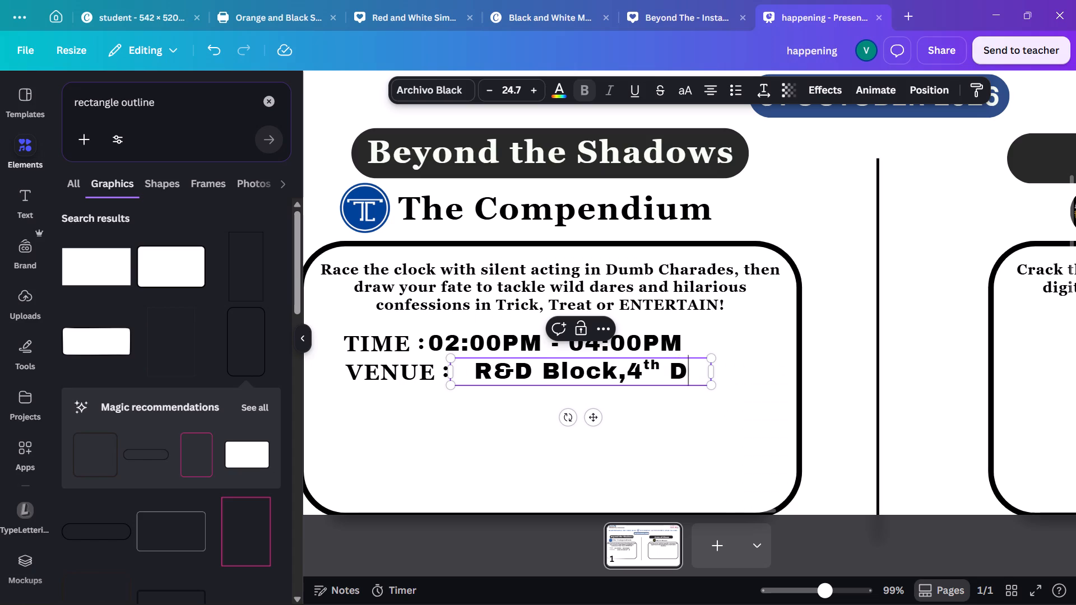
key("BackSpace")
type("Floor")
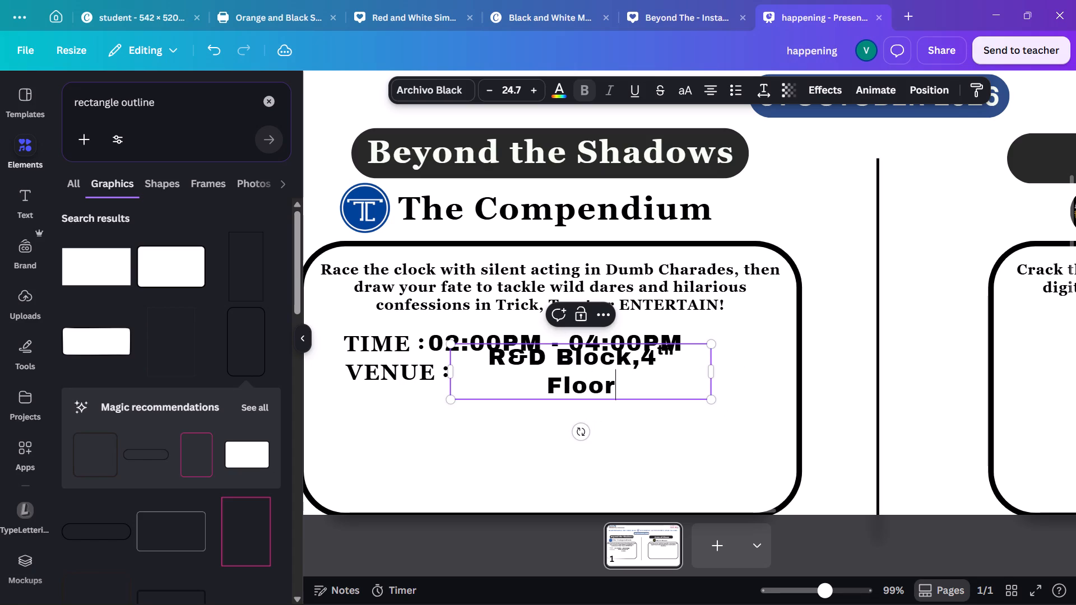
Widen the Beyond the Shadows venue text box so "R&D Block,4th Floor" fits on one line.
left_click_drag(715, 373, 729, 369)
left_click(735, 379)
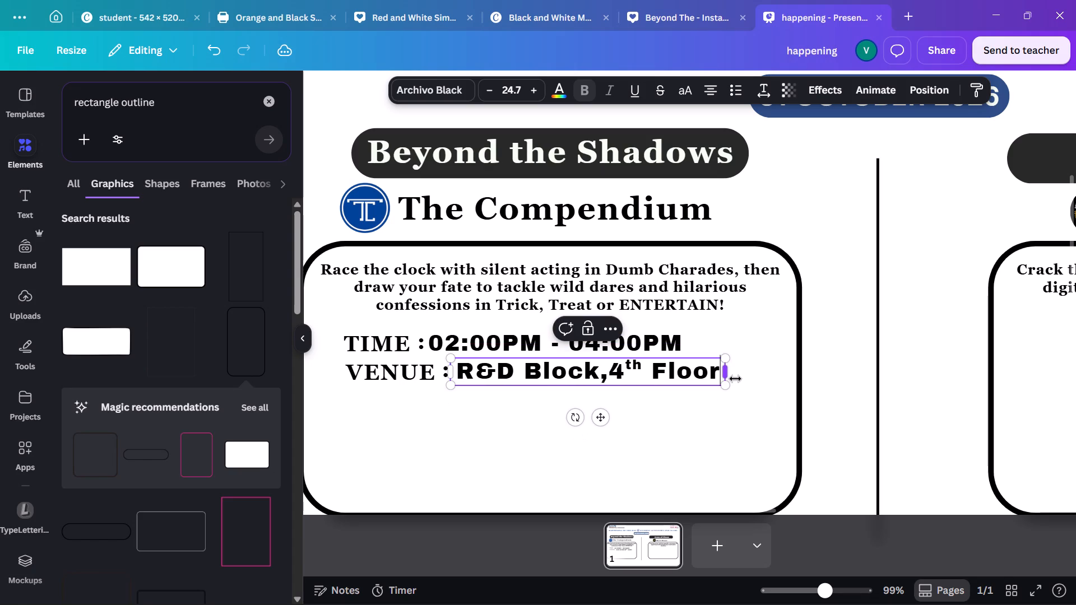
left_click(735, 379)
left_click(748, 379)
left_click(748, 379)
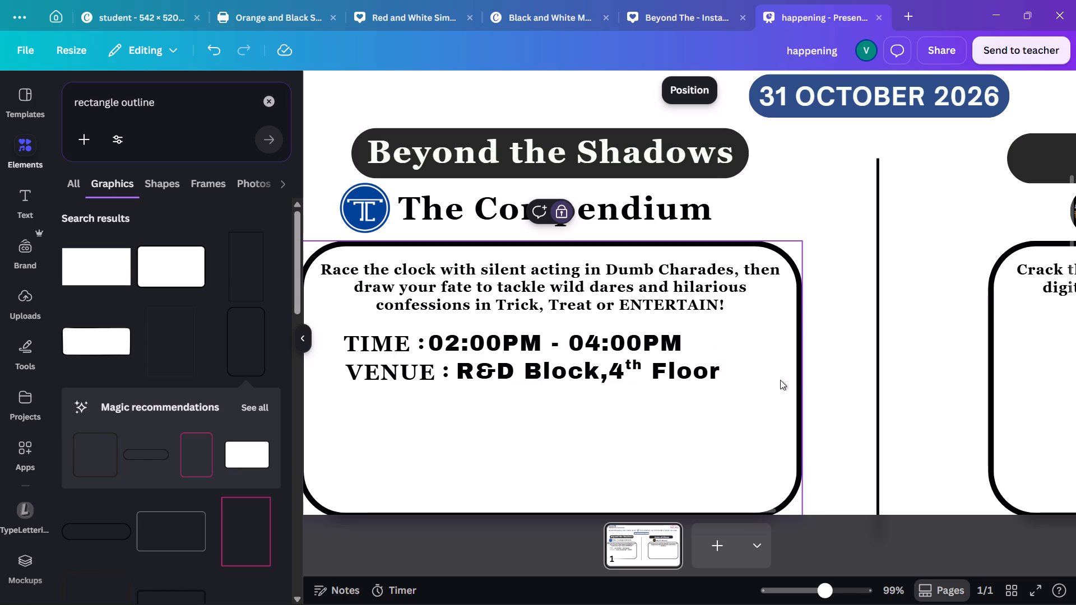
Duplicate the Beyond the Shadows TIME and VENUE lines with their values and place the copy under the Haus of Chaos description.
left_click(829, 383)
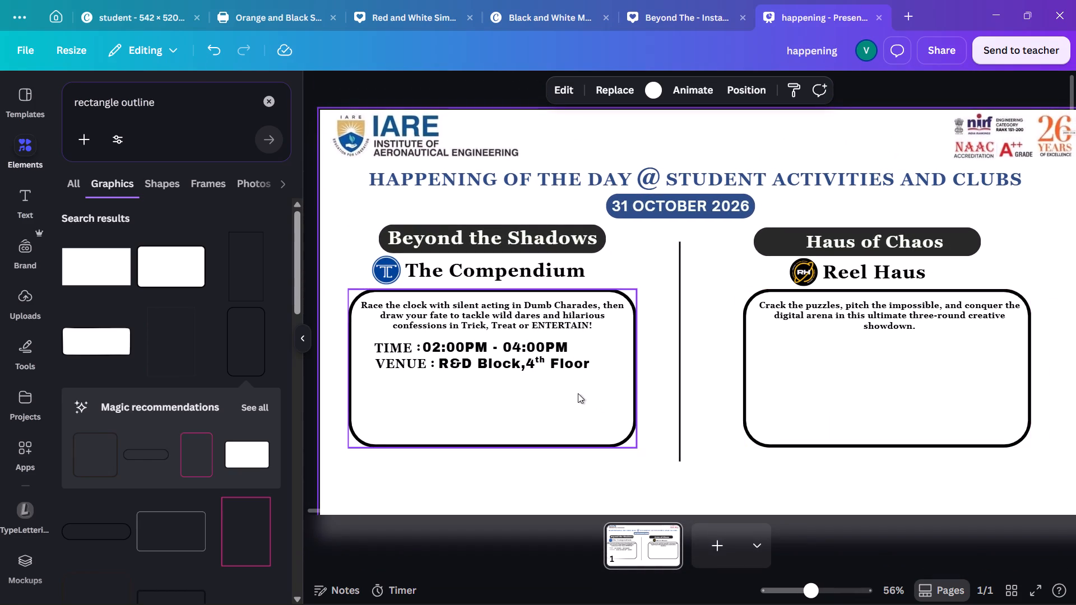
left_click_drag(578, 393, 401, 349)
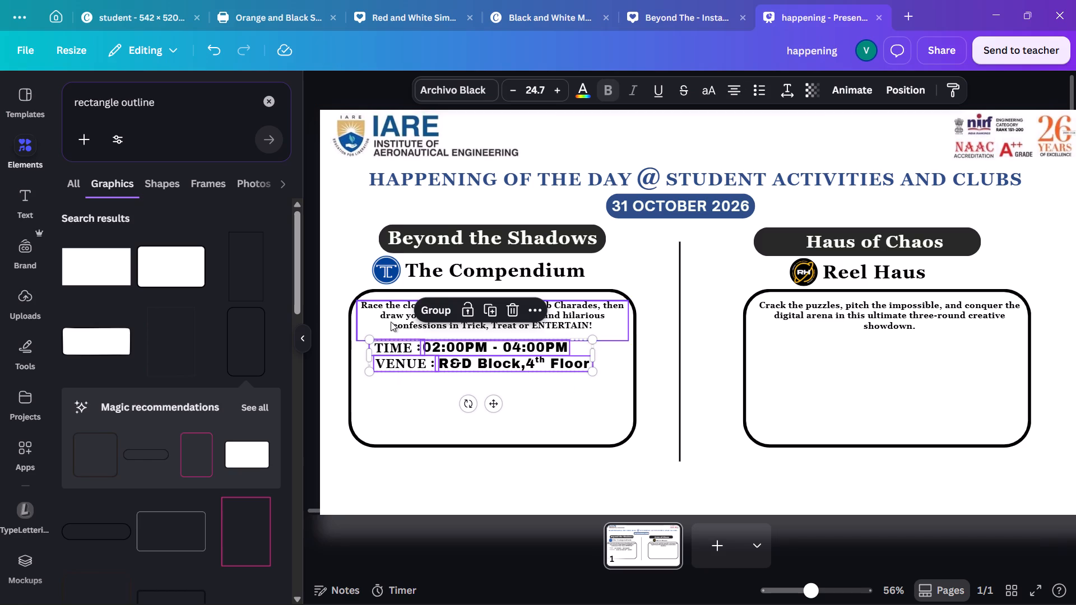
left_click(493, 311)
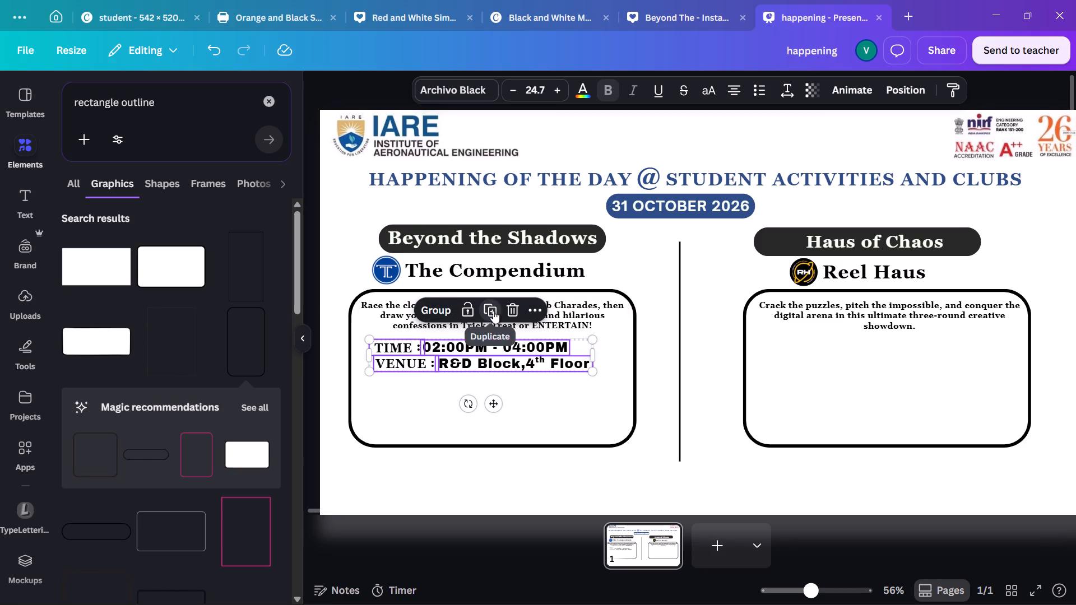
left_click_drag(499, 404, 637, 413)
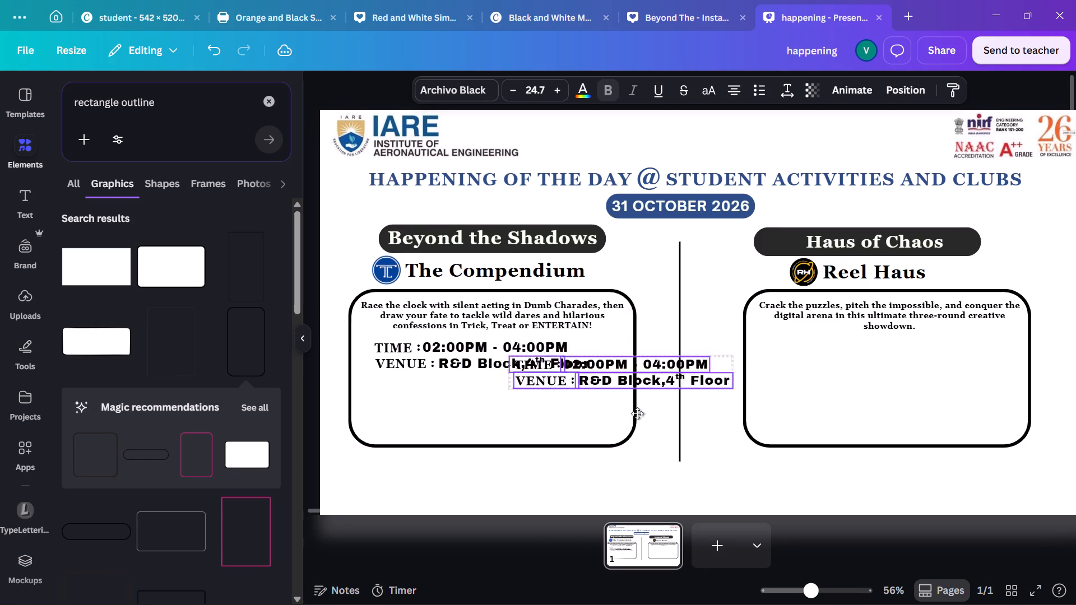
left_click_drag(637, 413, 889, 397)
left_click(877, 412)
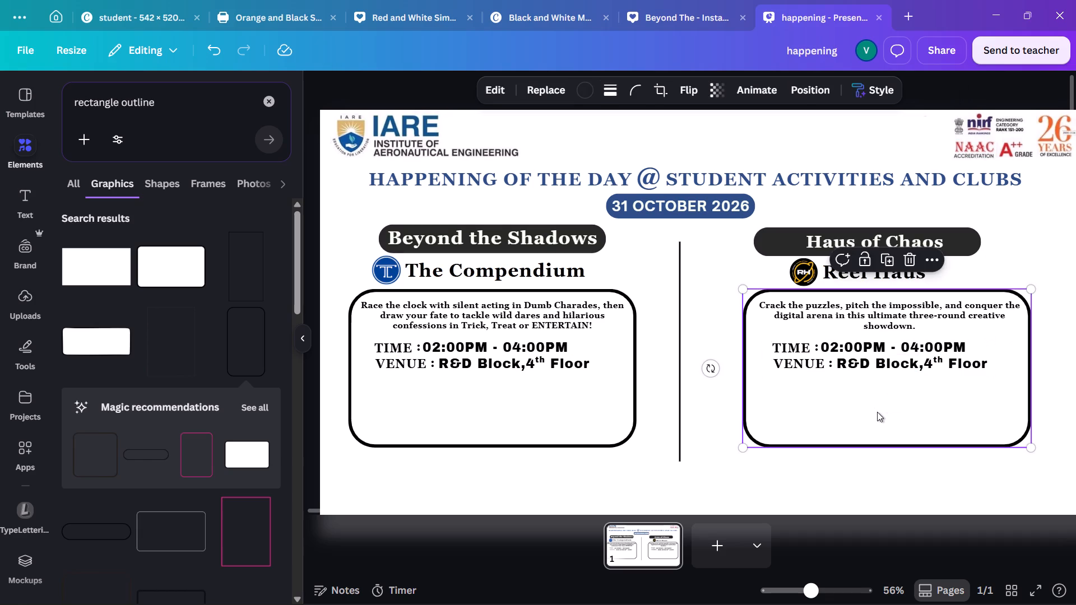
Replace the copied venue in the Haus of Chaos box with text starting "Center for", following that event's poster in Chrome.
key("alt+Tab")
left_click(877, 412)
key("Right")
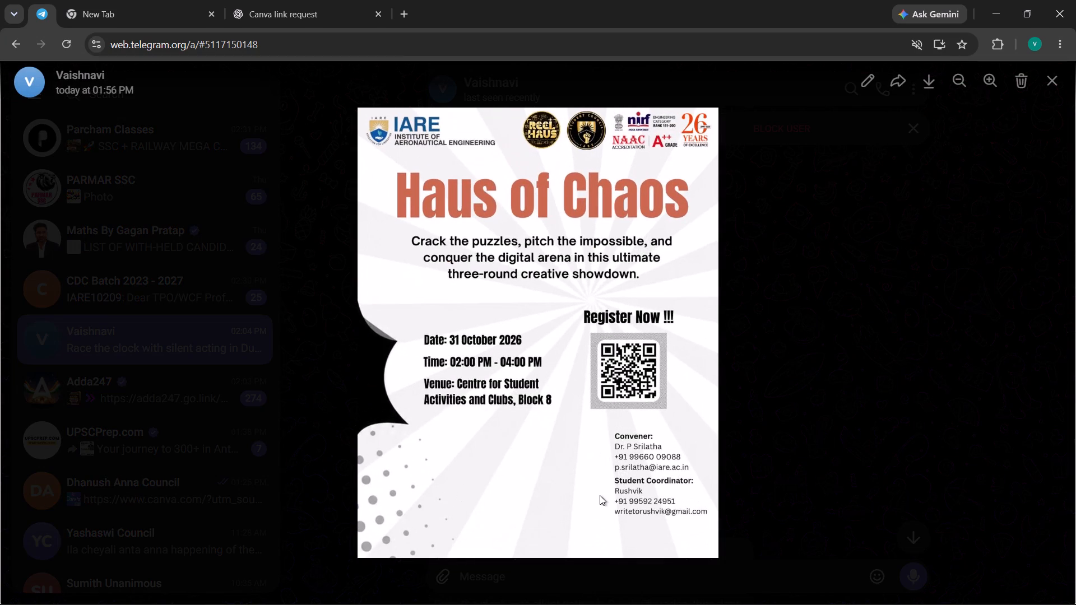
key("alt+Tab")
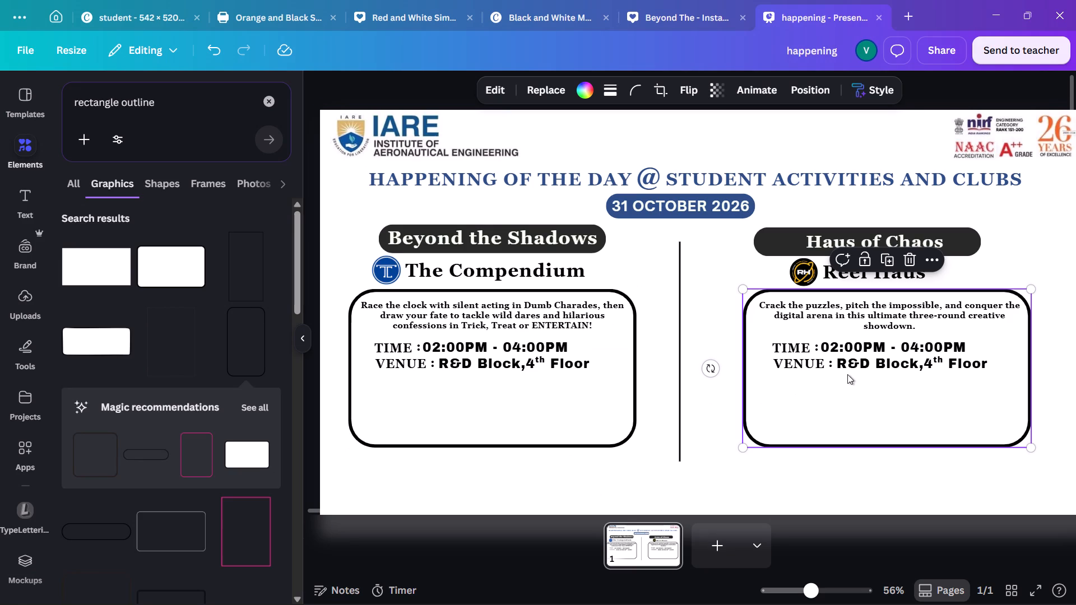
left_click(875, 365)
left_click(875, 365)
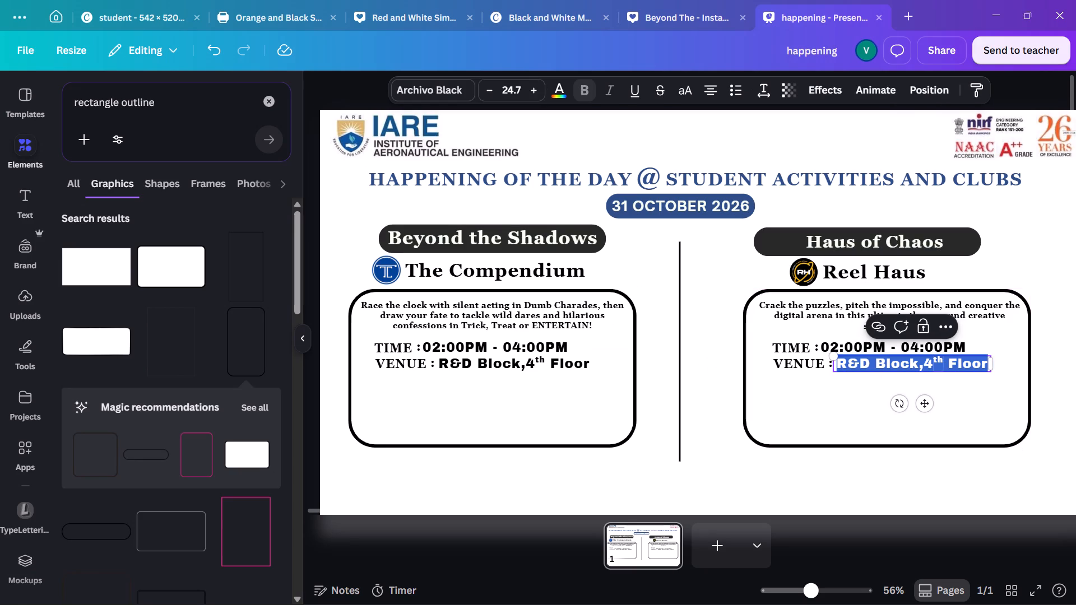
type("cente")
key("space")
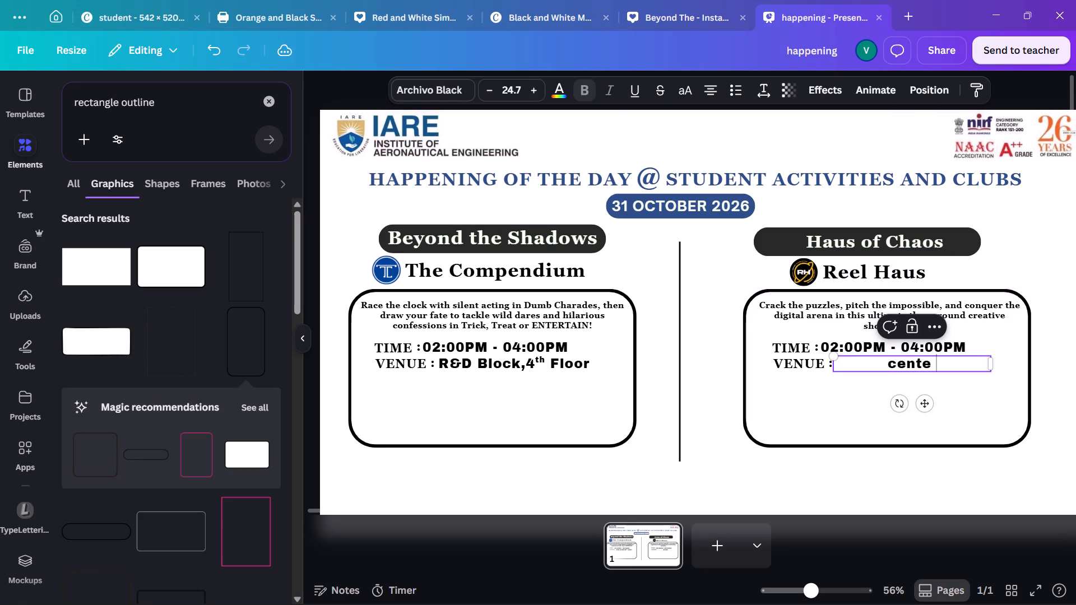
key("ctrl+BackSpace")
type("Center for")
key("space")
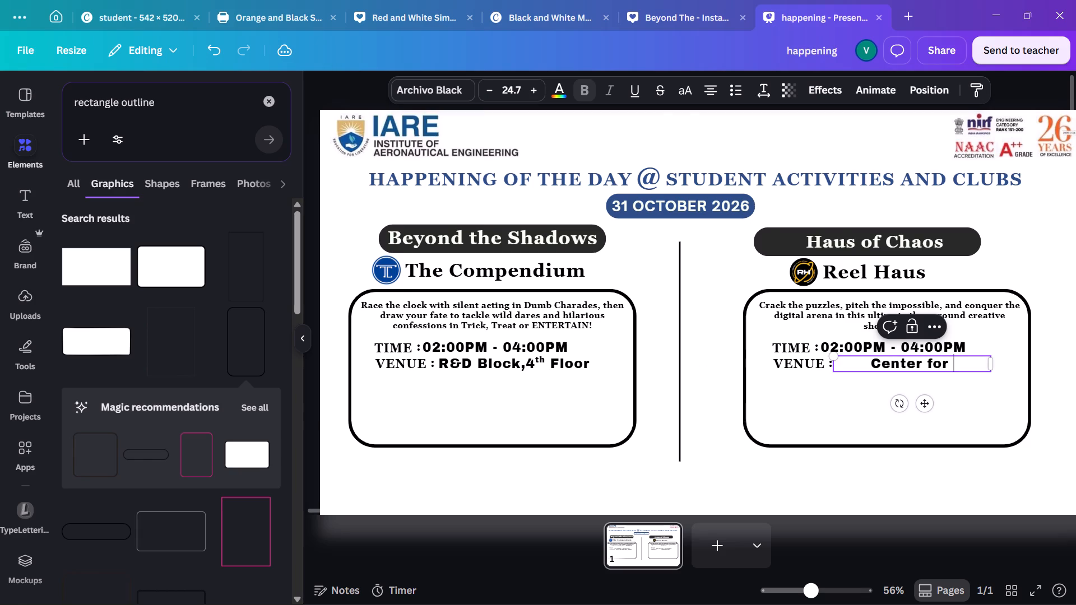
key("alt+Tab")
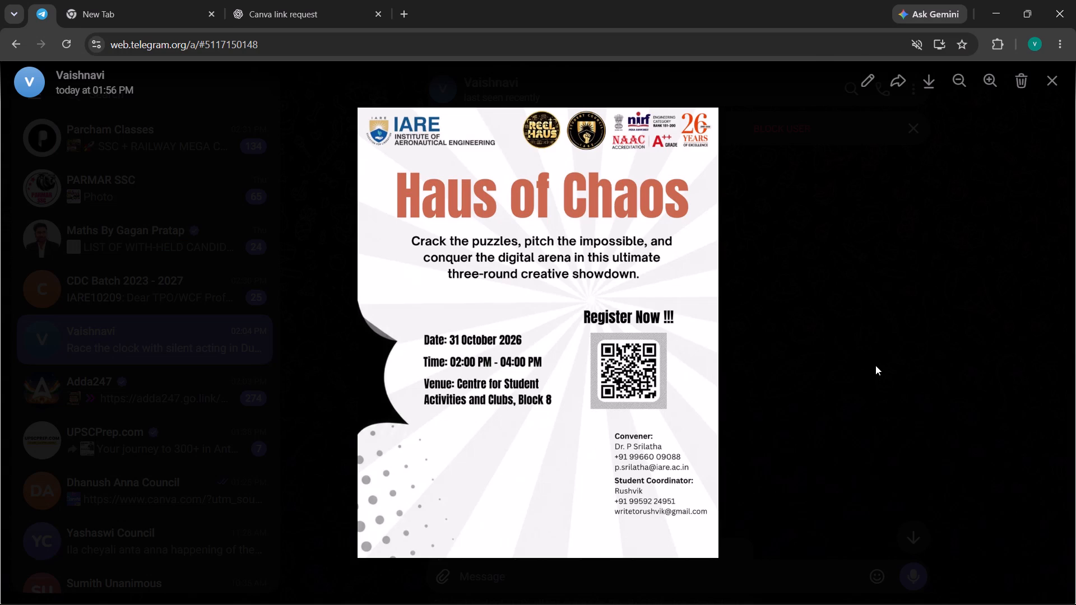
Return to Canva and complete the Haus of Chaos venue text as "Center for Student Activities and Clubs,Block 8", following the poster.
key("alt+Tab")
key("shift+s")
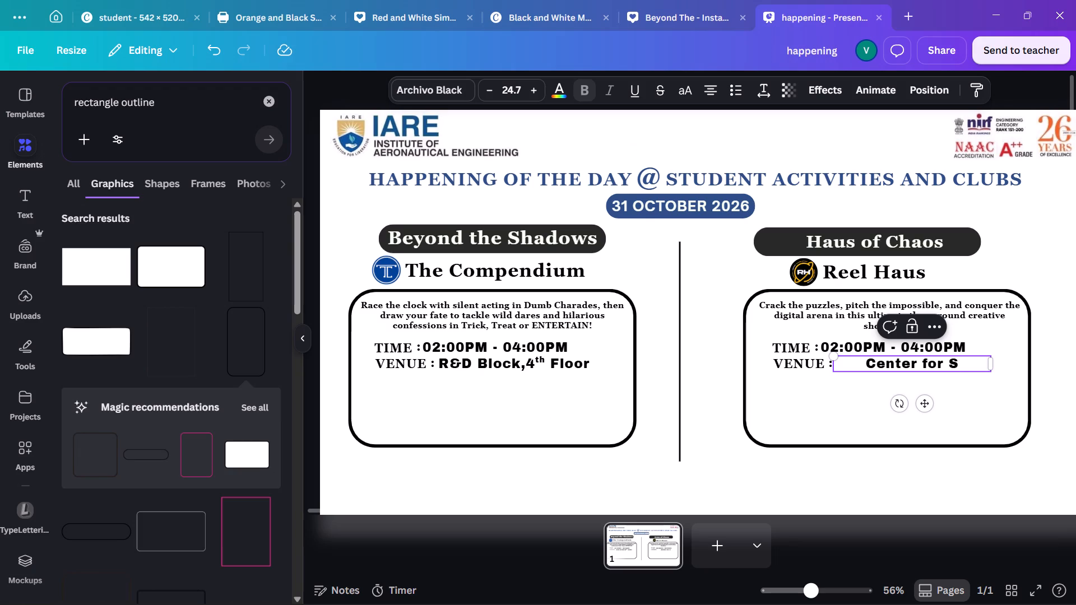
type("tudent a")
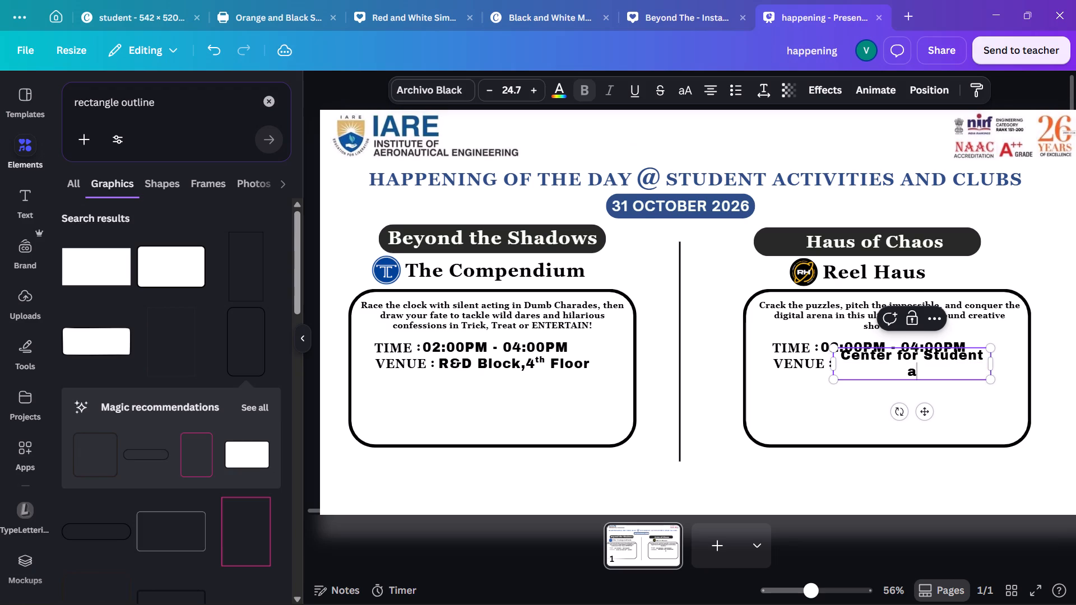
key("BackSpace")
type("Activities and Clu")
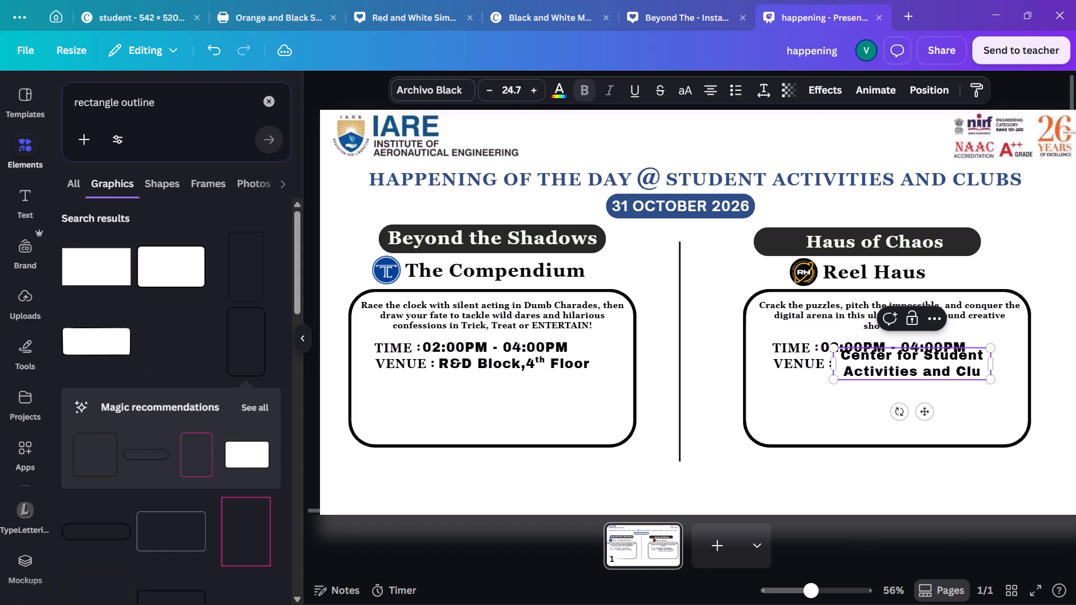
type("bs")
key("alt+Tab")
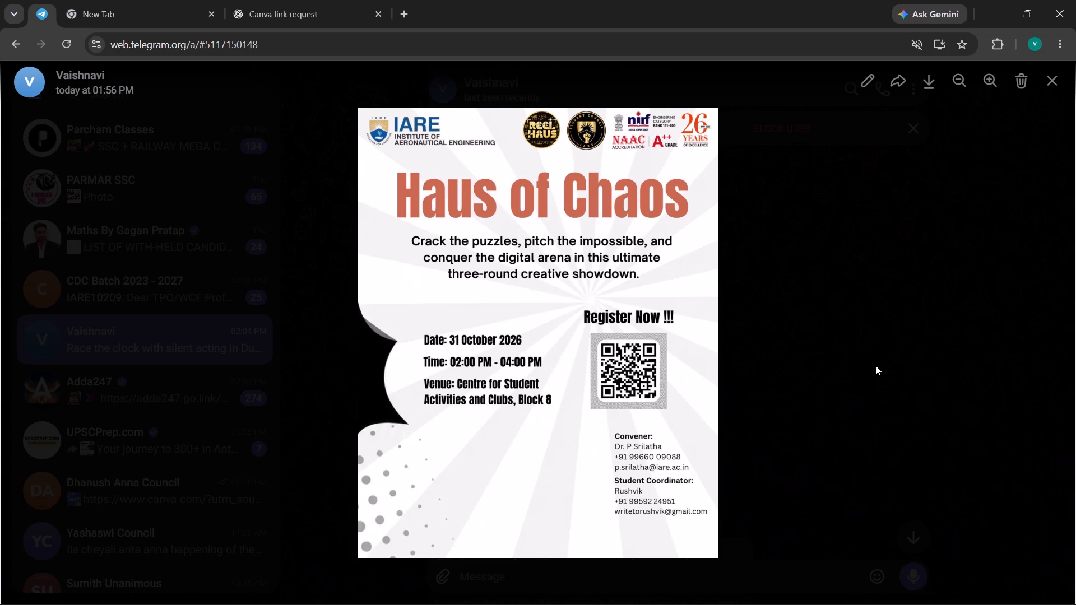
key("Tab")
key("alt+Tab")
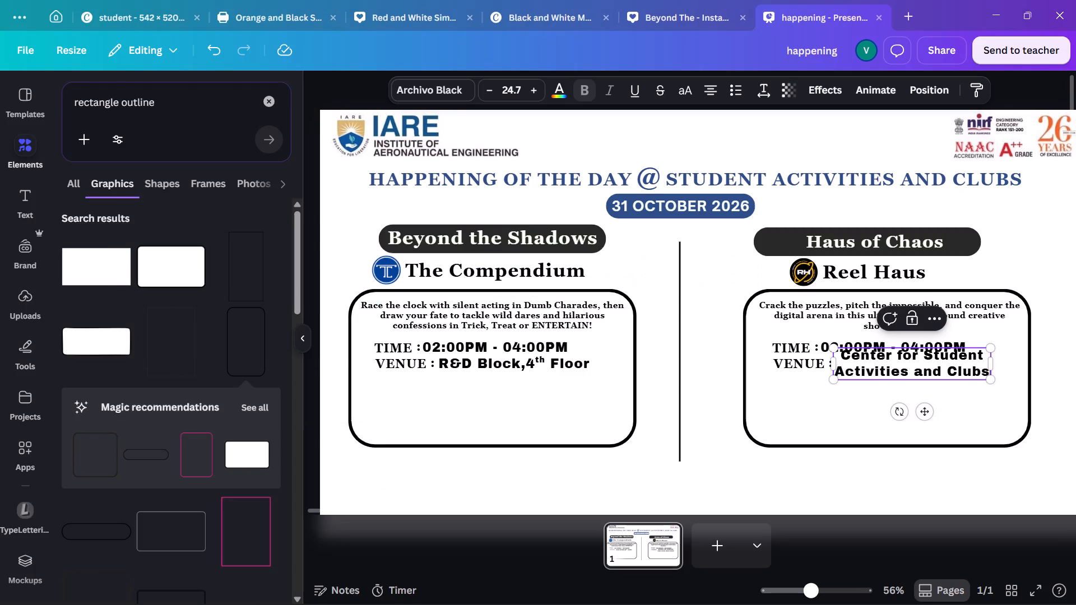
key("comma")
type("Block")
key("space")
type("8")
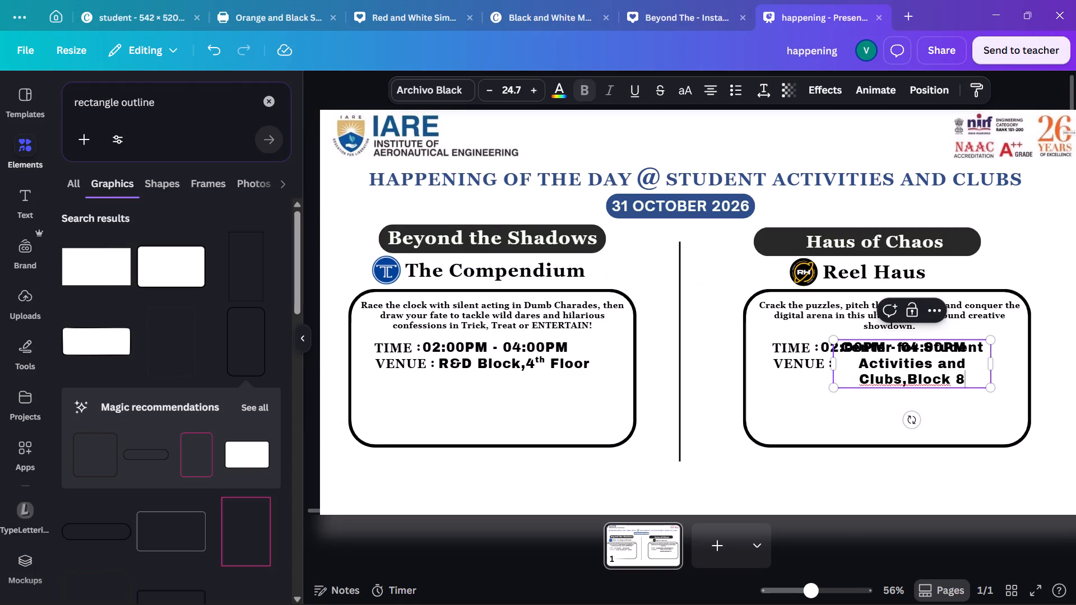
key("Escape")
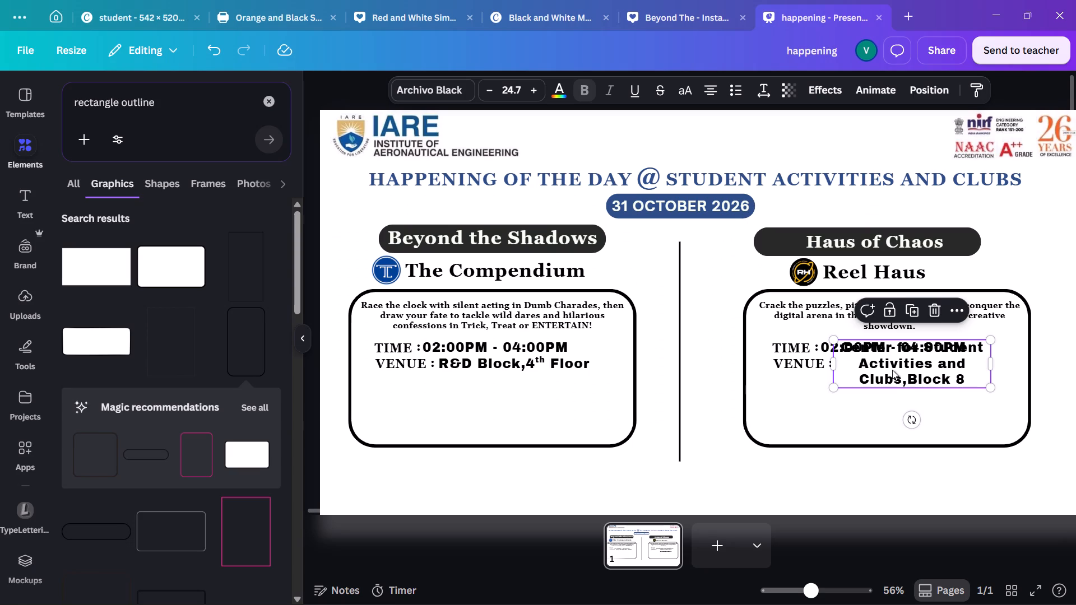
Move the Haus of Chaos venue text down so its first line sits beside the VENUE label, clear of the time.
left_click_drag(892, 369, 888, 385)
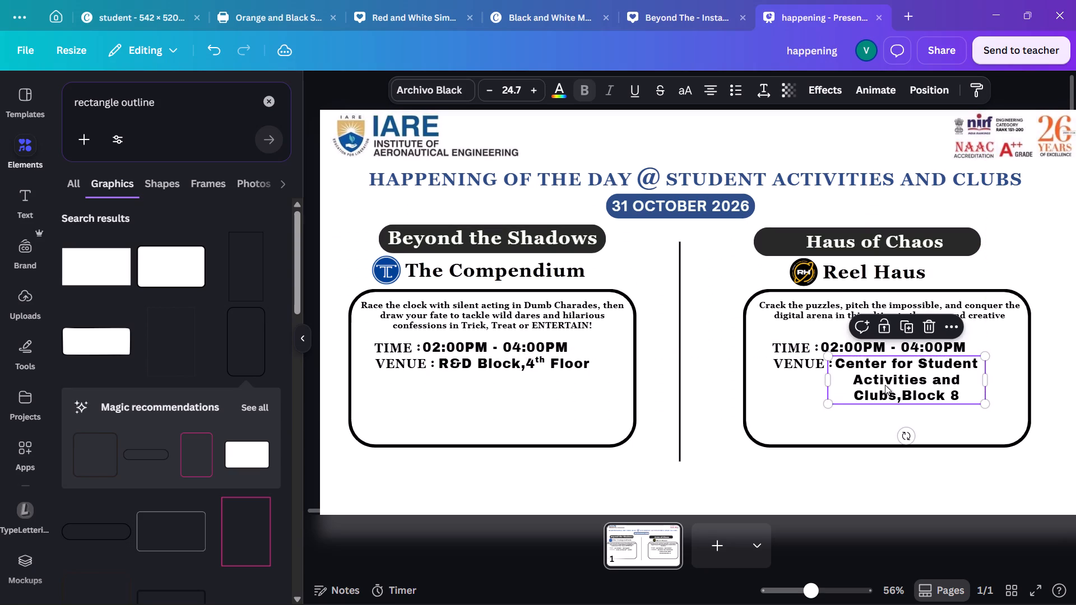
left_click(851, 376)
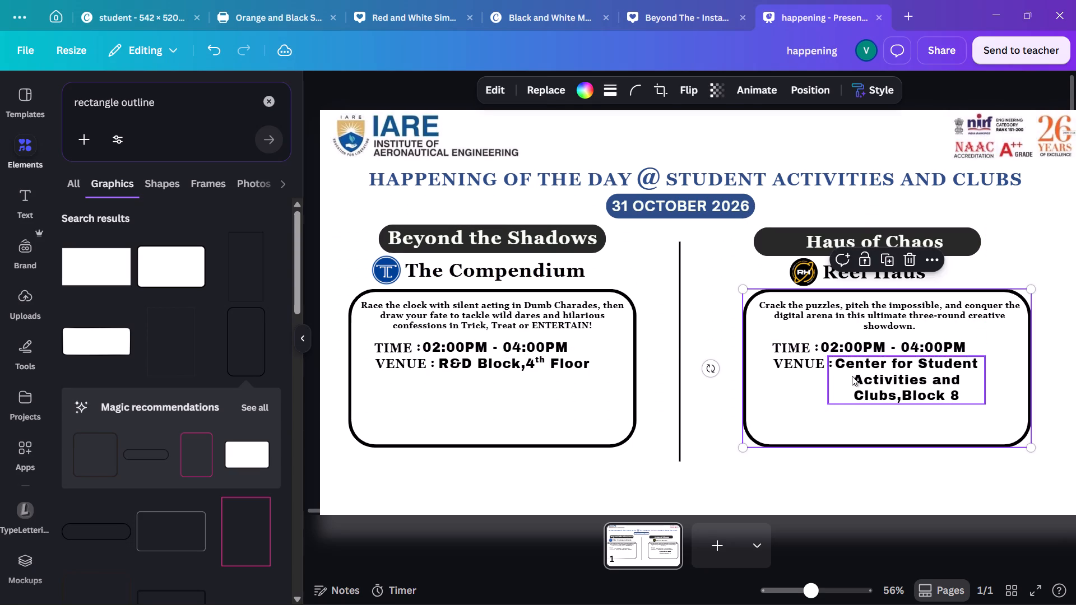
left_click(722, 368)
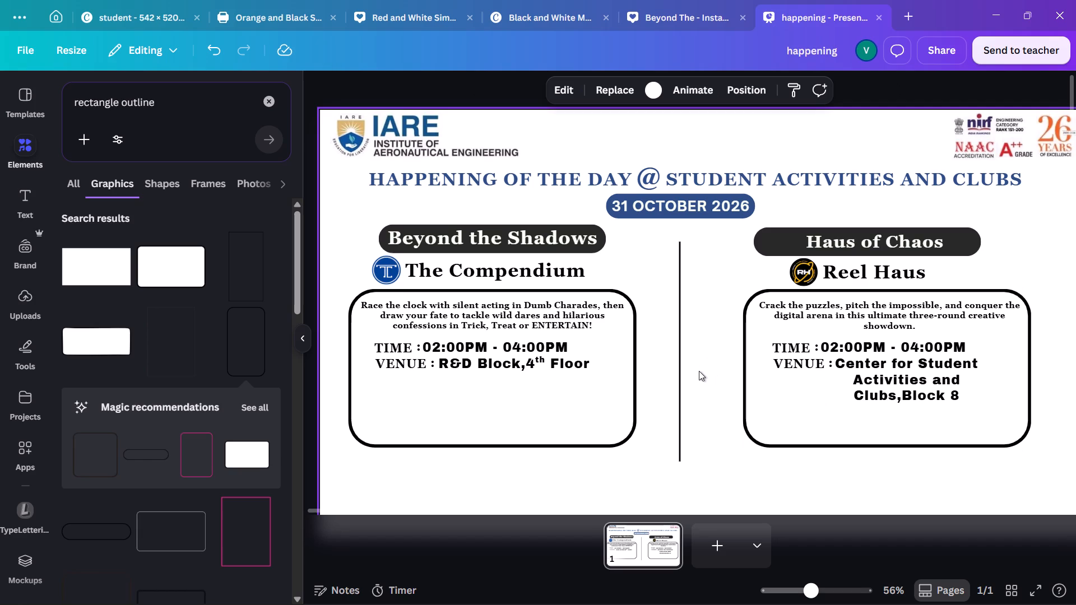
Widen the Haus of Chaos venue text box so "Center for Student Activities" fits on one line above "and Clubs,Block 8".
left_click(872, 380)
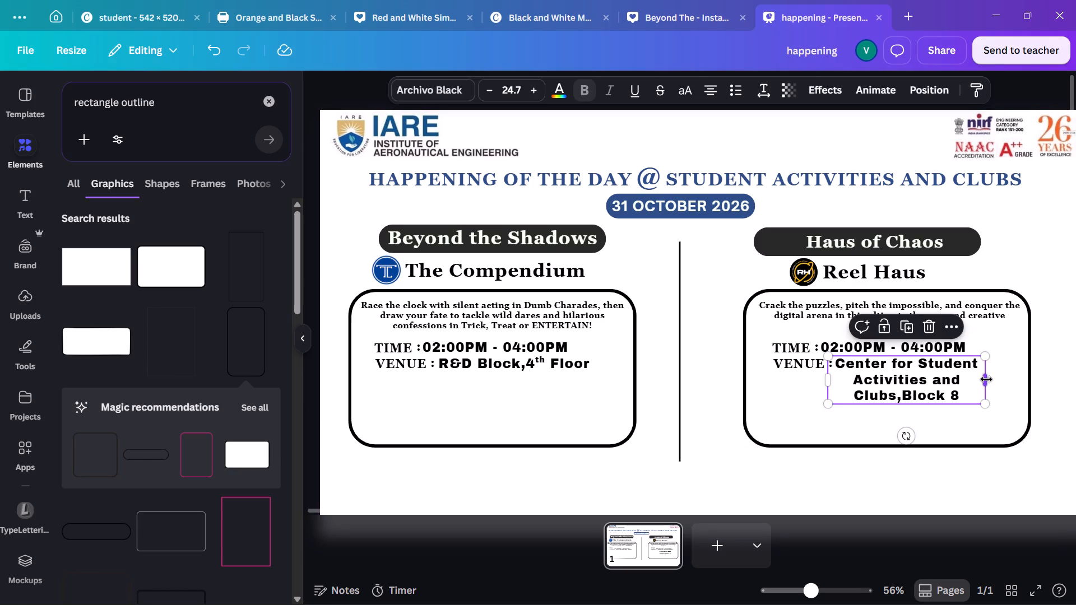
left_click_drag(986, 379, 1018, 378)
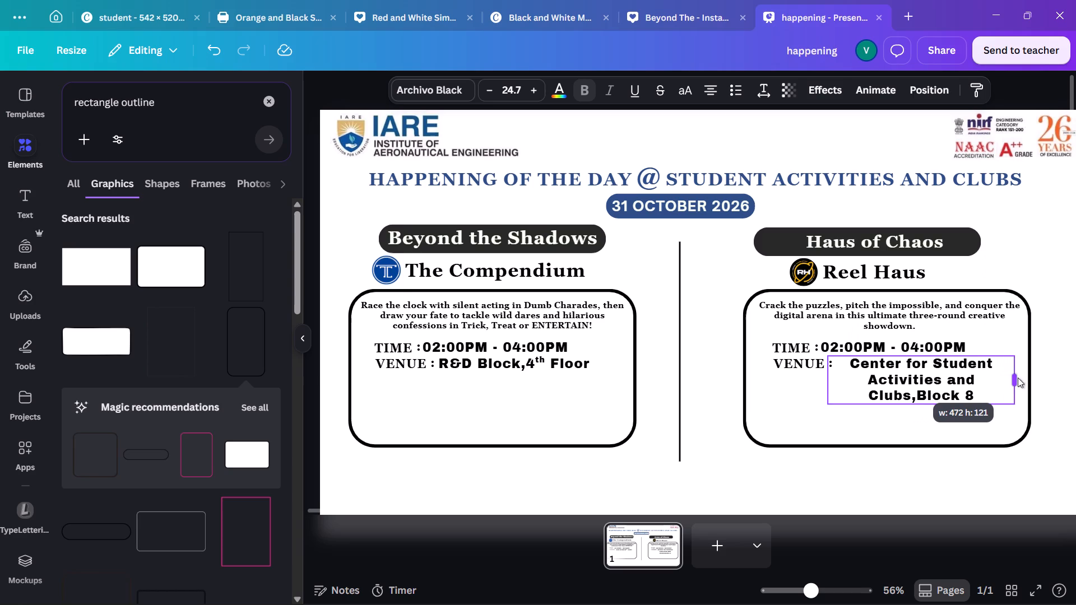
left_click_drag(1018, 378, 1045, 375)
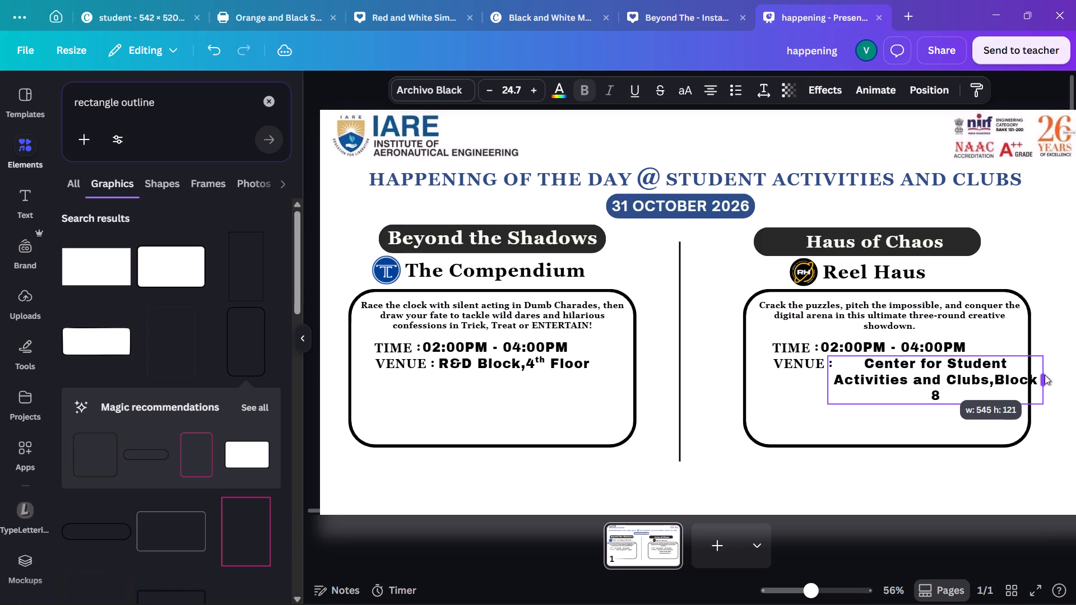
left_click_drag(1045, 375, 1037, 373)
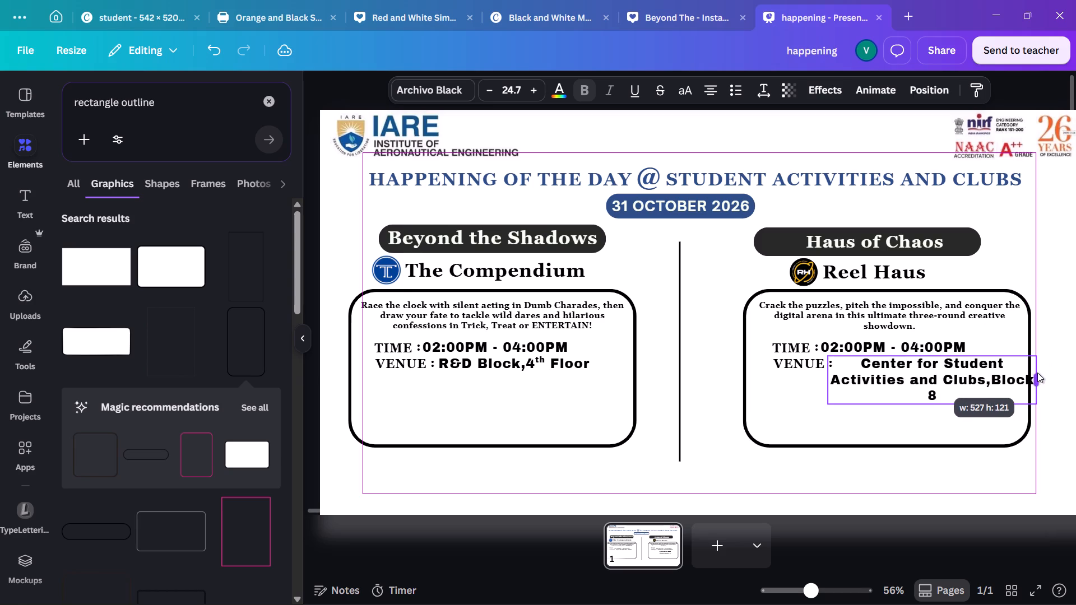
left_click_drag(1037, 373, 1055, 373)
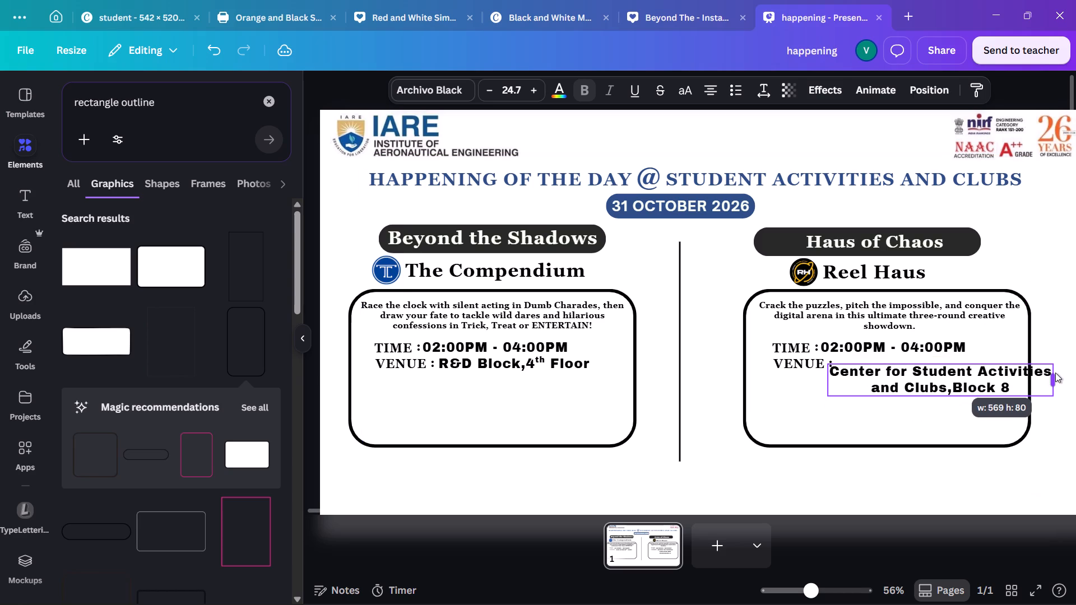
left_click_drag(1055, 373, 1052, 373)
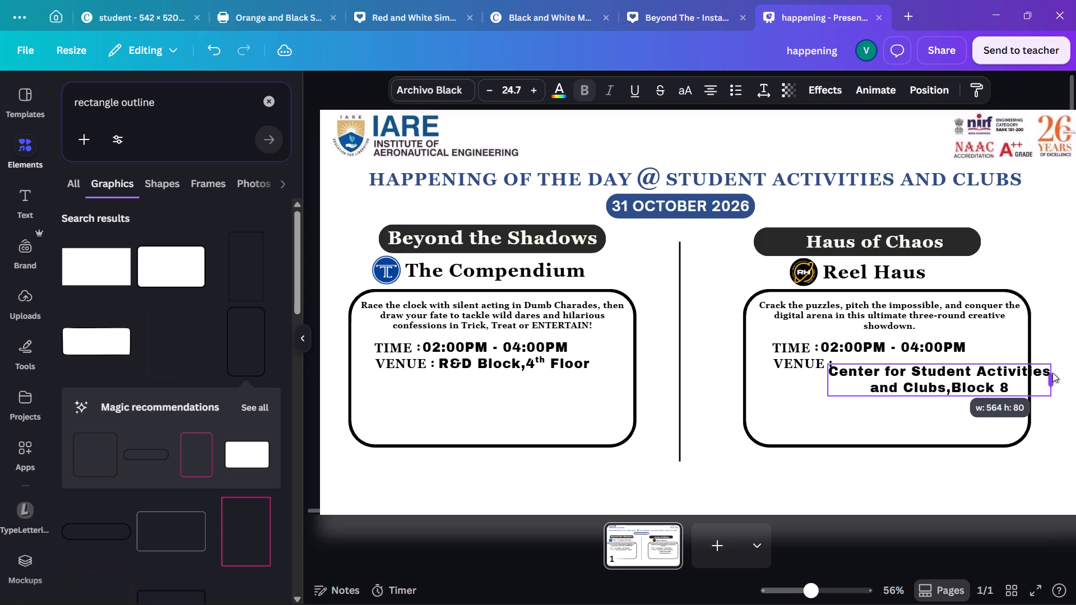
left_click_drag(1052, 373, 1051, 373)
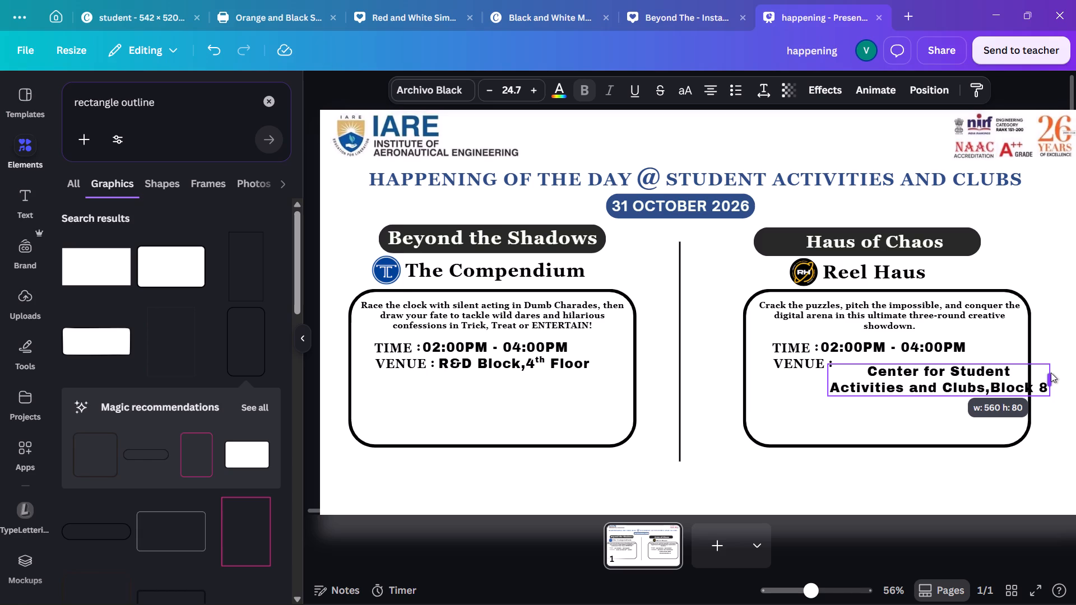
left_click_drag(1051, 373, 1055, 373)
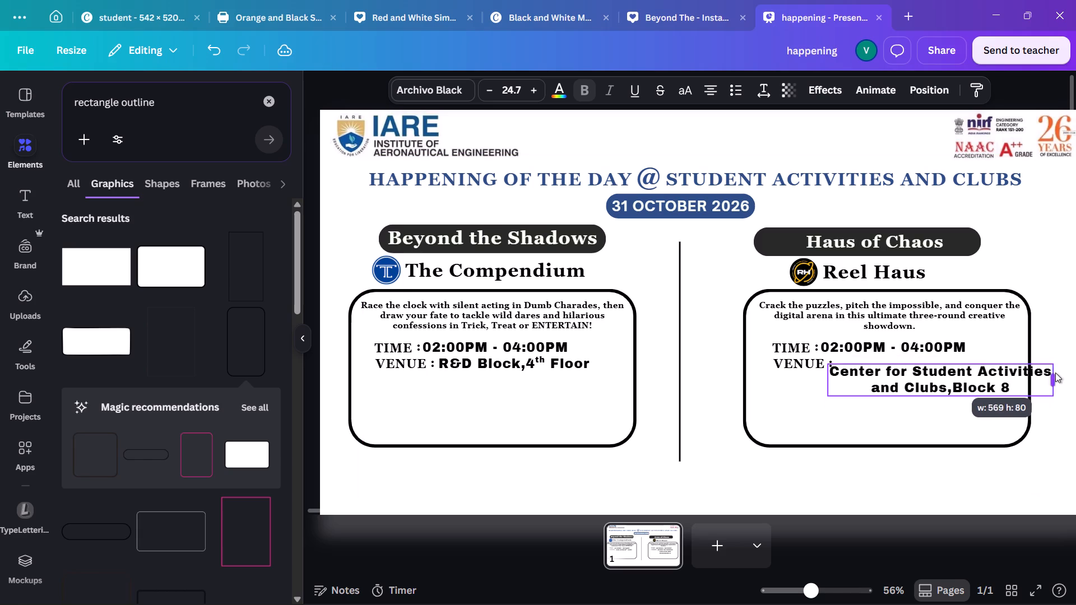
left_click_drag(1055, 373, 1056, 372)
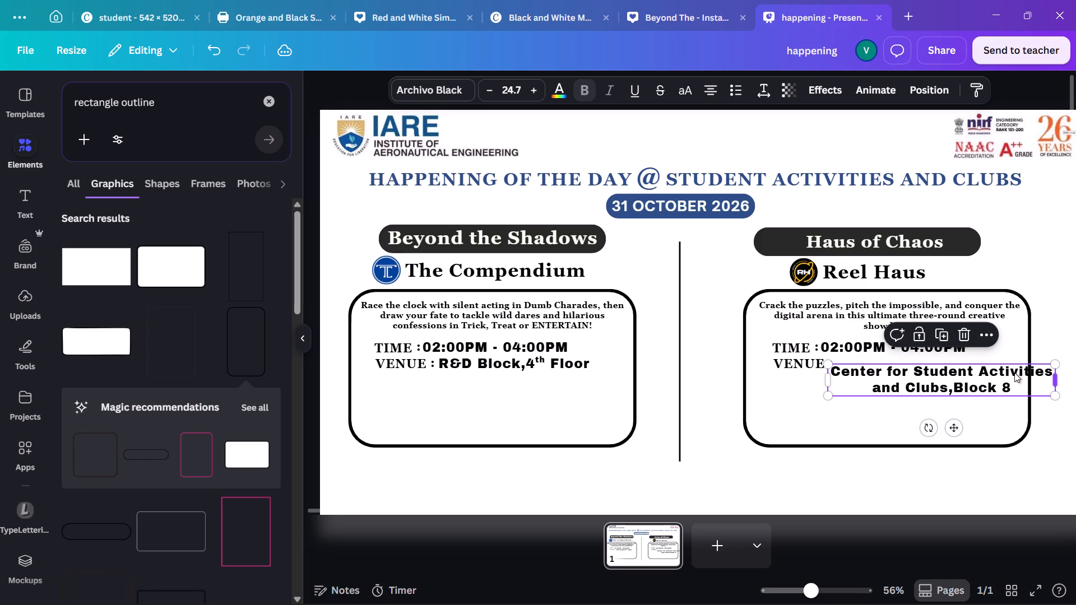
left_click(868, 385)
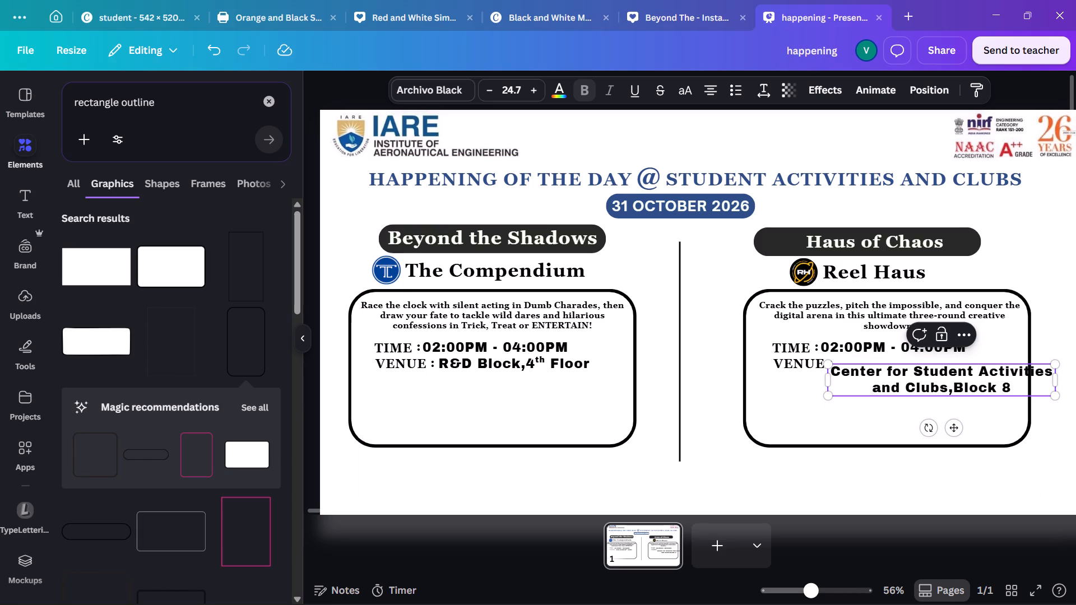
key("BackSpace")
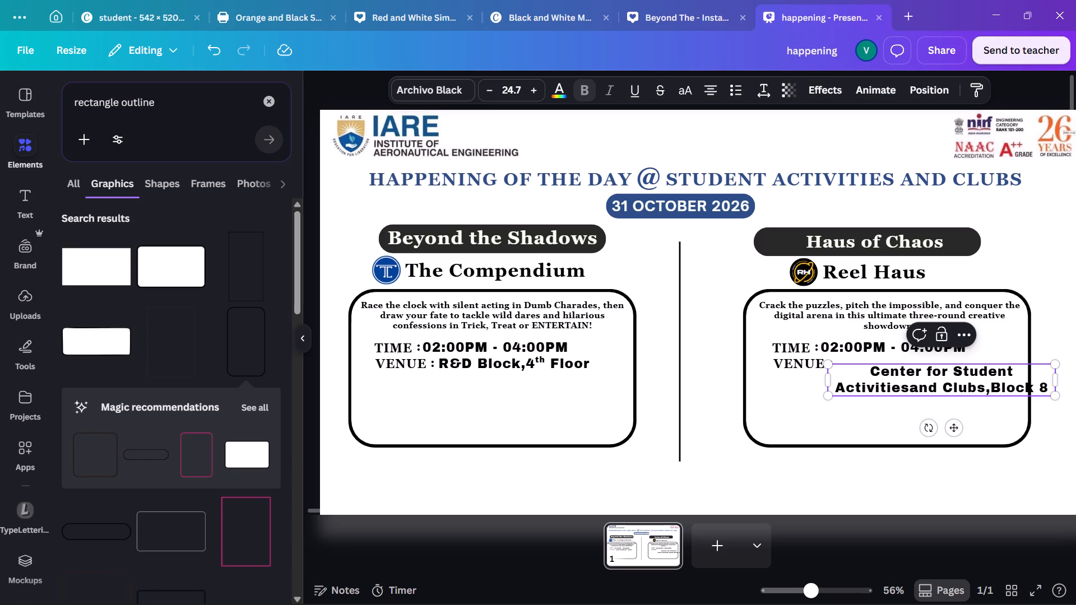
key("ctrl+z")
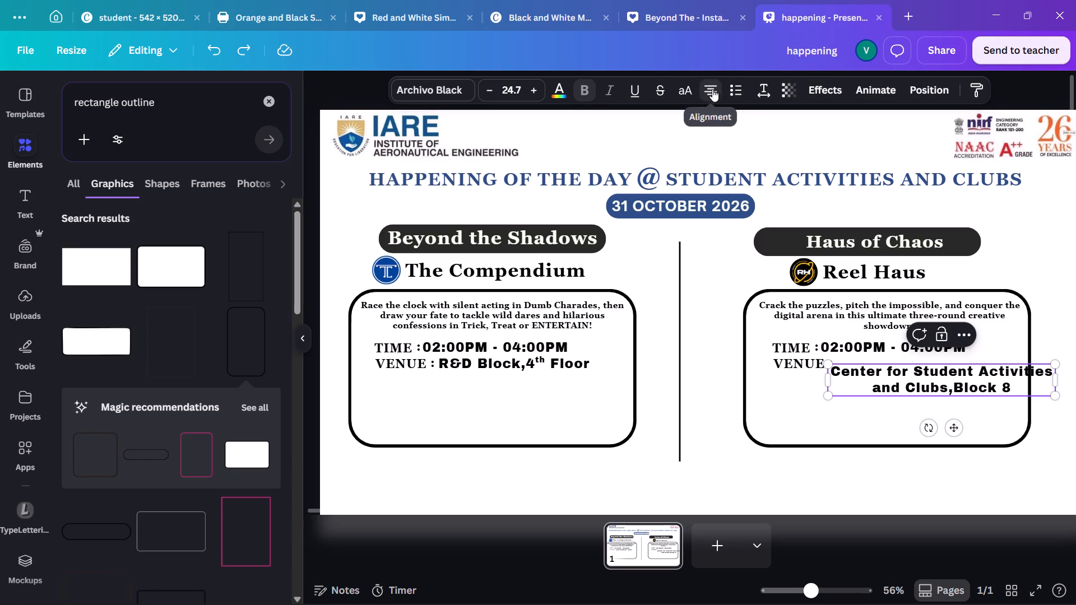
Left-align the Haus of Chaos venue text.
left_click(712, 87)
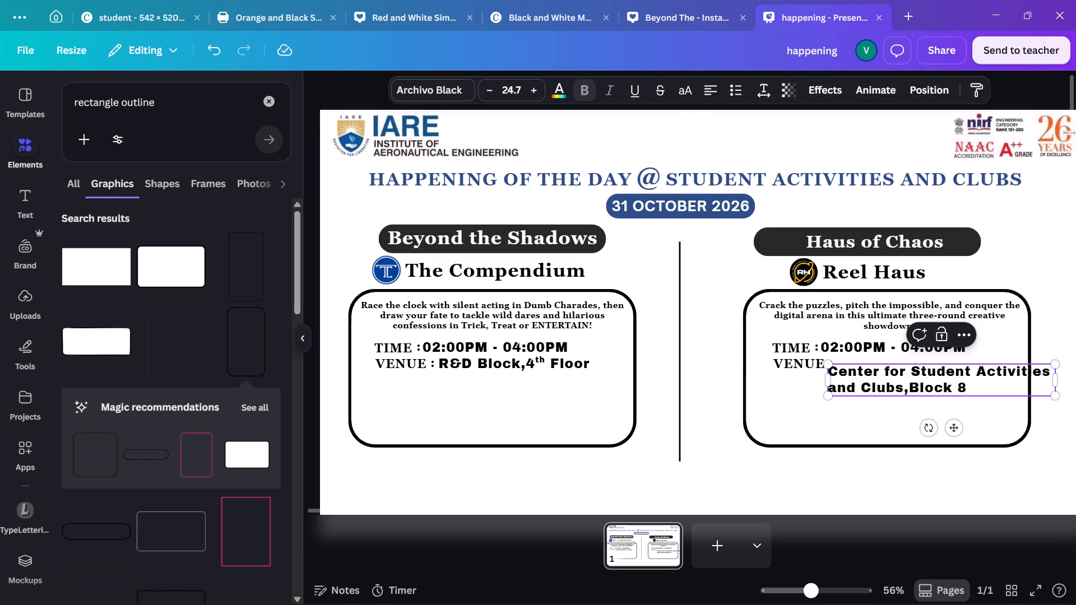
Scale the Haus of Chaos venue text down to font size 21 so both lines fit inside the rounded frame.
left_click_drag(1055, 394, 1035, 390)
left_click_drag(1035, 390, 1019, 383)
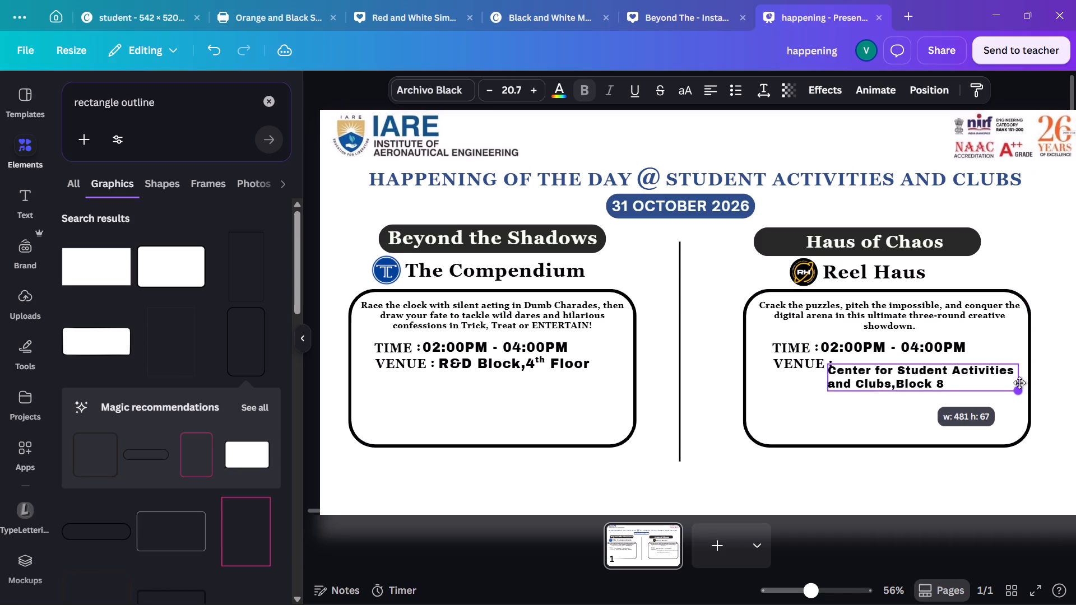
left_click_drag(1019, 383, 1020, 382)
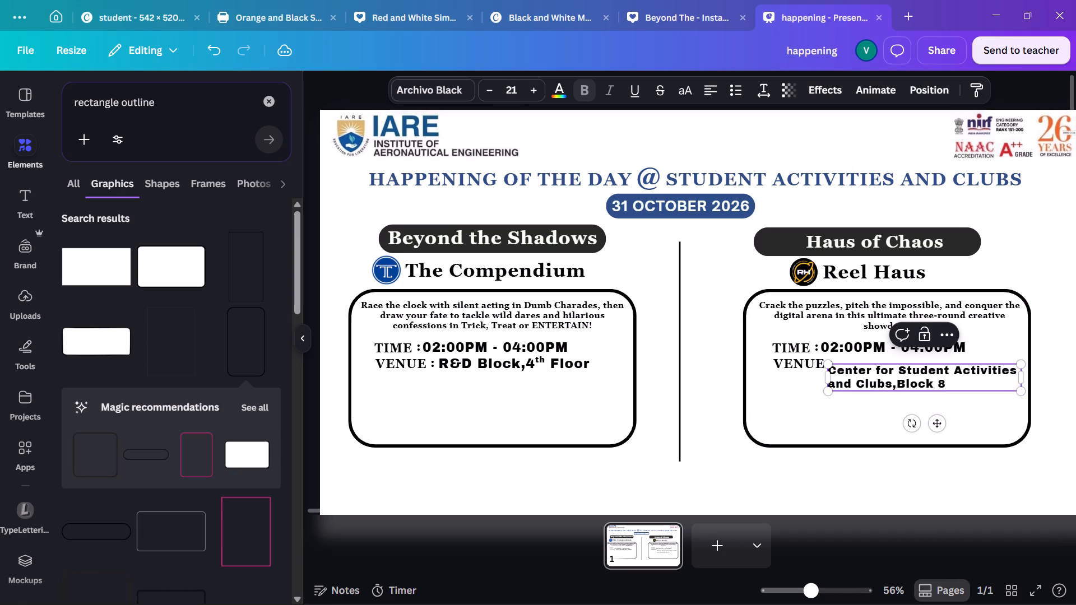
key("Escape")
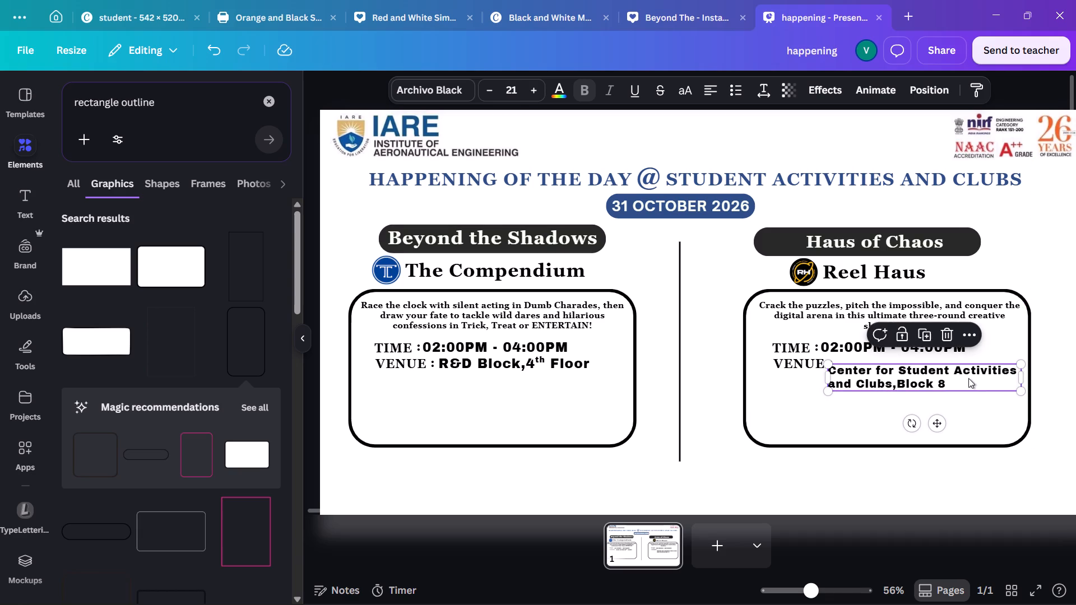
Move the Haus of Chaos venue text so its first line sits just after the VENUE label's colon, then deselect it.
left_click_drag(968, 378, 975, 373)
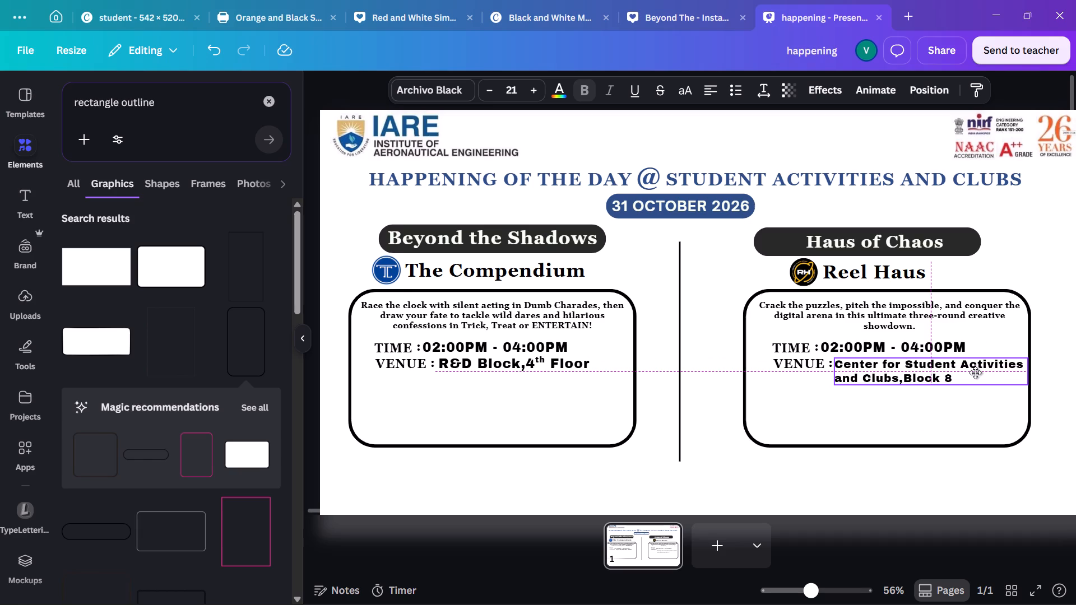
left_click_drag(975, 373, 976, 373)
left_click(1017, 486)
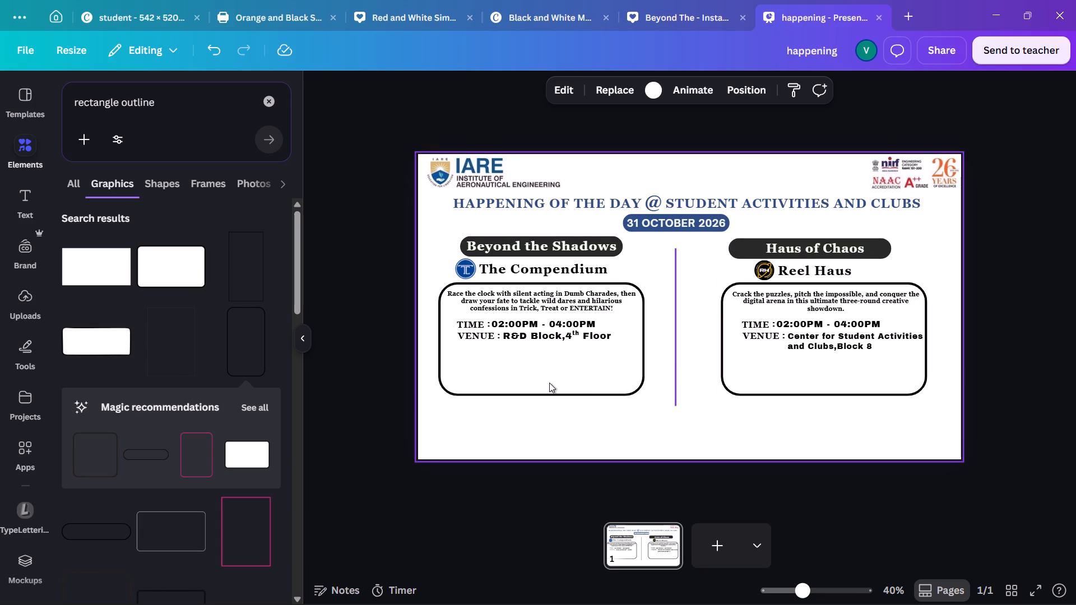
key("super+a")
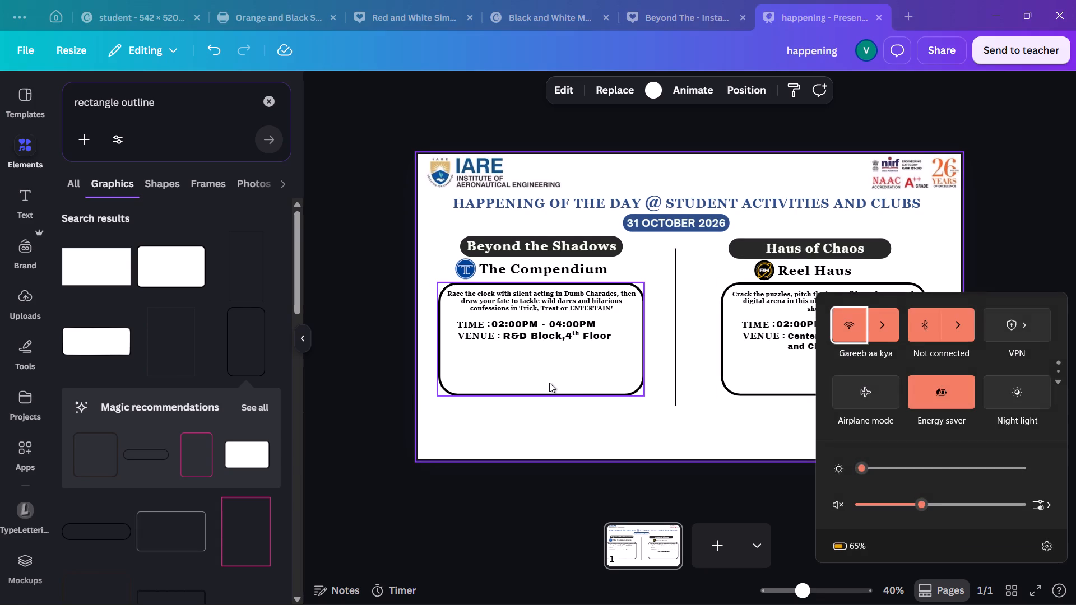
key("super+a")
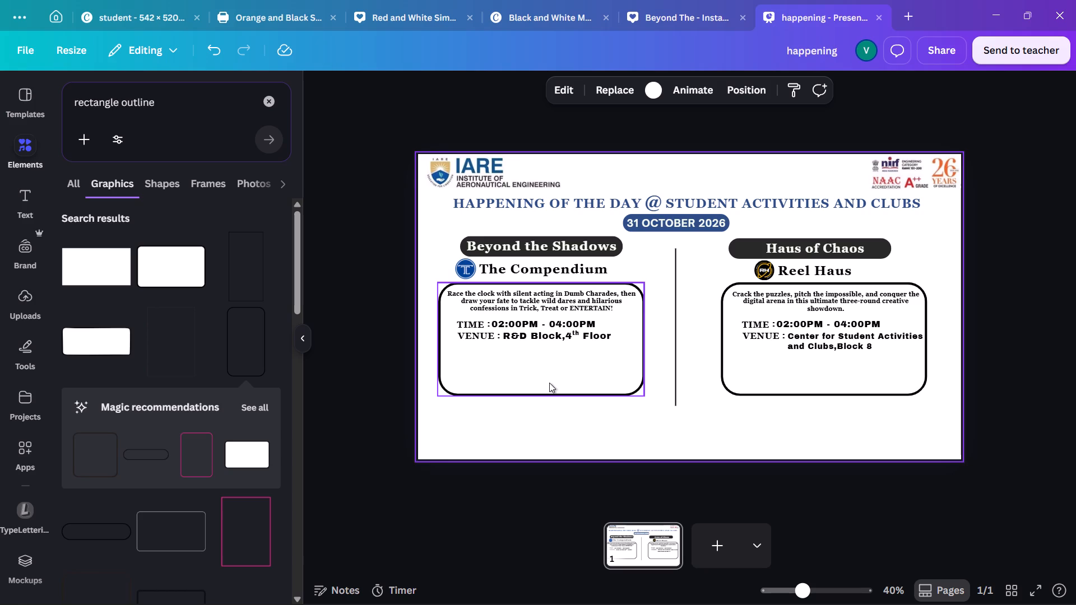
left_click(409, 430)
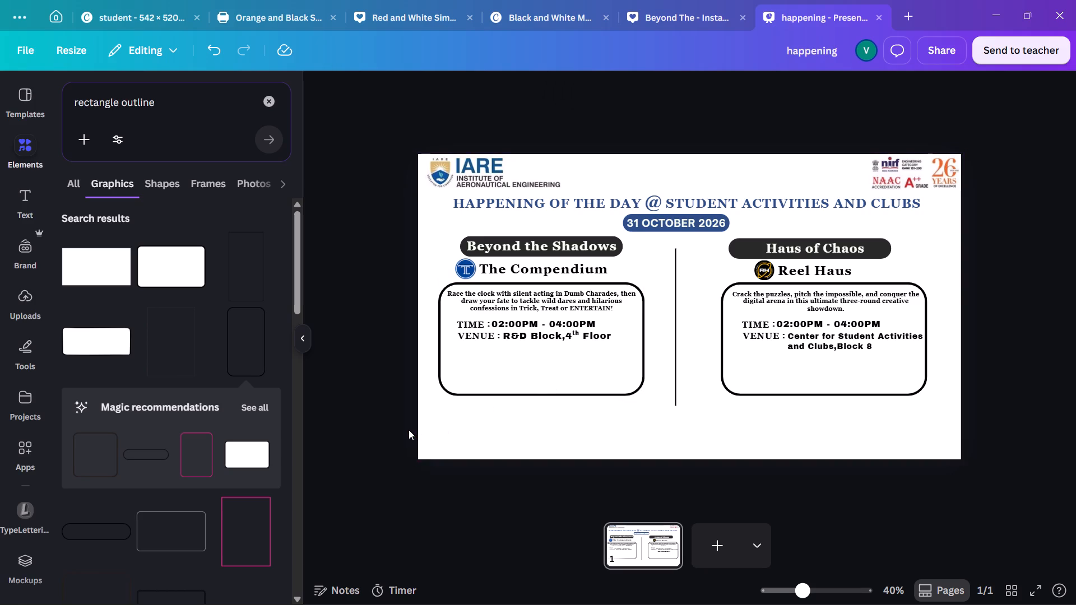
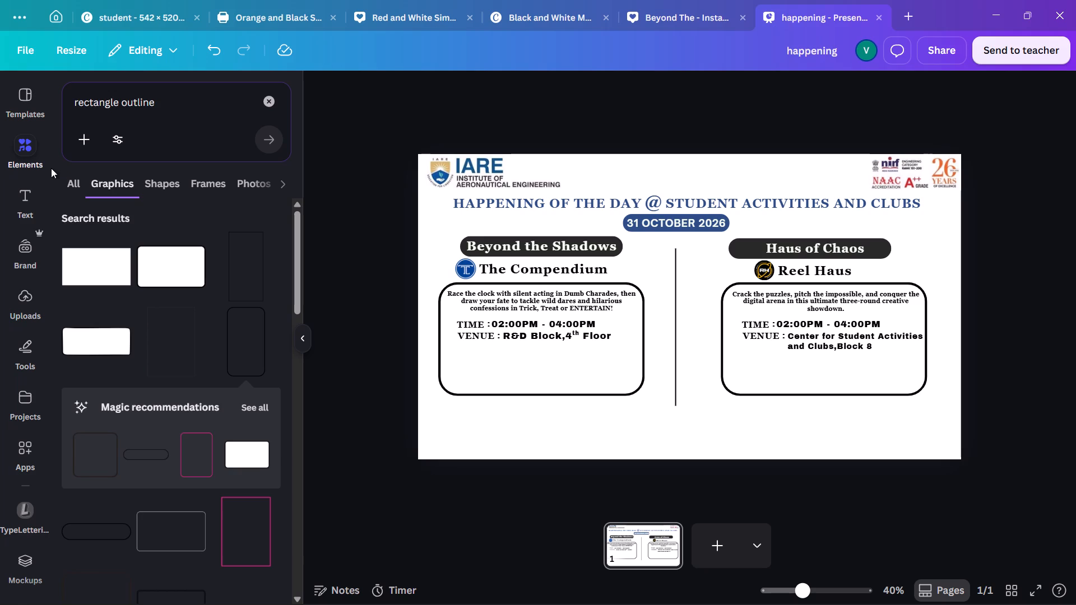
Clear the "rectangle outline" query from the elements search.
left_click(271, 109)
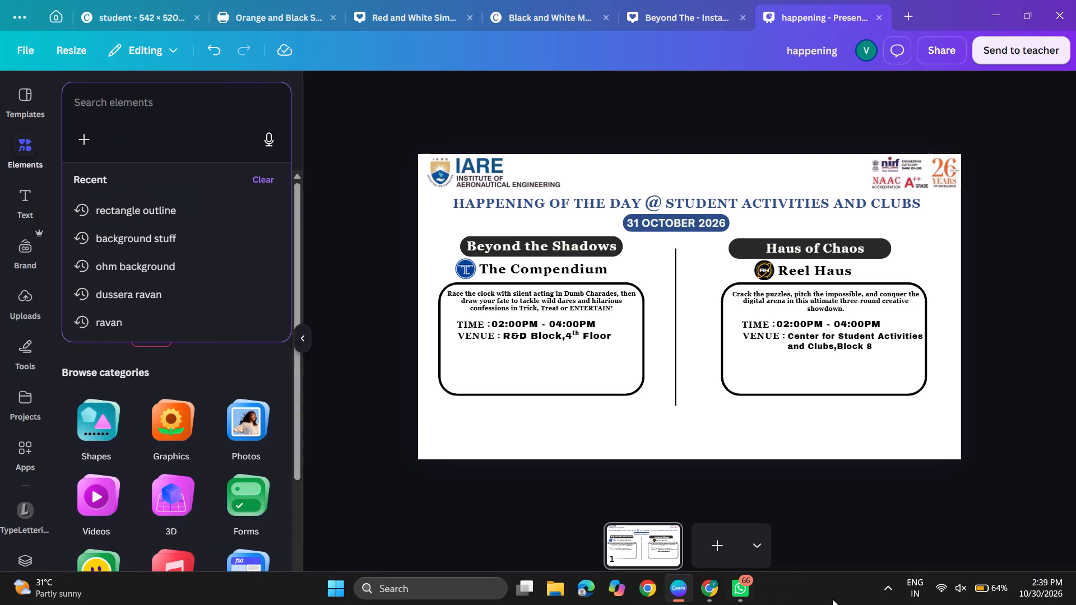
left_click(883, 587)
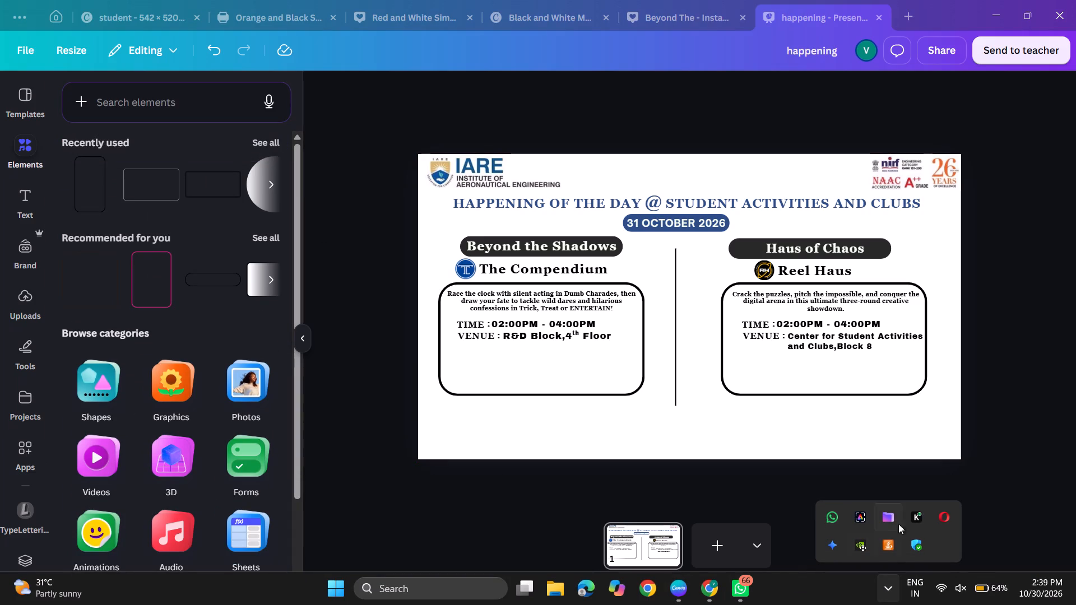
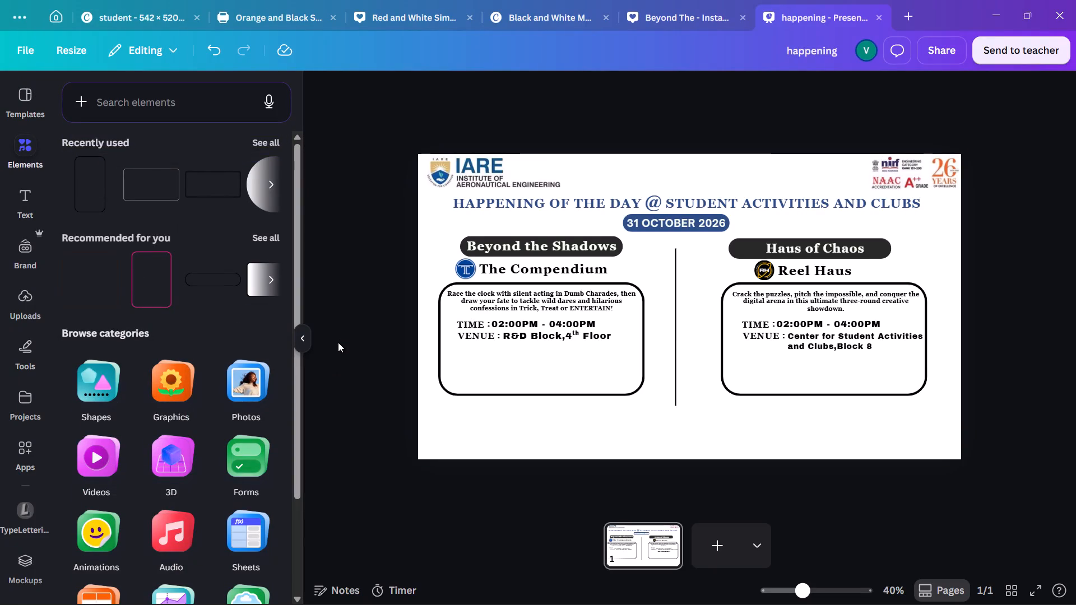
Hide the elements side panel to leave the canvas unobstructed.
key("ctrl+slash")
key("ctrl+slash")
key("ctrl+slash")
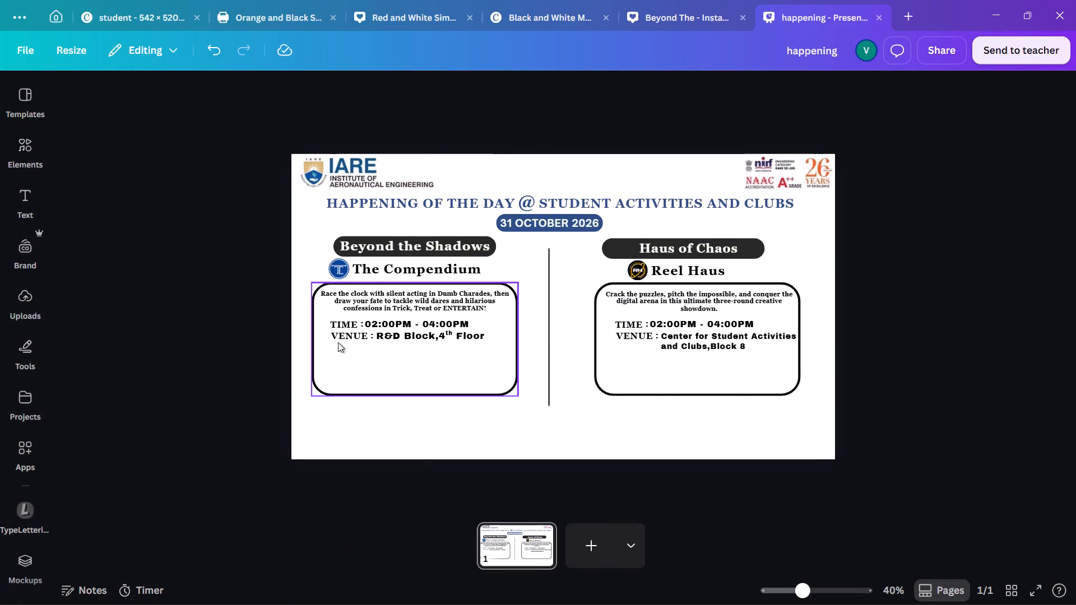
left_click(242, 365)
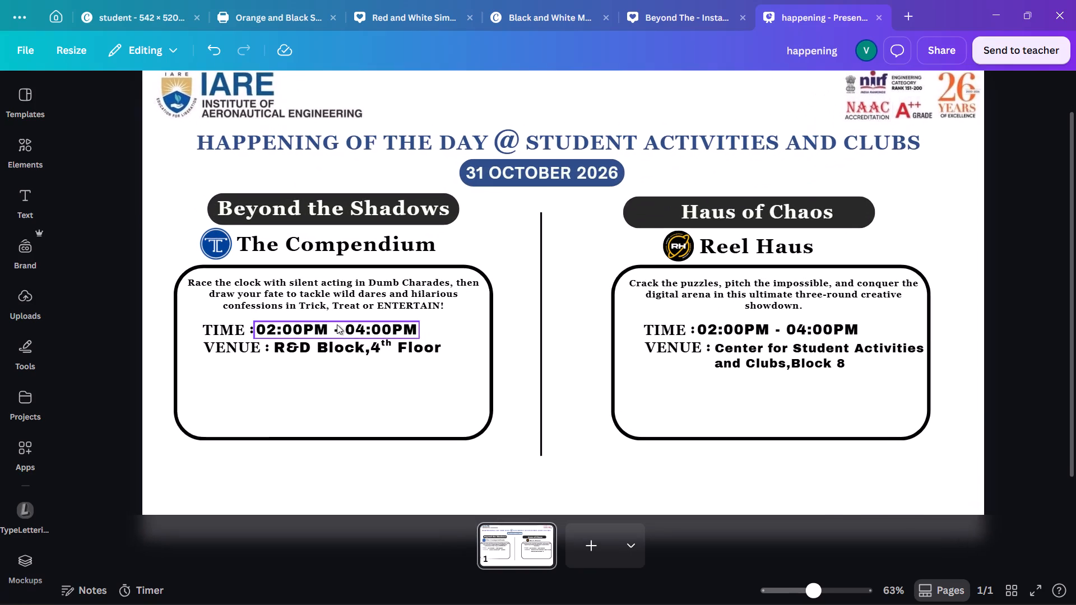
Duplicate the VENUE label in The Compendium's box and place the copy directly beneath the original, aligned with it.
scroll(337, 324, "right", 1)
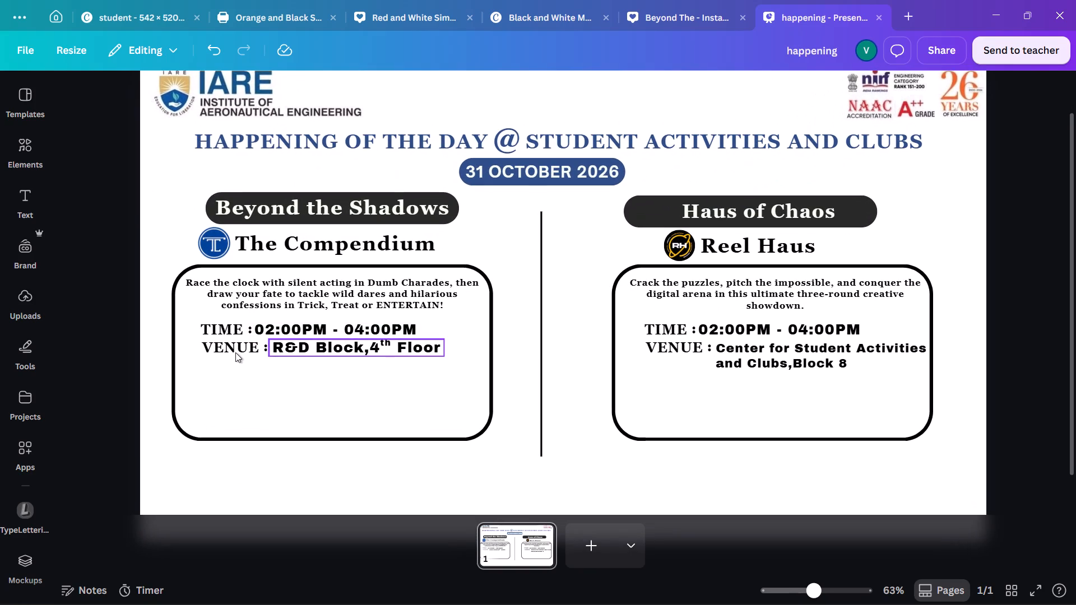
left_click(235, 352)
left_click(261, 309)
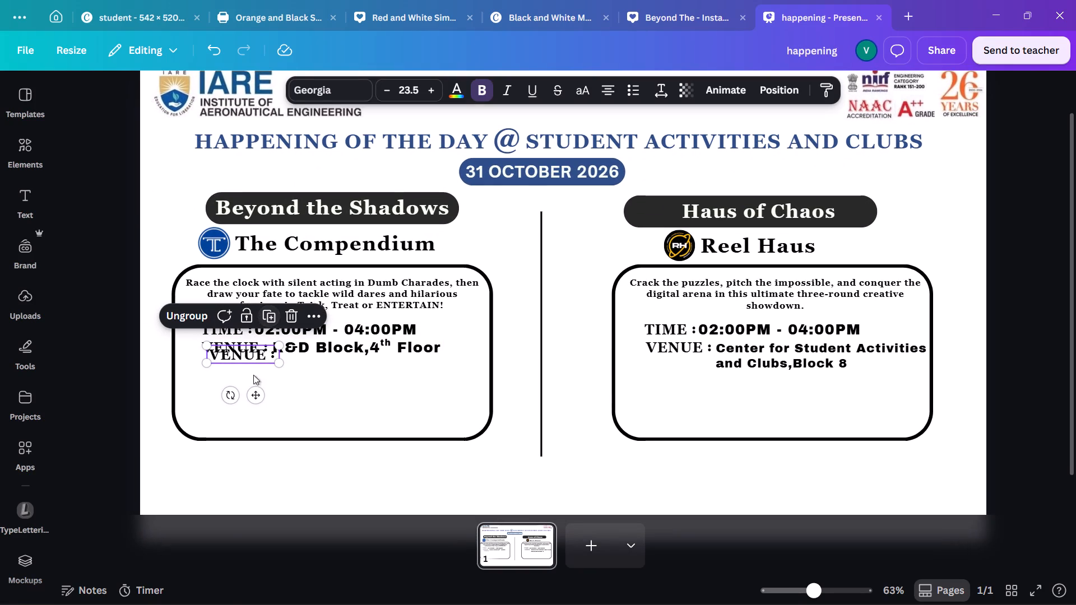
left_click_drag(251, 398, 244, 408)
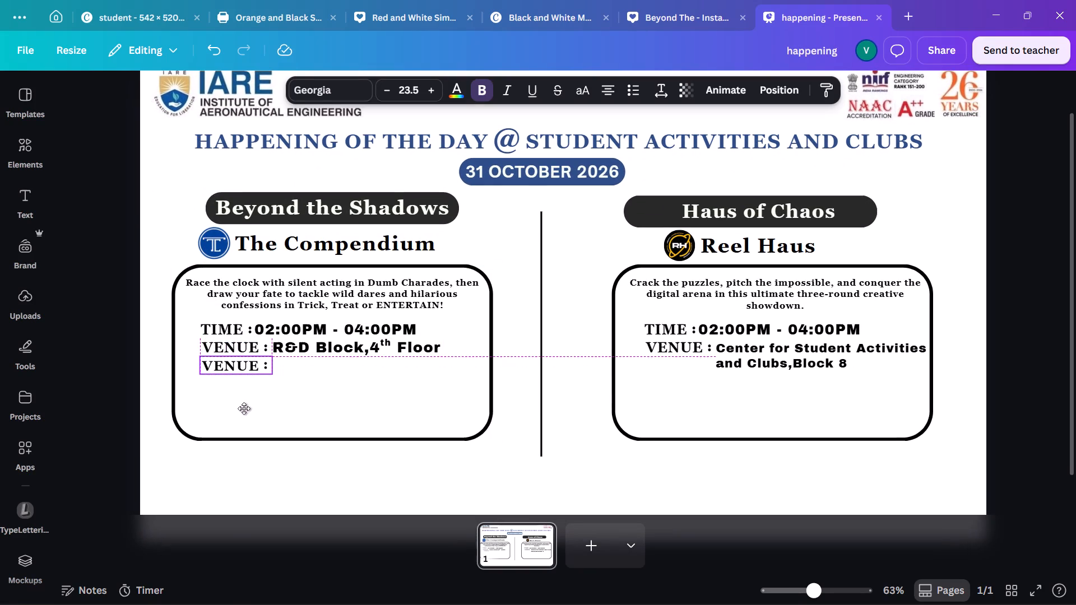
left_click_drag(244, 408, 245, 413)
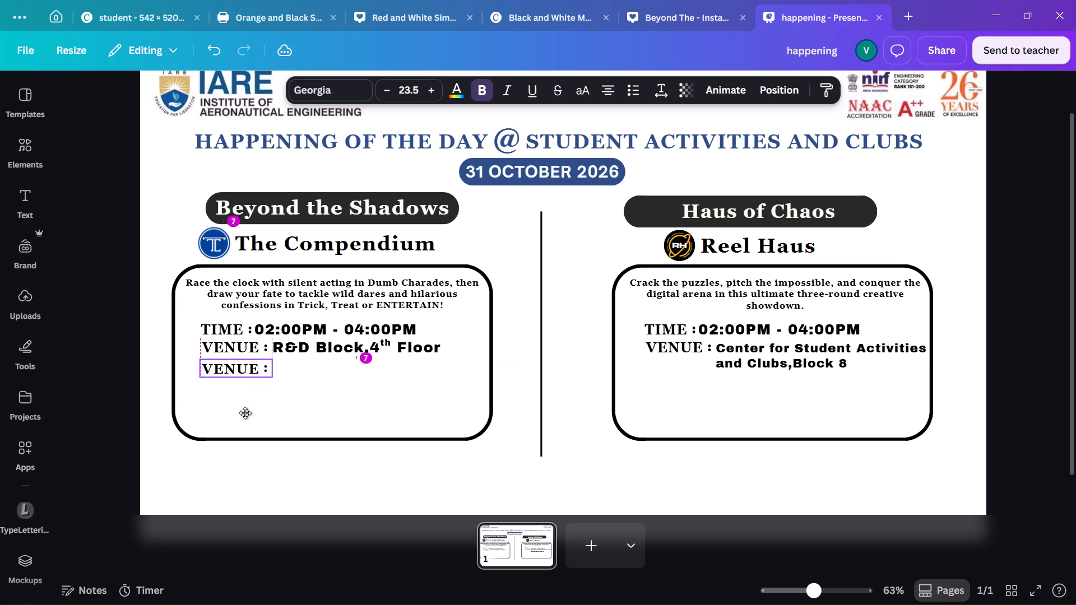
left_click_drag(245, 413, 245, 408)
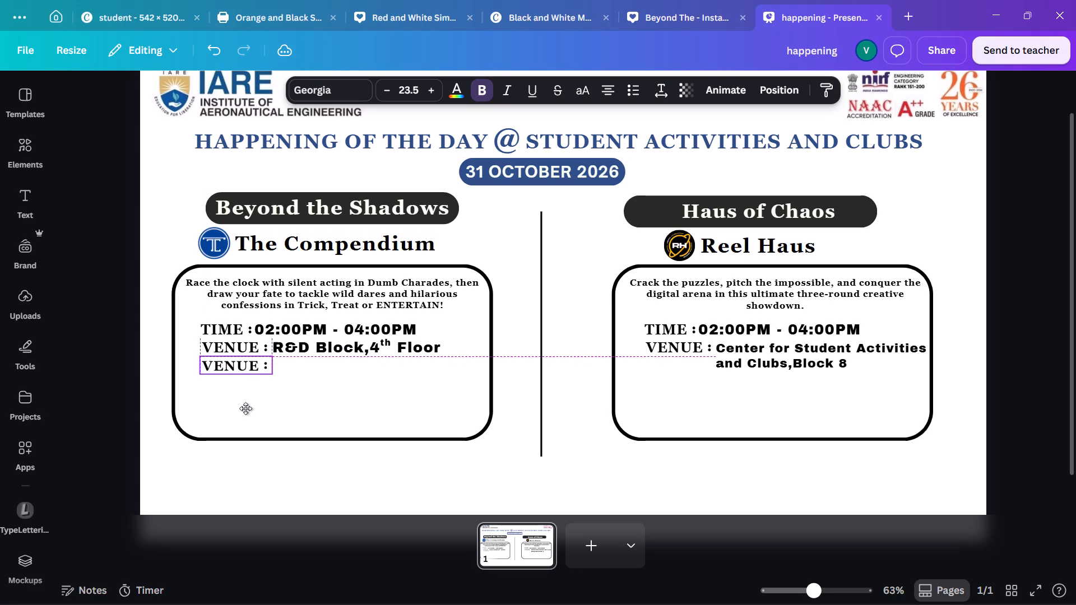
left_click_drag(245, 408, 245, 410)
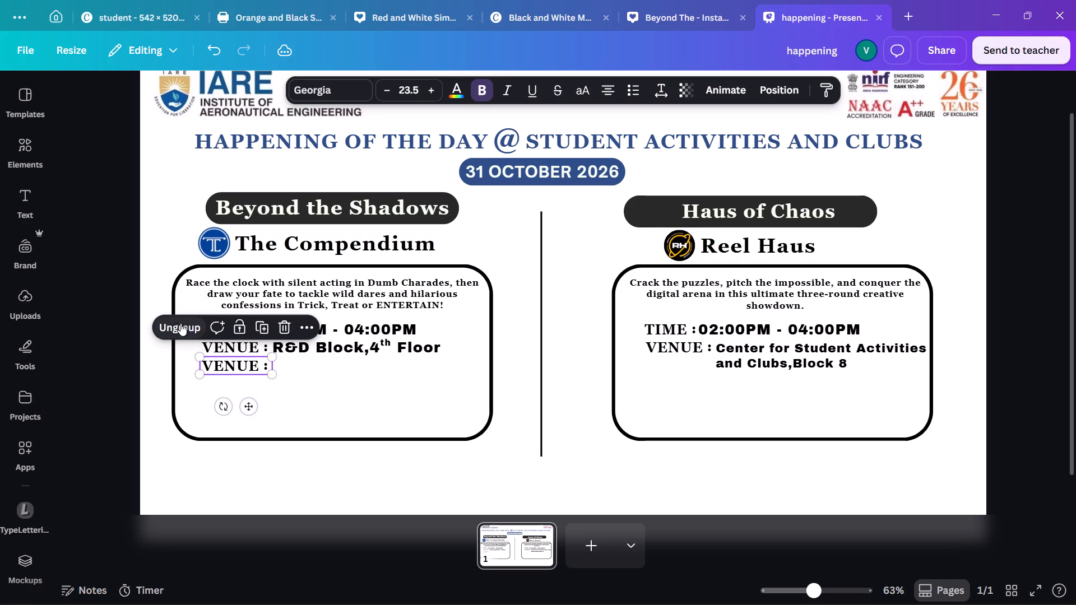
Ungroup the copied label and replace its word VENUE with "Target Audience".
left_click(179, 323)
left_click(211, 394)
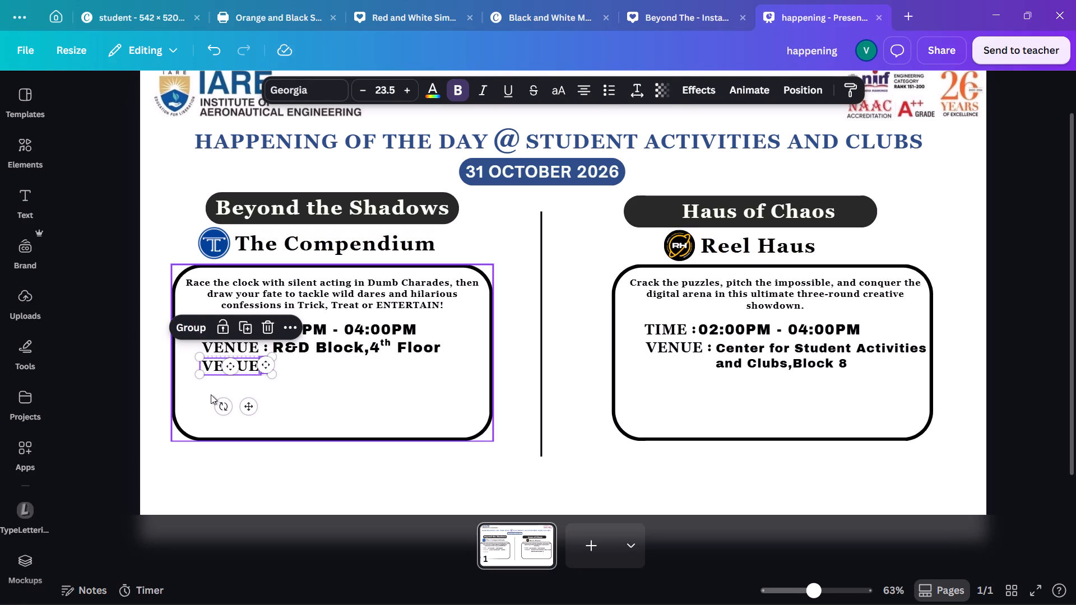
double_click(224, 363)
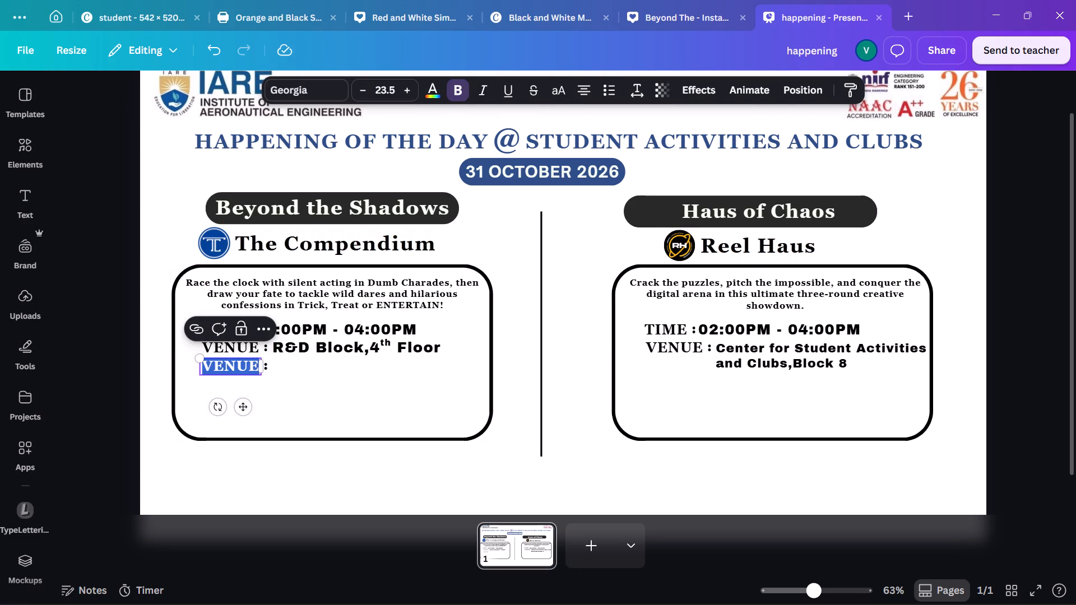
type("at")
key("BackSpace")
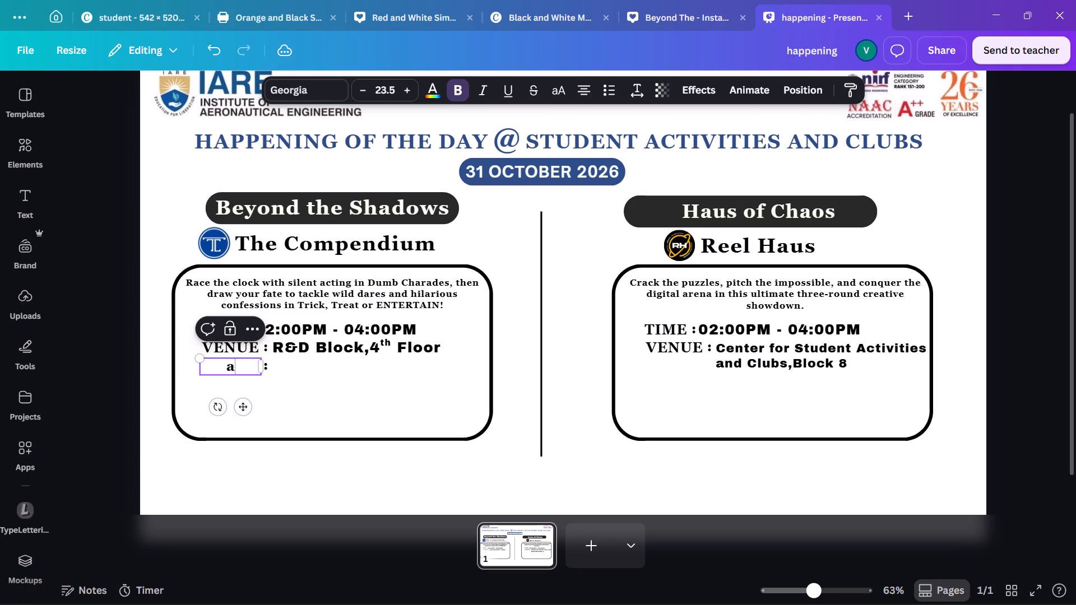
key("BackSpace")
key("shift+r")
key("shift+BackSpace")
type("Target")
key("space")
type("Au")
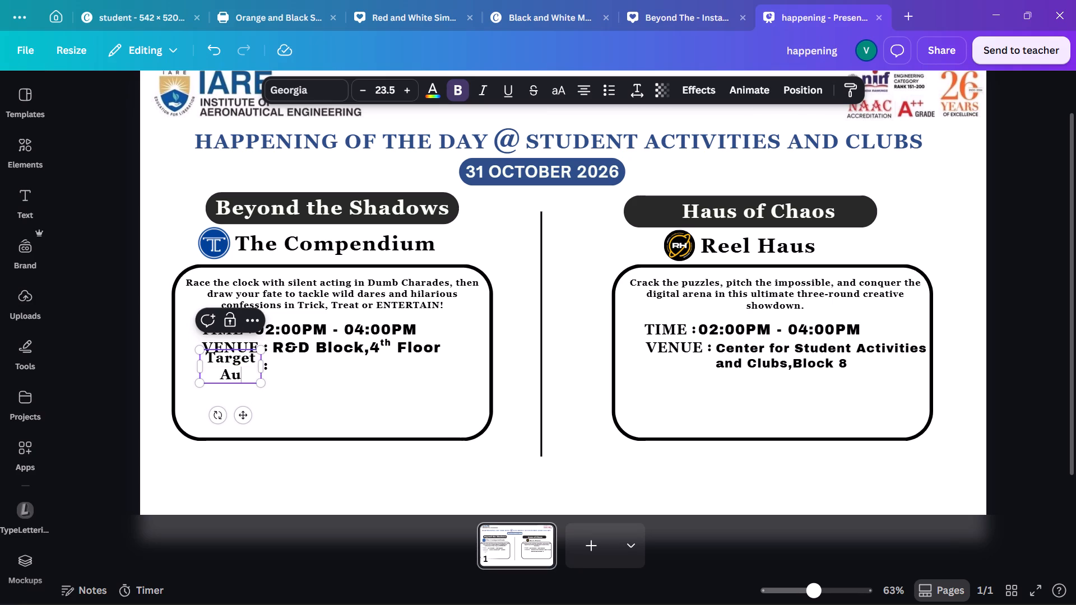
type("dience")
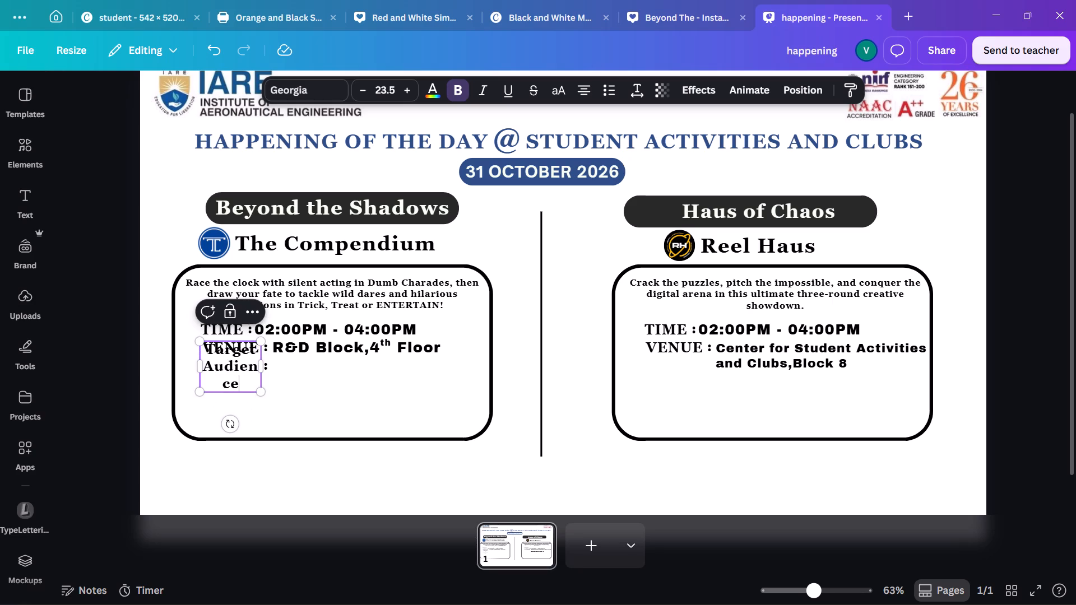
key("Escape")
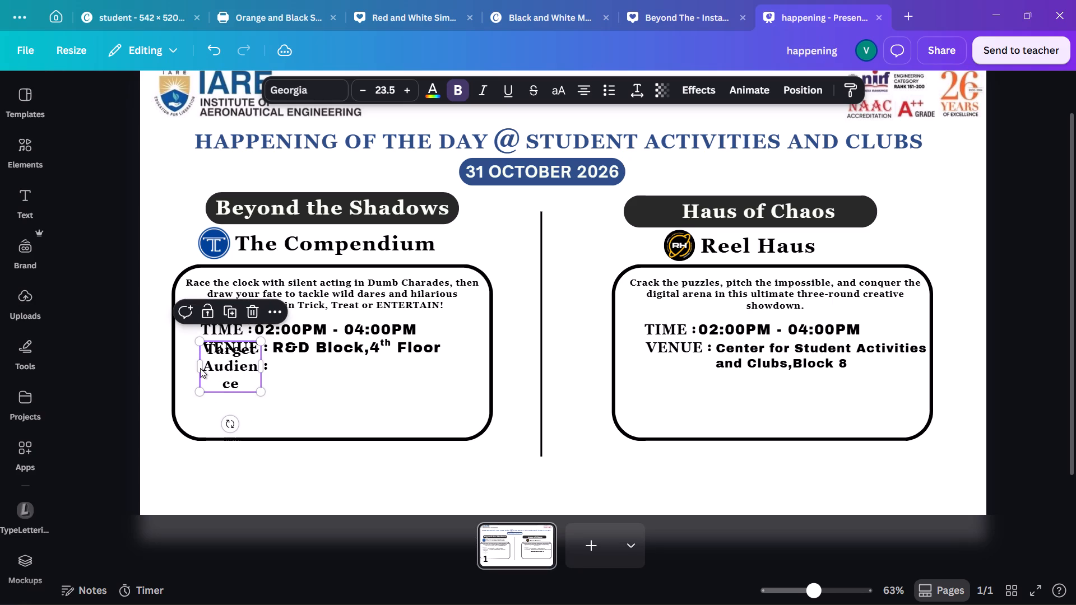
Widen the Target Audience text box until its text fits on a single line.
left_click_drag(196, 368, 140, 361)
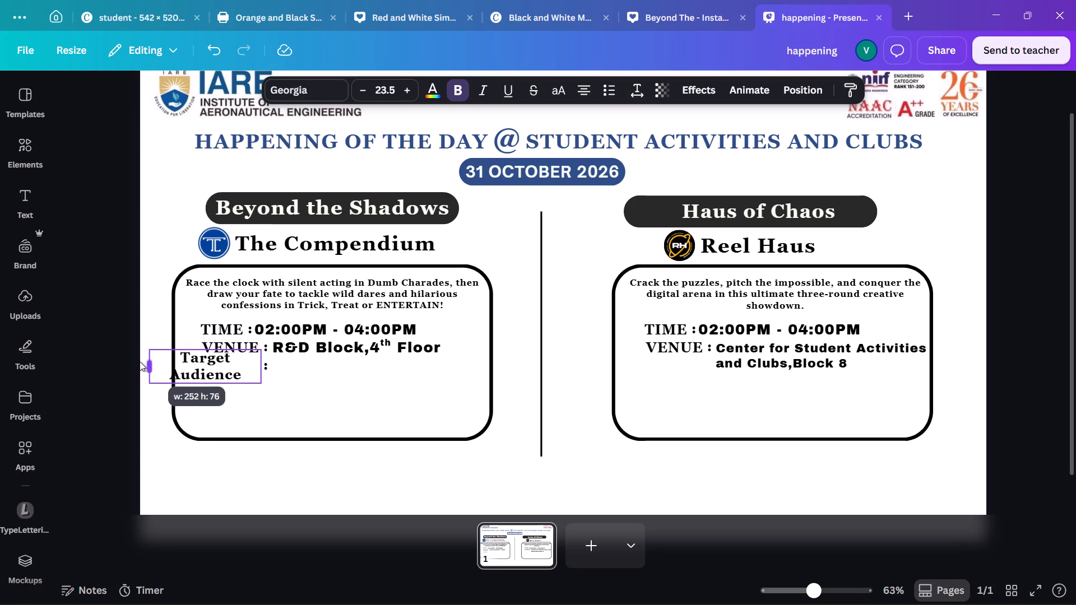
left_click_drag(140, 361, 127, 361)
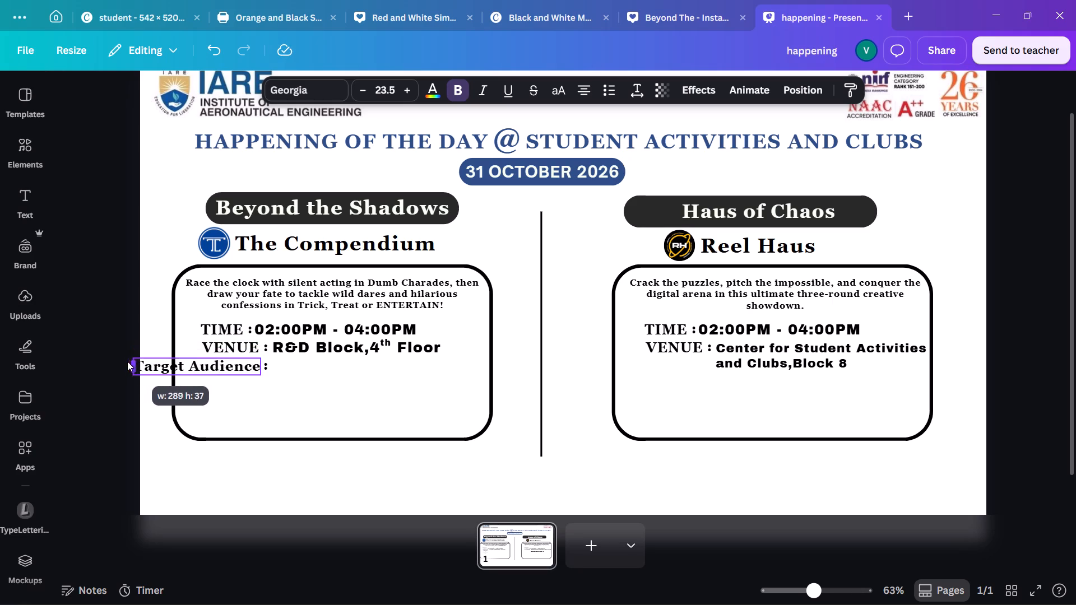
left_click_drag(127, 361, 125, 361)
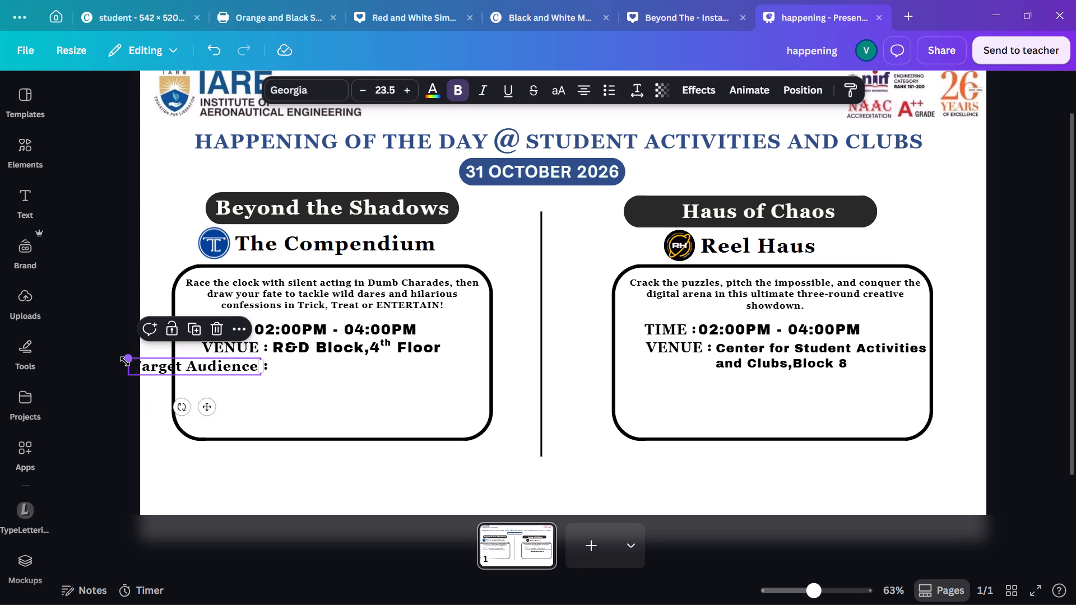
left_click(252, 395)
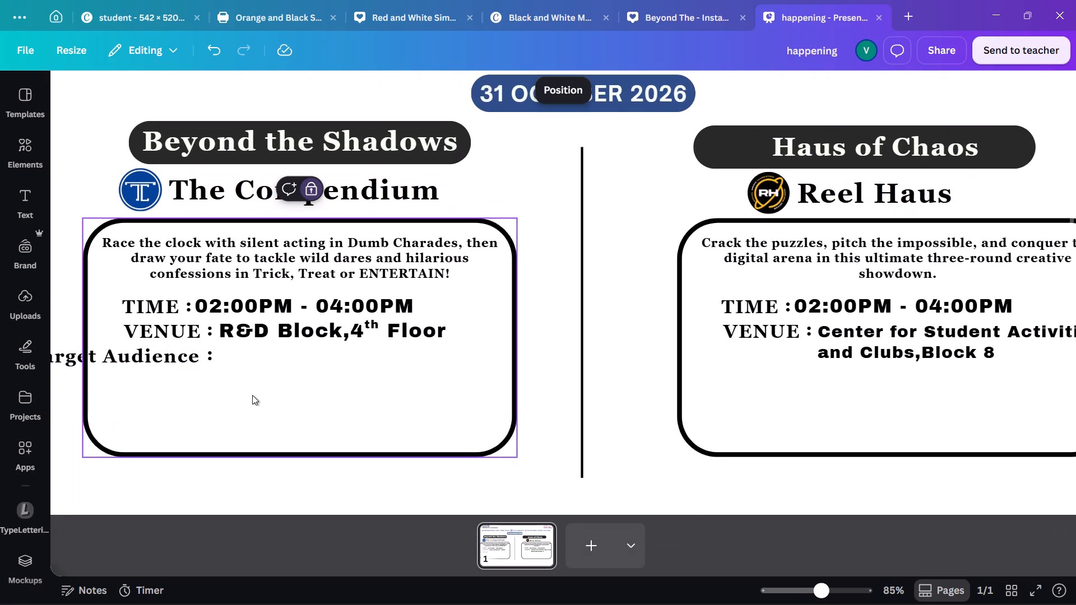
Set the copied colon aside to the right and move the Target Audience text inside The Compendium's box, beneath VENUE.
left_click_drag(146, 355, 147, 354)
left_click_drag(147, 354, 207, 357)
left_click_drag(207, 357, 379, 371)
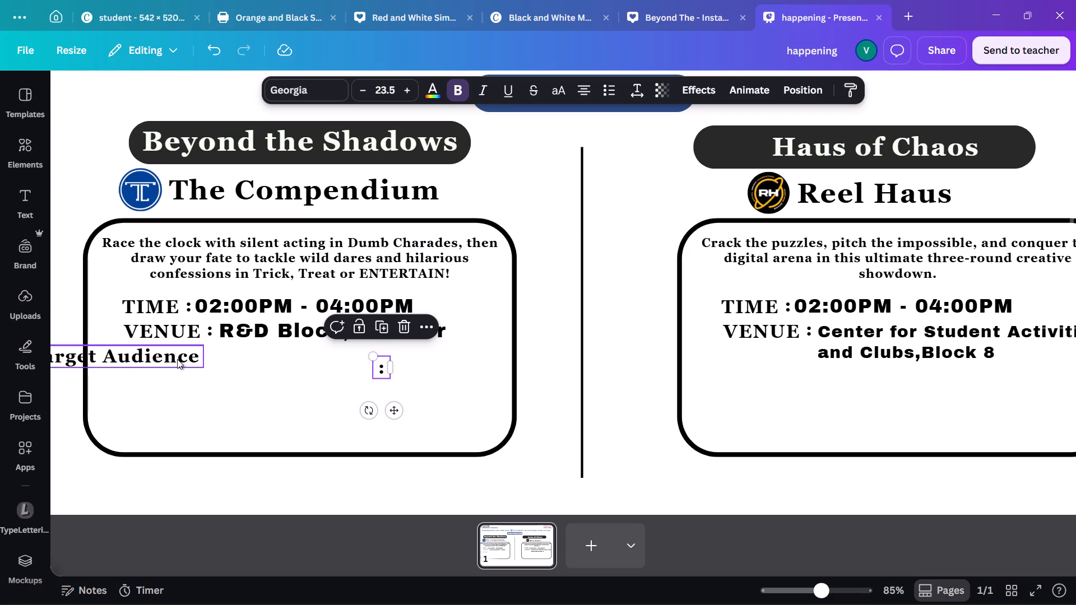
left_click_drag(177, 359, 273, 357)
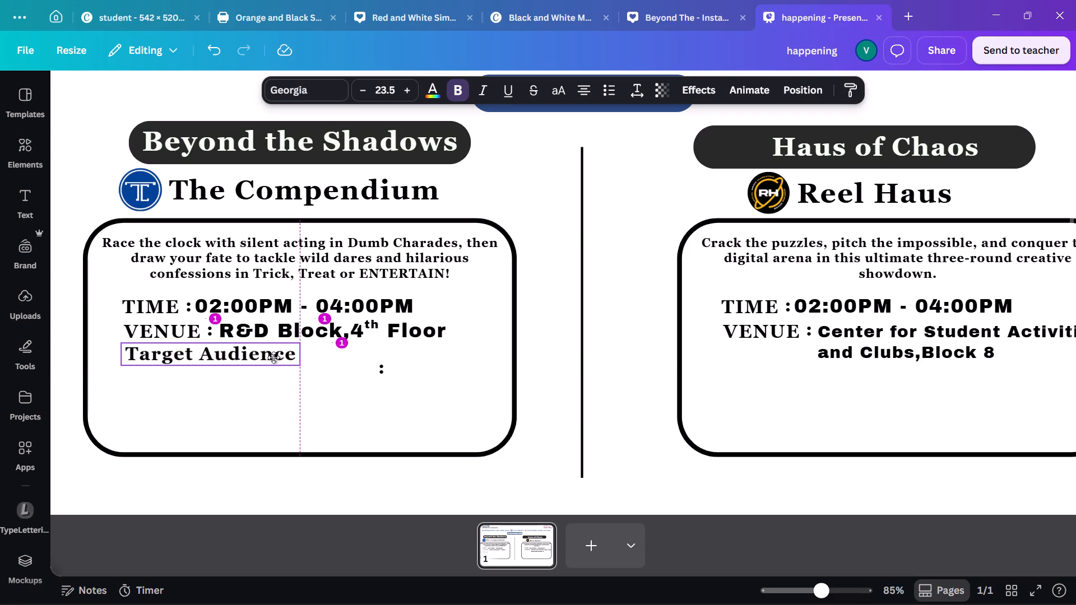
left_click_drag(273, 357, 267, 358)
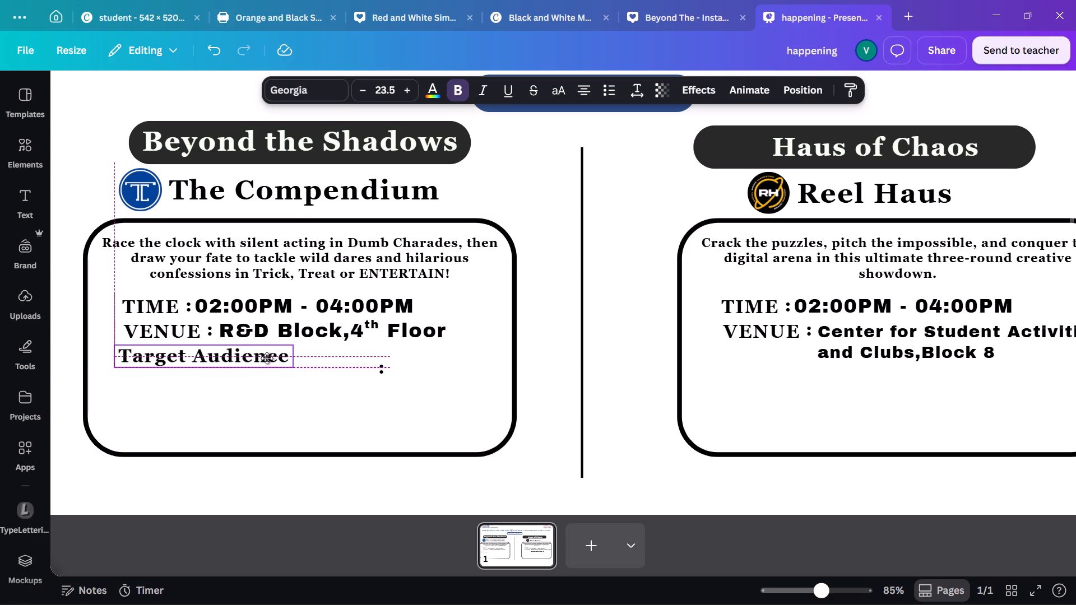
left_click_drag(267, 358, 269, 359)
Ungroup The Compendium's VENUE label and shift the word VENUE to line up with the start of Target Audience and its venue text.
left_click_drag(136, 343, 141, 339)
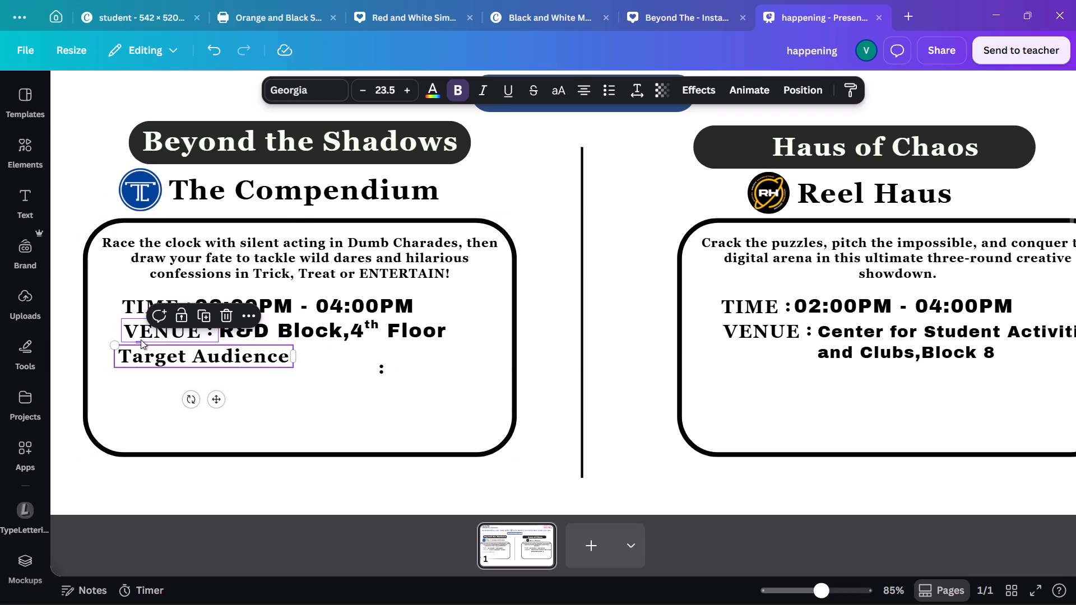
left_click_drag(141, 339, 142, 338)
double_click(142, 338)
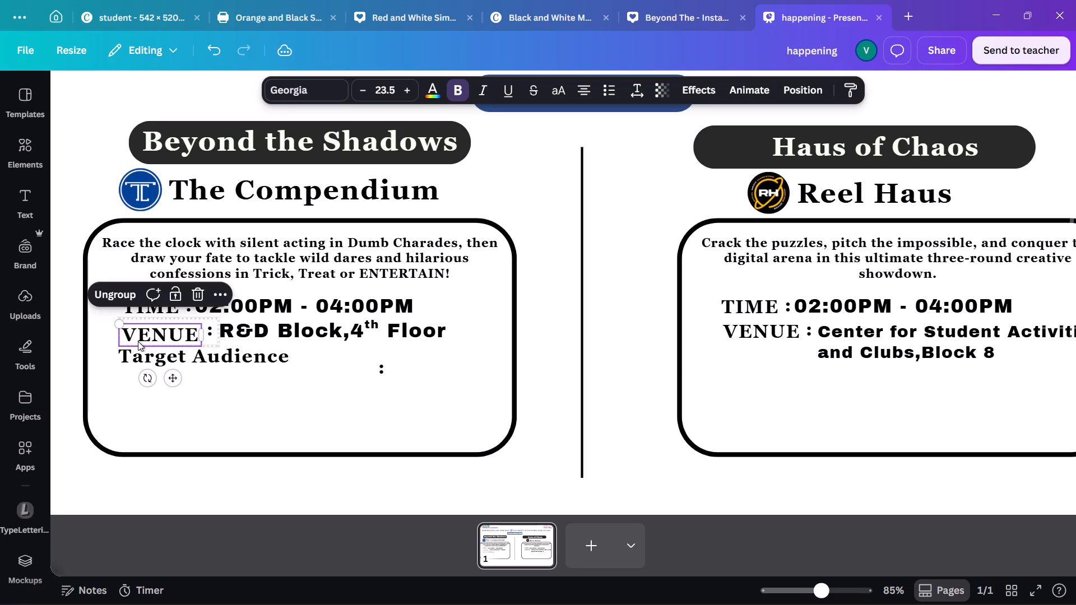
left_click(230, 398)
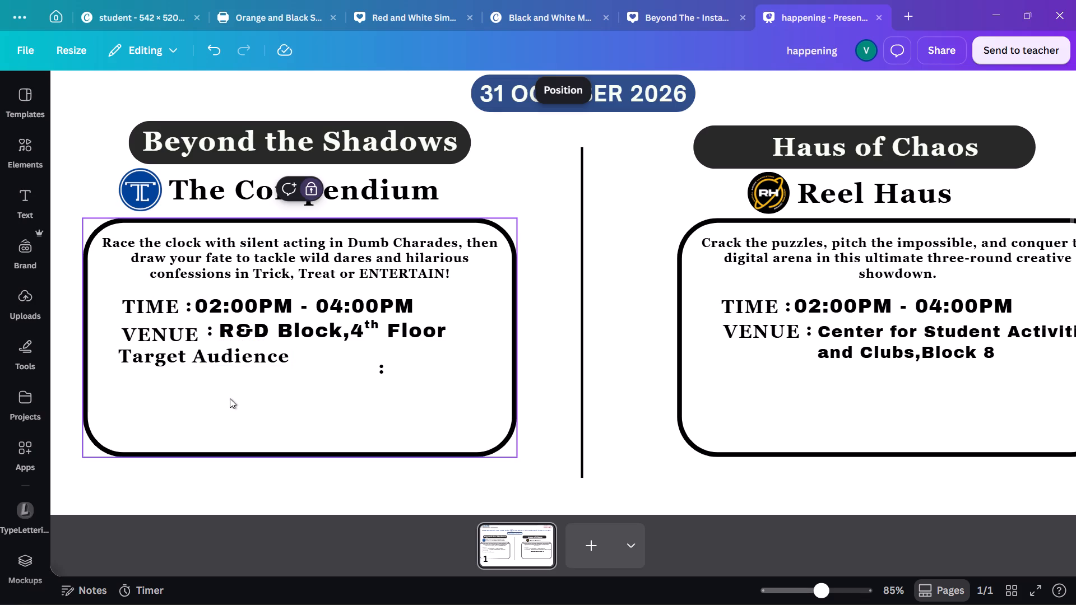
left_click(174, 331)
left_click(117, 284)
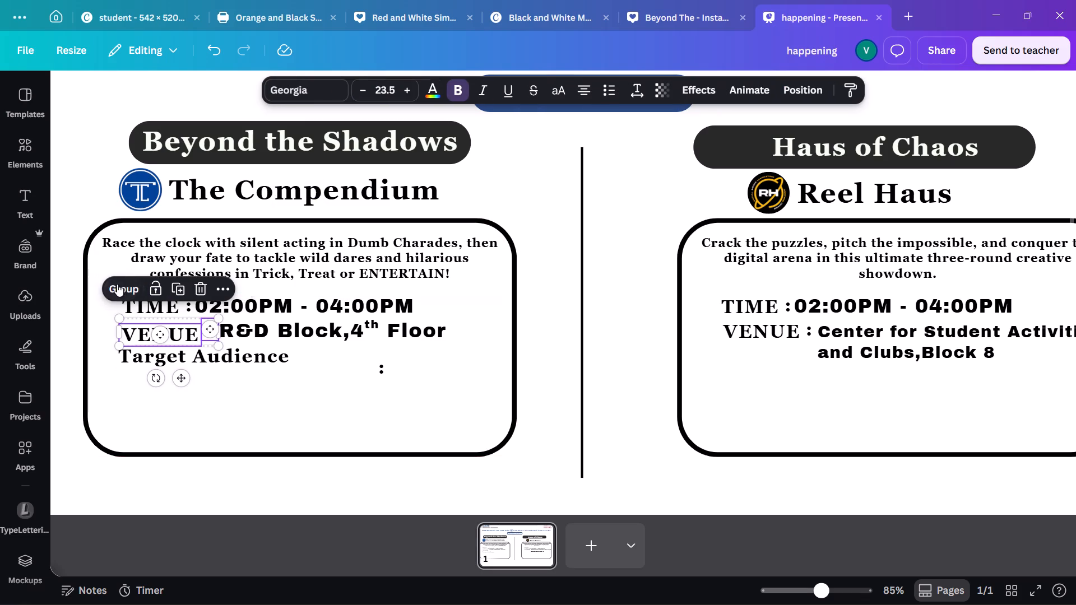
left_click(84, 236)
left_click(82, 187)
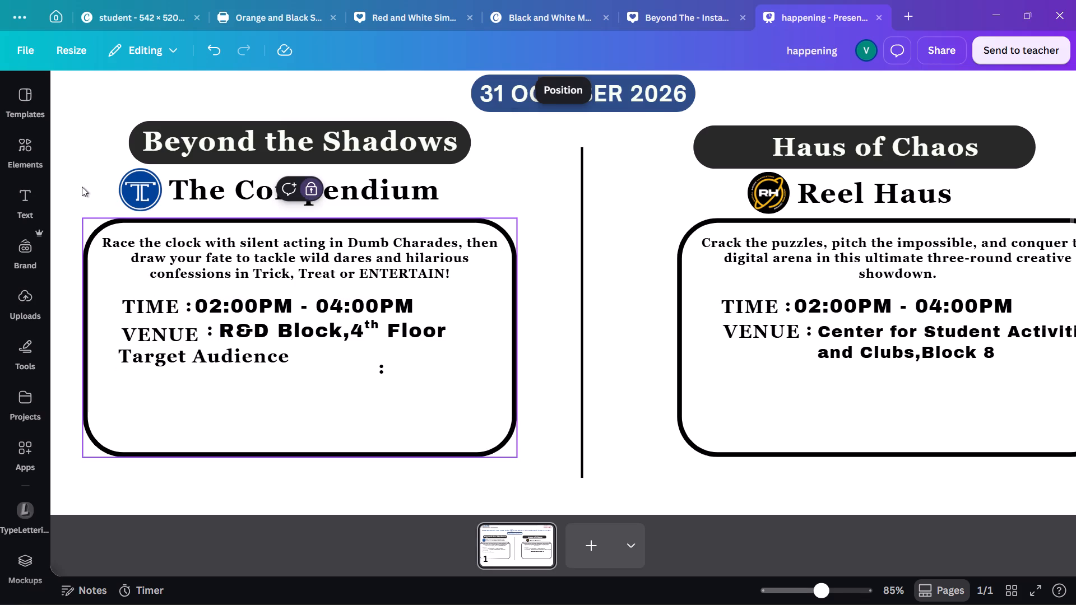
scroll(119, 294, "up", 1)
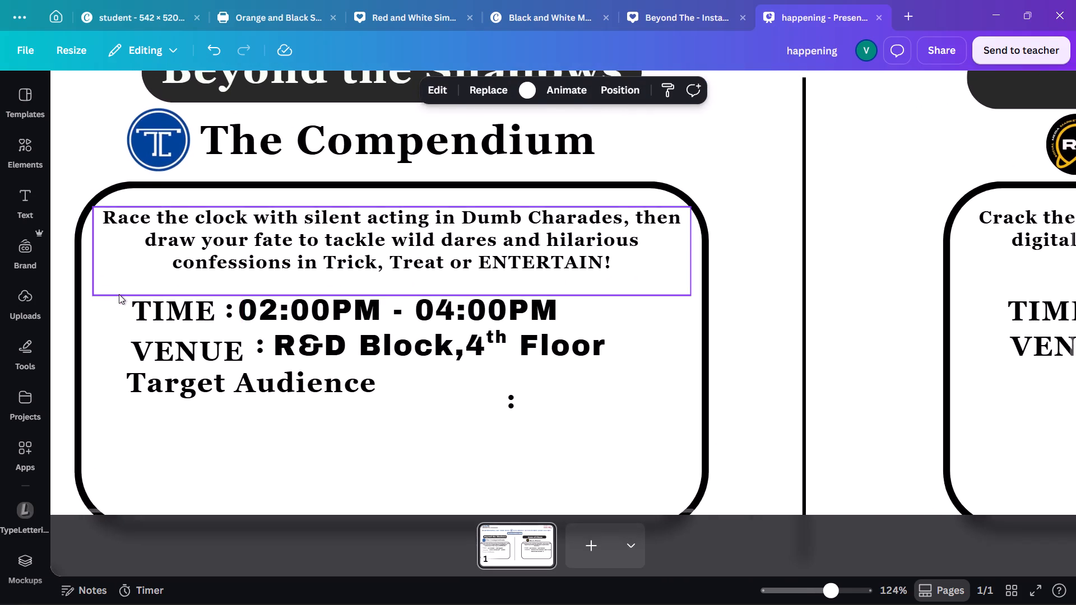
left_click_drag(169, 388, 169, 380)
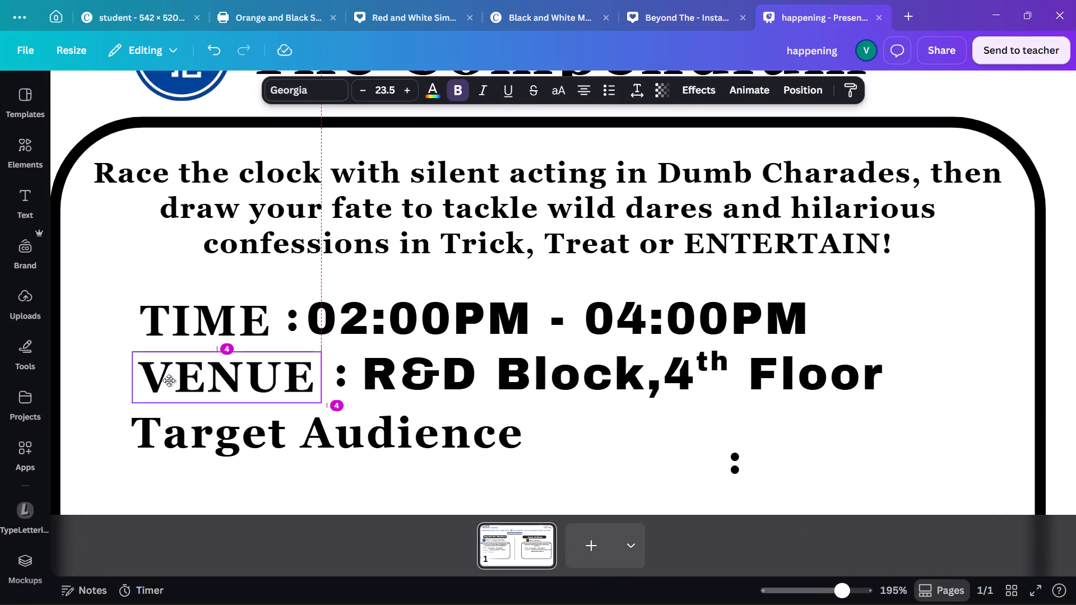
left_click_drag(169, 380, 164, 378)
Move the colon between VENUE and "R&D Block,4th Floor" closer to the word VENUE.
left_click(352, 388)
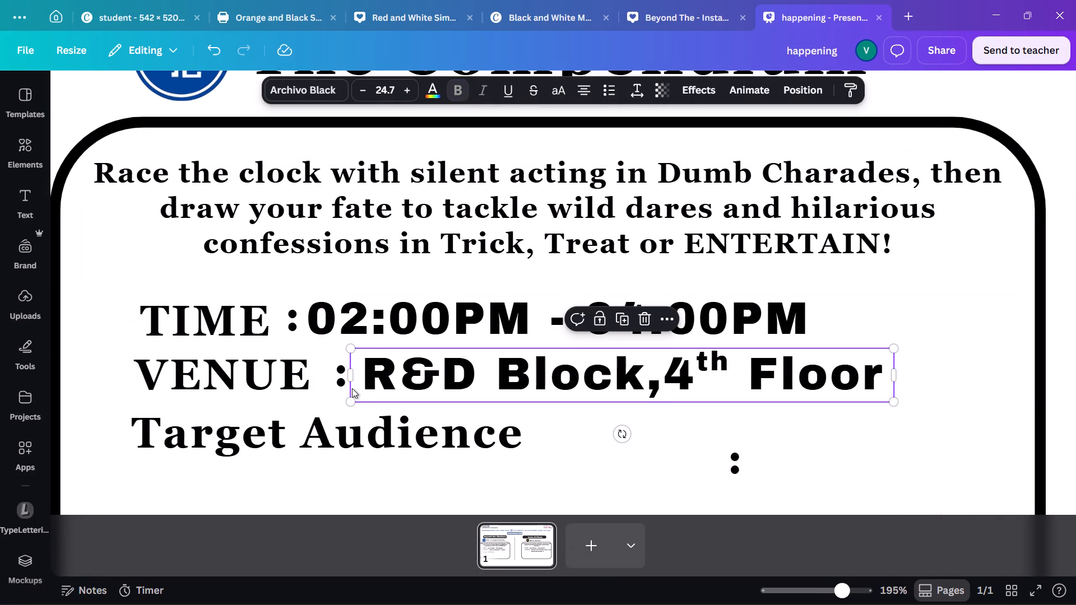
left_click(346, 385)
left_click(341, 386)
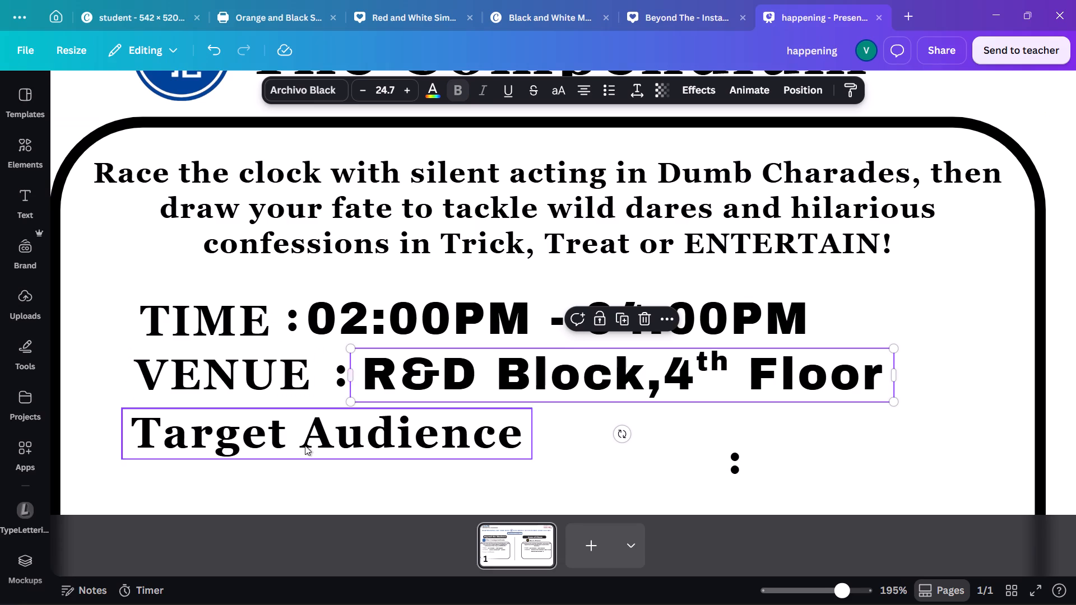
left_click(305, 445)
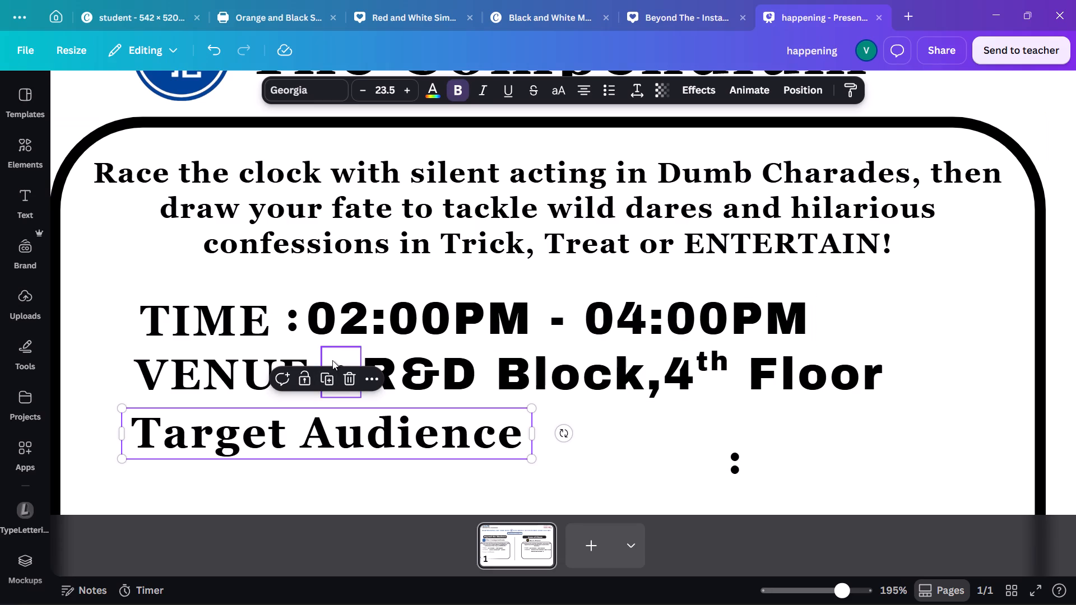
left_click(332, 360)
left_click_drag(340, 379, 331, 378)
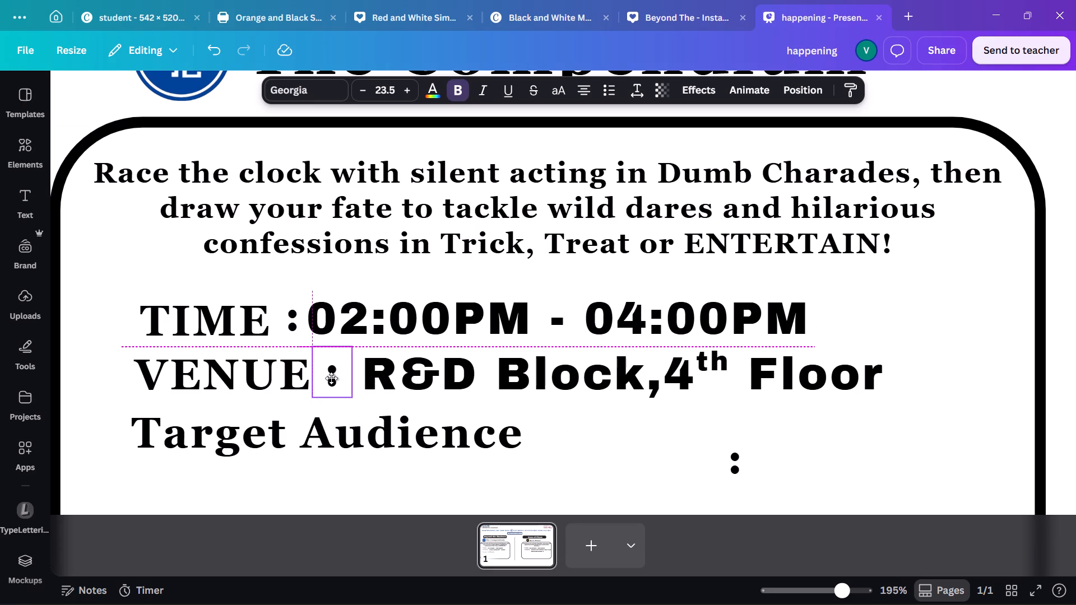
left_click_drag(331, 378, 327, 376)
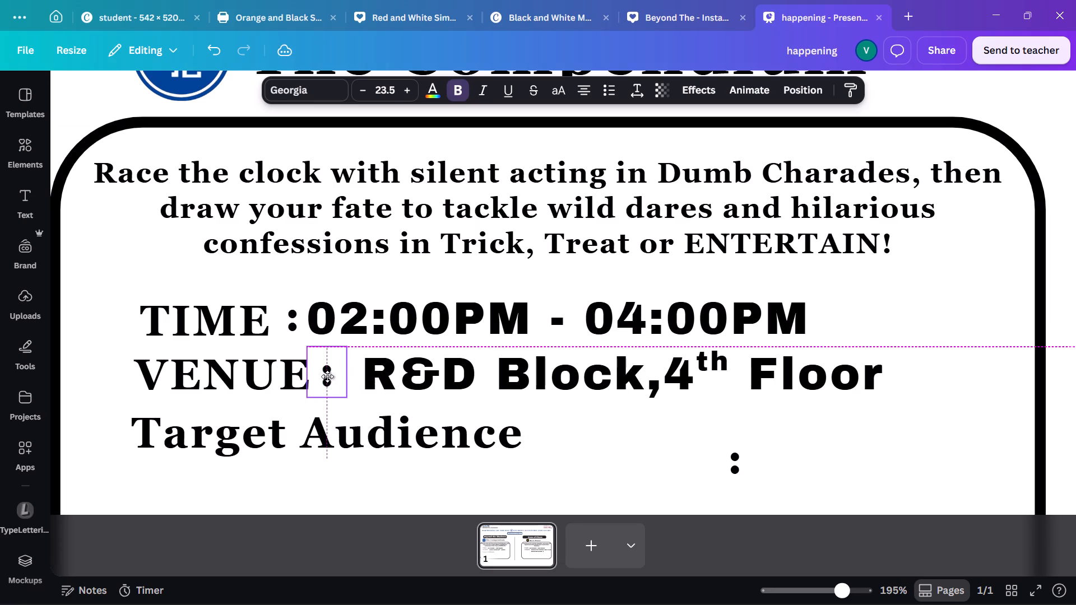
Nudge the colon after VENUE slightly closer to the word VENUE in The Compendium's box.
left_click_drag(327, 376, 323, 376)
left_click(240, 306)
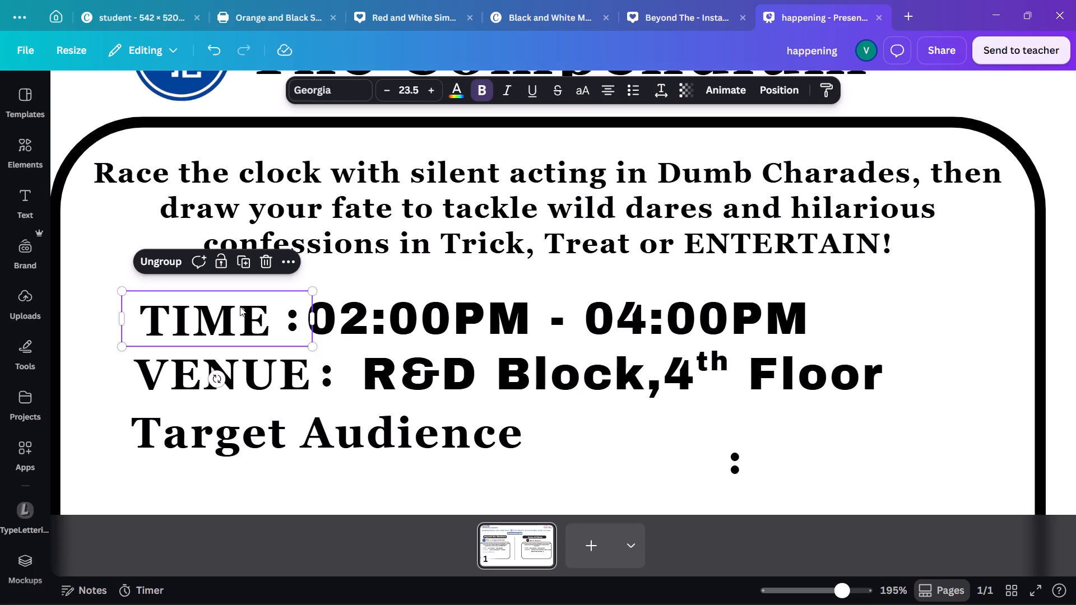
Move the Target Audience text up closer beneath VENUE, lining its start up with the labels above.
left_click_drag(172, 434, 172, 433)
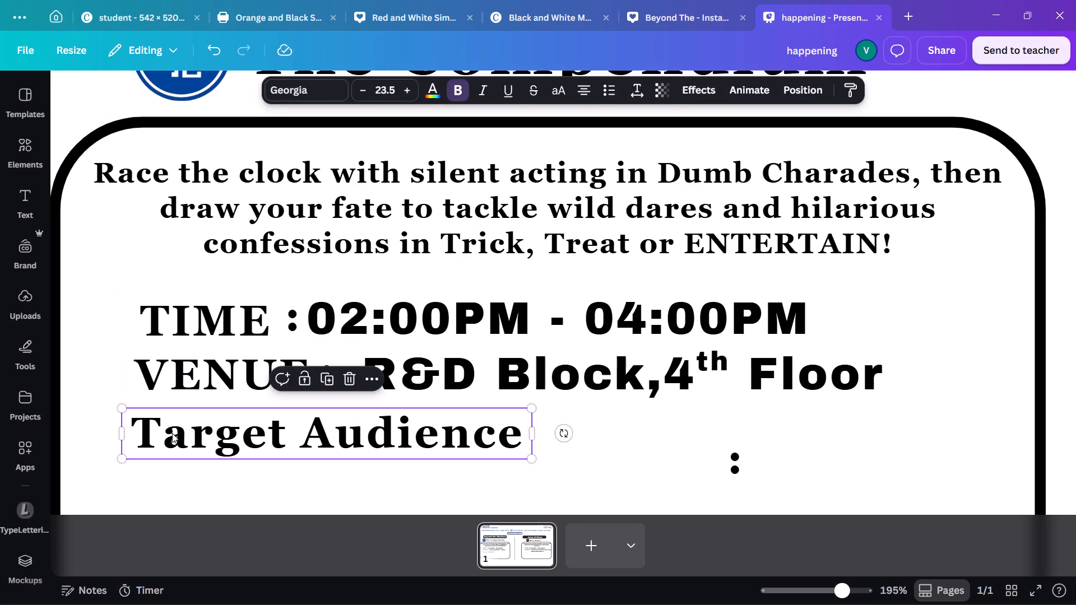
left_click_drag(172, 433, 176, 424)
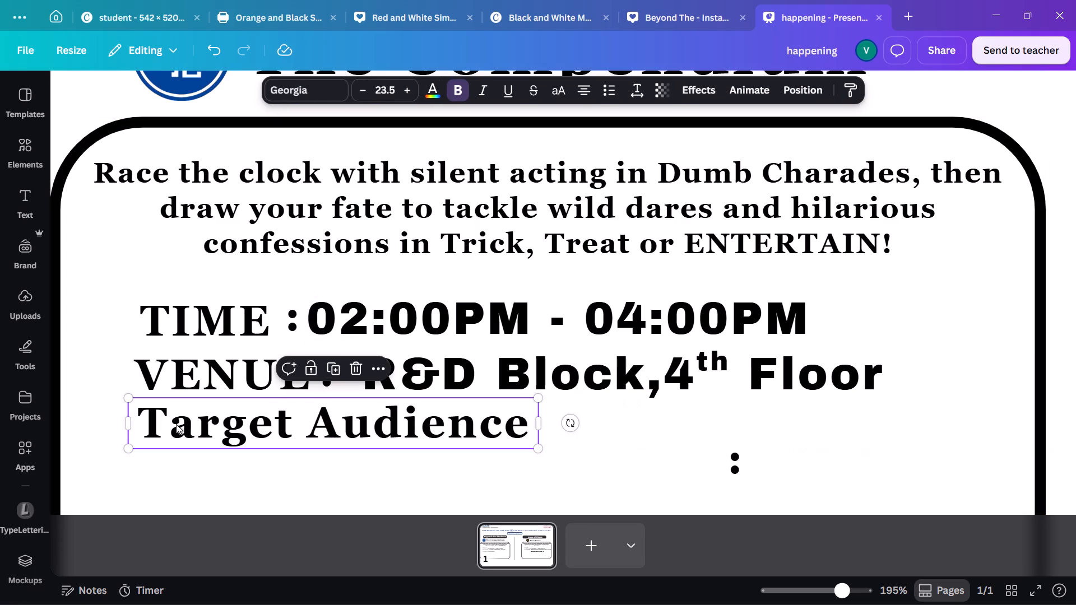
Place the spare colon directly after Target Audience, level with its text.
left_click(732, 466)
left_click_drag(732, 466, 546, 427)
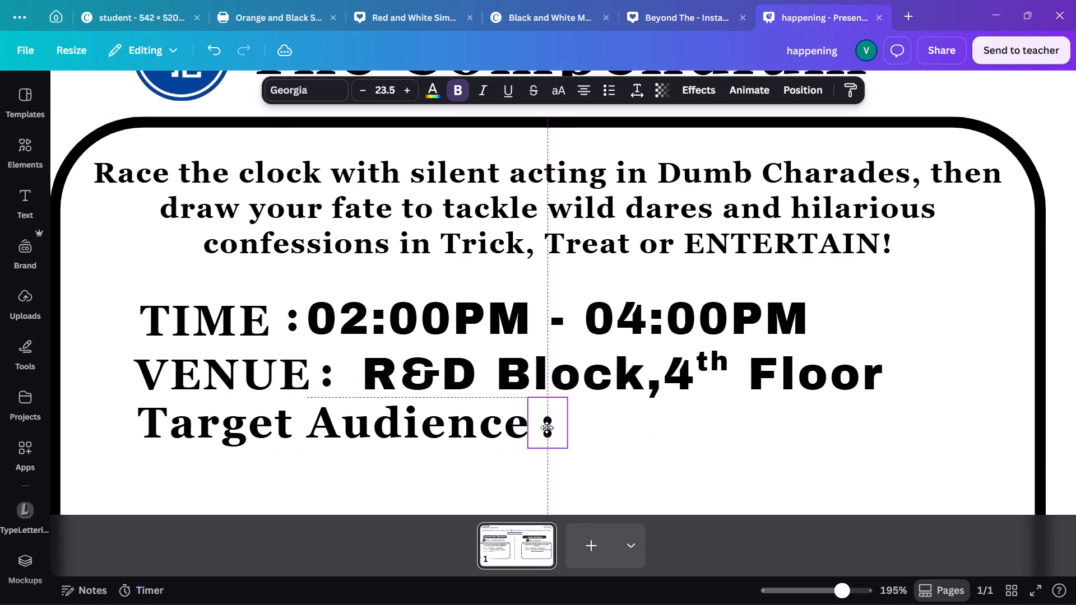
left_click_drag(546, 427, 541, 426)
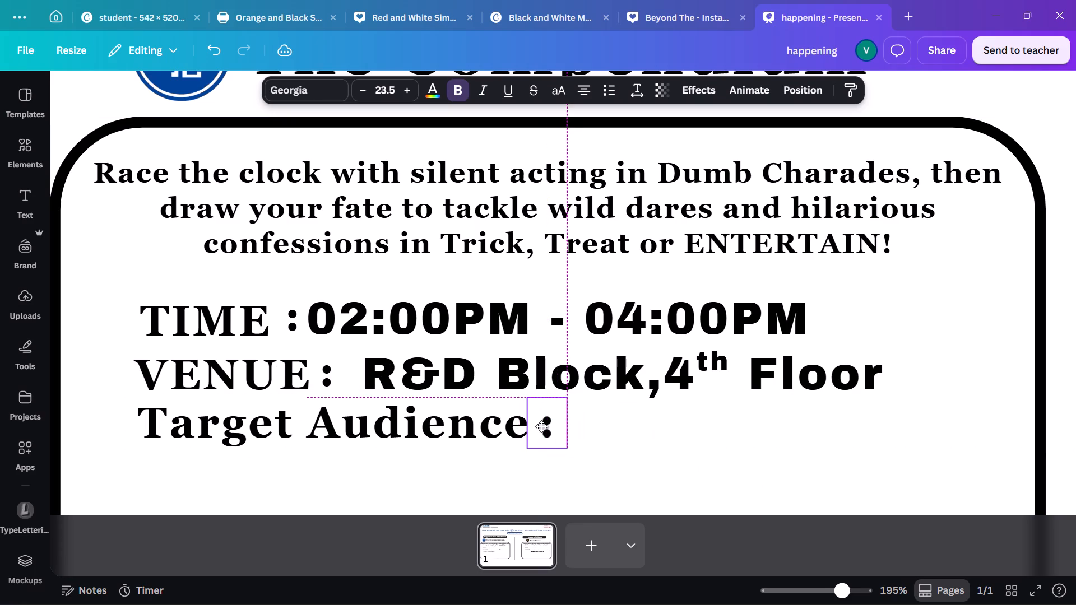
left_click_drag(541, 426, 543, 426)
left_click(611, 427)
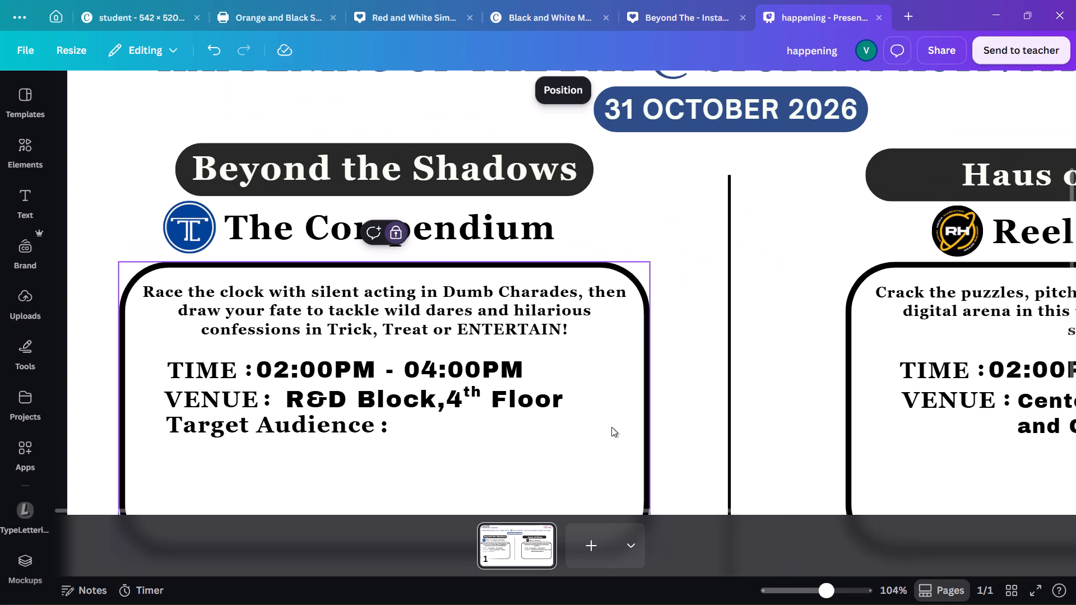
Shift the Target Audience text and its colon down slightly together beneath the VENUE line.
left_click_drag(409, 452, 352, 421)
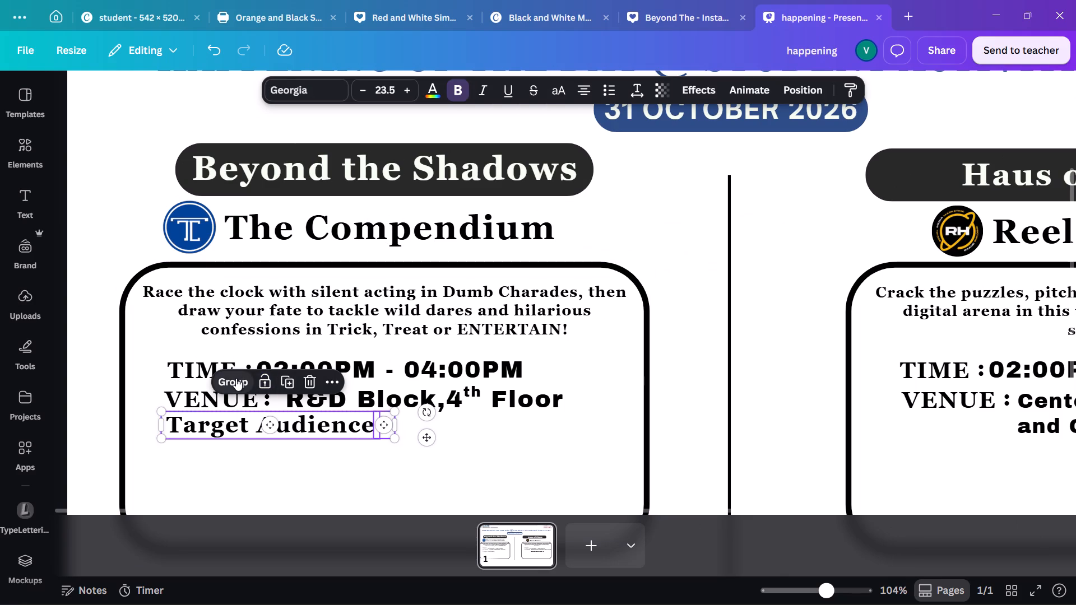
Group the Target Audience text with its colon and shift the group slightly down beneath the VENUE line.
left_click(236, 378)
left_click_drag(239, 422, 236, 429)
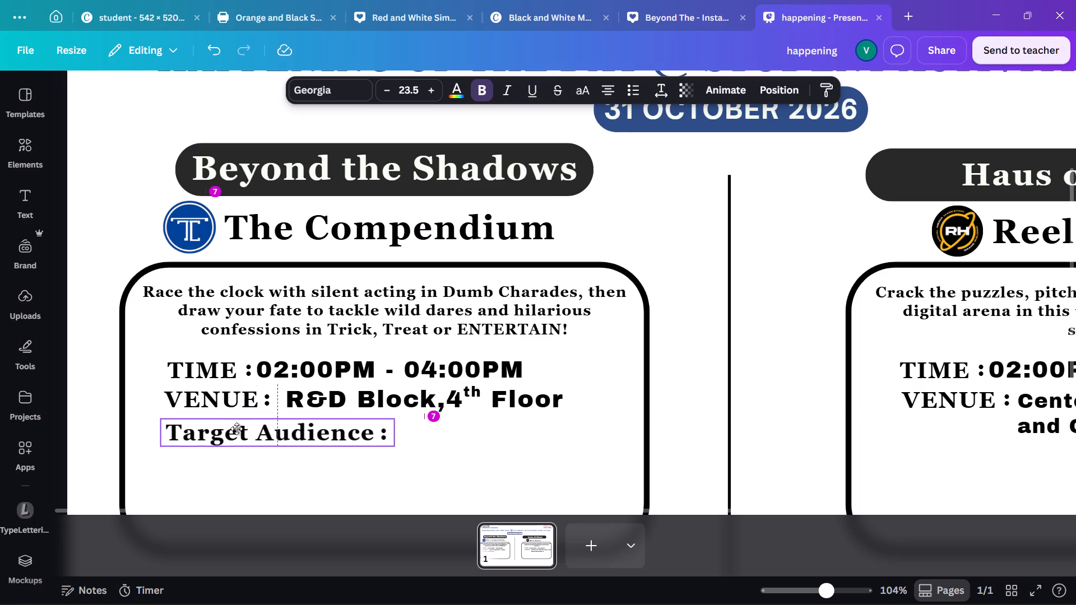
left_click_drag(236, 429, 238, 427)
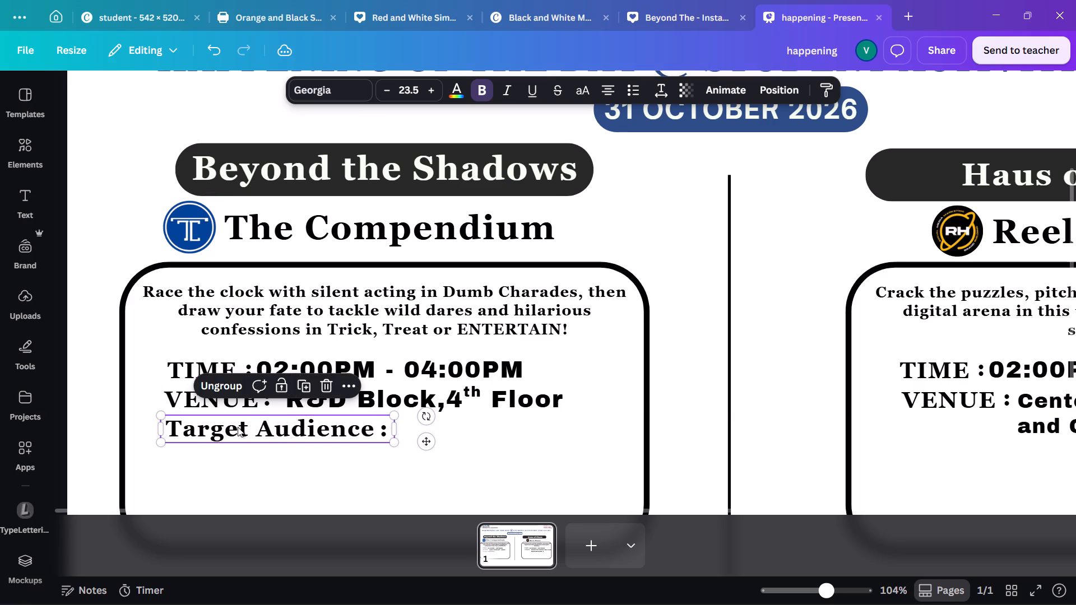
Switch to Telegram, close the Haus of Chaos poster and check the chat's latest messages for event details, returning to Canva.
key("alt+Tab")
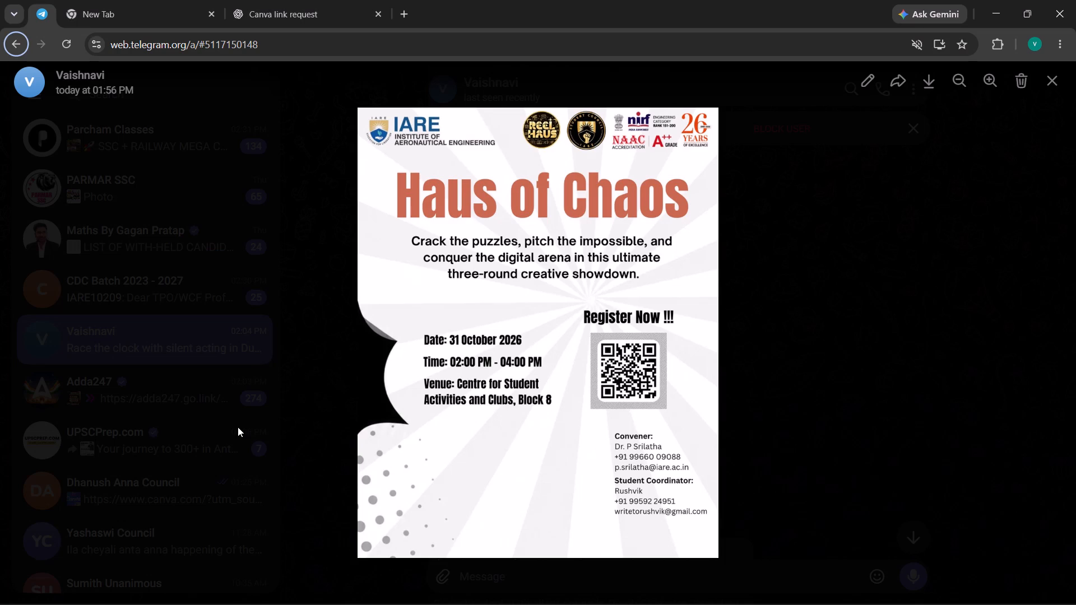
key("Escape")
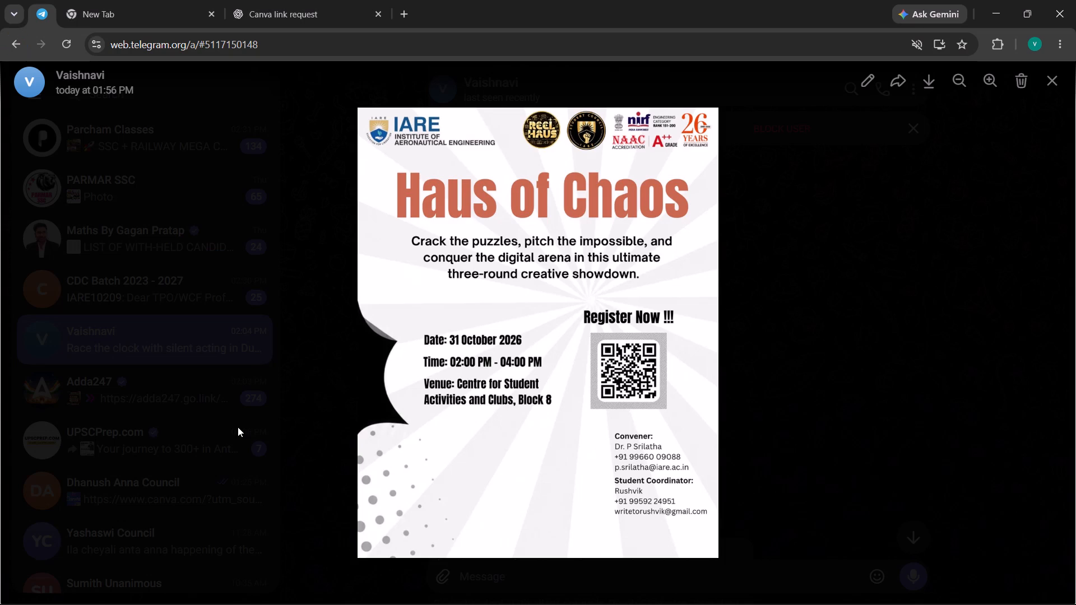
key("Escape")
key("Escape")
scroll(433, 399, "down", 6)
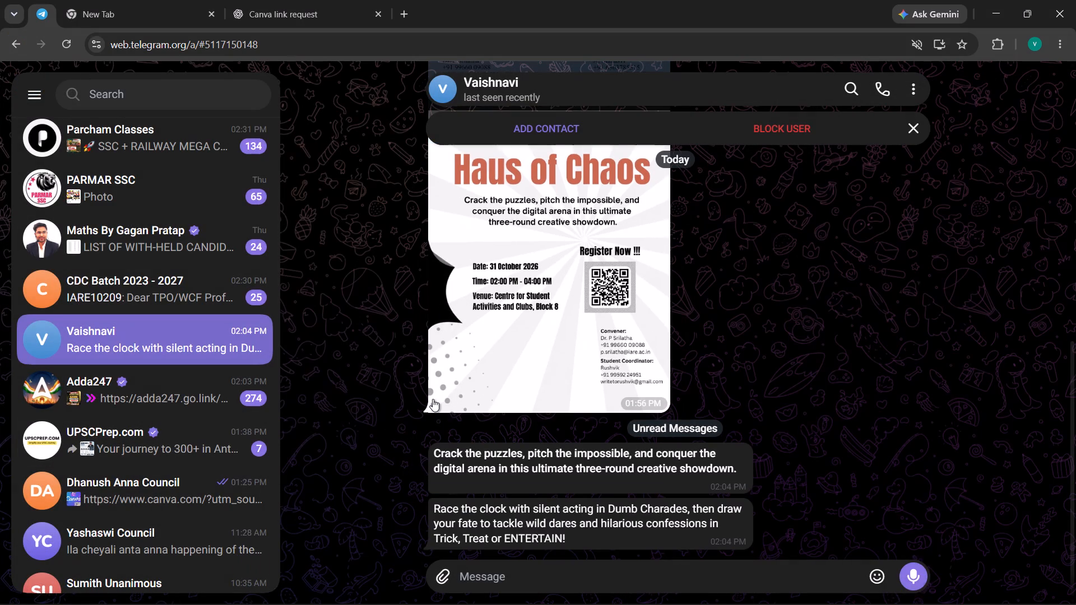
scroll(433, 399, "down", 3)
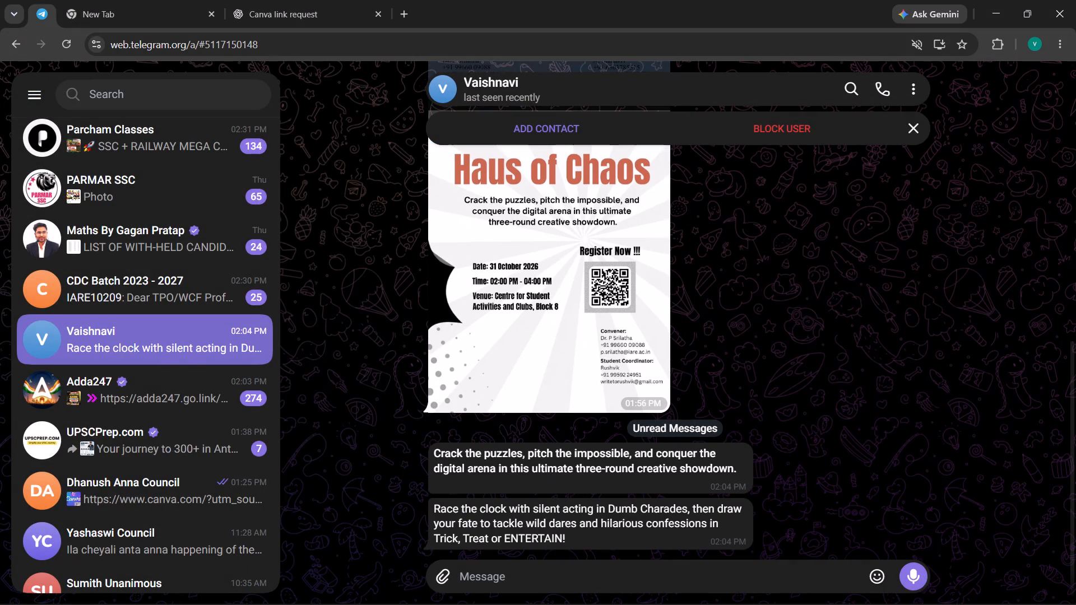
key("alt+Tab")
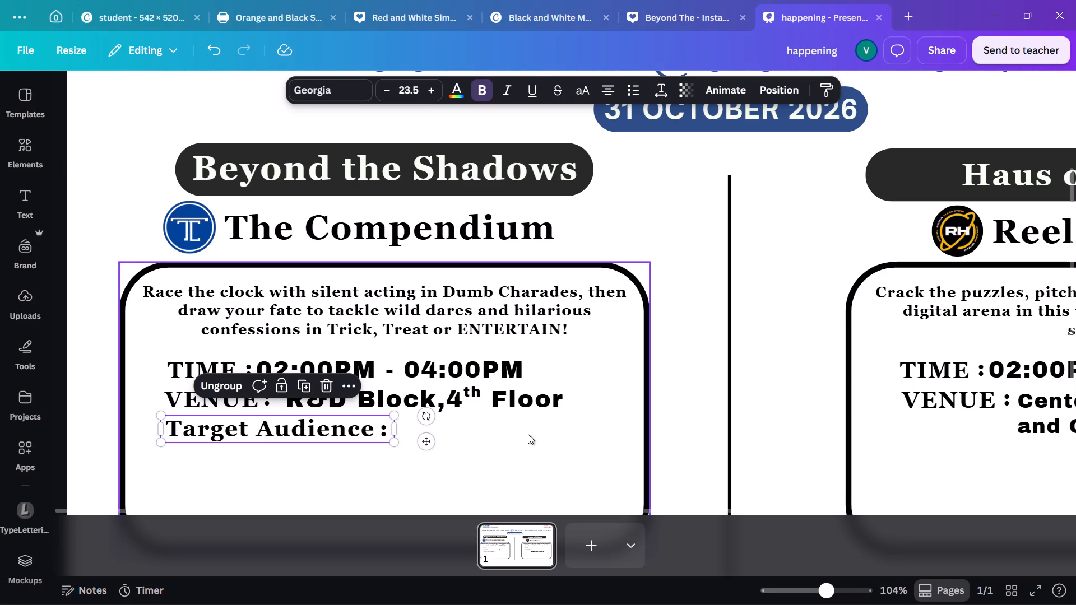
Duplicate the R&D Block venue text, place the copy directly after the Target Audience colon and narrow it to the box's edge.
left_click(528, 434)
left_click(350, 403)
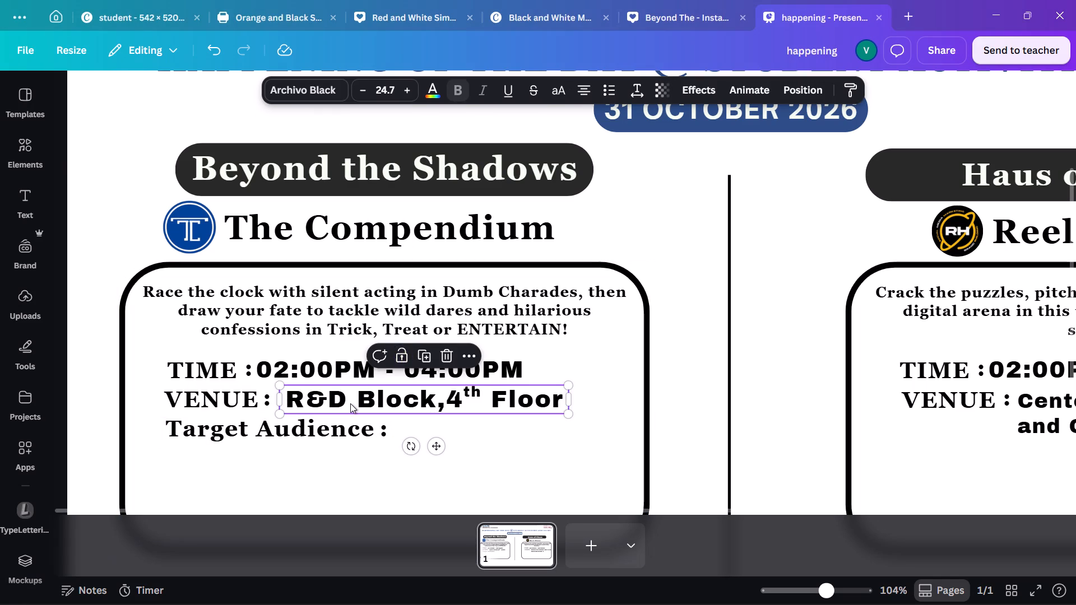
left_click(414, 355)
left_click_drag(430, 415, 526, 434)
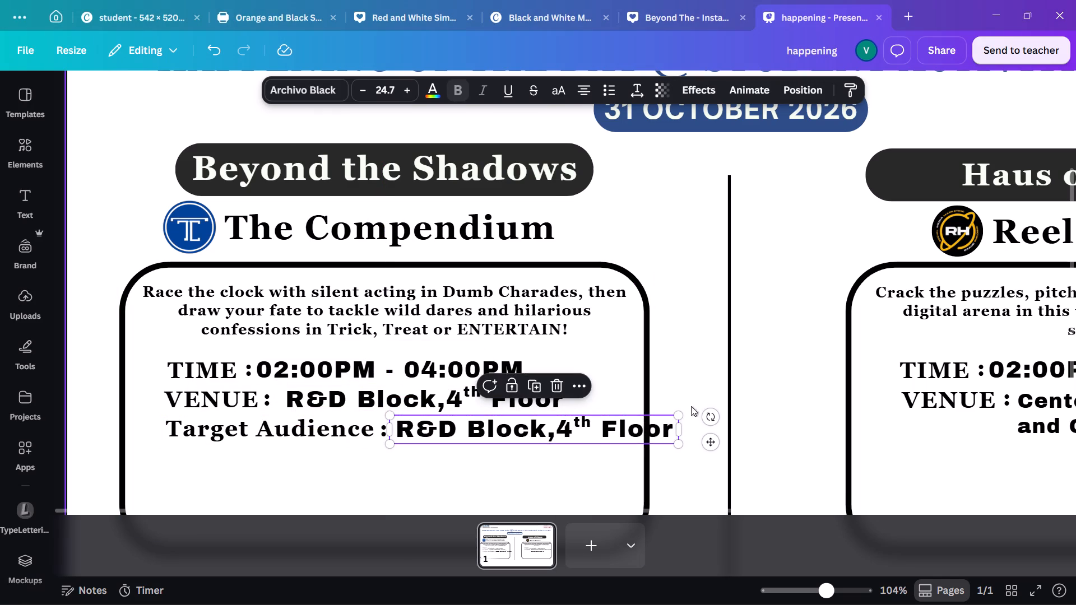
left_click_drag(683, 429, 651, 430)
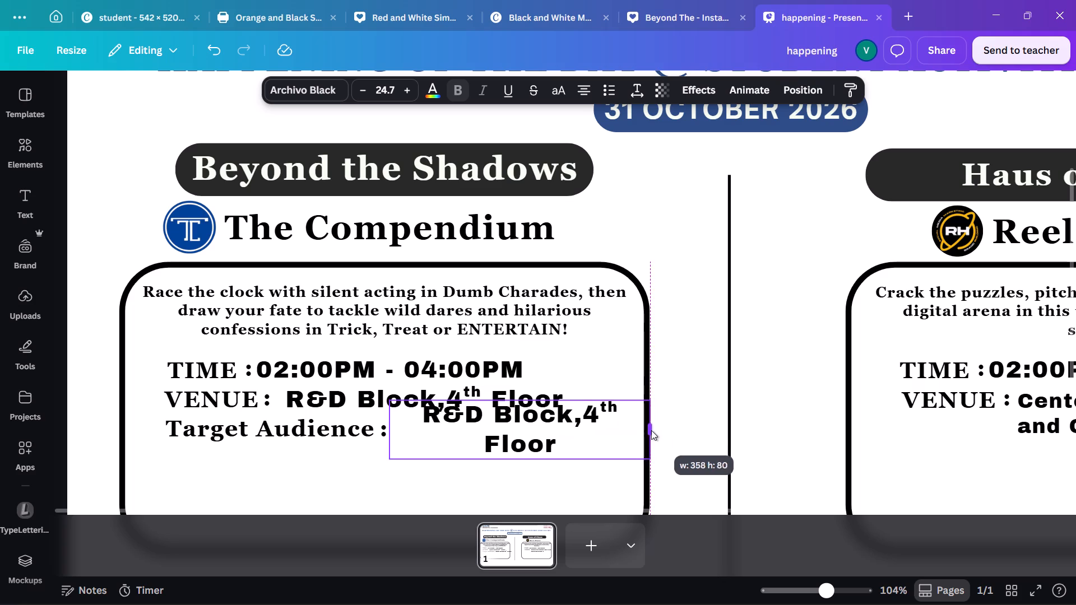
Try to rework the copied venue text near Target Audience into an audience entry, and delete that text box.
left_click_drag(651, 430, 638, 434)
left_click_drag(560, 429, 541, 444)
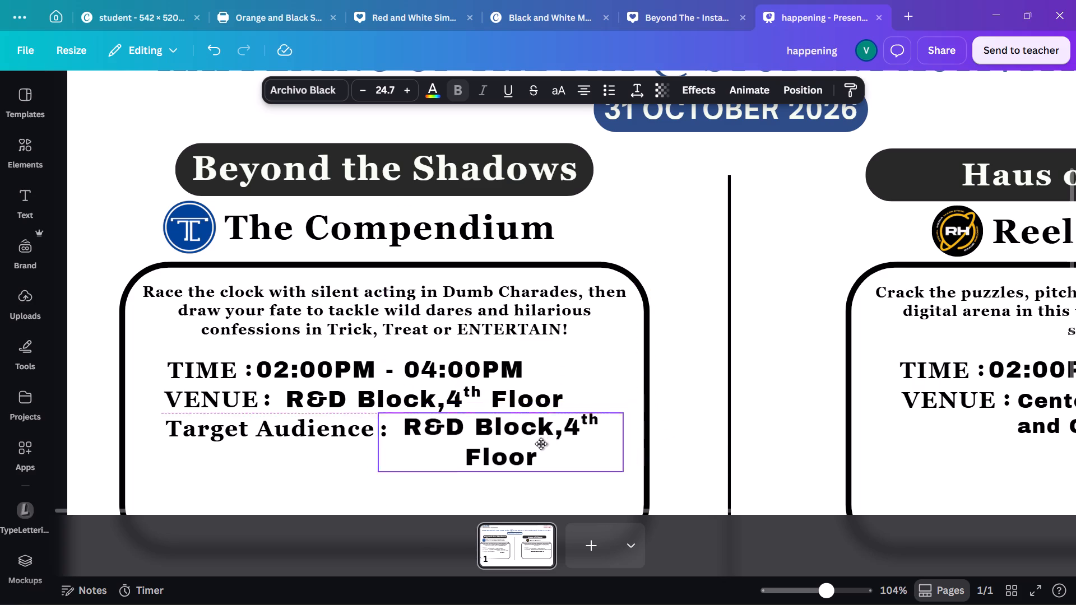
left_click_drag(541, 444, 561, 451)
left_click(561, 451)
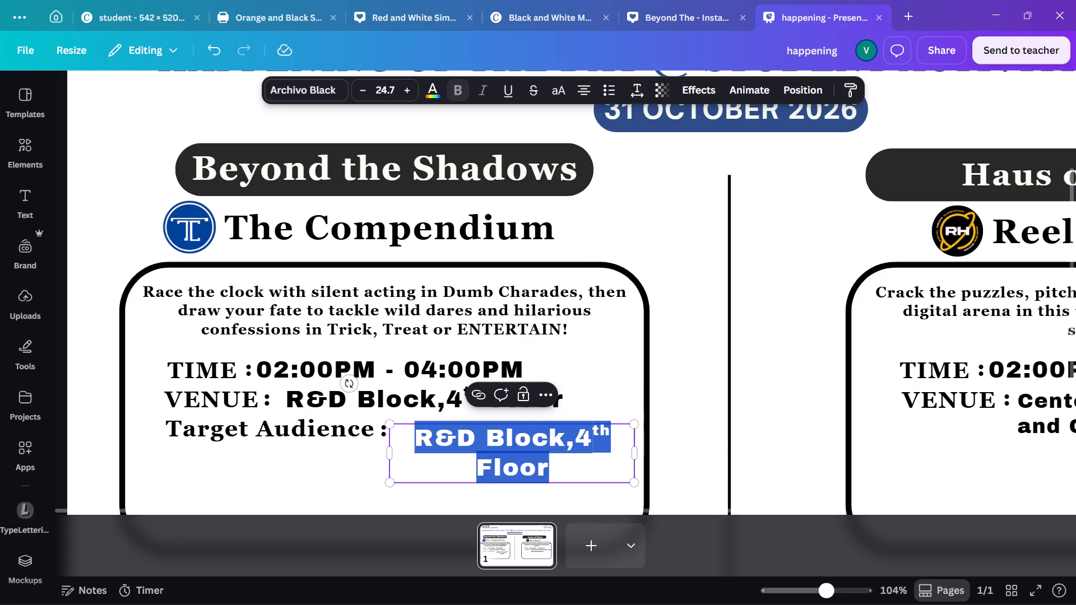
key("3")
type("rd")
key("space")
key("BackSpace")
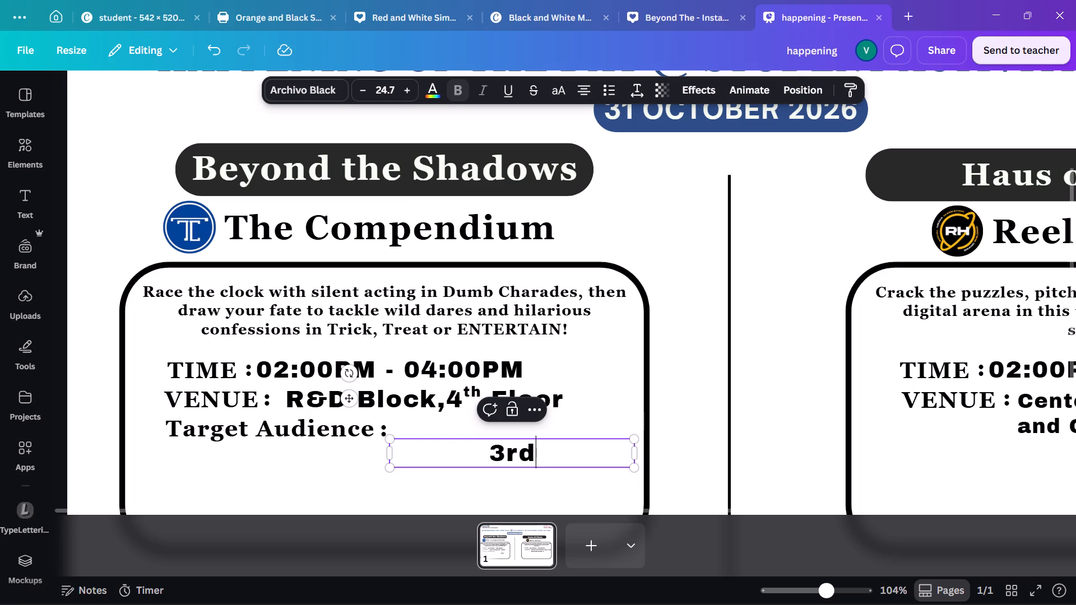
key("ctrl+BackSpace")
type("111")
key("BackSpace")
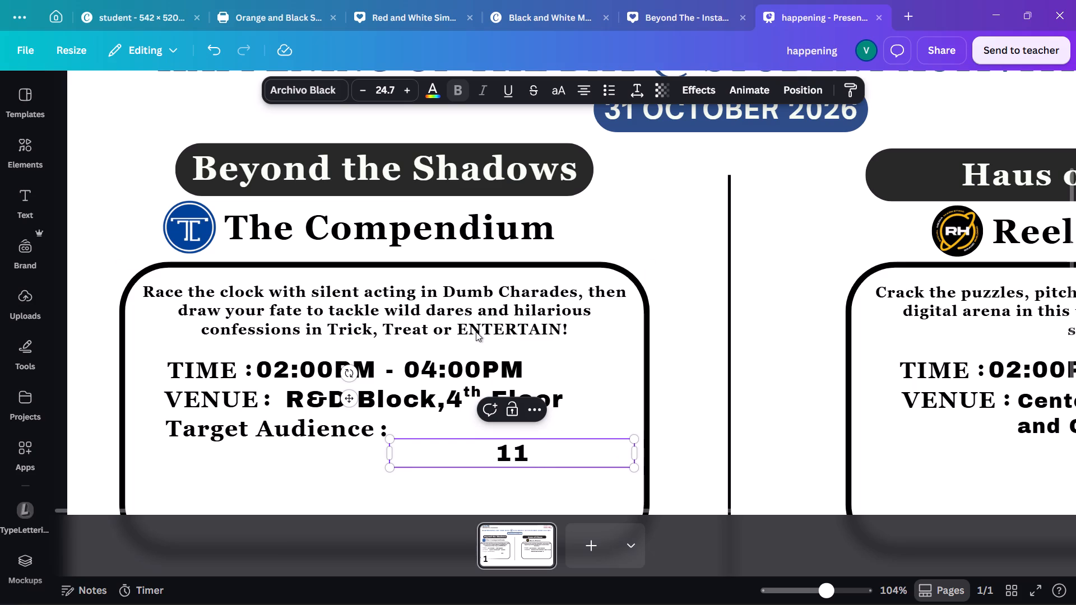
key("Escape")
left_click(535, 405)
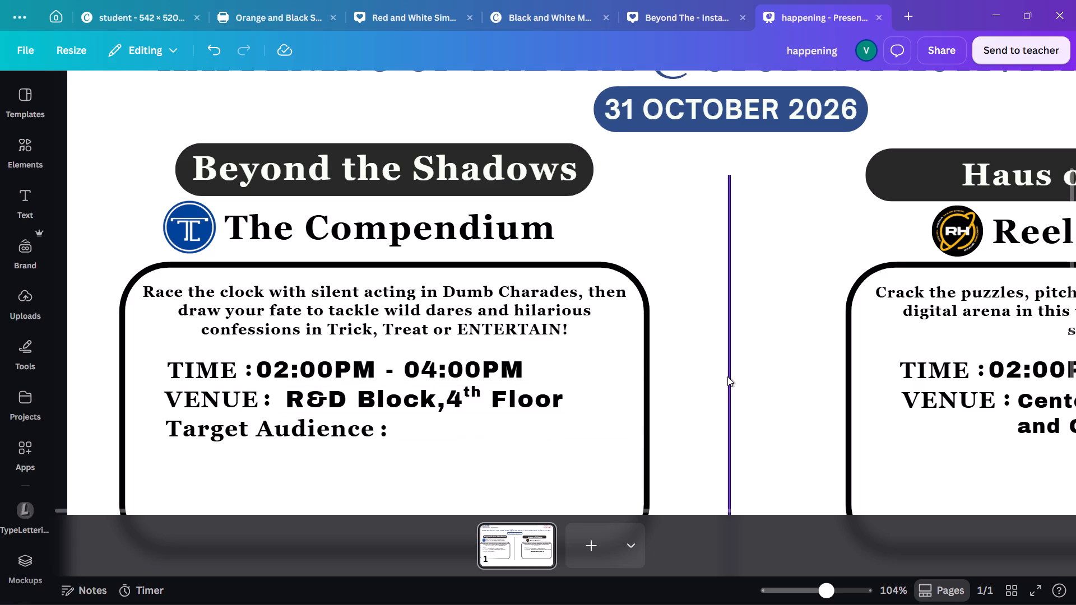
Duplicate "R&D Block,4th Floor" and place the copy right after the Target Audience colon, on the same line.
scroll(727, 376, "left", 6)
scroll(727, 376, "right", 2)
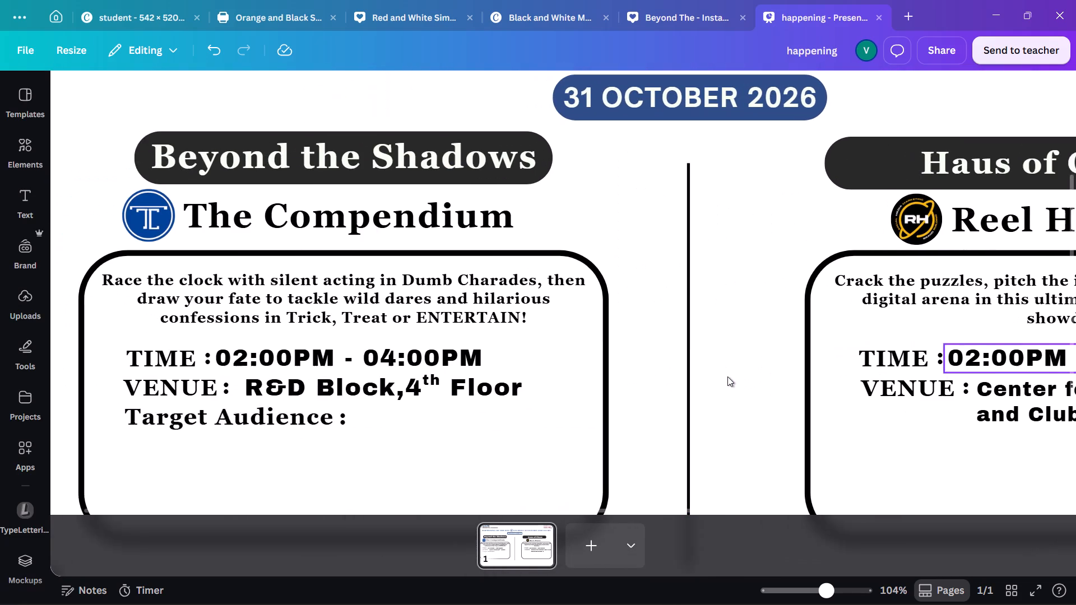
scroll(727, 376, "right", 1)
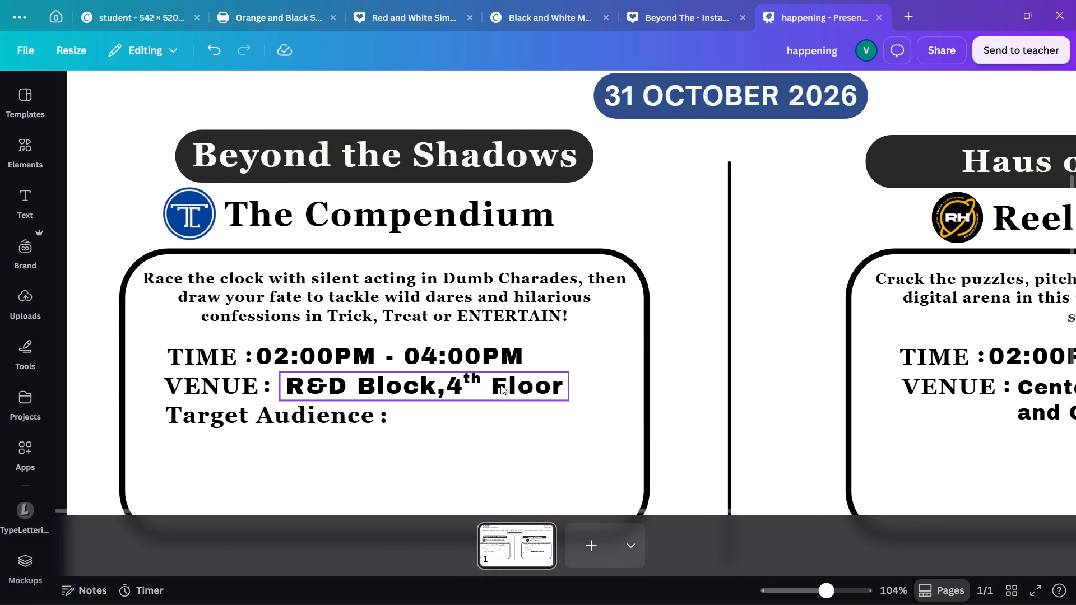
left_click(500, 385)
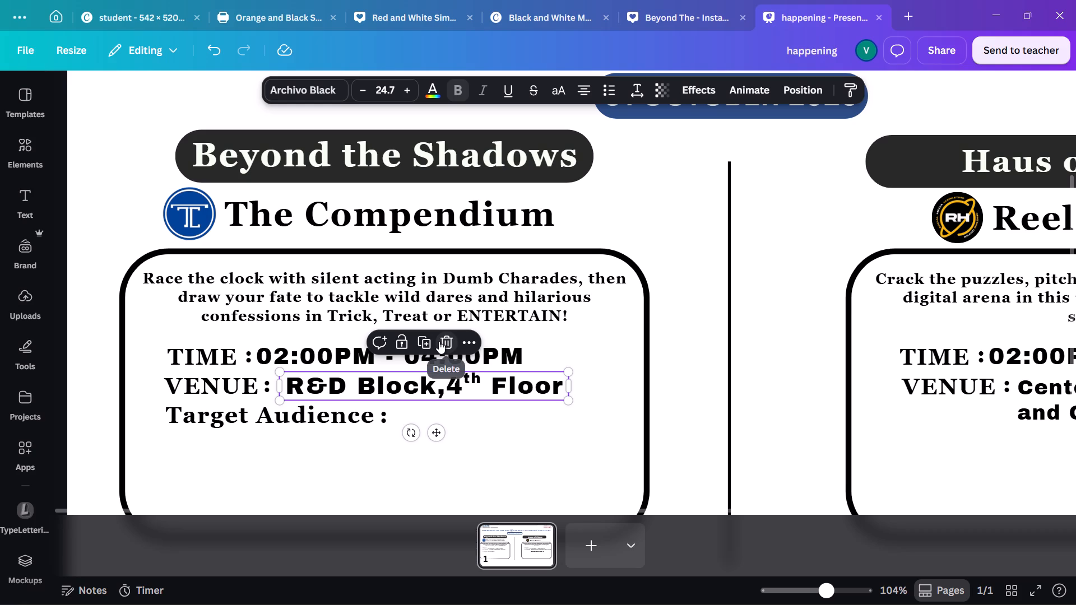
left_click(429, 345)
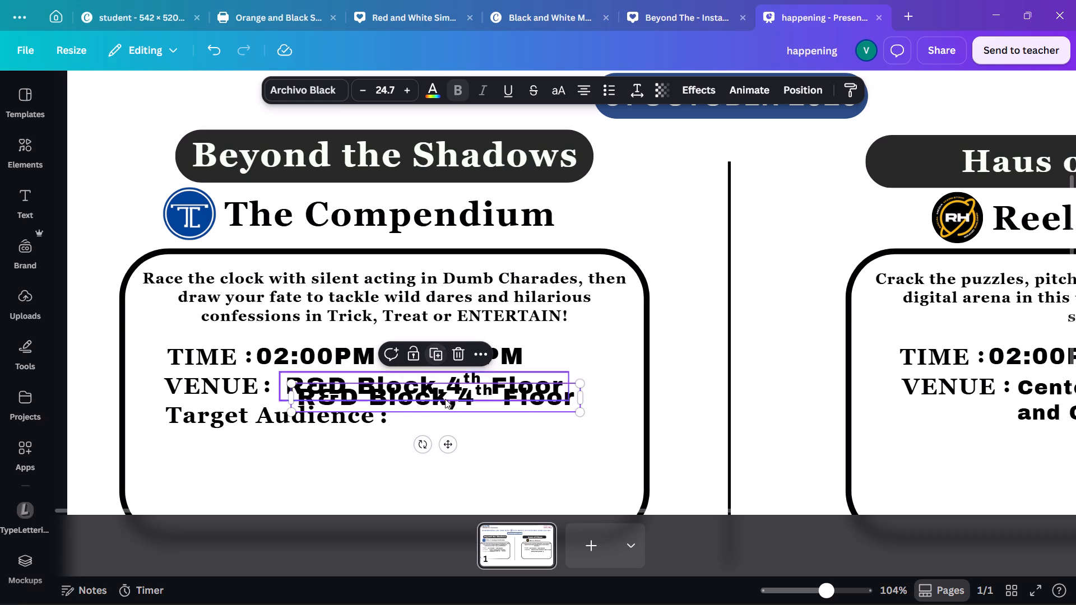
left_click_drag(425, 394, 518, 419)
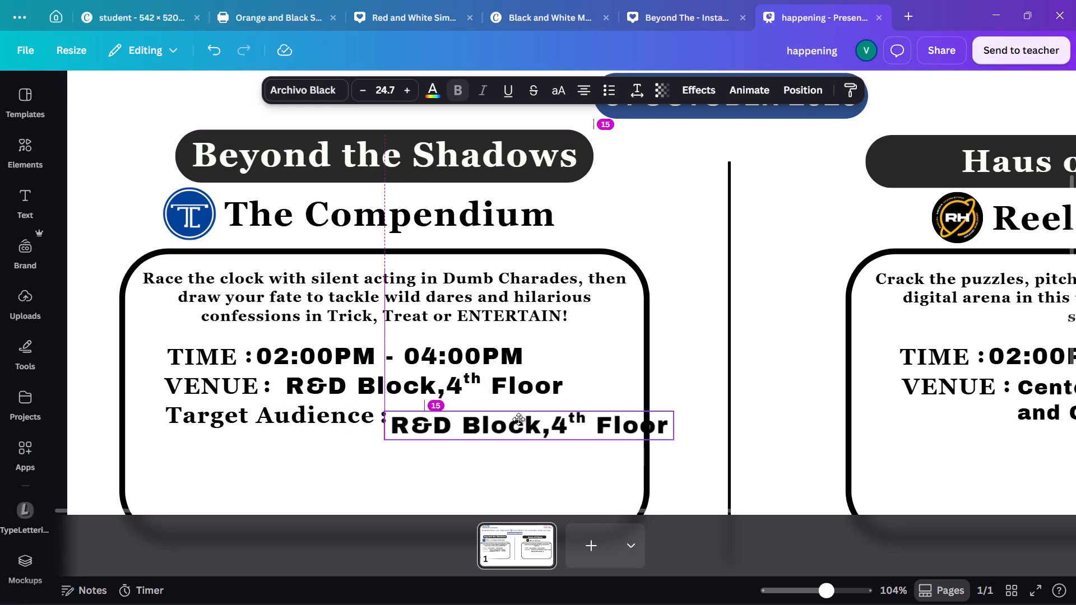
left_click_drag(518, 419, 519, 413)
Replace the copied venue text beside Target Audience with "3rd".
left_click(519, 413)
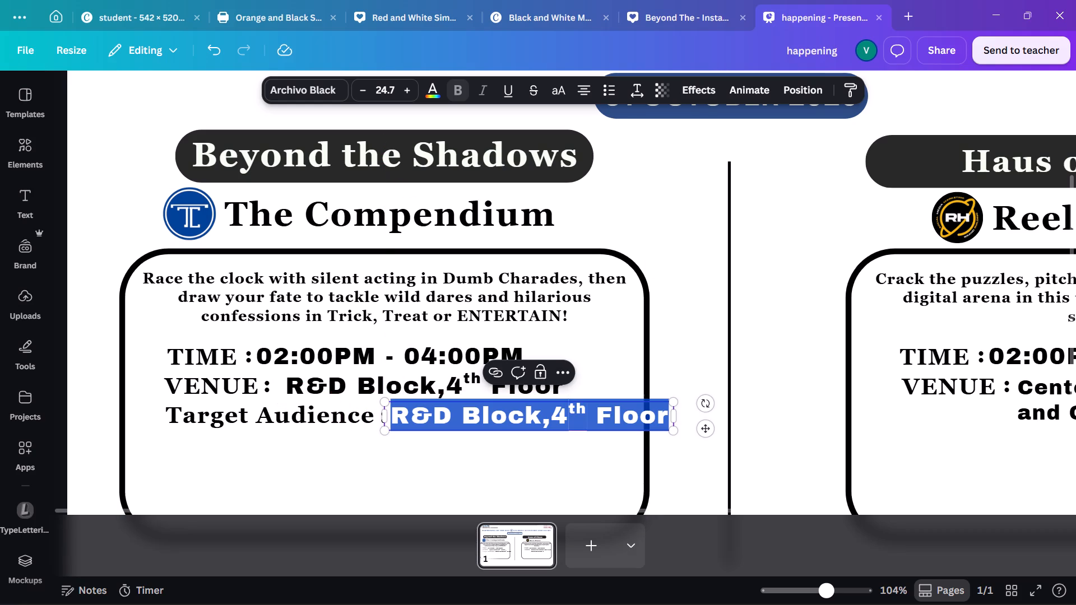
type("3rd")
key("space")
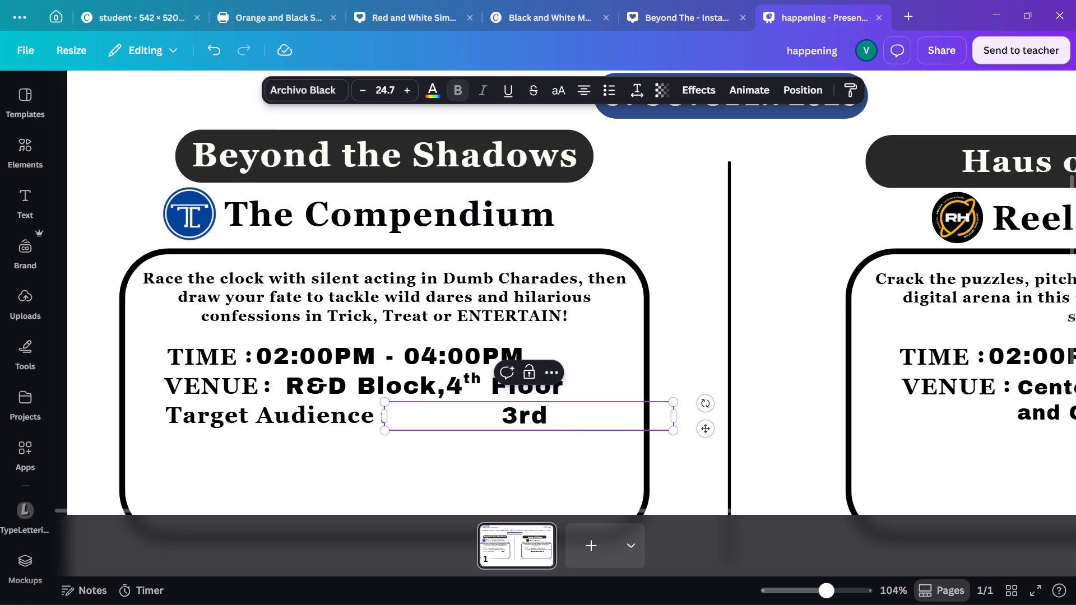
key("ctrl+BackSpace")
key("3")
type("rd")
Turn the "rd" of "3rd" beside Target Audience into superscript, followed by a space.
key("ctrl+Left")
key("comma")
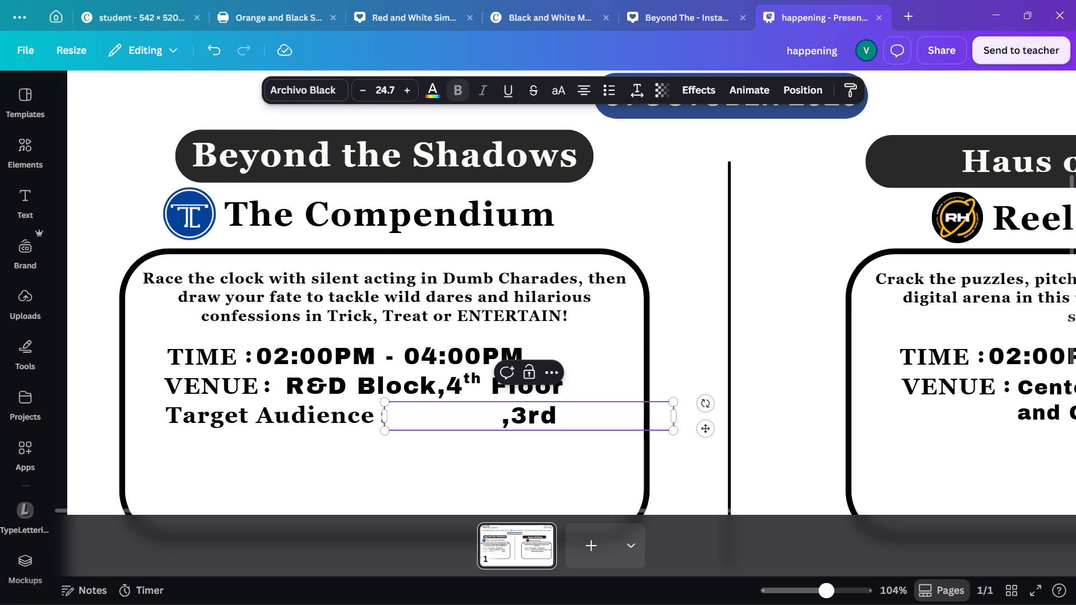
key("ctrl+Right")
key("backslash")
key("BackSpace")
key("BackSpace")
key("BackSpace")
type("rd")
key("space")
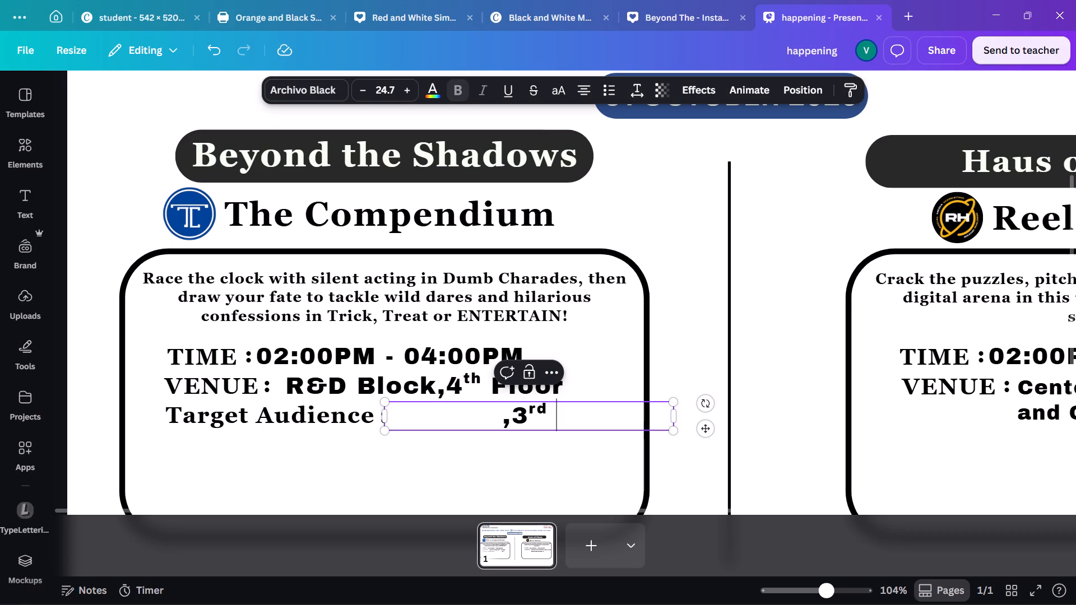
key("ctrl+Left")
key("BackSpace")
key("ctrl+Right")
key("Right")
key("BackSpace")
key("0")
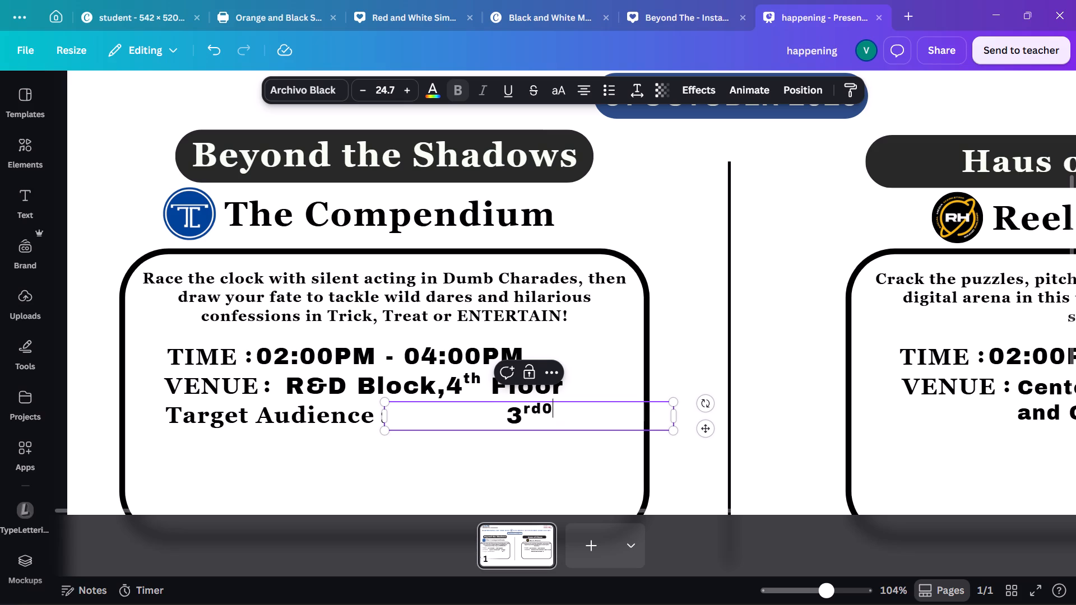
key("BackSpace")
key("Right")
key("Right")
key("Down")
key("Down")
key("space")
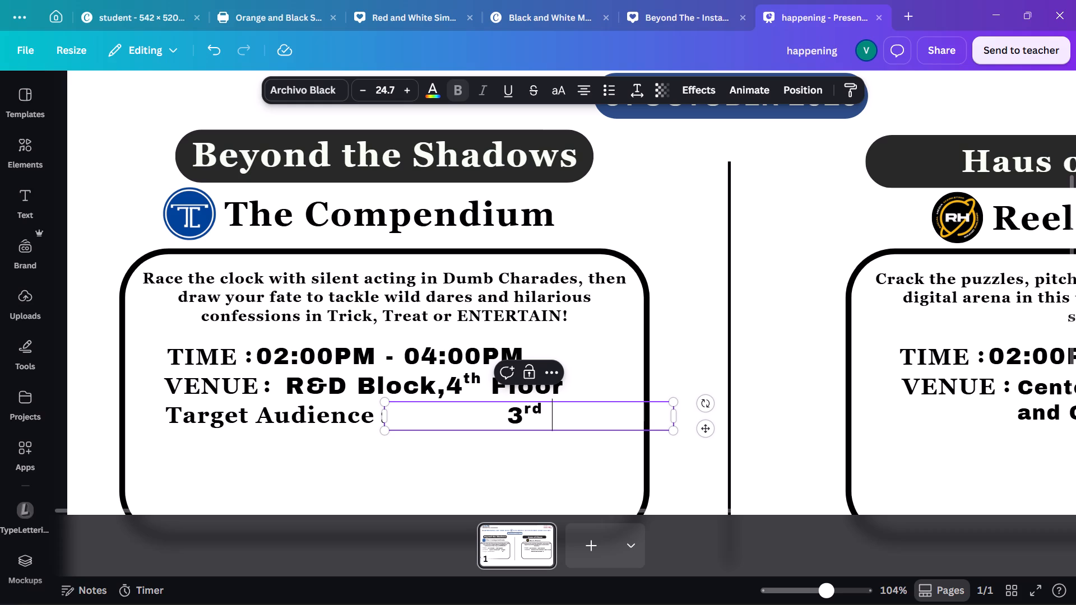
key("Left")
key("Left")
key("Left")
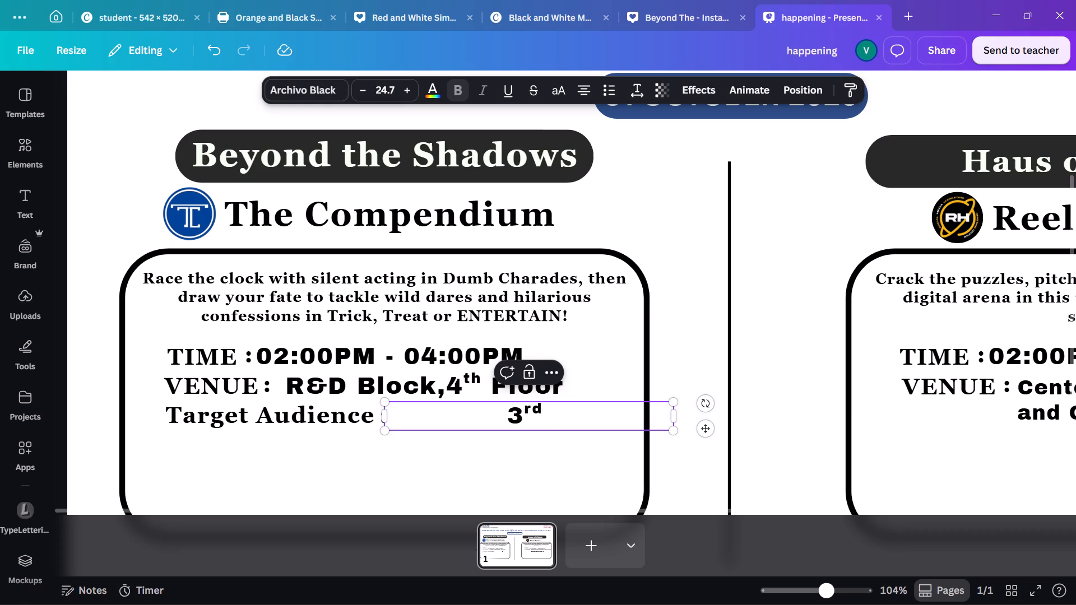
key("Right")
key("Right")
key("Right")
Extend the Target Audience entry after "3rd" with ",5th ,7th", with the ordinal endings in superscript, followed by a space.
key("comma")
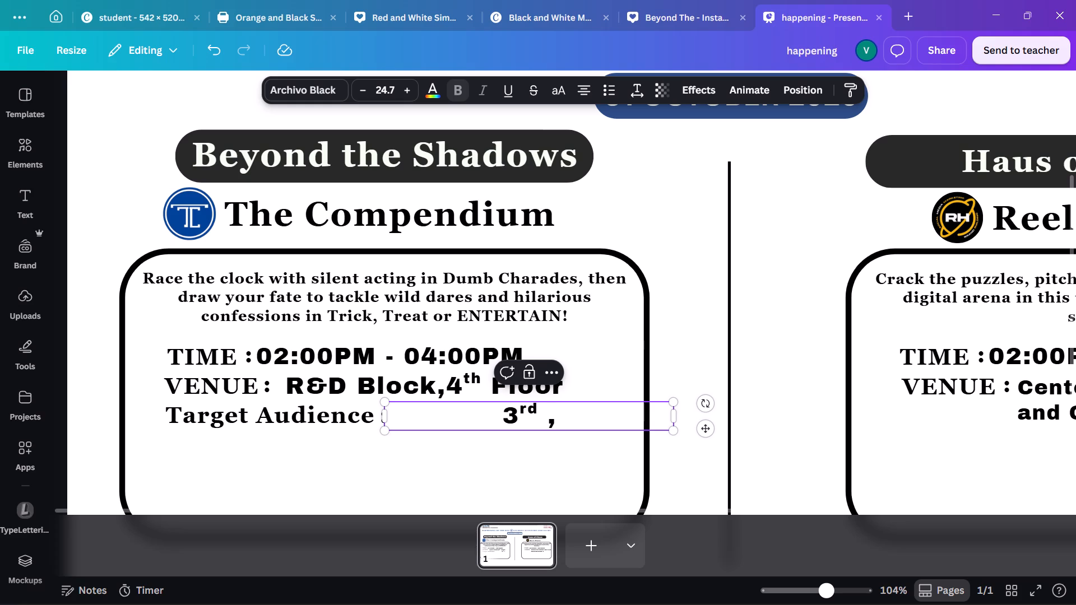
key("space")
key("BackSpace")
key("5")
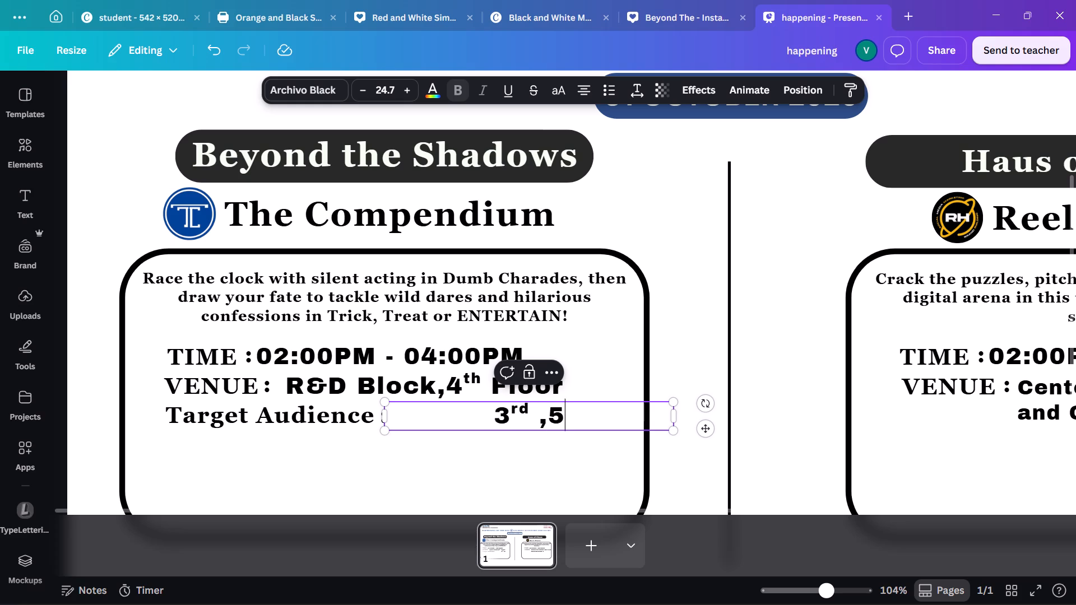
type("th")
key("space")
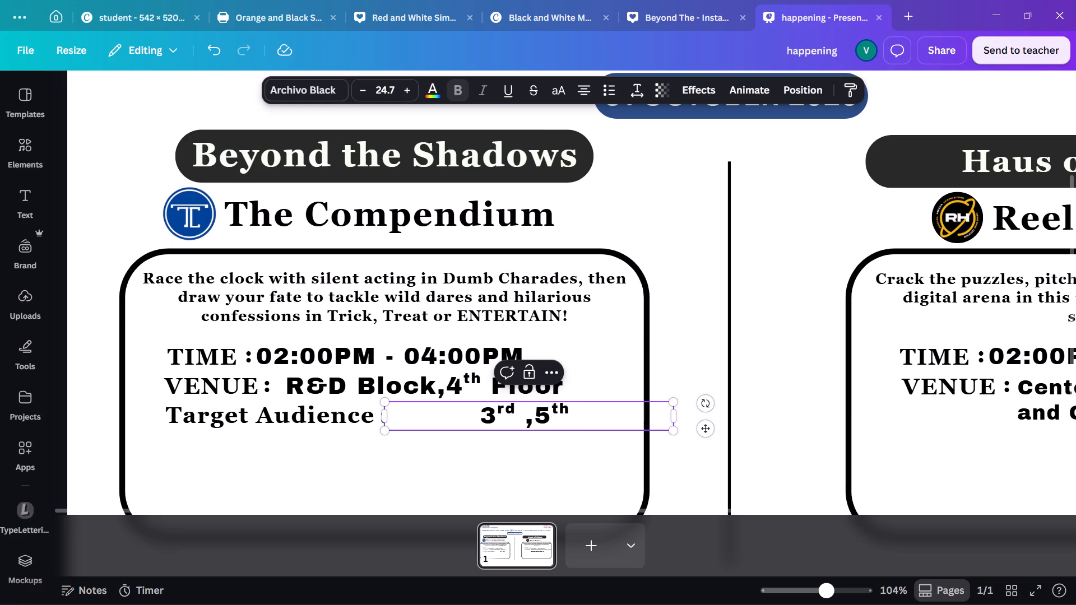
key("comma")
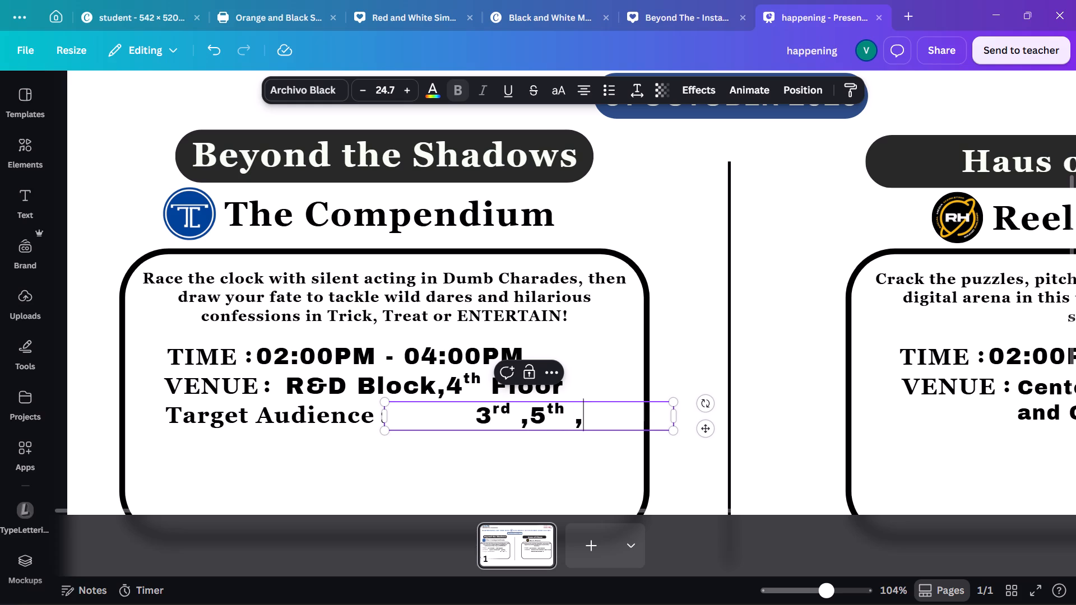
type("7th")
key("space")
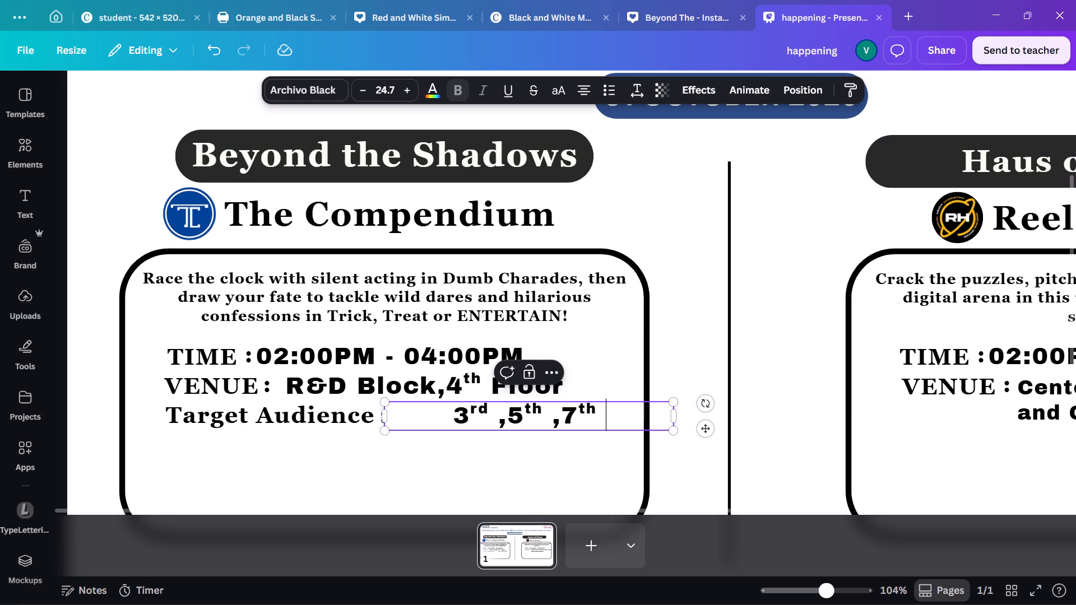
Add "Semesters" after "7th" in the Target Audience entry, and trim the word back to "Seme".
key("s")
key("BackSpace")
type("Seme")
key("s")
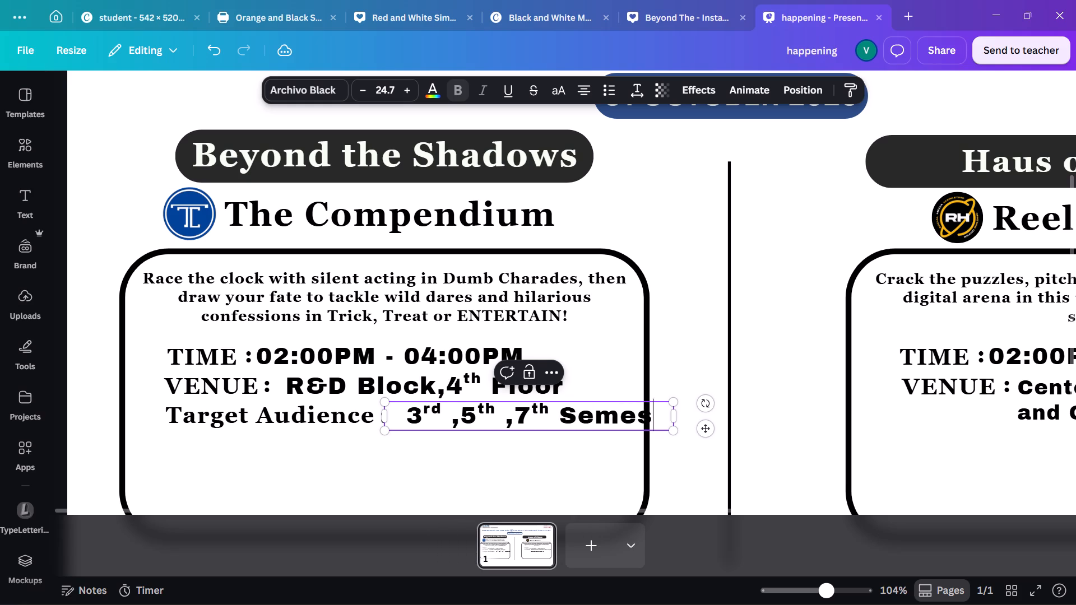
type("ters")
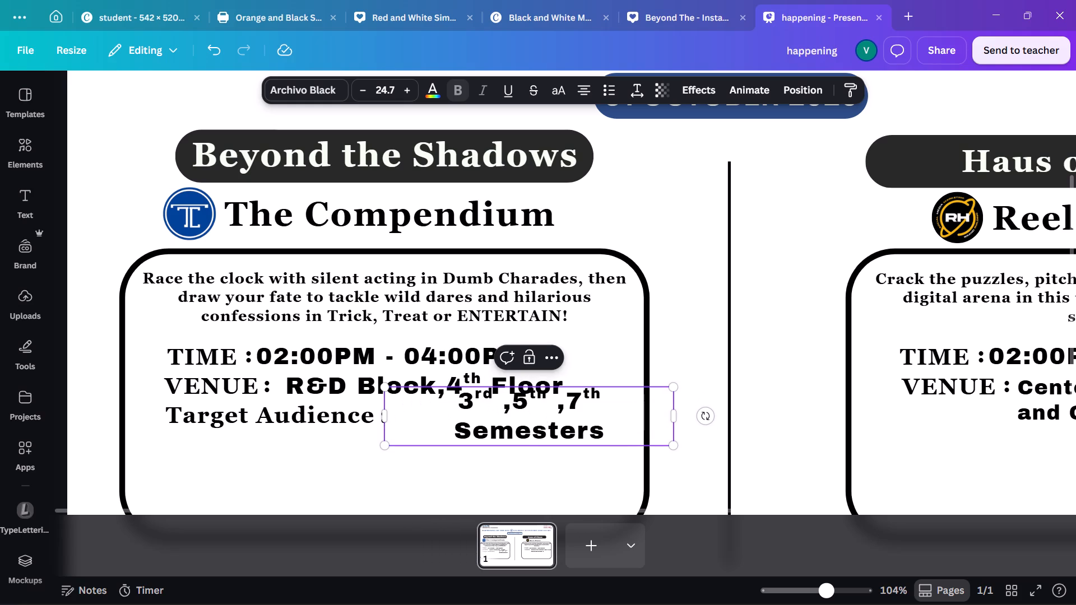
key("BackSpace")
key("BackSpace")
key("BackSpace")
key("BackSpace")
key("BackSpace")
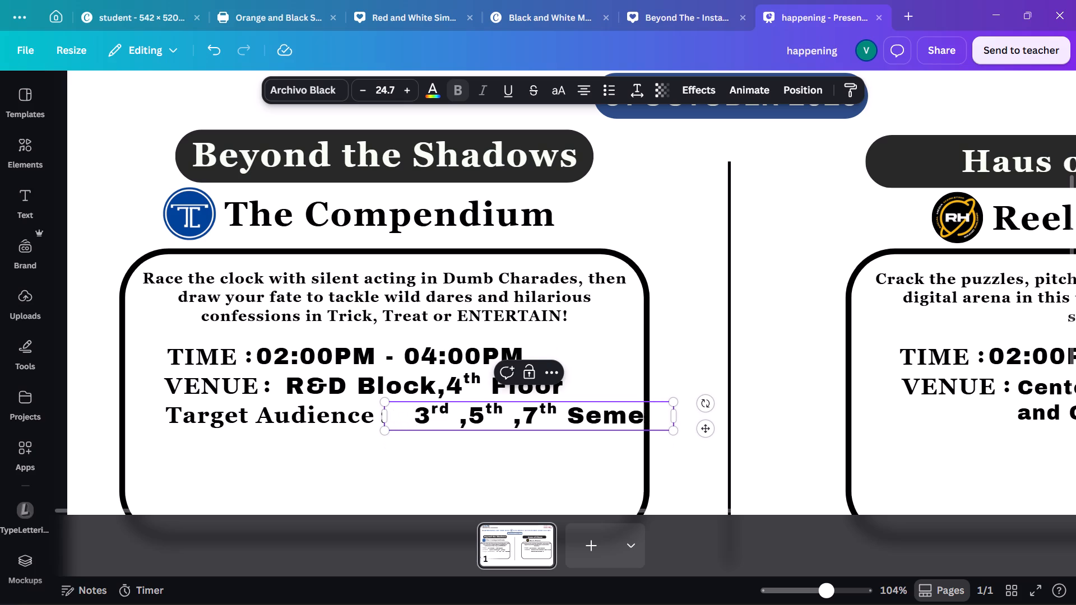
Complete the Target Audience entry after "7th" so it reads "Semister Students of IARE".
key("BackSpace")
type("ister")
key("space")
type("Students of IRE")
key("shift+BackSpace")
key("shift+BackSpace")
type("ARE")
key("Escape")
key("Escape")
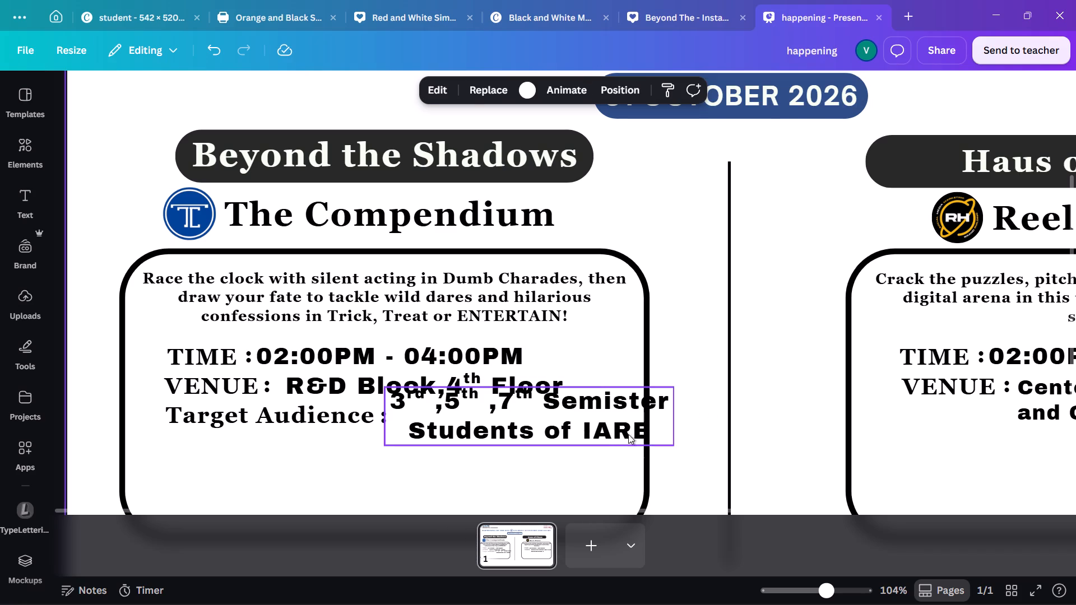
Align the audience text's first line with the Target Audience label and shrink it to size 20.6 to fit inside the rounded frame.
left_click_drag(606, 420, 604, 434)
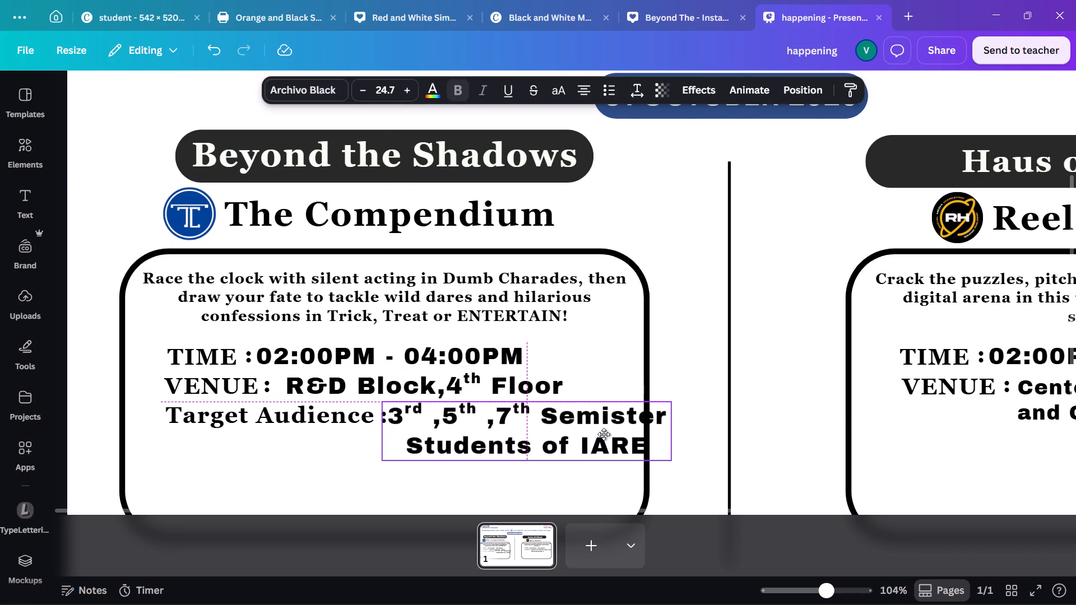
left_click_drag(604, 434, 605, 437)
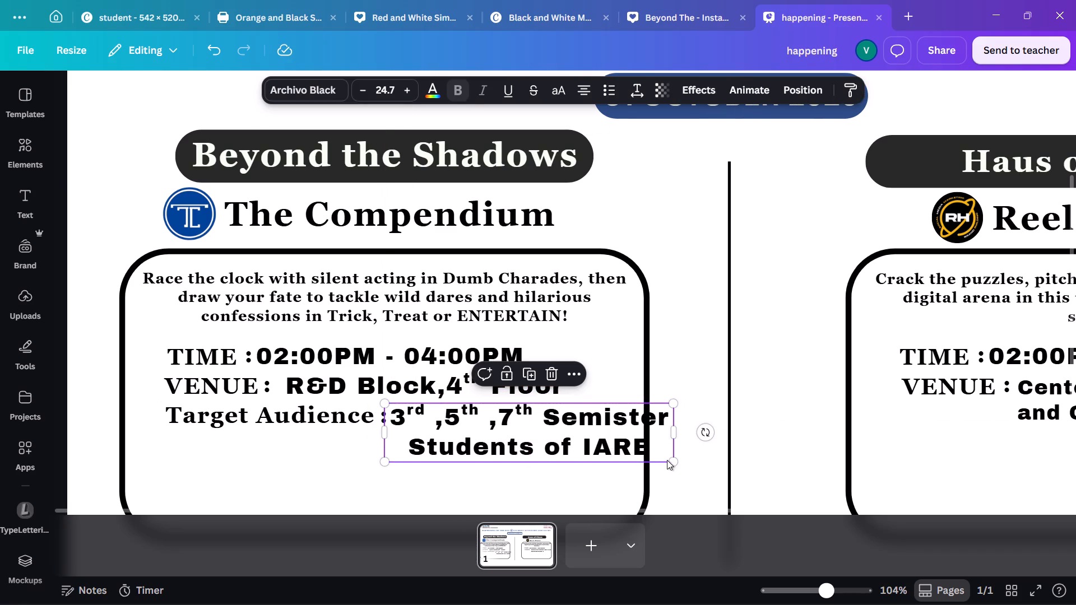
left_click_drag(676, 461, 629, 456)
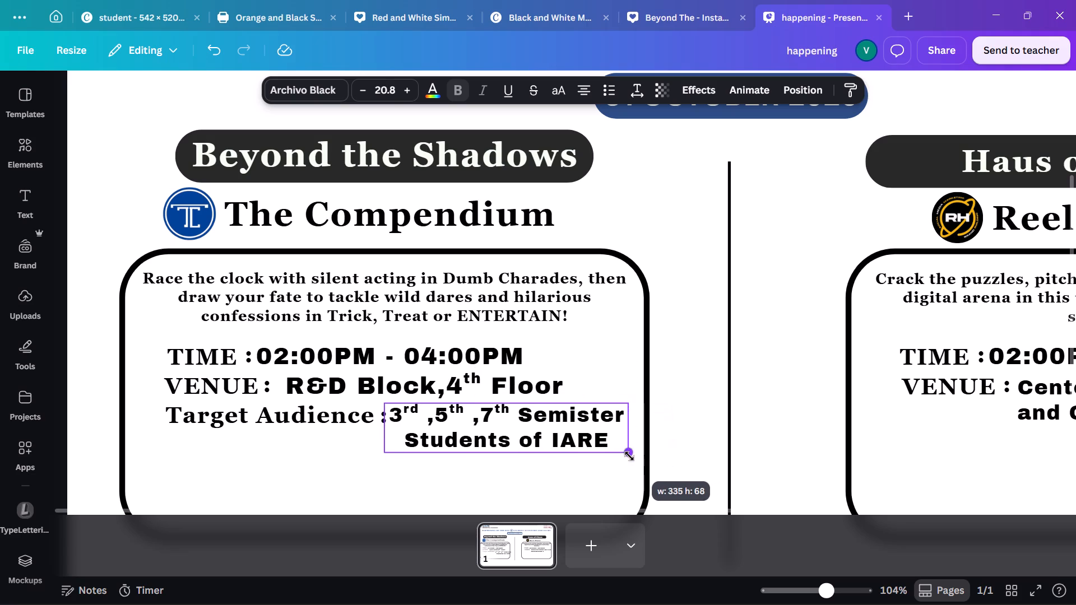
left_click_drag(629, 456, 625, 459)
left_click(587, 448)
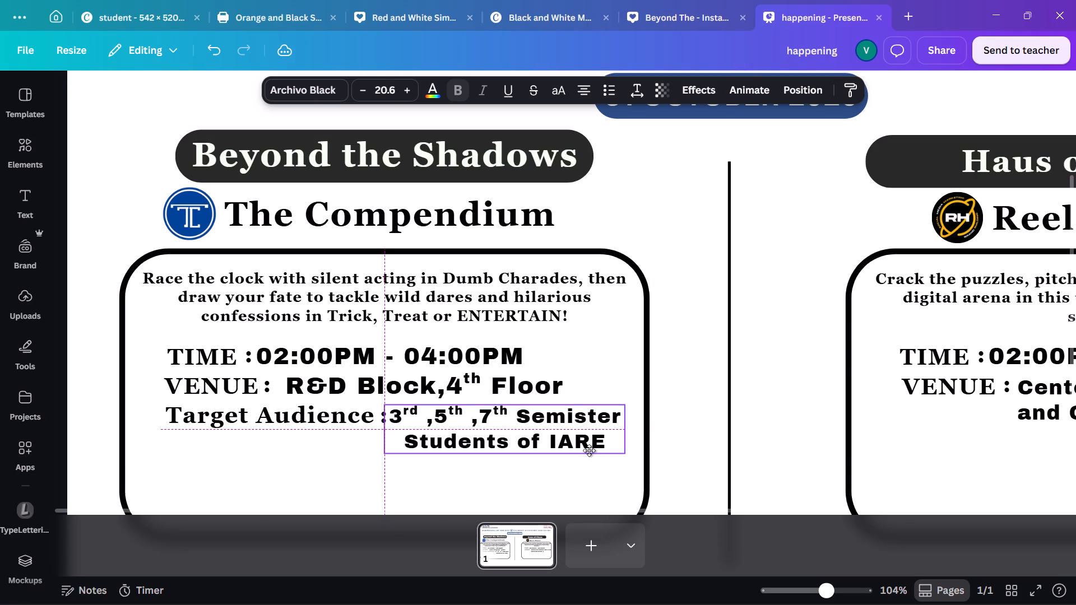
key("alt+Tab")
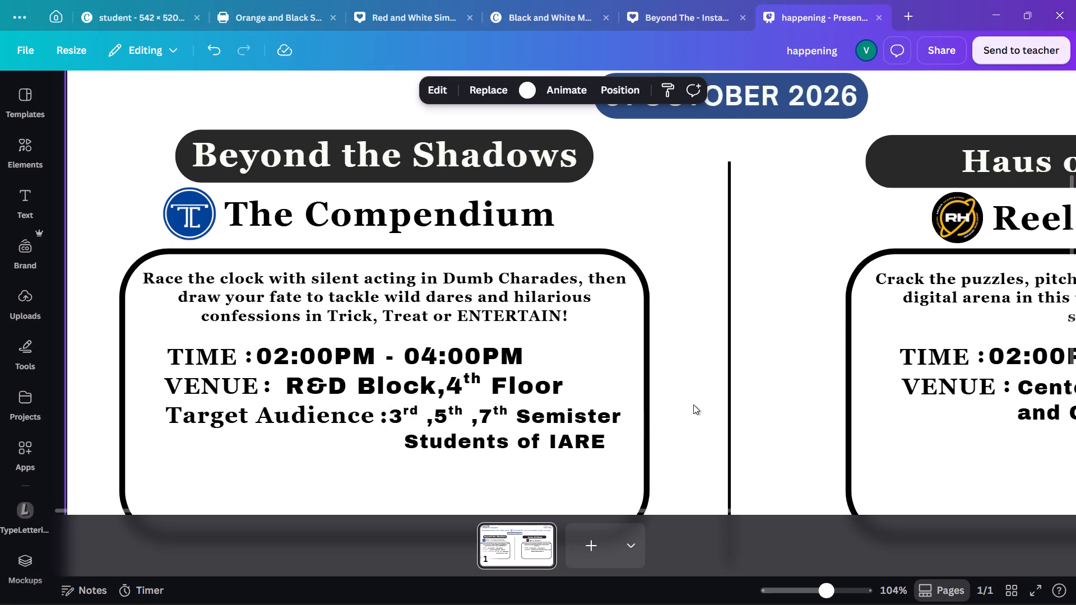
key("Print")
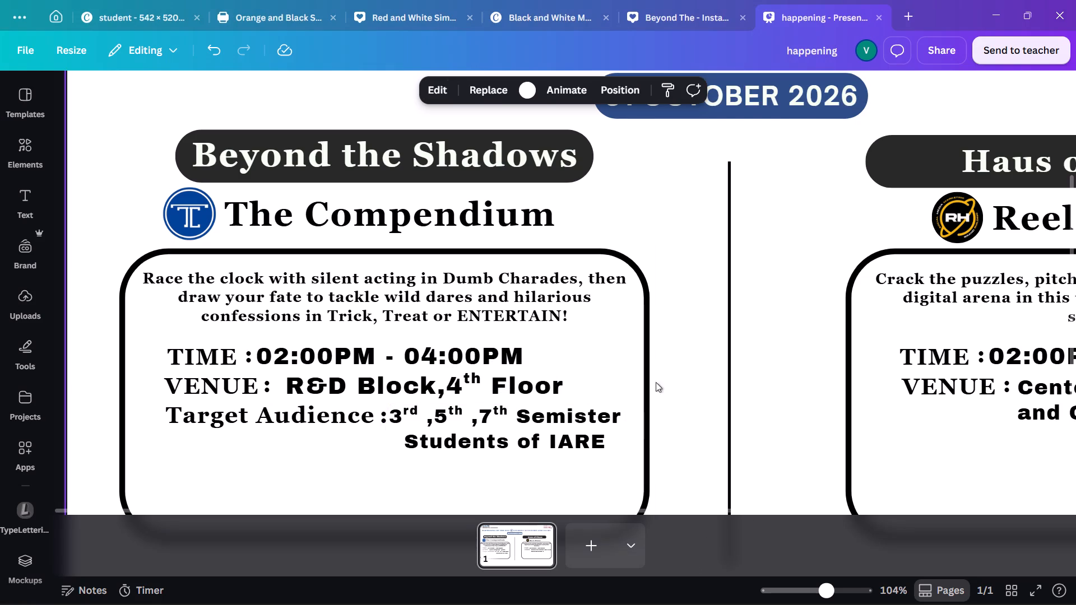
left_click_drag(644, 475, 126, 310)
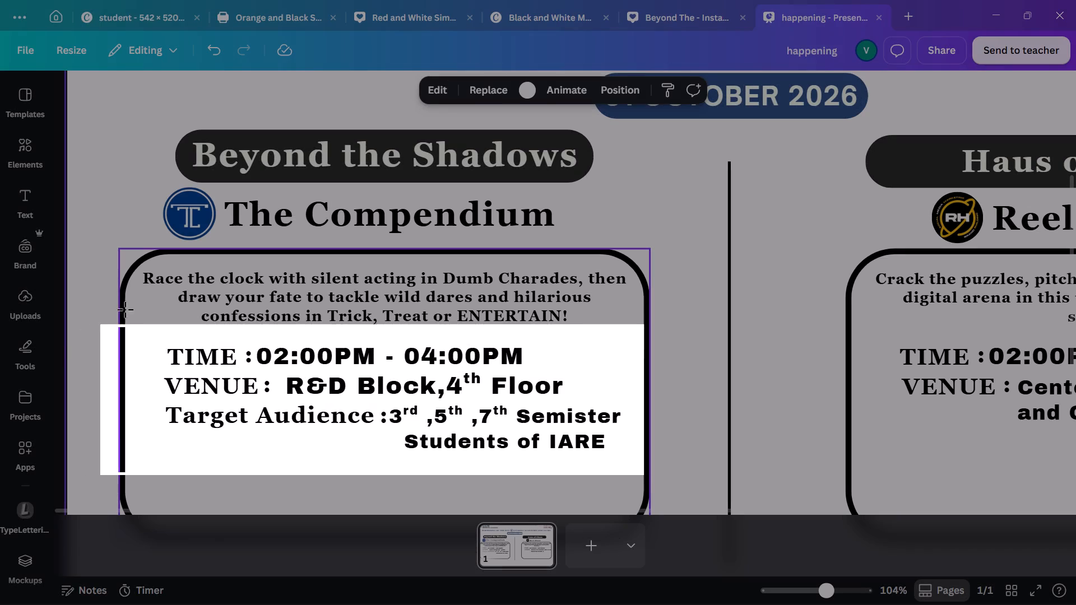
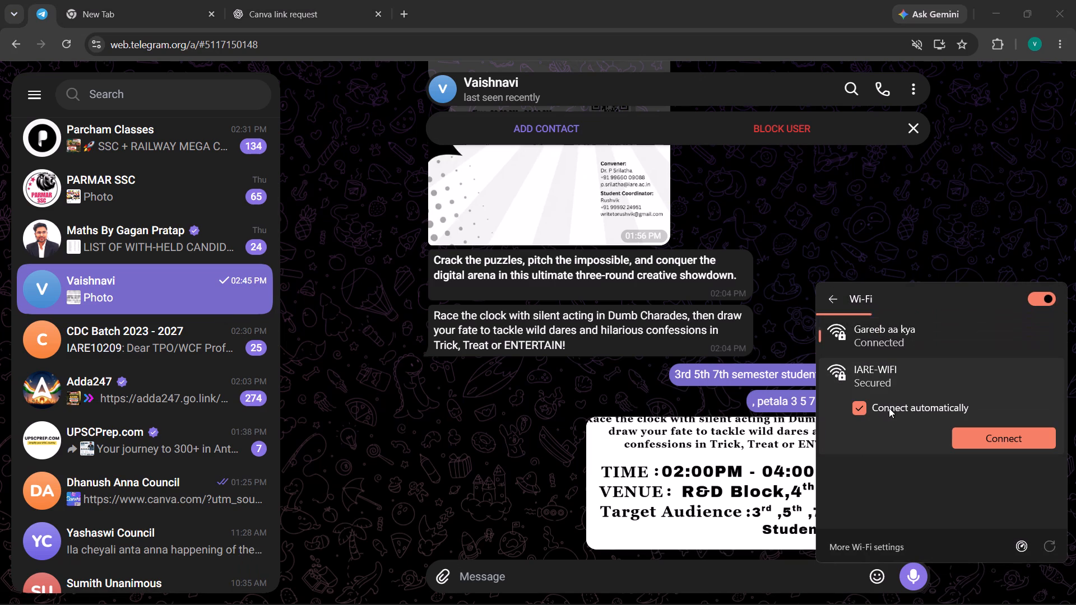
Connect the computer to the IARE-WIFI network.
left_click(958, 433)
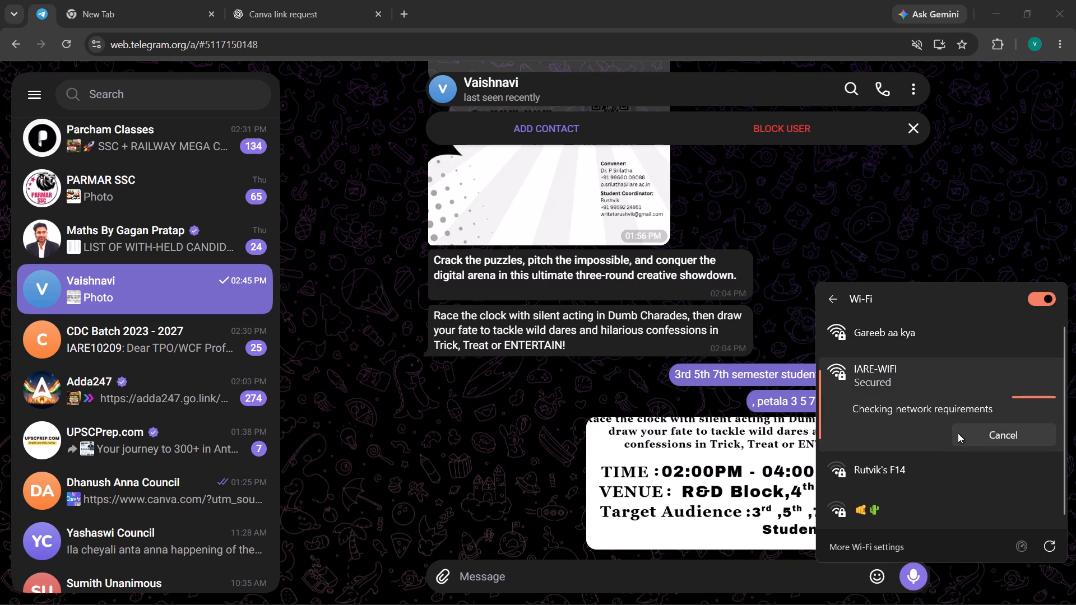
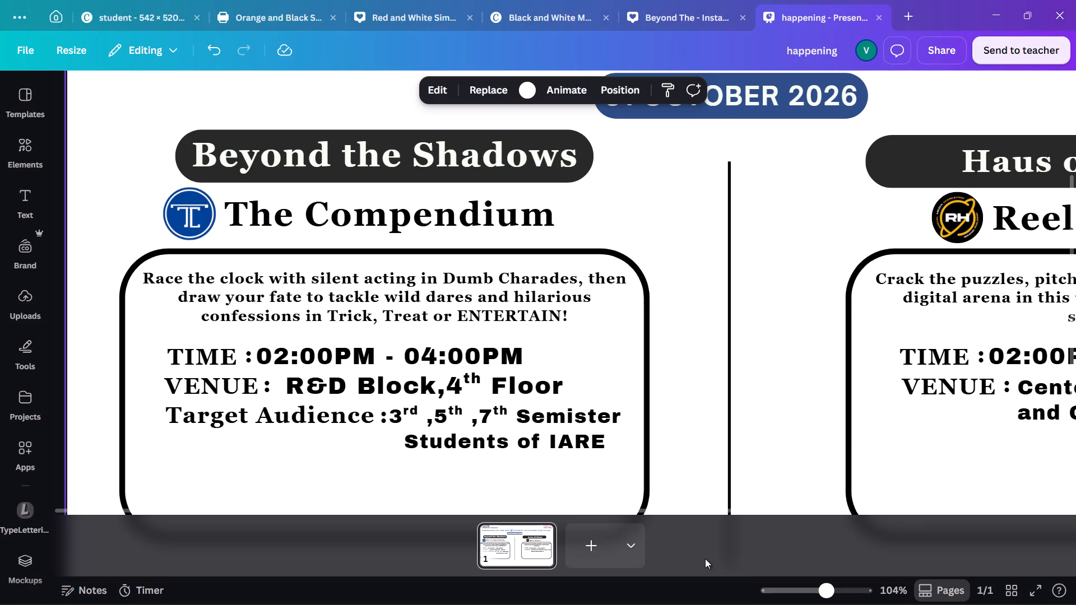
Delete the "3rd ,5th ,7th Semister Students of IARE" text beside Target Audience in the Beyond the Shadows box.
left_click(293, 450)
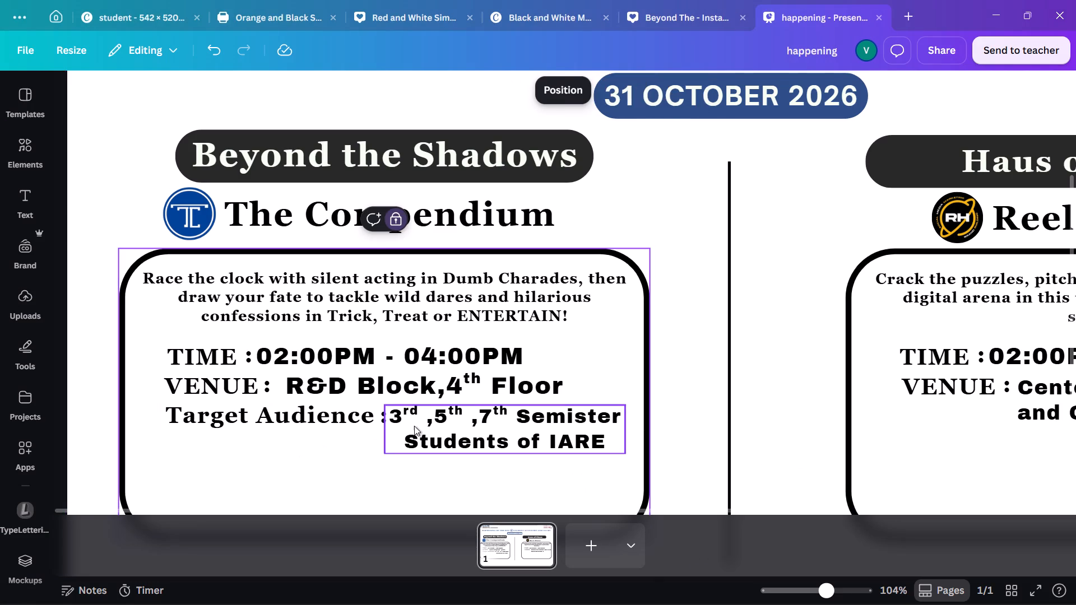
left_click(414, 426)
left_click(527, 370)
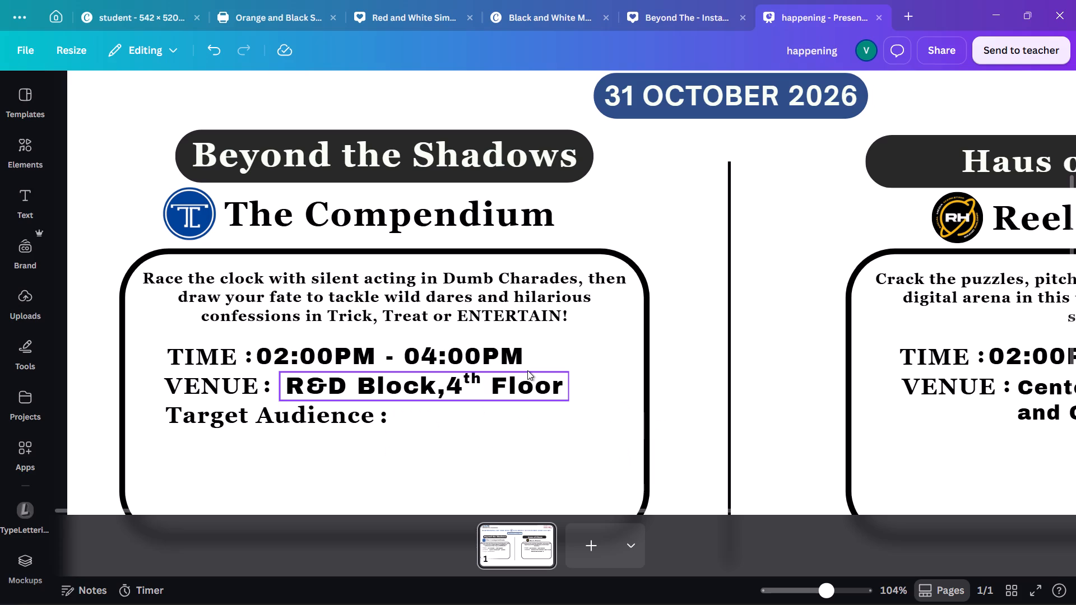
Open the "Target Audience" label in the Beyond the Shadows box for editing.
double_click(359, 420)
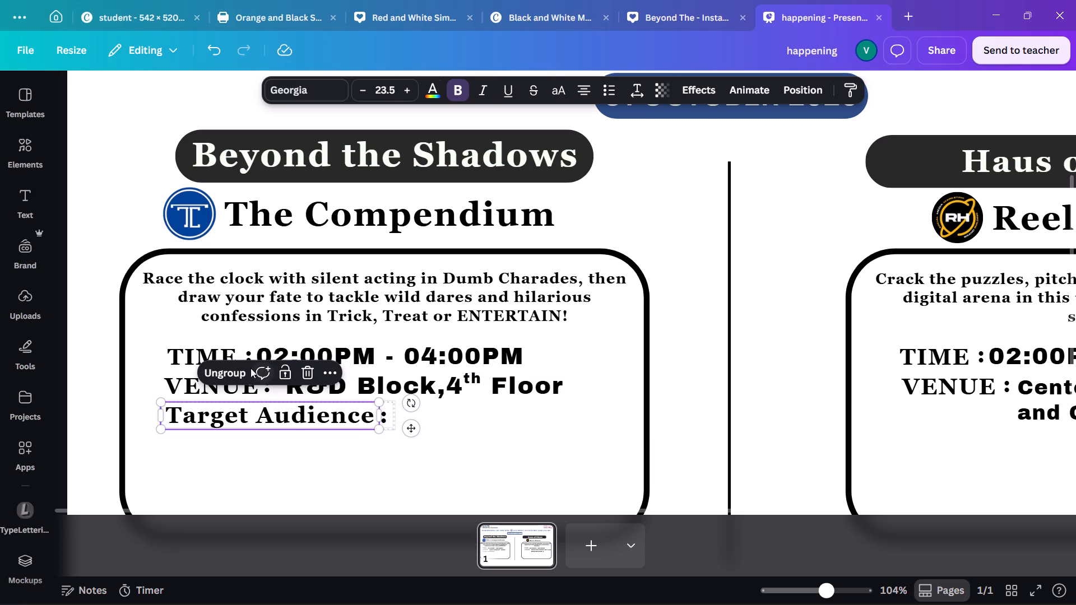
Ungroup the Target Audience label in The Compendium's box and change its wording to "Target Group".
left_click(236, 378)
left_click(338, 438)
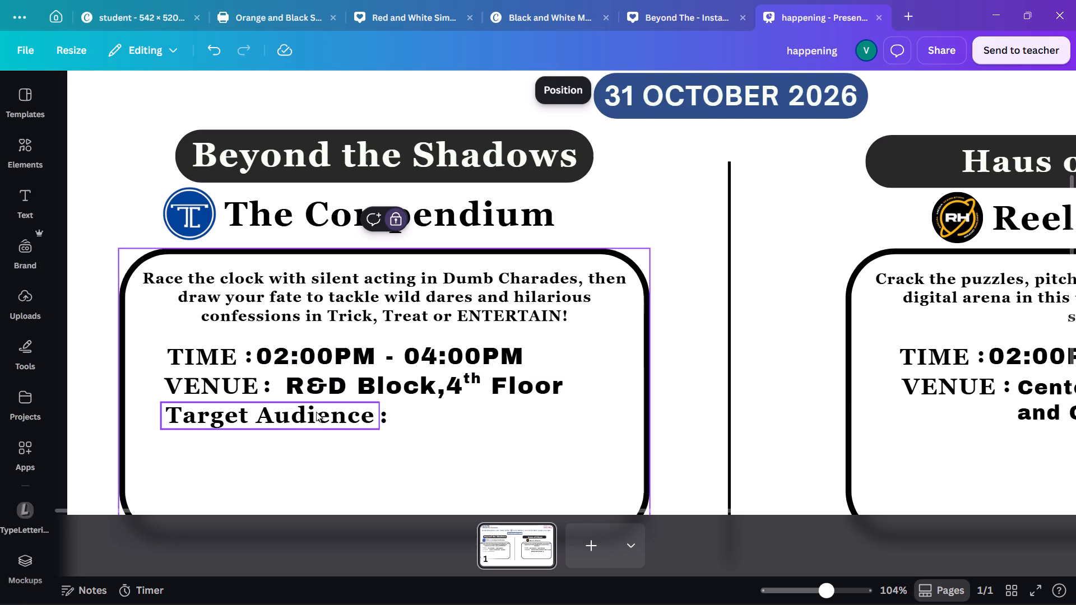
left_click(314, 409)
left_click(314, 409)
left_click(314, 409)
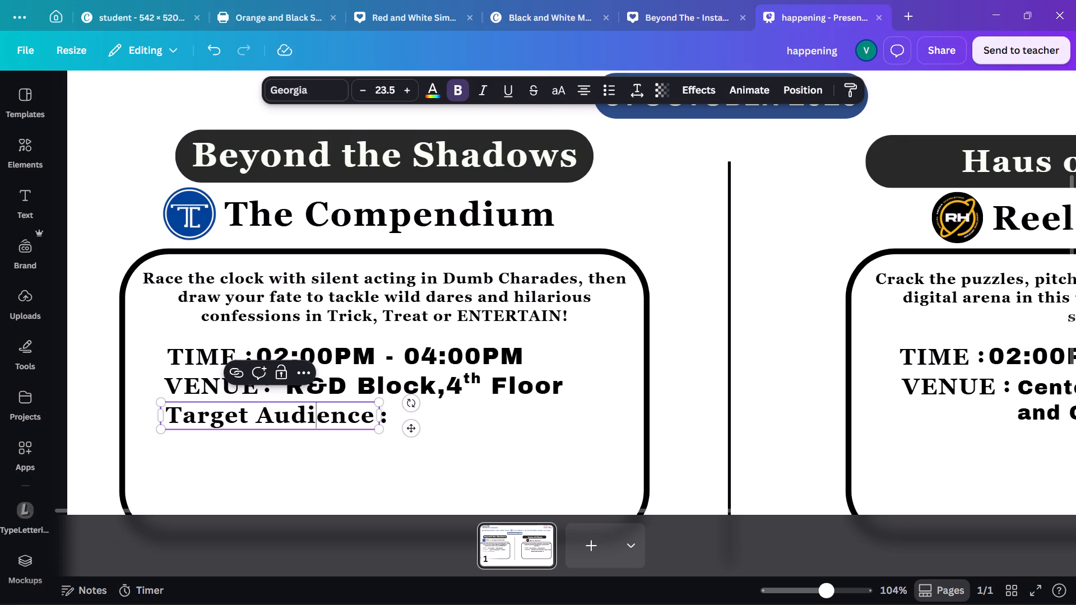
key("ctrl+Right")
key("ctrl+BackSpace")
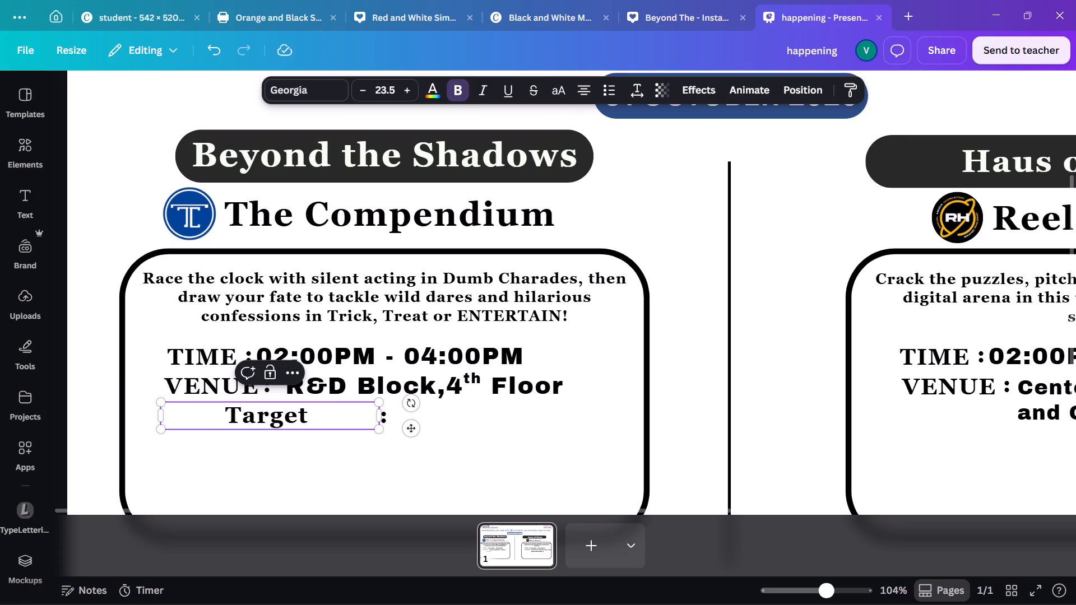
type("Gr")
type("oup")
left_click(360, 484)
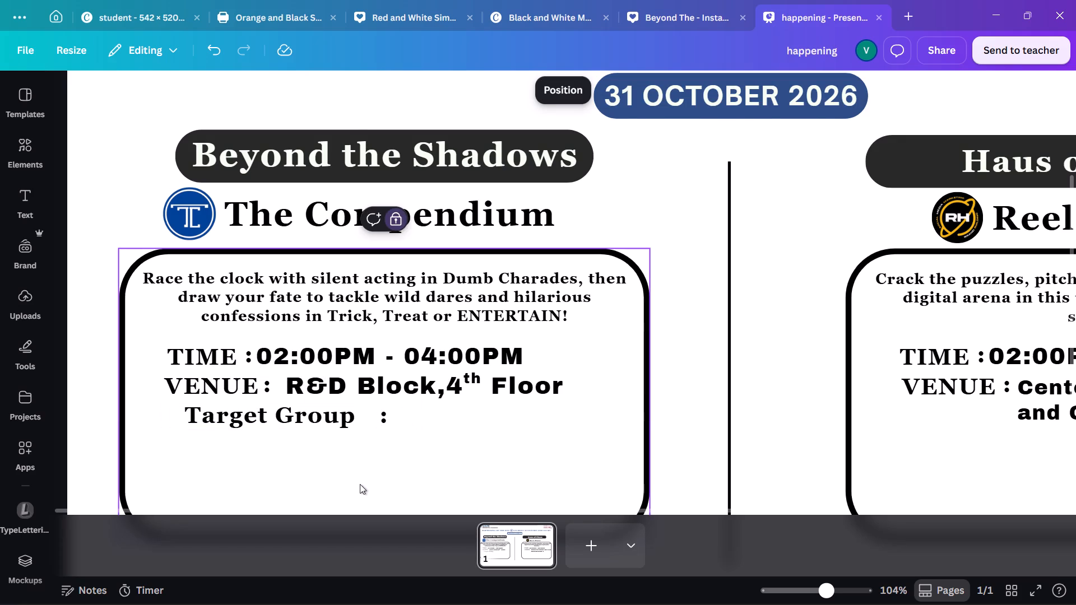
Check the label wording in the Telegram message and change "Target Group" in The Compendium's box to "Target Groups".
key("alt+Tab")
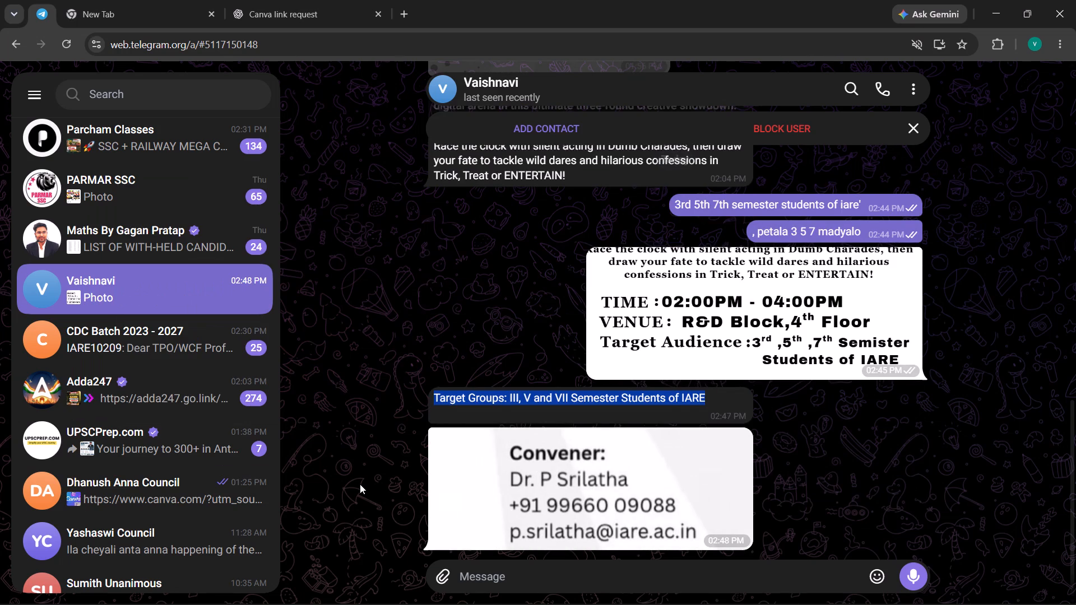
key("alt+Tab")
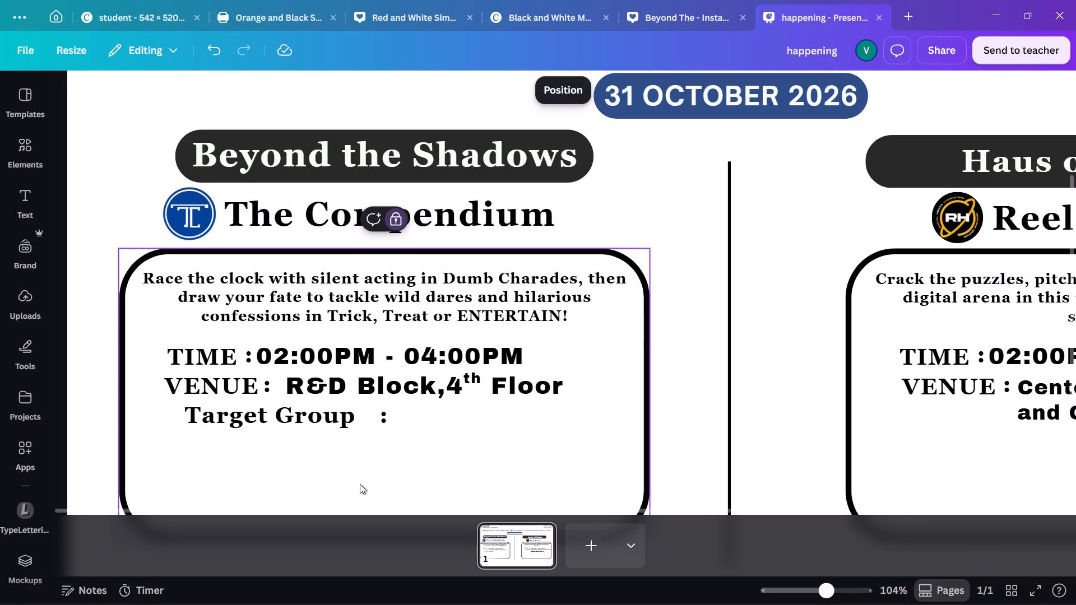
left_click(357, 420)
left_click(357, 420)
left_click(357, 420)
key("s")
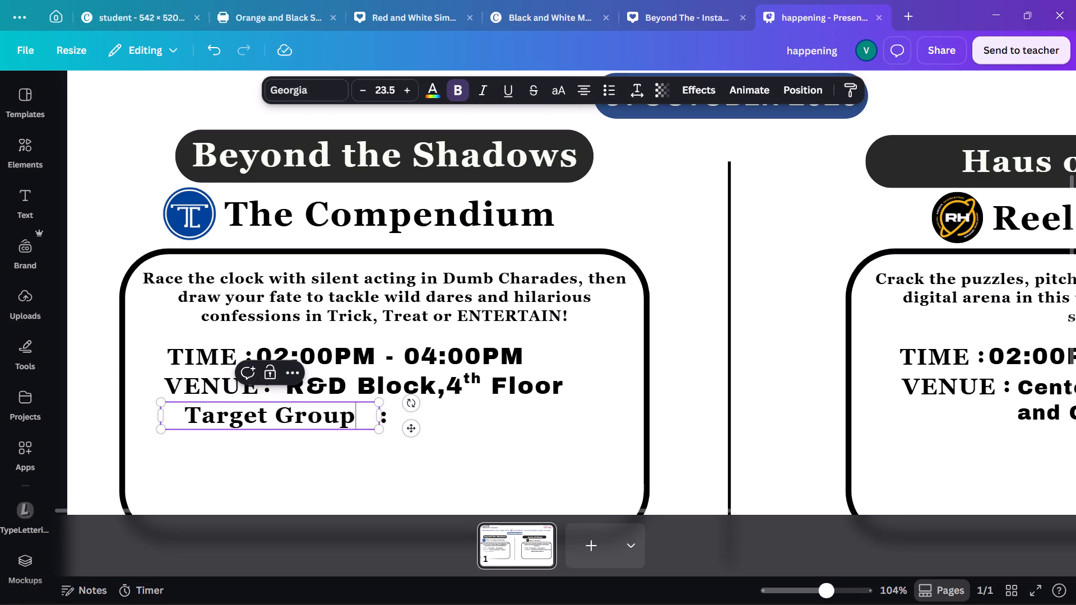
key("alt+Tab")
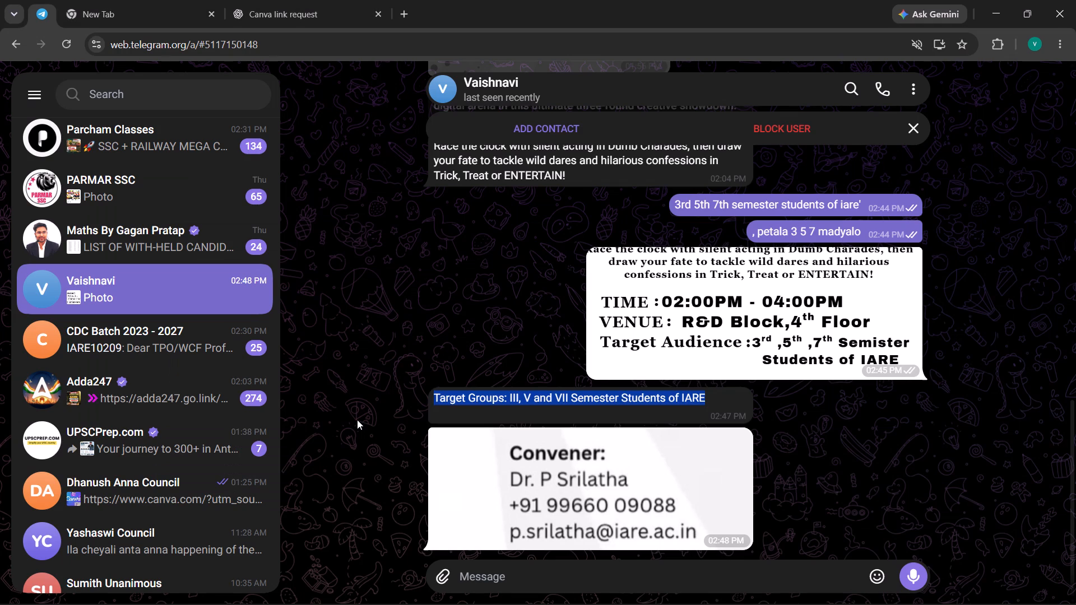
key("alt+Tab")
left_click(359, 458)
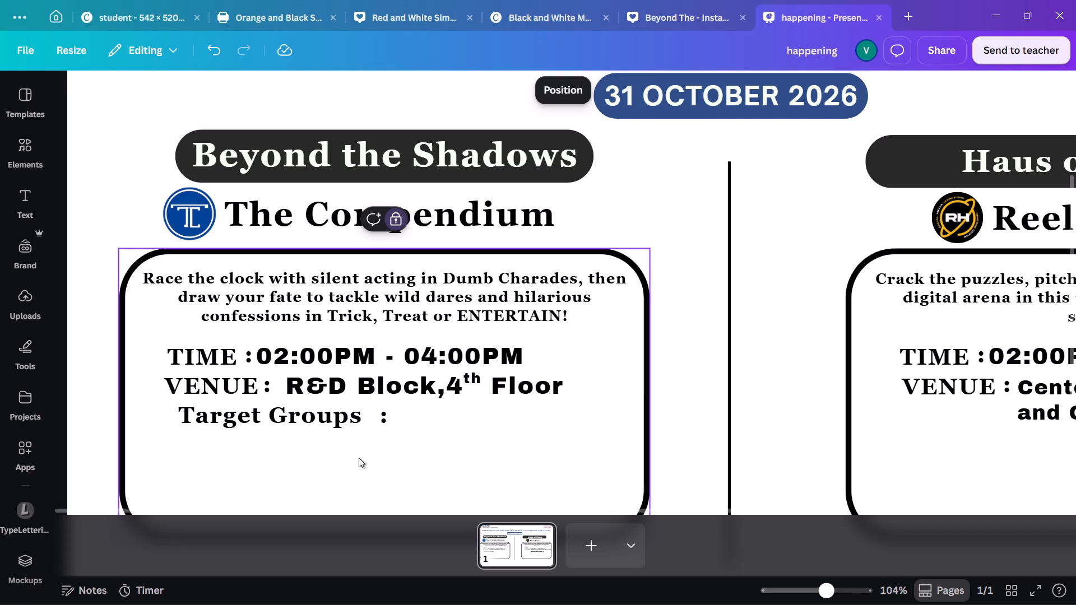
Move the Target Groups label so its text starts in line with the VENUE label above it.
left_click_drag(292, 417, 278, 416)
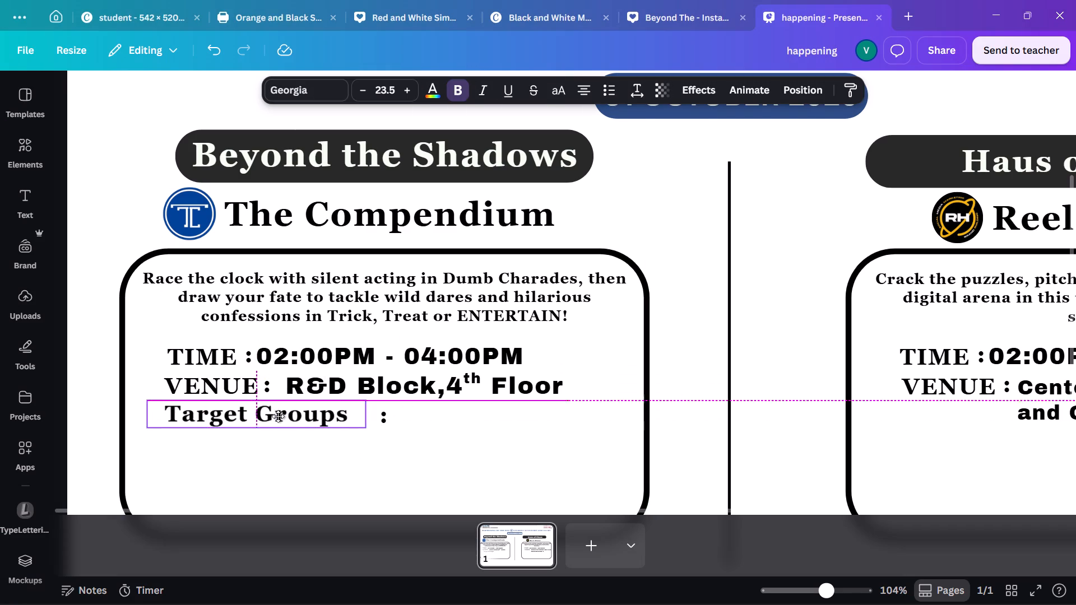
left_click_drag(278, 416, 278, 418)
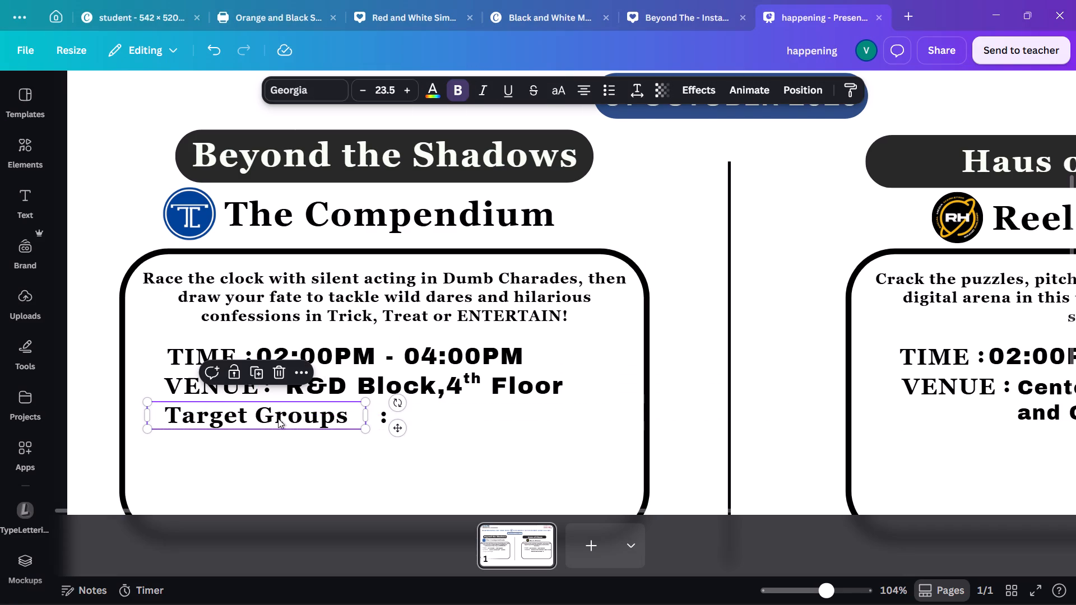
left_click(396, 463)
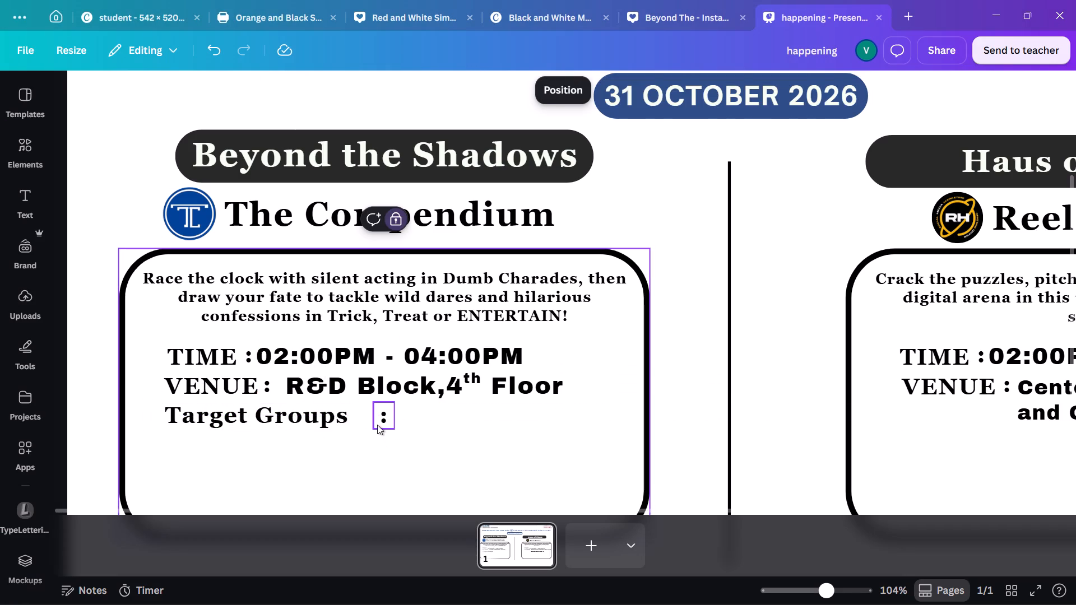
Move the separate colon close behind the Target Groups label, level with its text.
left_click(377, 425)
left_click_drag(392, 457, 375, 457)
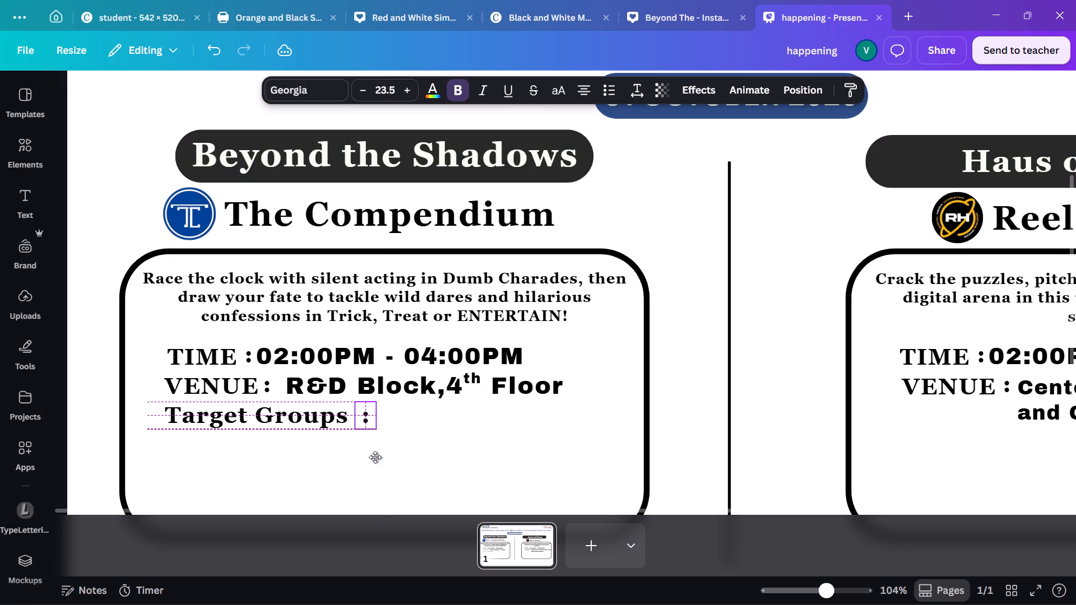
left_click_drag(375, 457, 372, 456)
left_click_drag(372, 456, 369, 453)
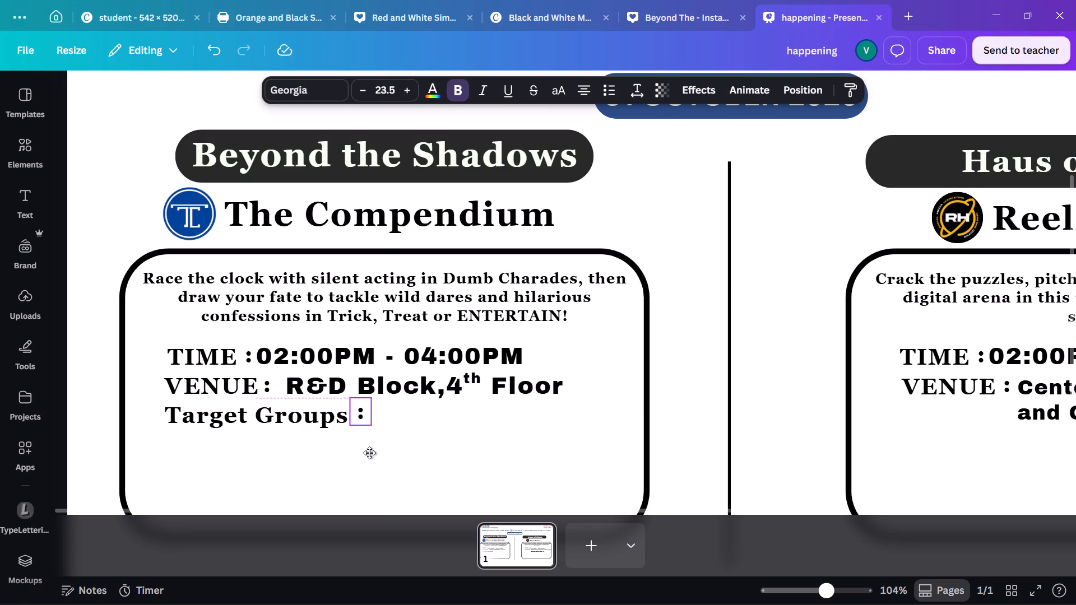
left_click_drag(369, 453, 369, 455)
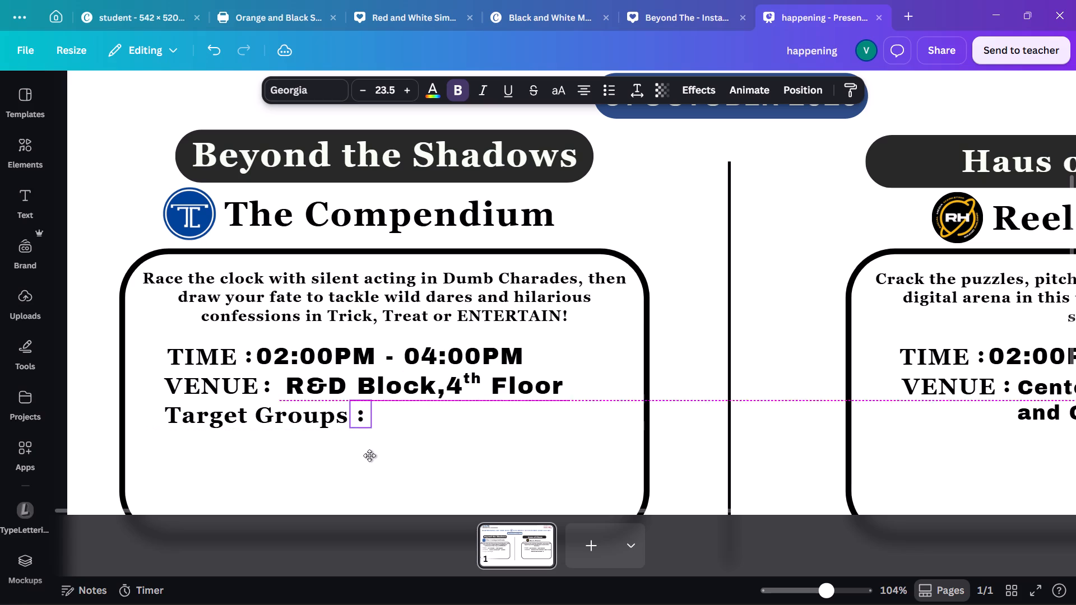
left_click_drag(369, 455, 369, 457)
left_click(413, 471)
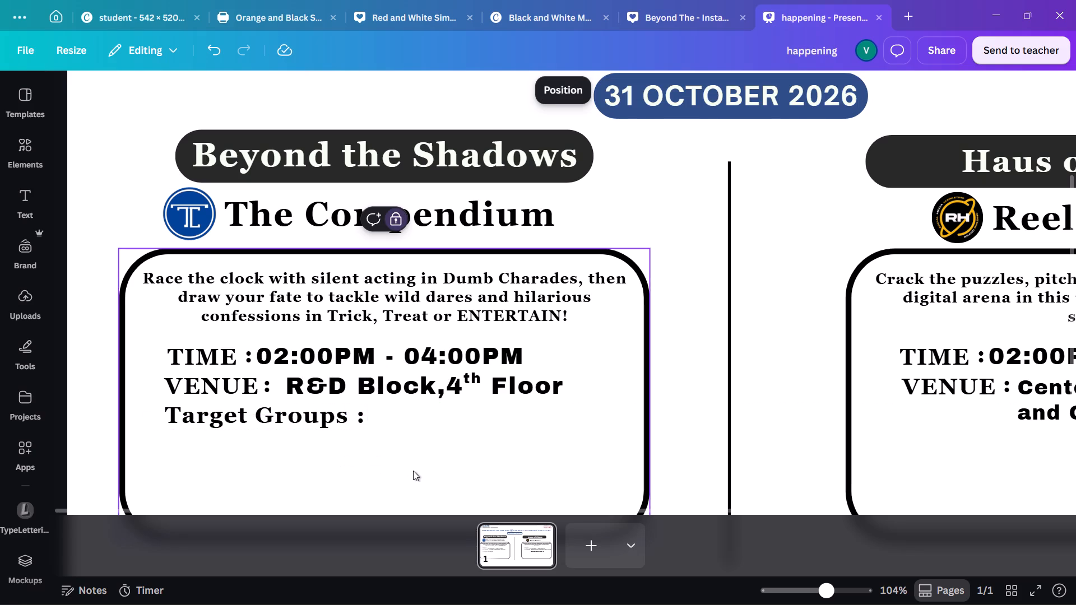
Duplicate the venue text onto the Target Groups line and replace its wording with the copied "Target Groups: III, V and VII Semester Students of IARE".
left_click(409, 389)
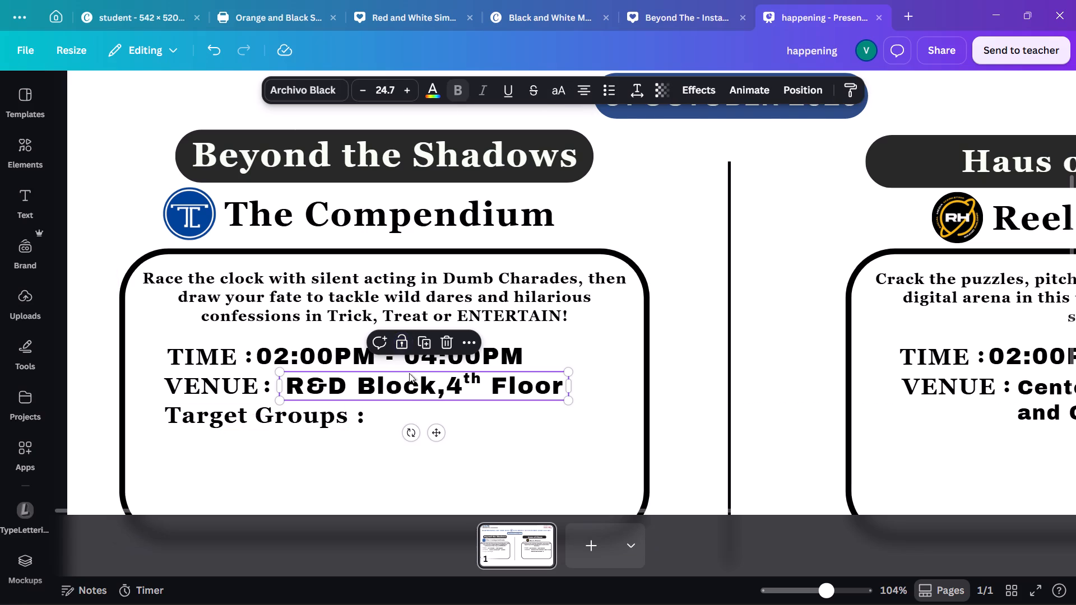
left_click(425, 342)
left_click_drag(437, 393, 499, 414)
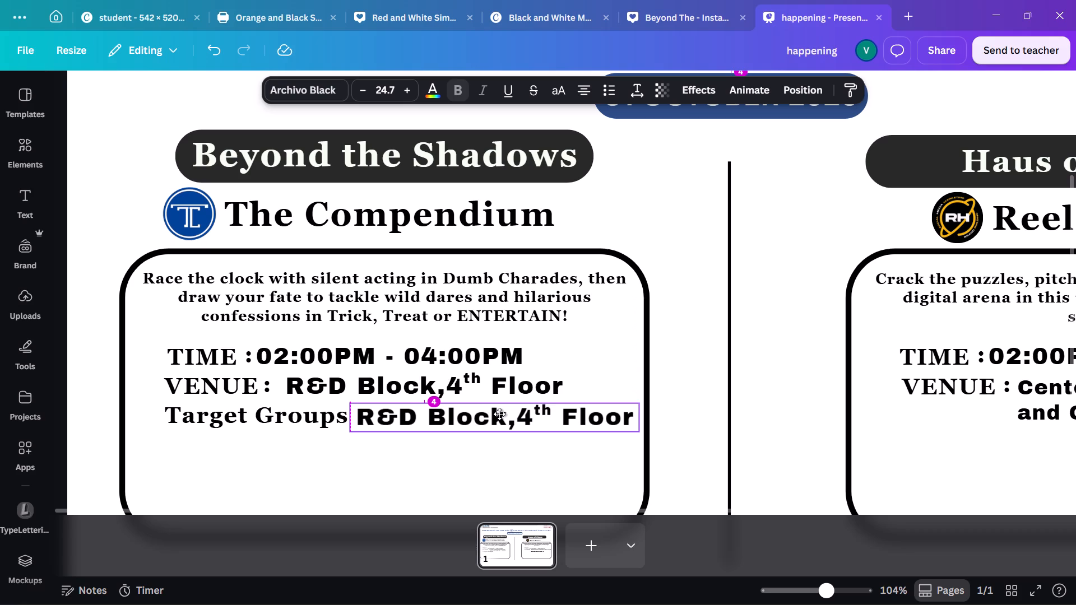
left_click_drag(499, 414, 505, 413)
left_click(505, 413)
key("ctrl+v")
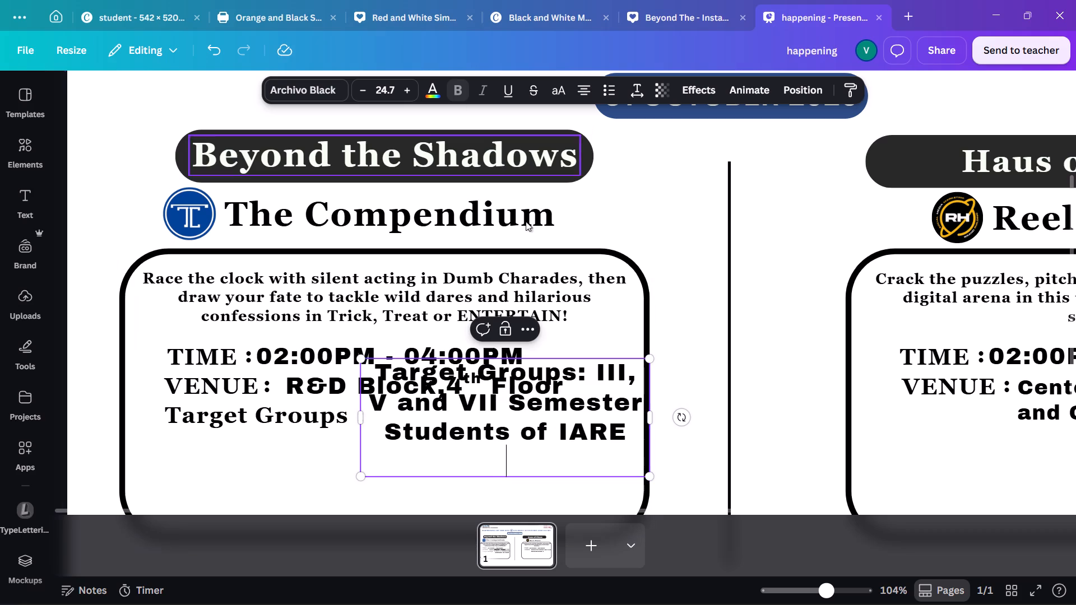
Widen the pasted target-groups text box to about 679 and move it below the venue line, beside the Target Groups label.
left_click_drag(650, 421, 680, 429)
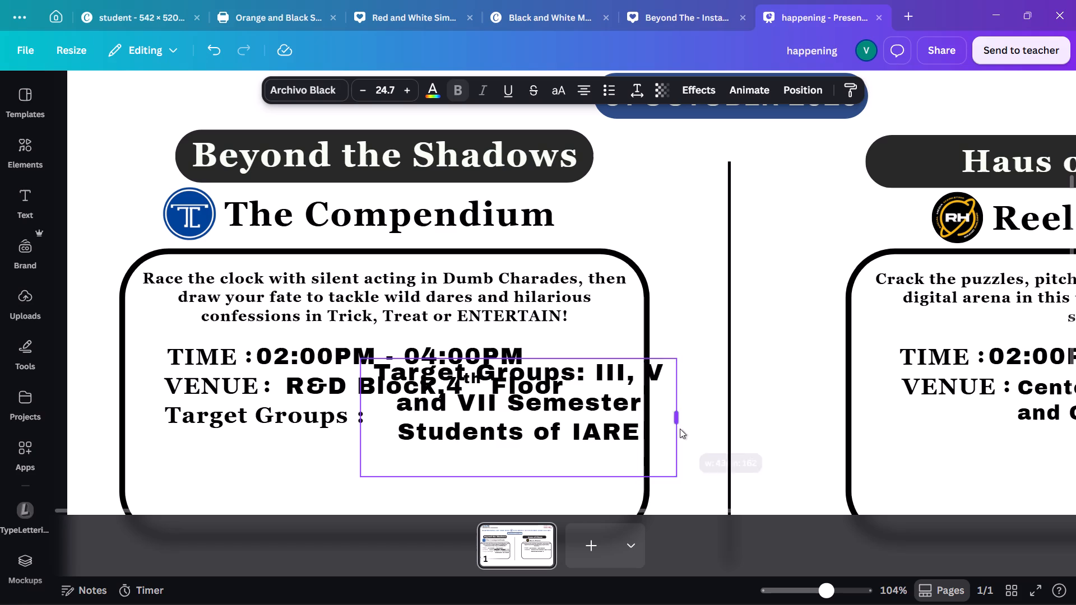
left_click_drag(680, 429, 855, 438)
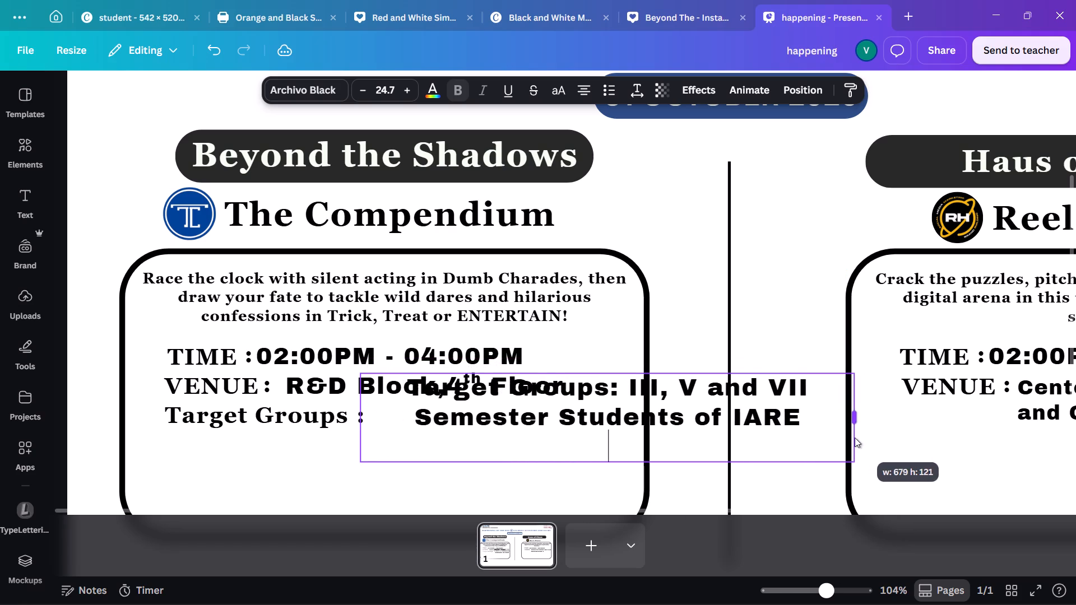
left_click_drag(855, 438, 854, 438)
key("Escape")
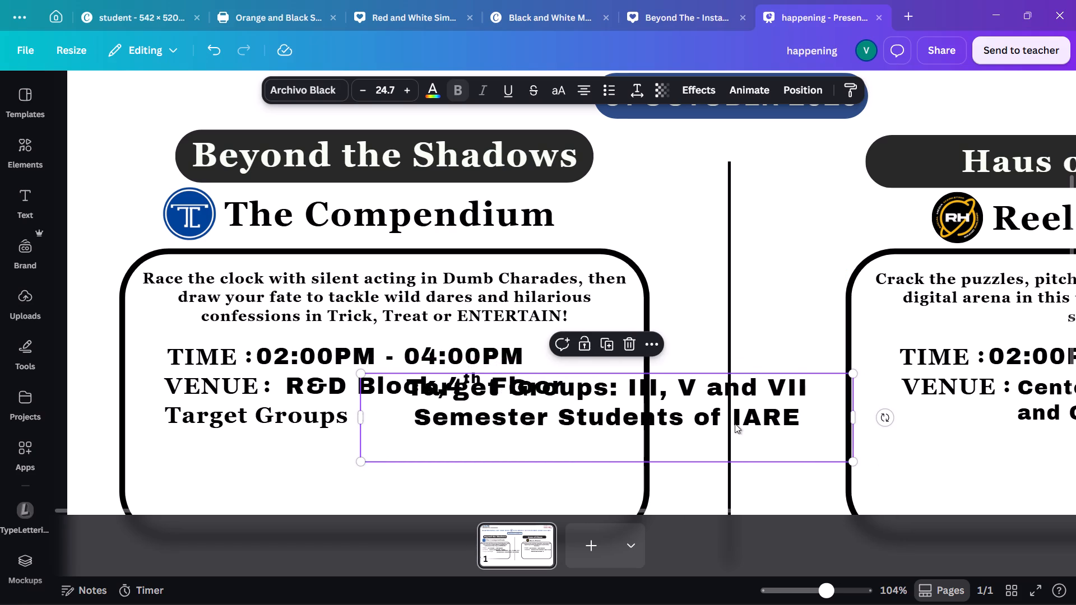
left_click_drag(729, 431, 688, 459)
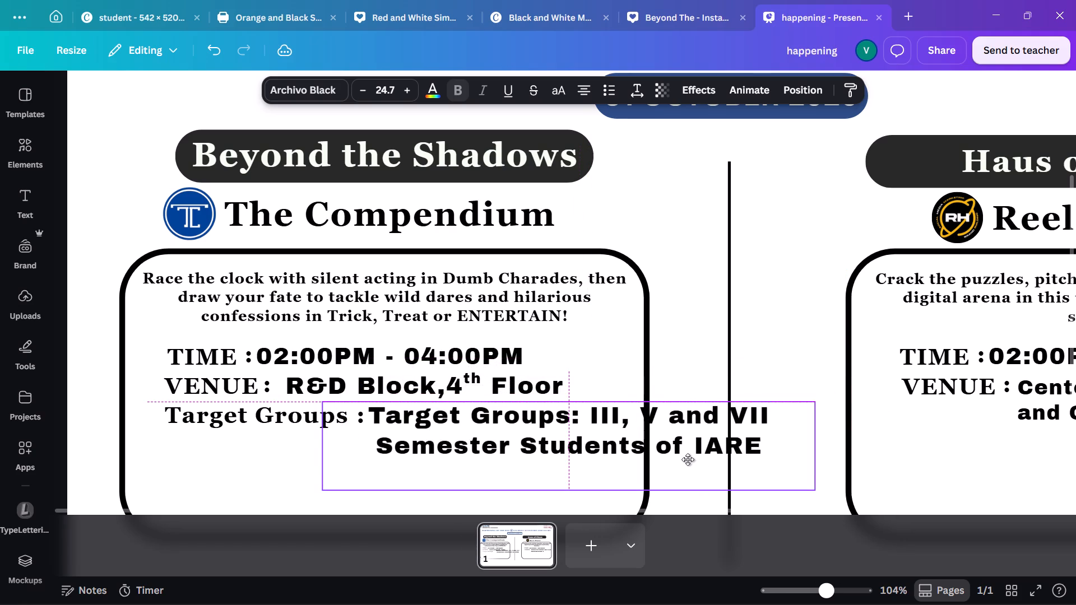
left_click_drag(688, 459, 687, 459)
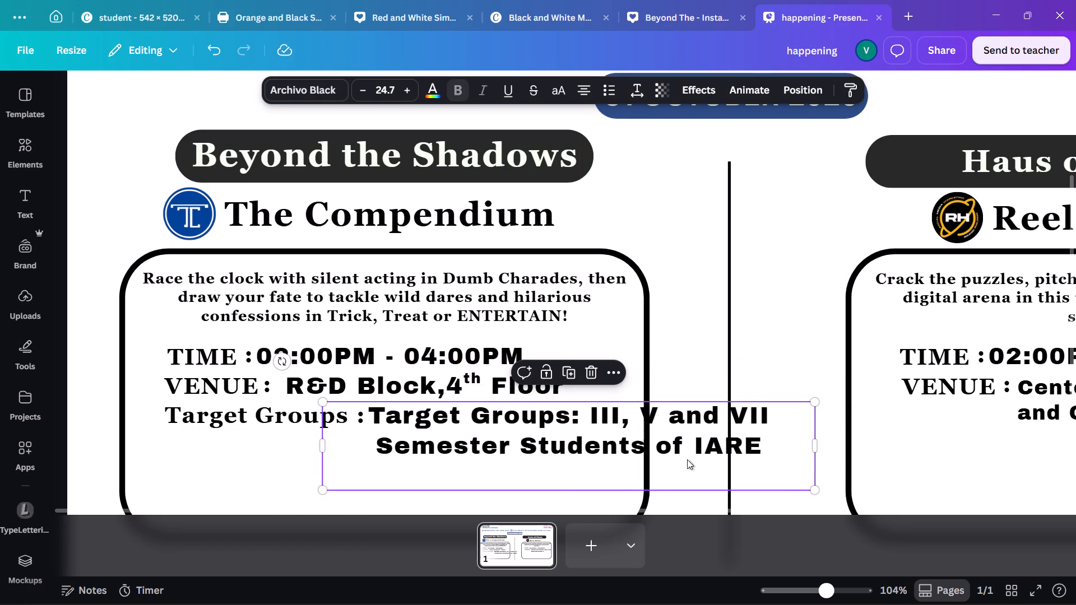
Scale the pasted target-groups text down to about size 15.1 and position it beside the label, inside the rounded frame.
left_click_drag(814, 487, 637, 486)
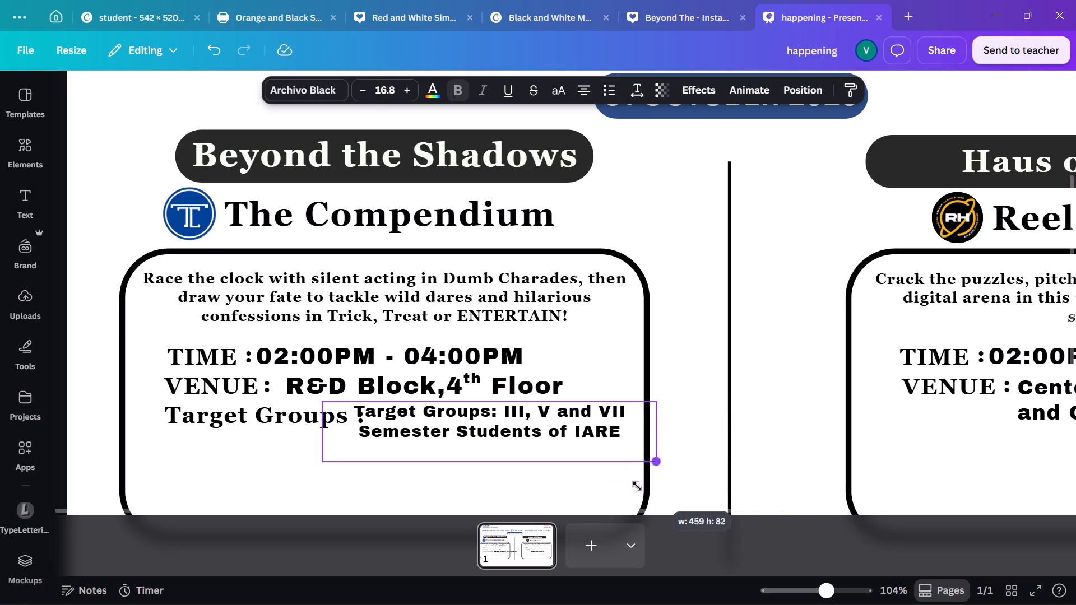
left_click_drag(637, 486, 615, 491)
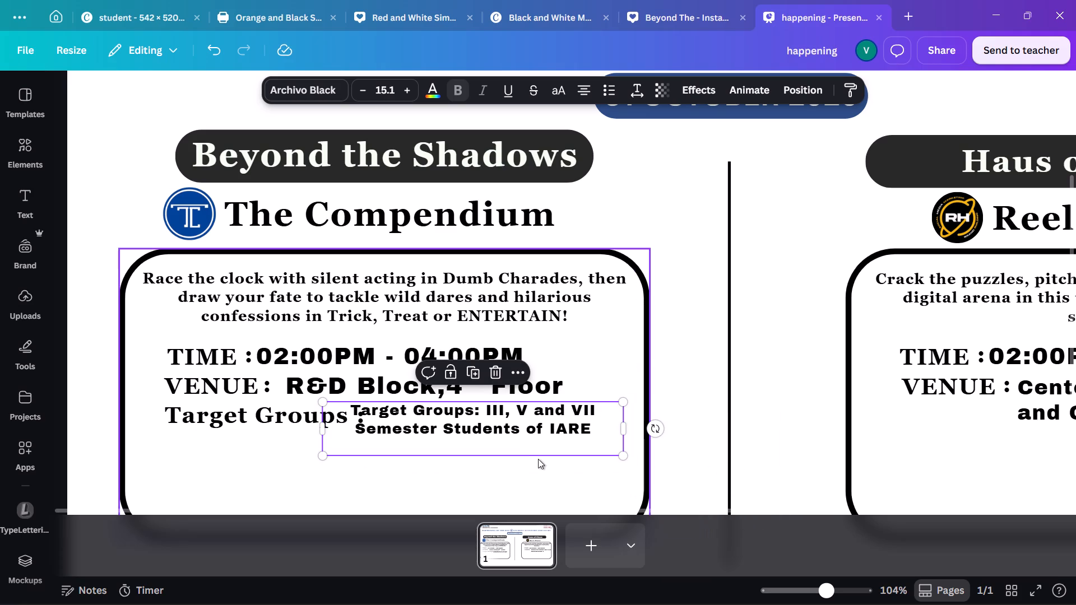
left_click_drag(498, 424, 516, 434)
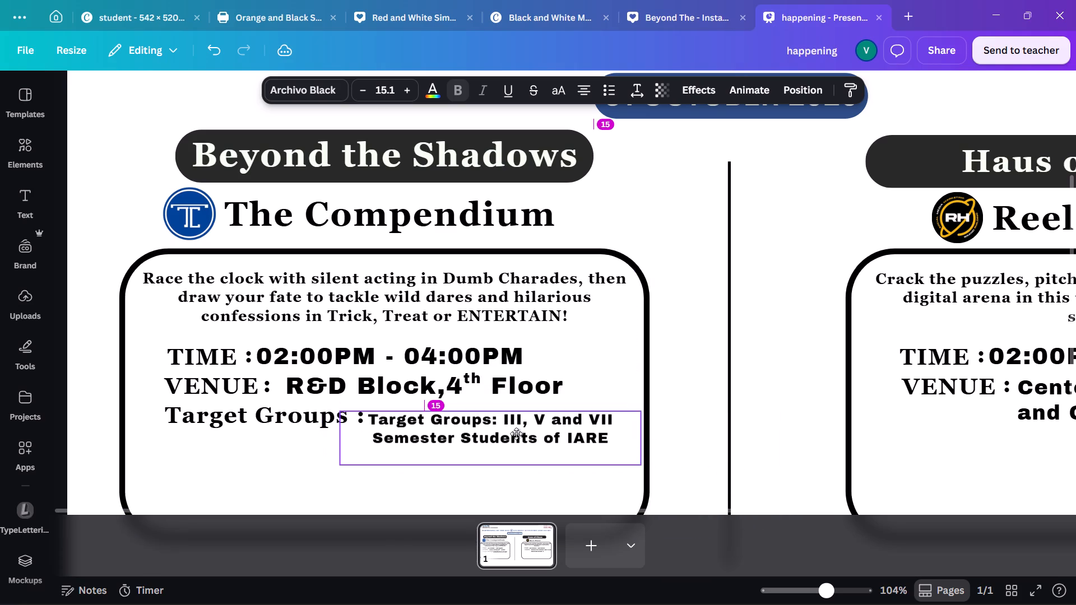
left_click_drag(516, 434, 514, 427)
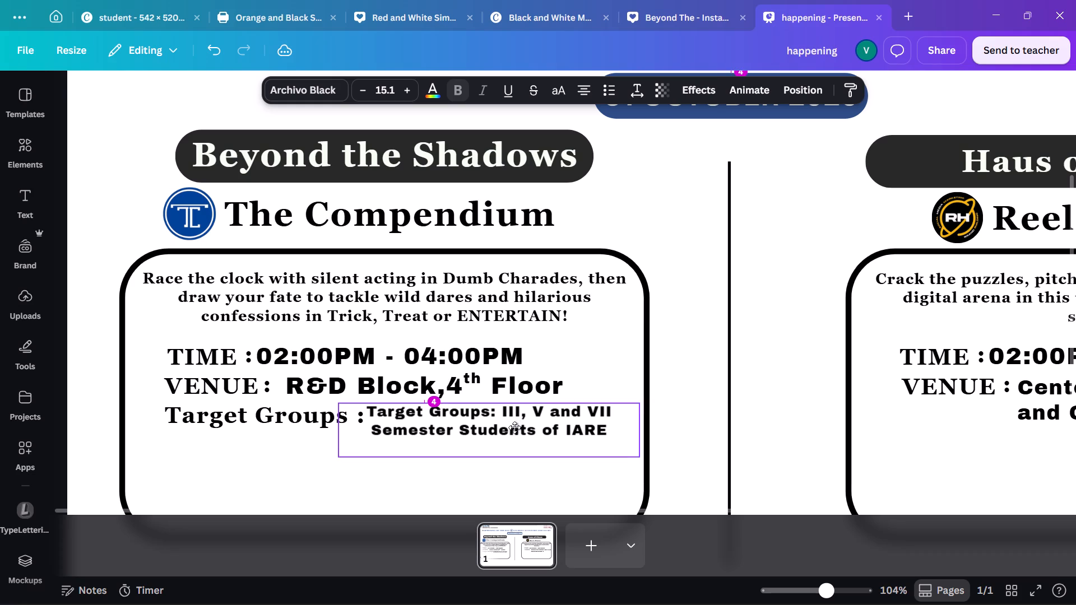
left_click_drag(514, 427, 514, 428)
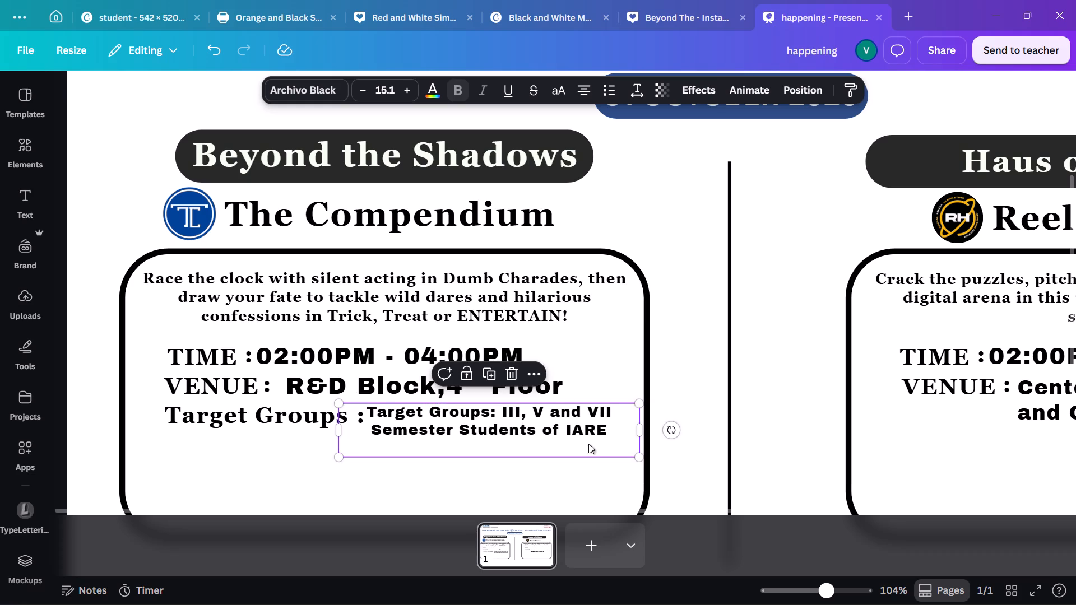
Narrow the target-groups text box to about 351 wide, enlarge its text to about size 16.9, and place it against the label's colon.
left_click_drag(642, 434, 597, 434)
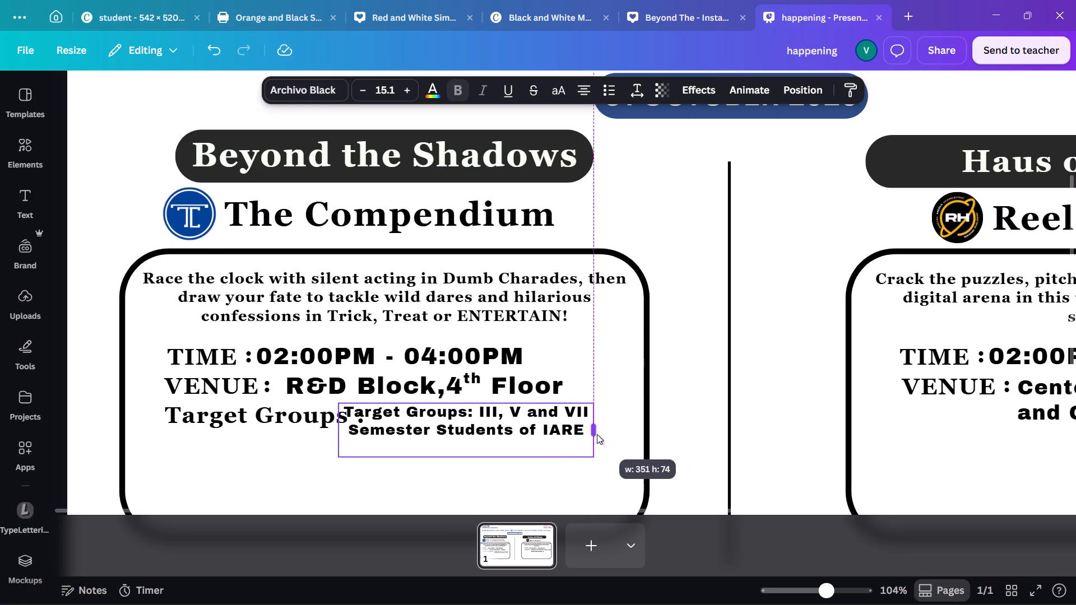
left_click_drag(597, 434, 593, 435)
left_click_drag(591, 459, 615, 464)
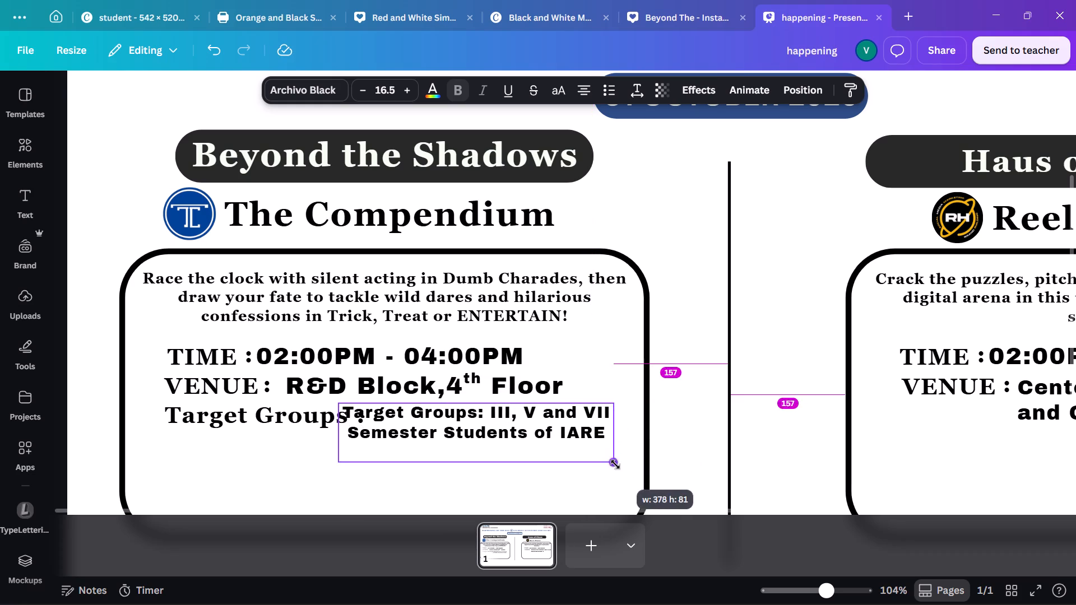
left_click_drag(615, 464, 621, 467)
left_click_drag(514, 428, 539, 435)
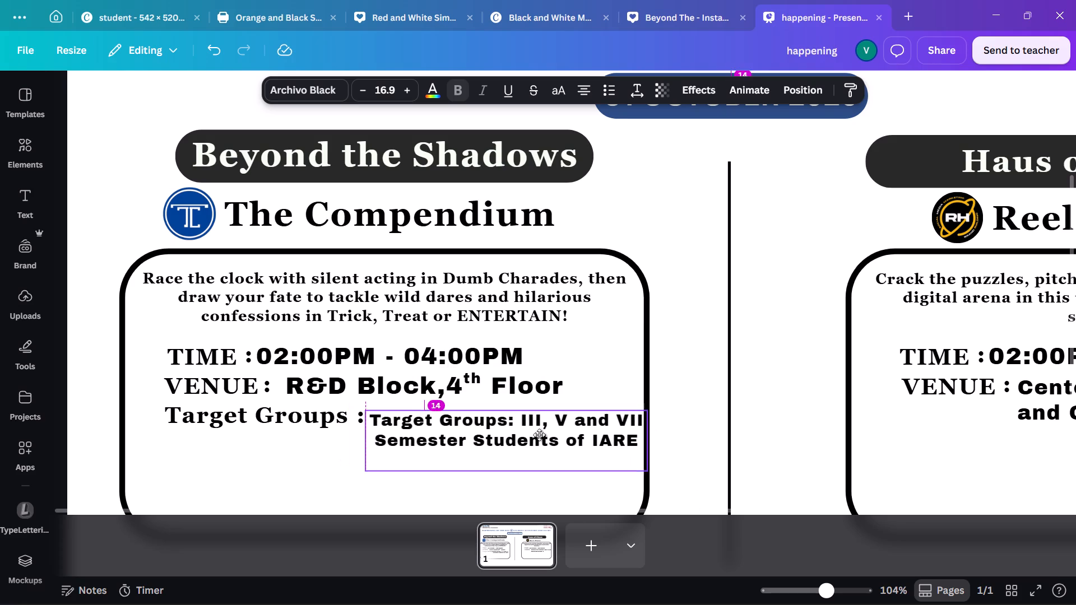
left_click_drag(539, 435, 534, 433)
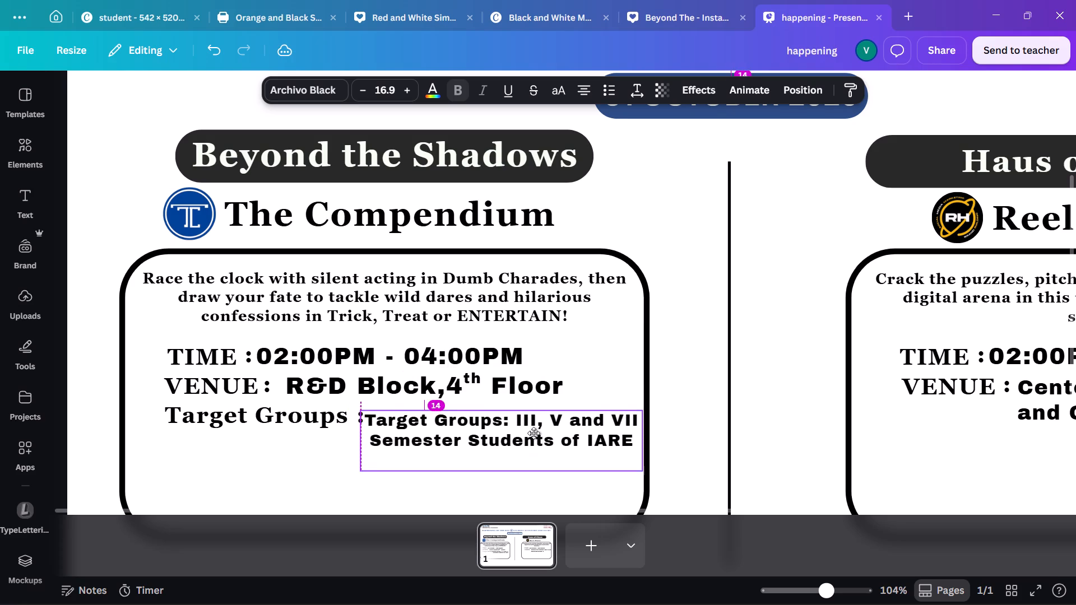
left_click_drag(534, 433, 533, 431)
Reduce the target-groups text to about size 16.4 and align its first line just after the label's colon, clear of the frame.
scroll(529, 436, "up", 1)
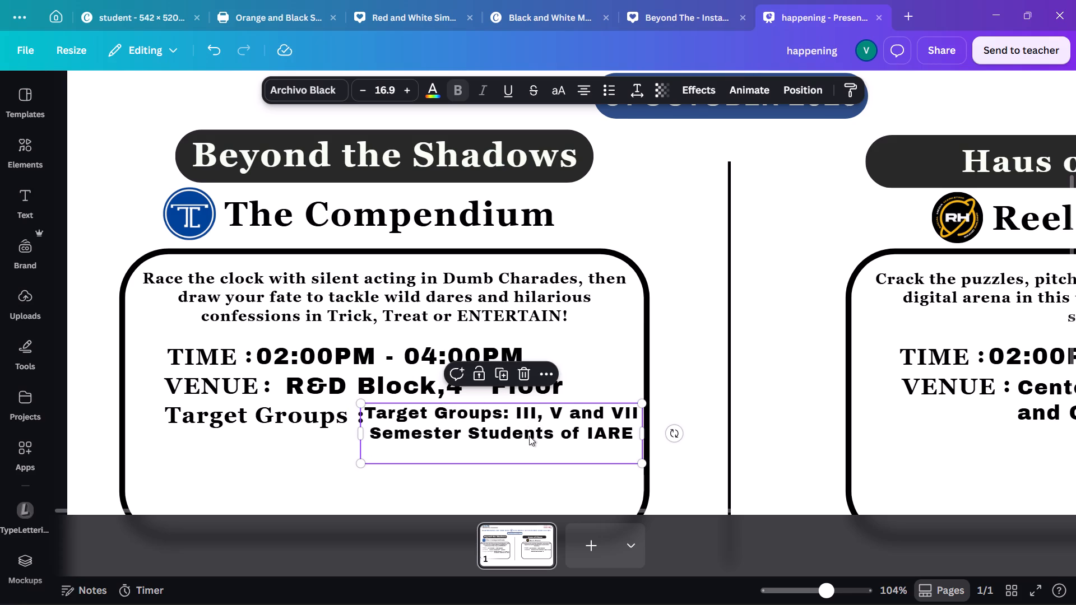
scroll(529, 436, "up", 1)
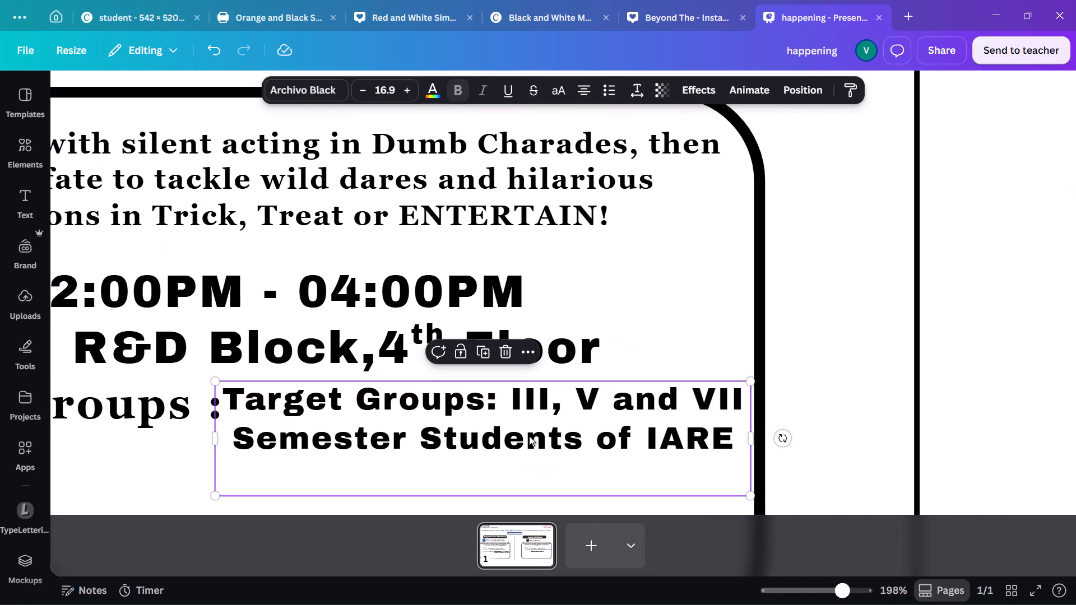
left_click_drag(302, 403, 301, 412)
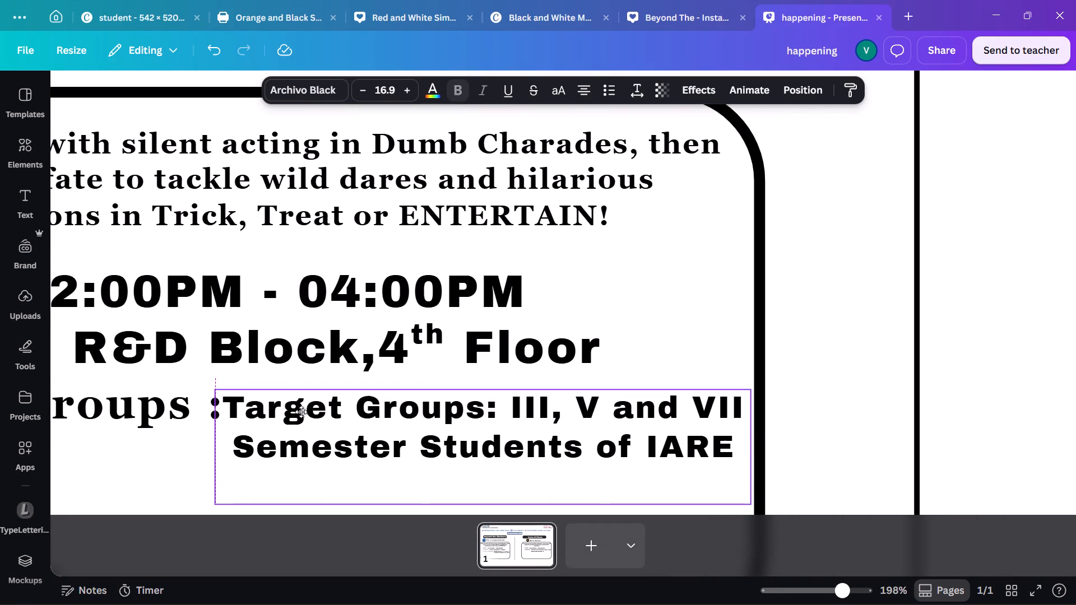
left_click_drag(301, 412, 308, 412)
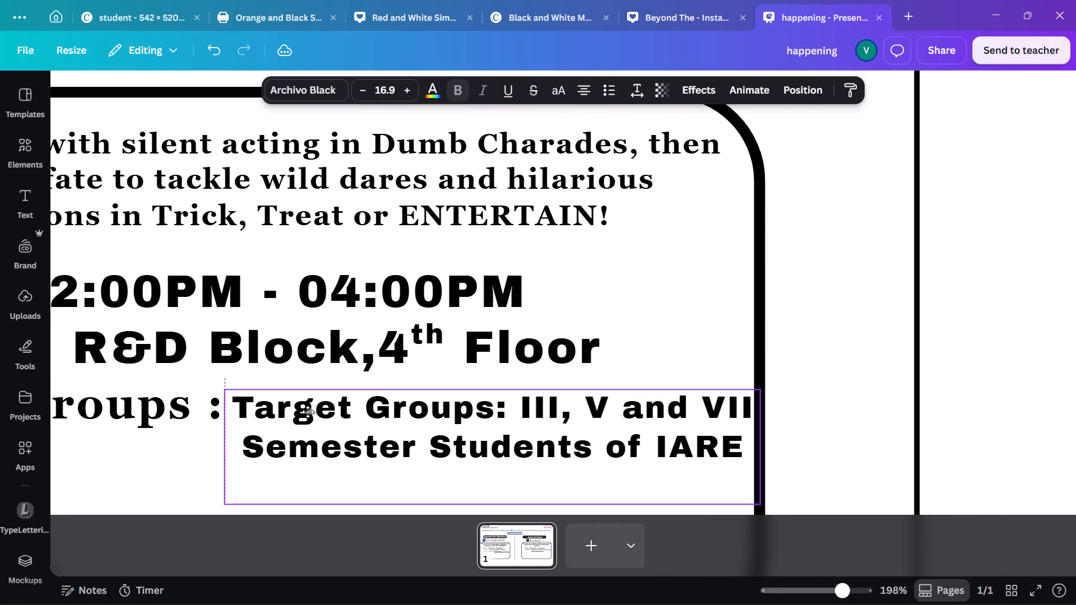
left_click_drag(308, 412, 306, 411)
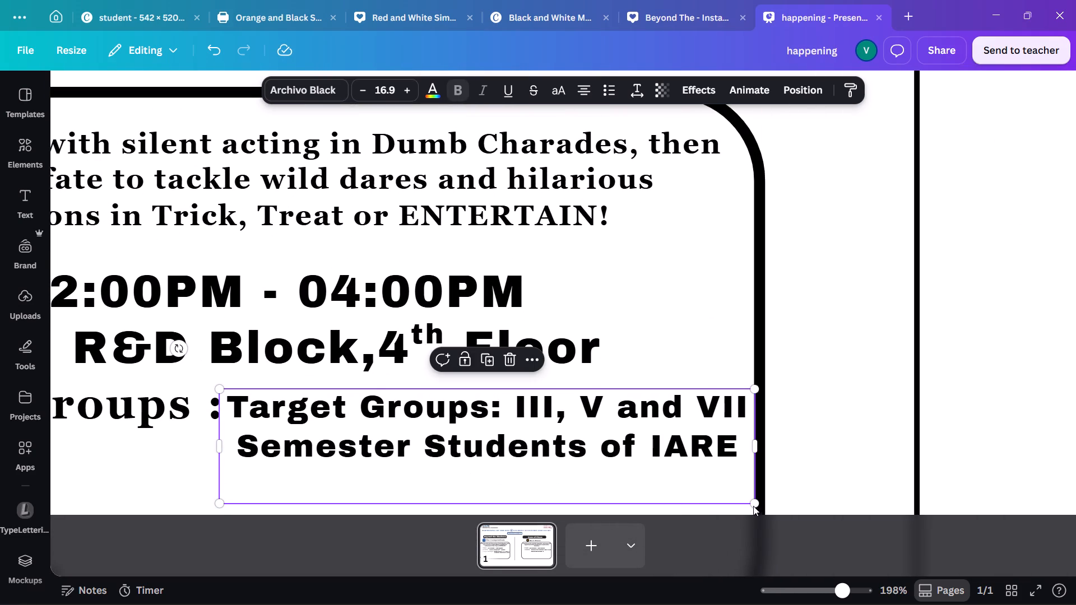
left_click_drag(755, 499, 751, 504)
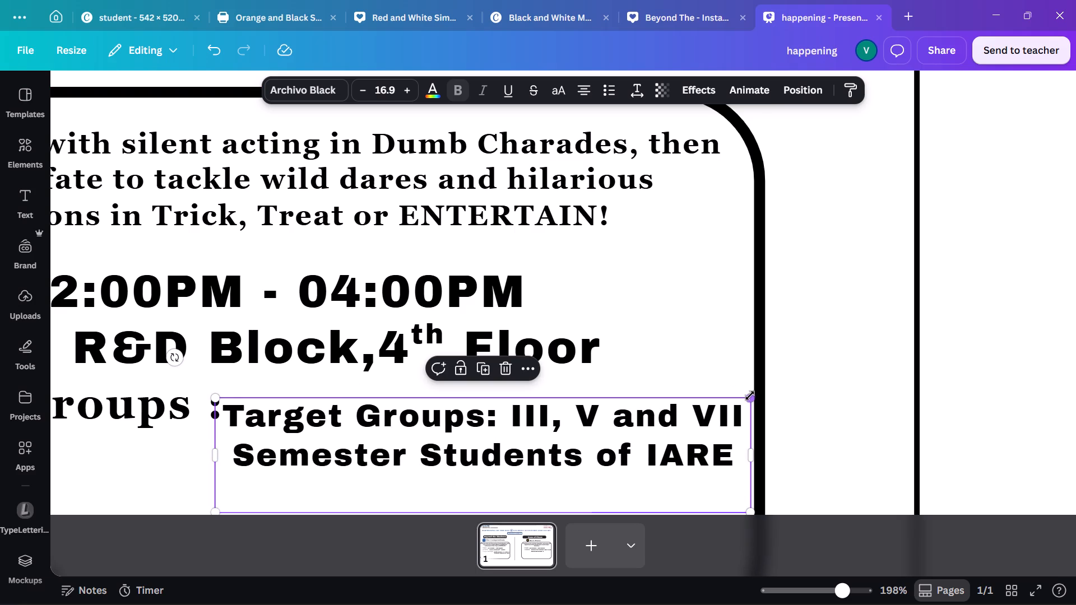
left_click_drag(749, 398, 738, 403)
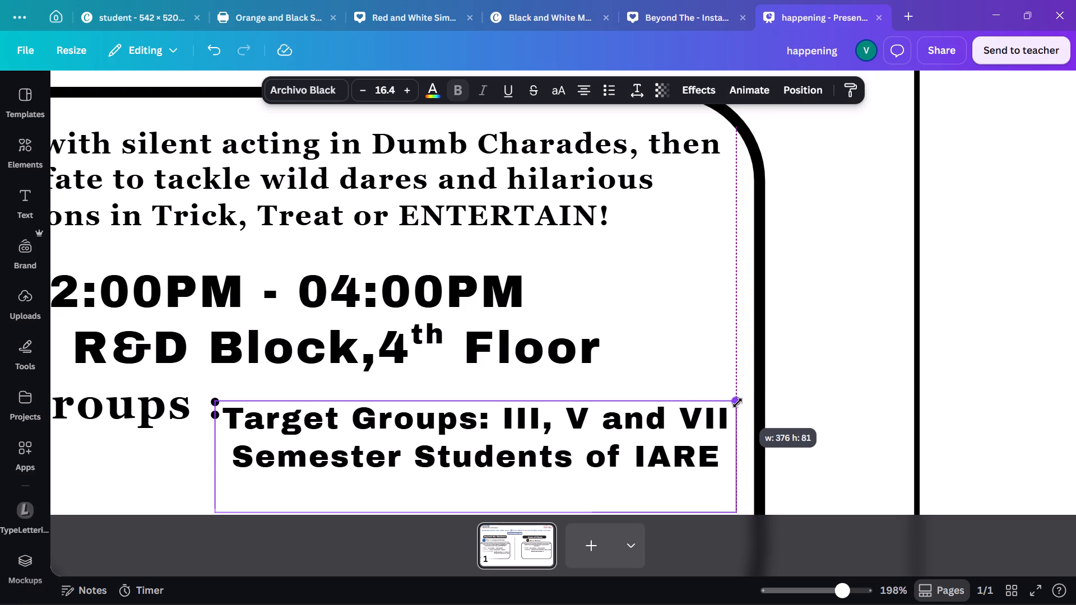
left_click_drag(738, 403, 738, 403)
left_click_drag(688, 447, 692, 444)
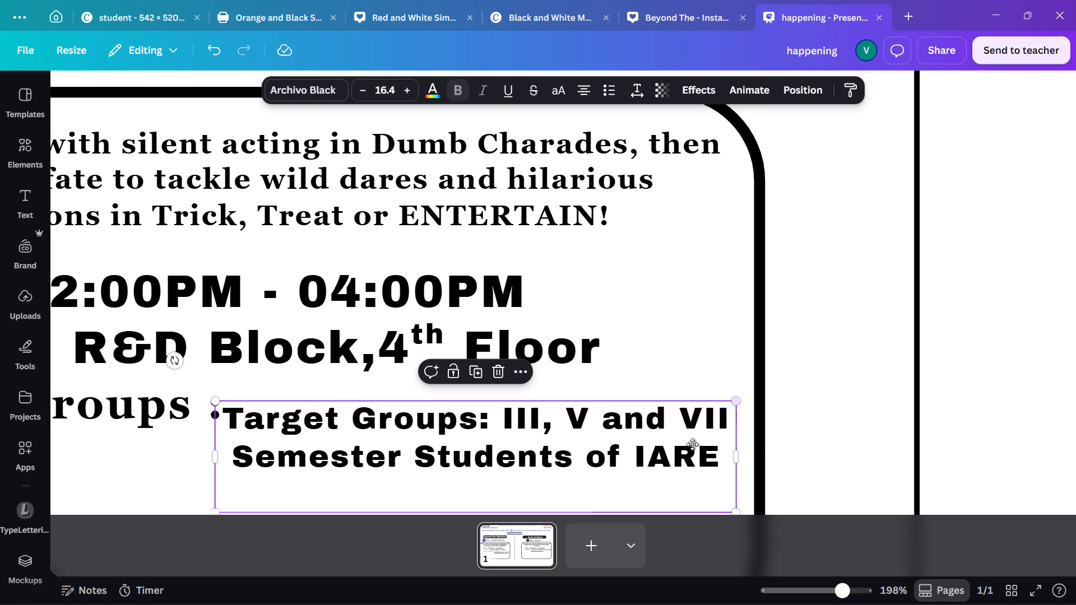
left_click_drag(692, 444, 694, 437)
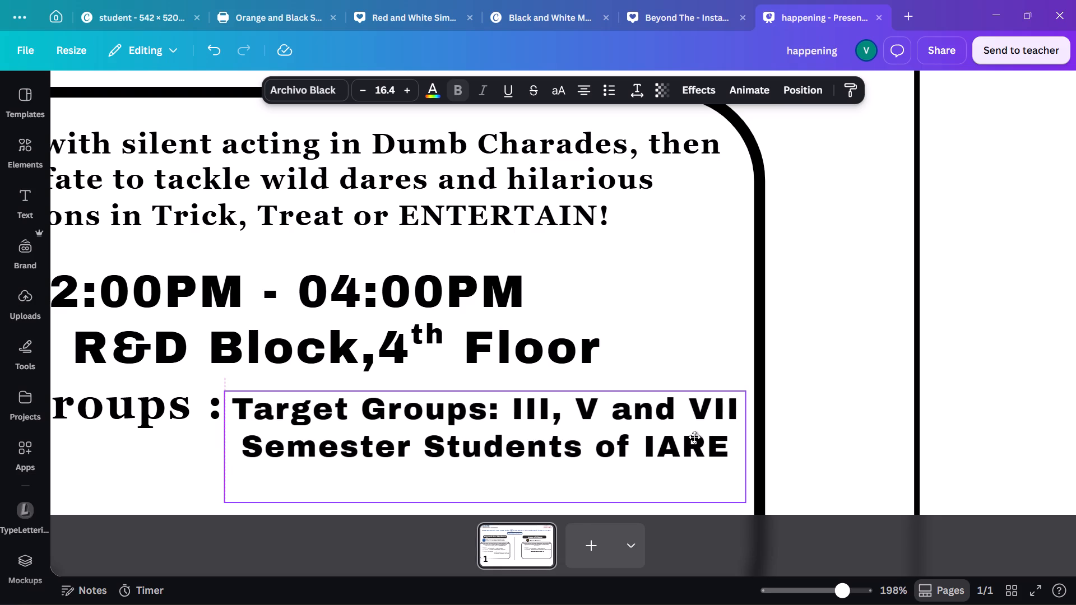
left_click_drag(694, 437, 694, 436)
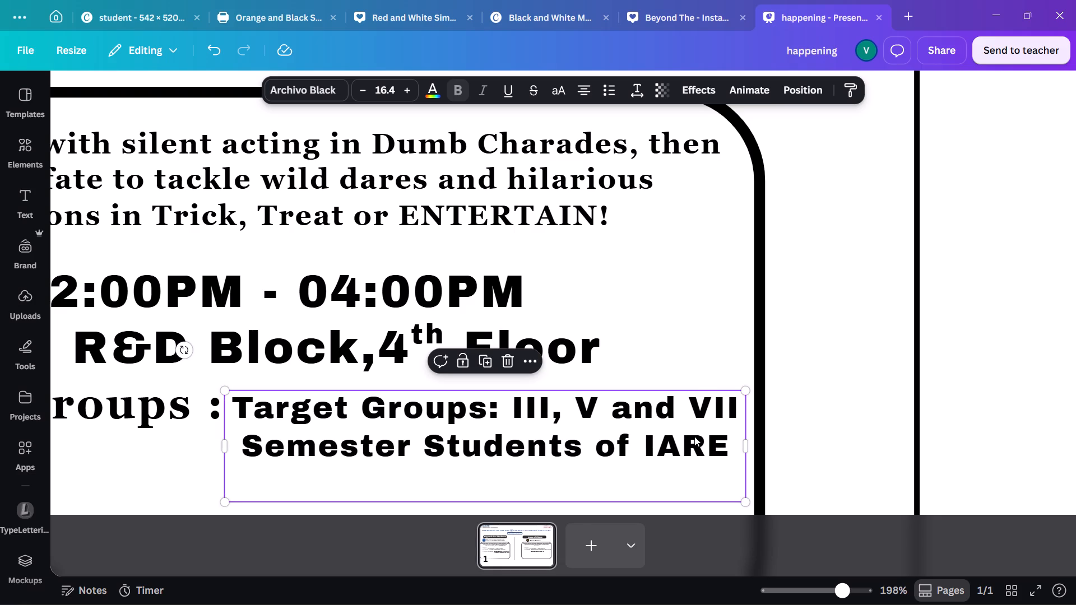
left_click(694, 380)
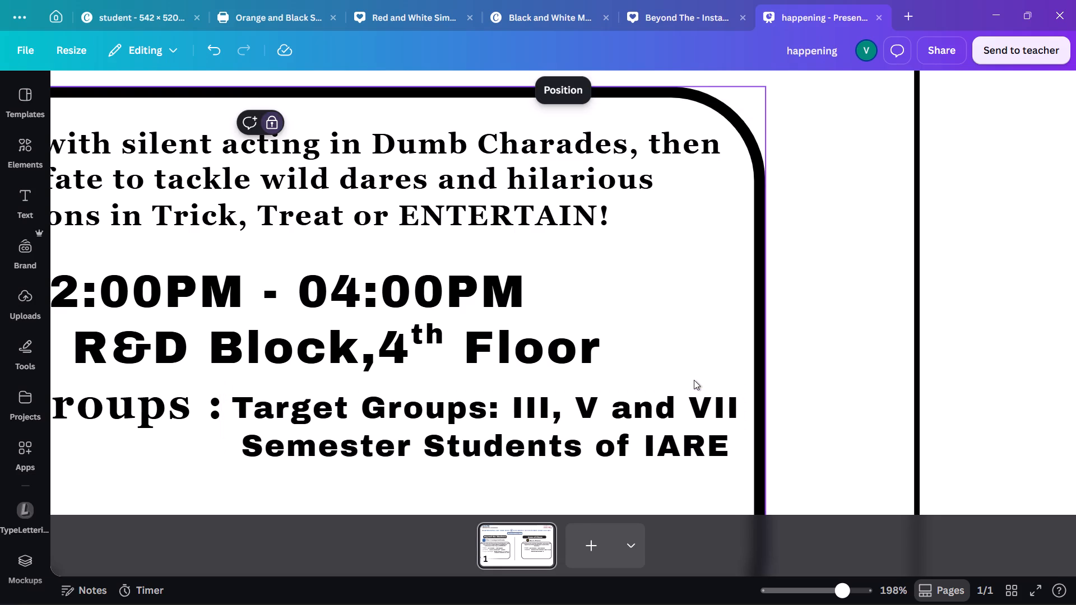
Group the Target Groups label, its colon and the target-groups text inside the Beyond the Shadows frame.
left_click(891, 356)
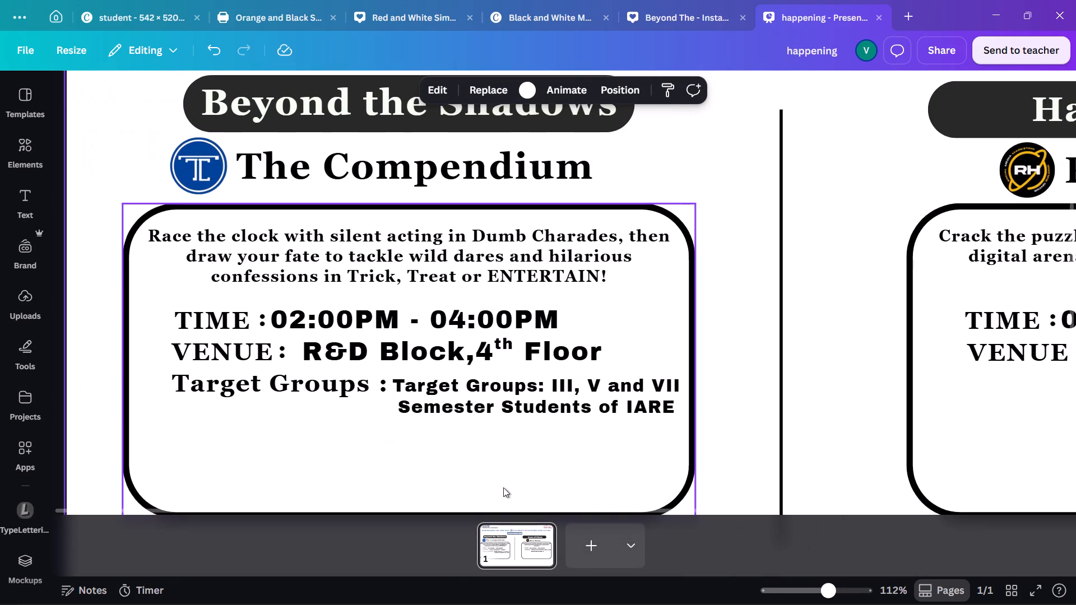
left_click_drag(495, 453, 335, 390)
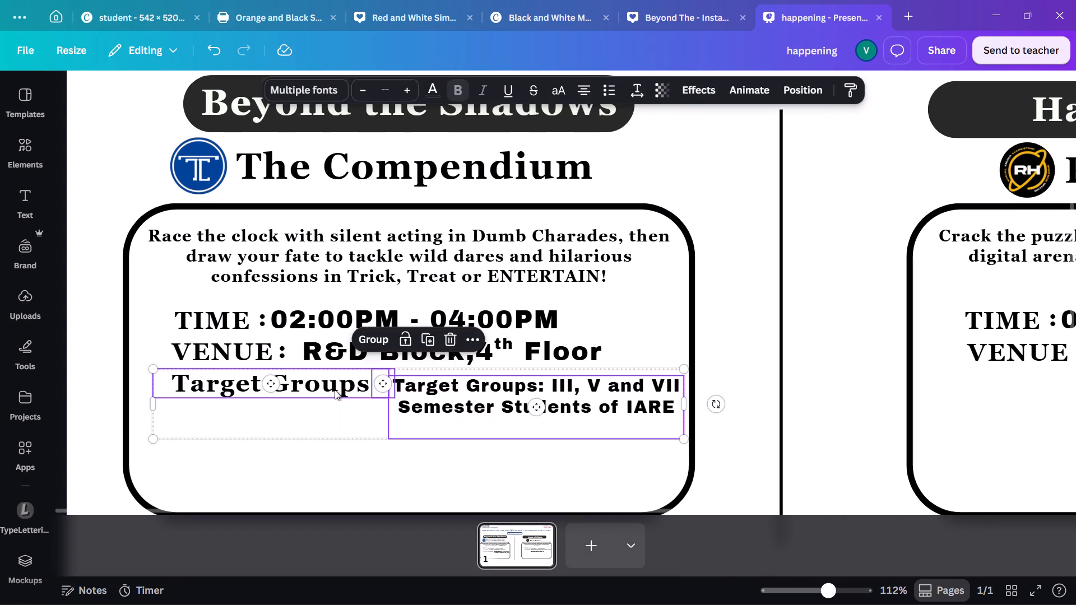
left_click(372, 340)
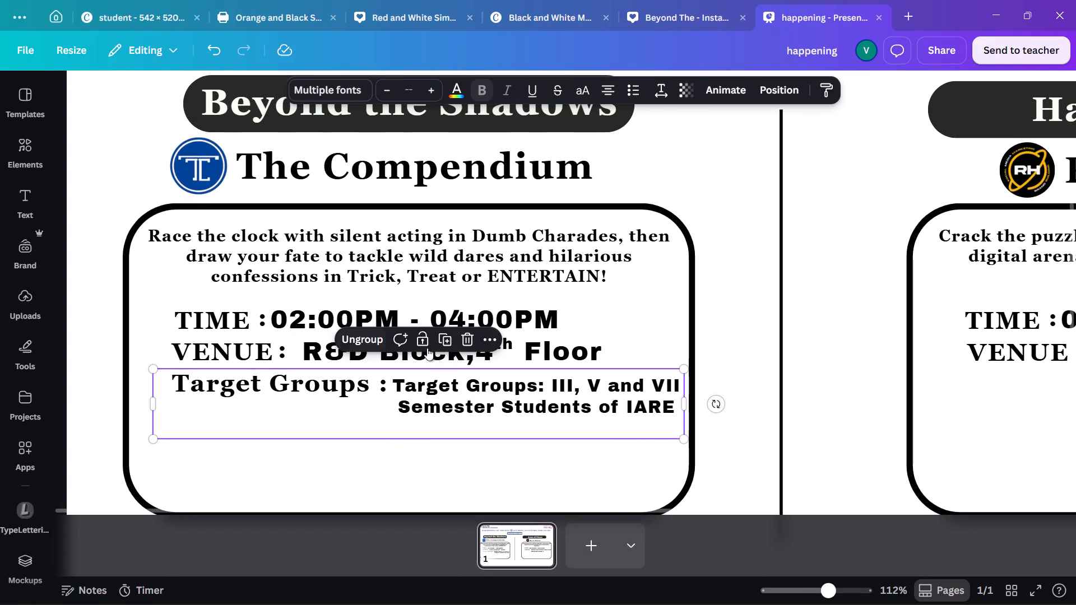
Duplicate the Target Groups group and place the copy below the venue lines in the Haus of Chaos frame, lined up with the VENUE label.
left_click(488, 342)
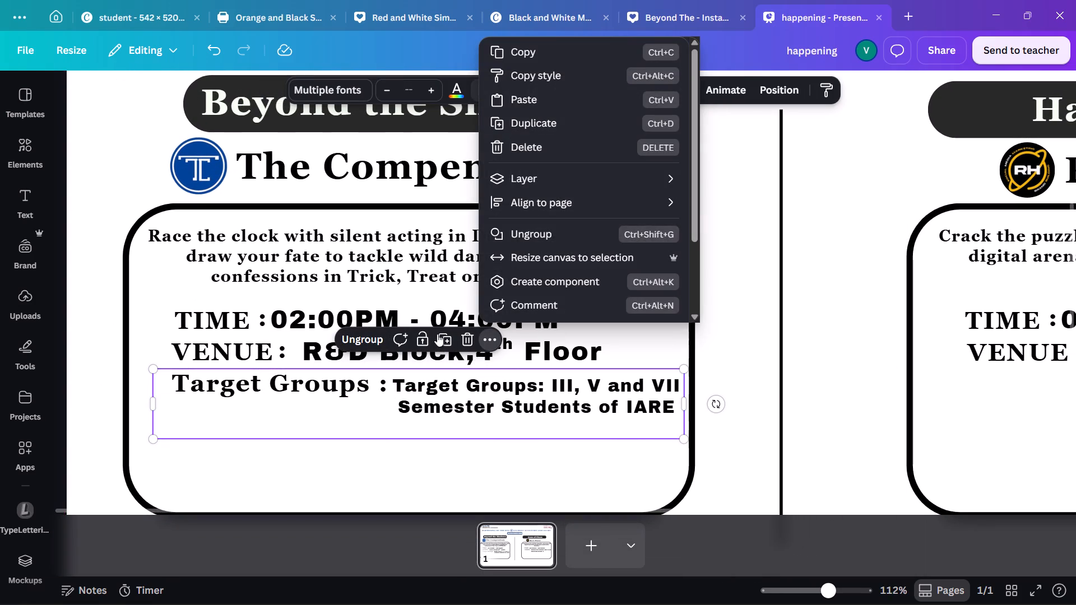
left_click(448, 346)
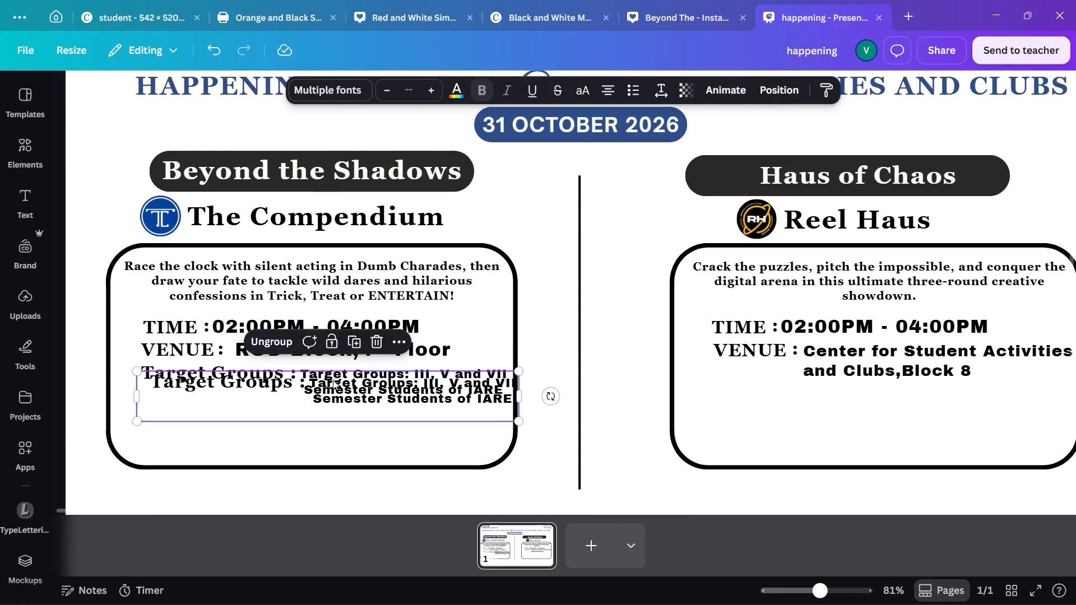
left_click_drag(289, 397, 632, 434)
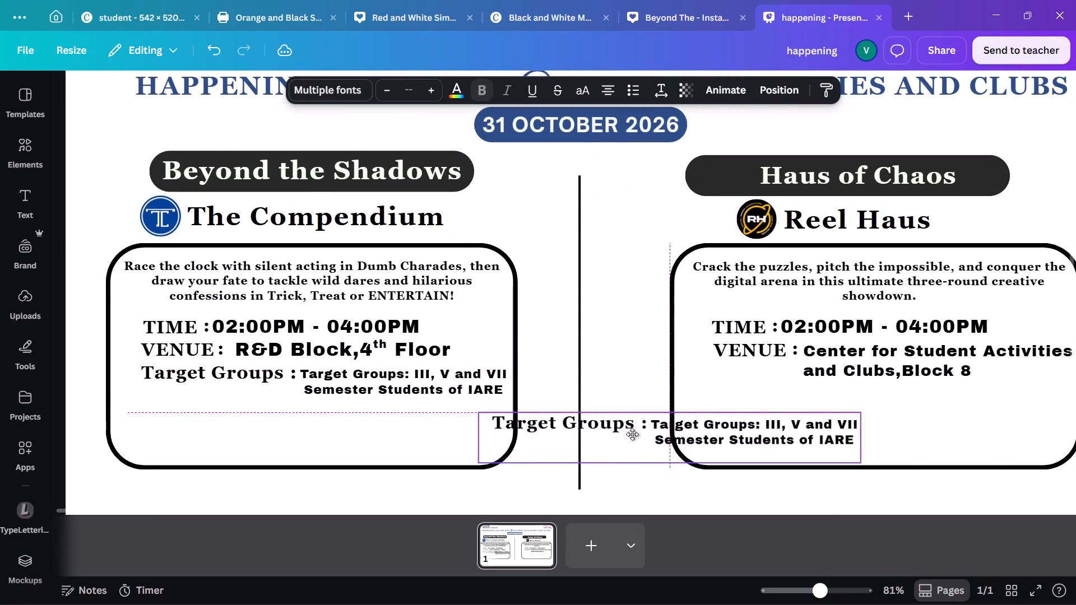
left_click_drag(632, 434, 851, 398)
scroll(647, 435, "right", 1)
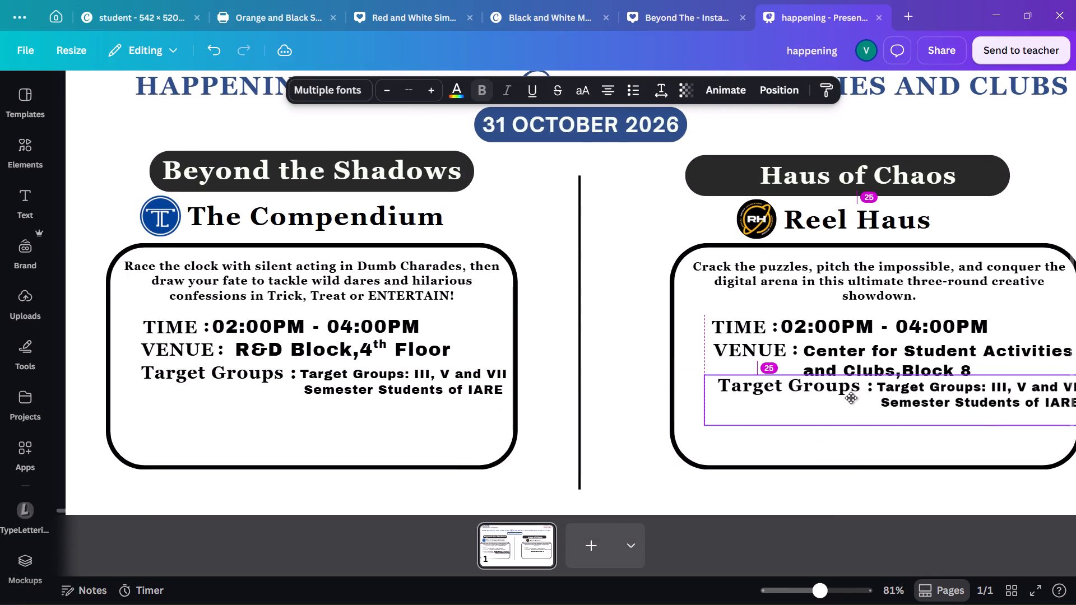
left_click_drag(851, 398, 848, 399)
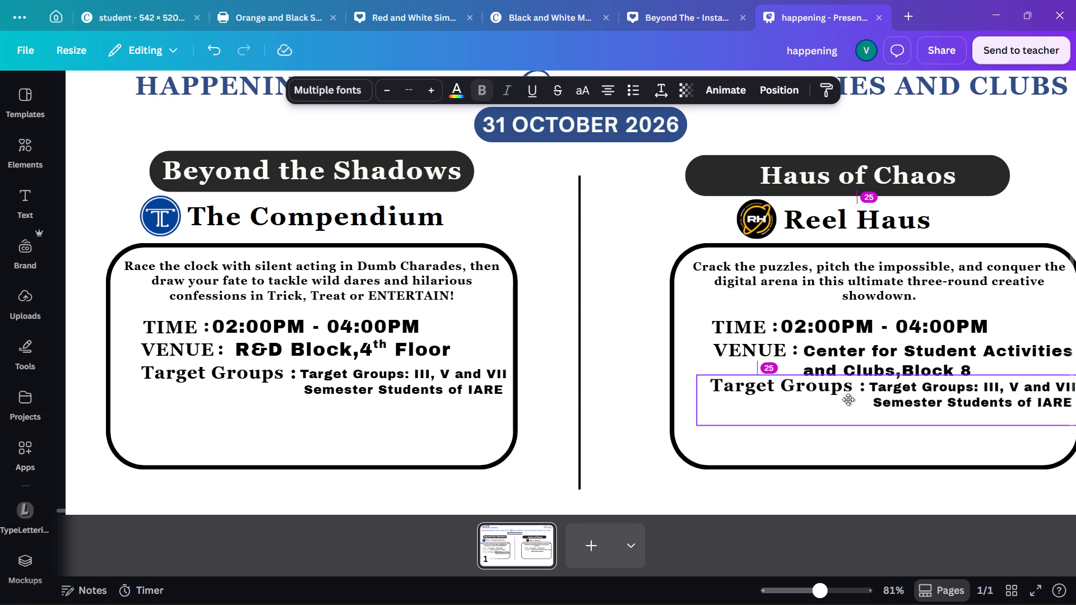
left_click_drag(848, 399, 851, 401)
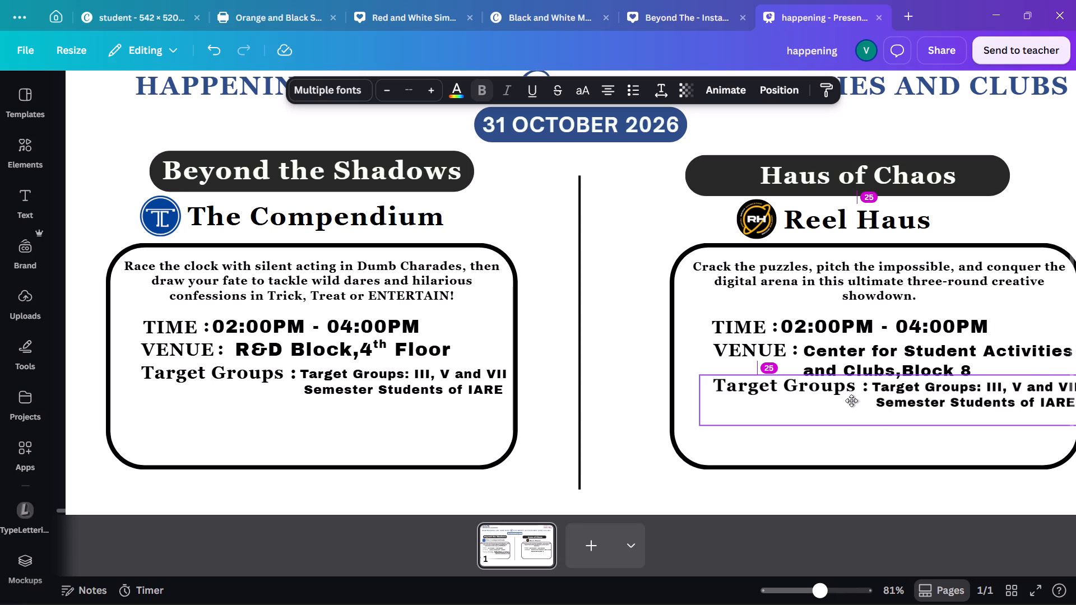
left_click_drag(851, 401, 851, 402)
left_click(785, 460)
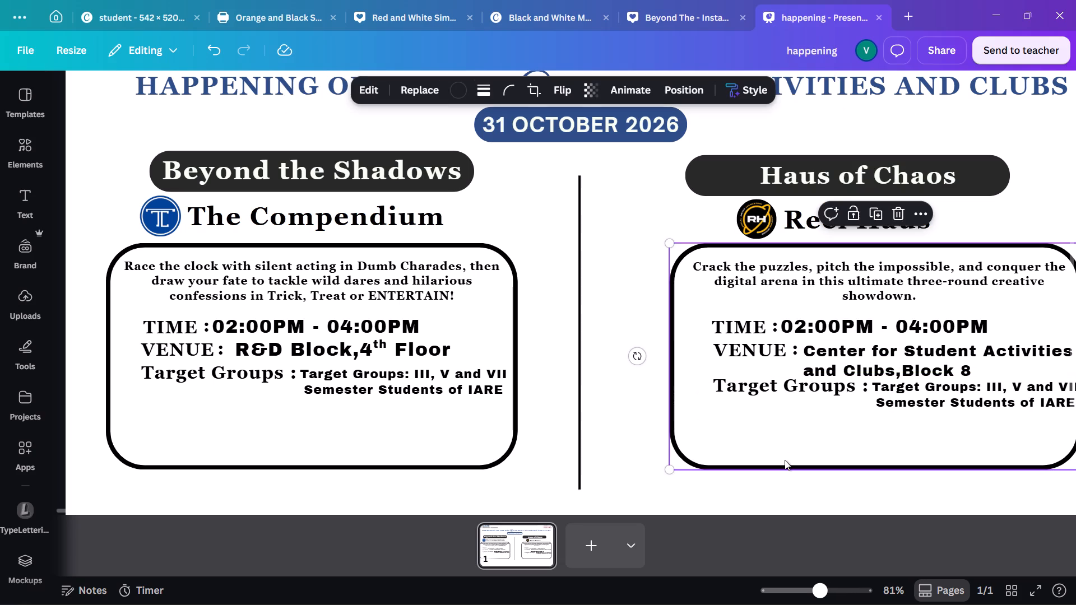
Move the Haus of Chaos venue text slightly up and closer to the VENUE label's colon.
scroll(752, 446, "left", 1)
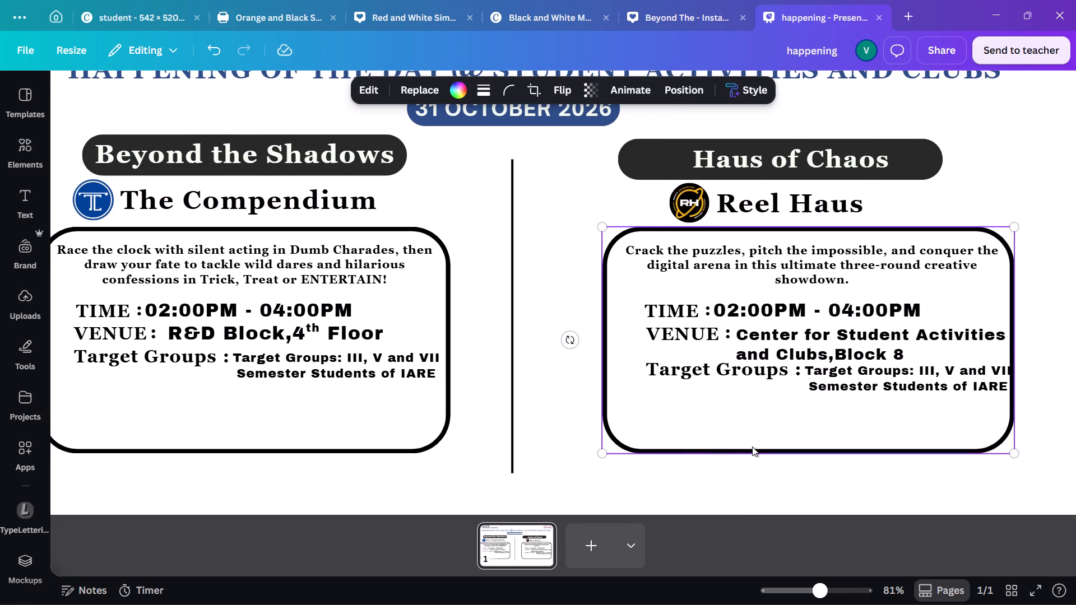
scroll(752, 446, "left", 1)
left_click(769, 353)
scroll(769, 353, "up", 1)
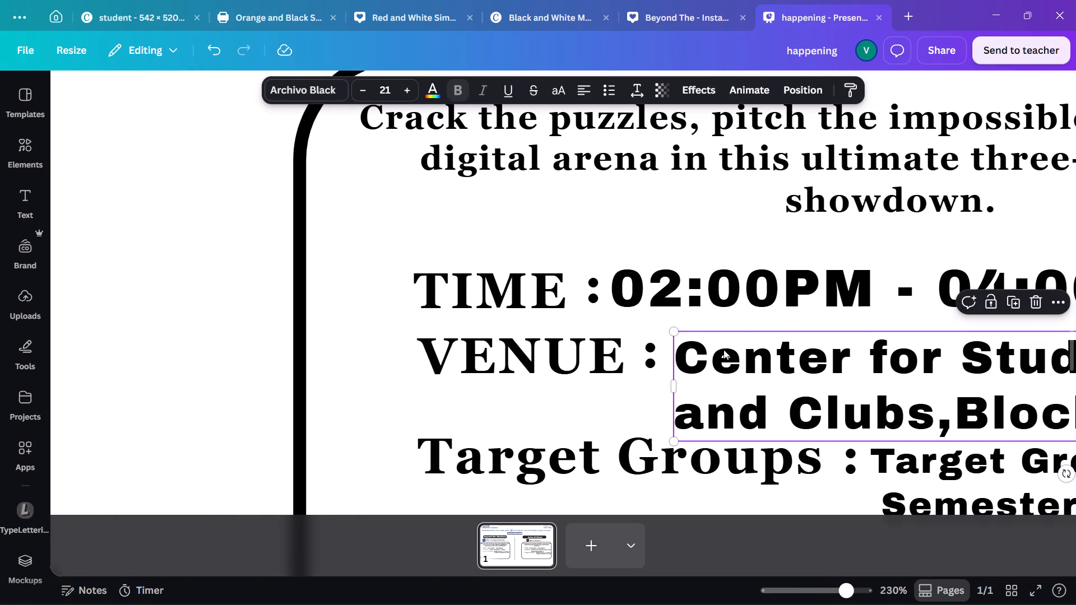
left_click_drag(748, 381, 743, 376)
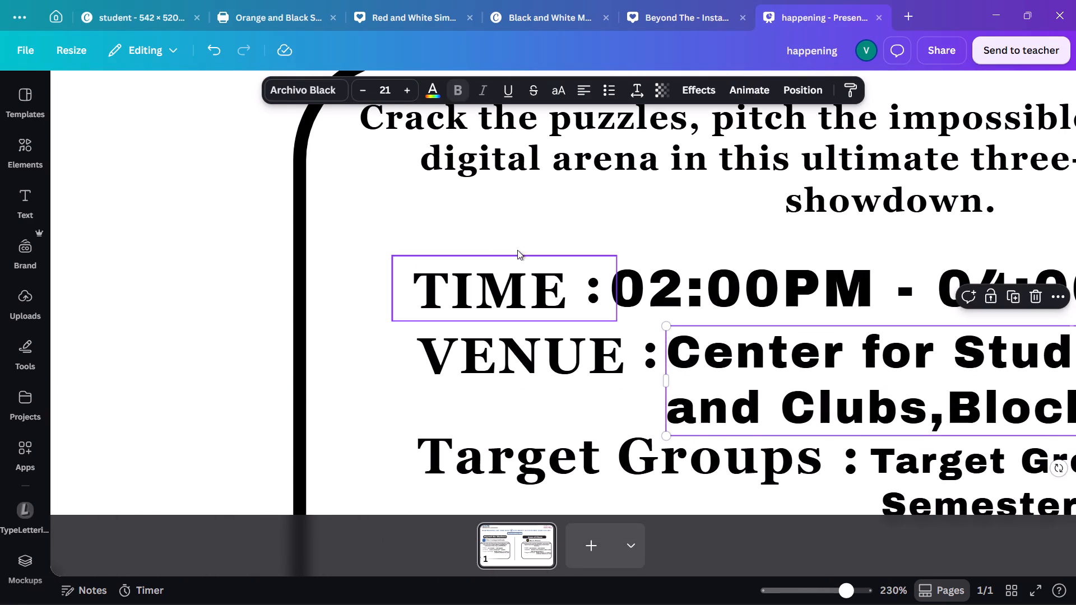
left_click(516, 234)
left_click(295, 232)
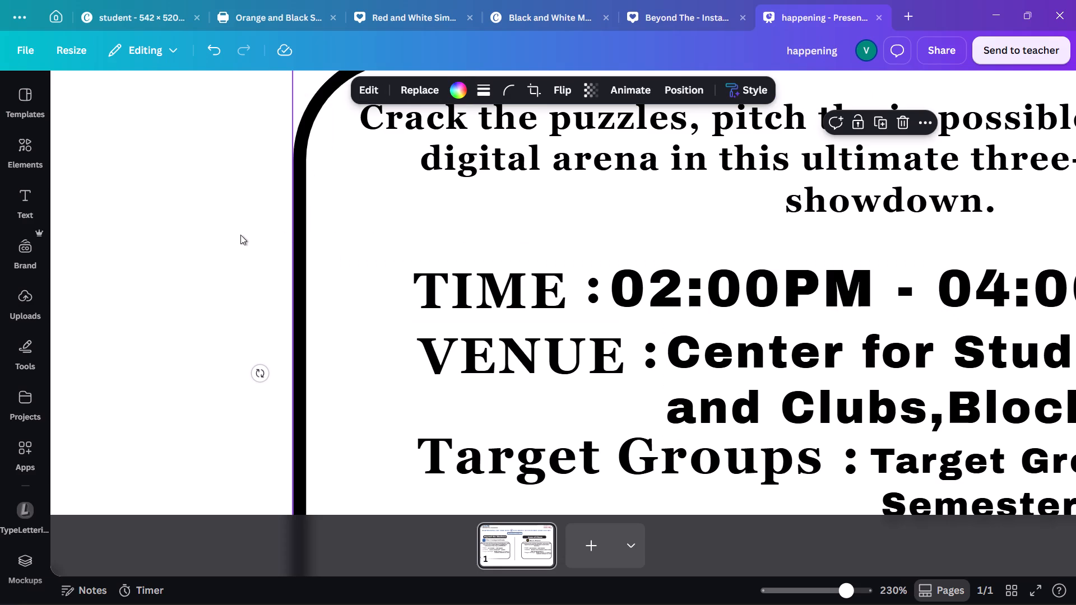
left_click(240, 235)
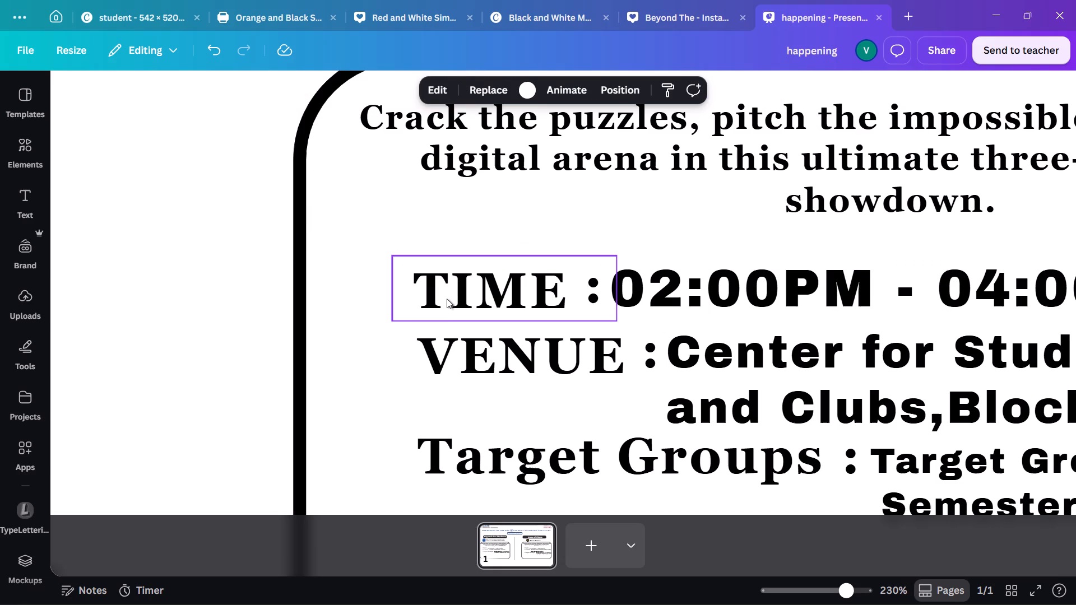
Ungroup the copied Target Groups line and shrink its target-groups text to size 16, about 367 wide, clear of the Haus of Chaos frame.
scroll(447, 299, "down", 1)
scroll(447, 299, "left", 4)
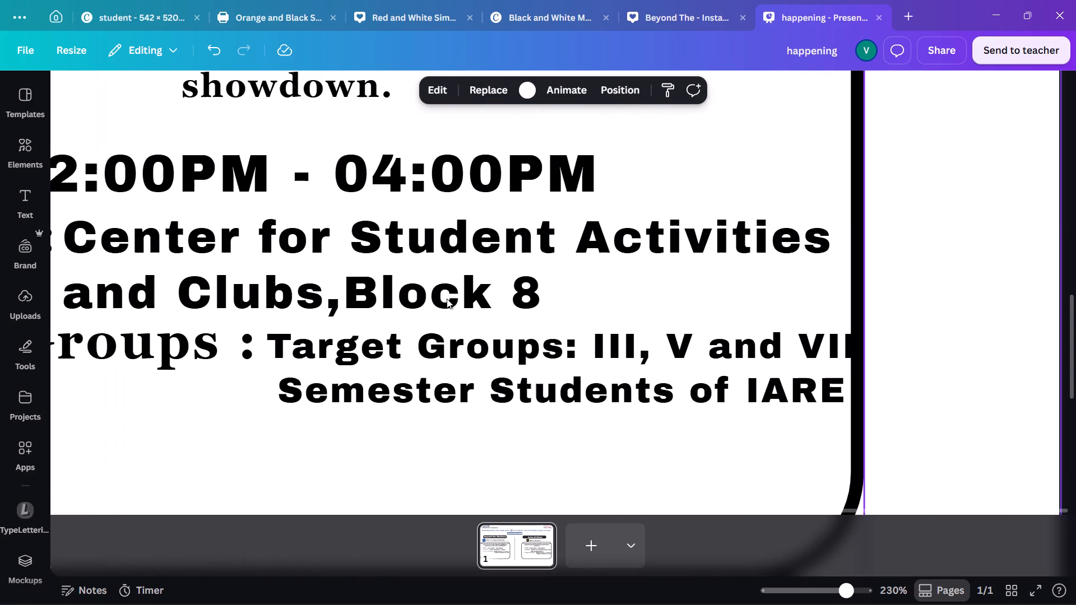
scroll(447, 299, "left", 1)
left_click(584, 404)
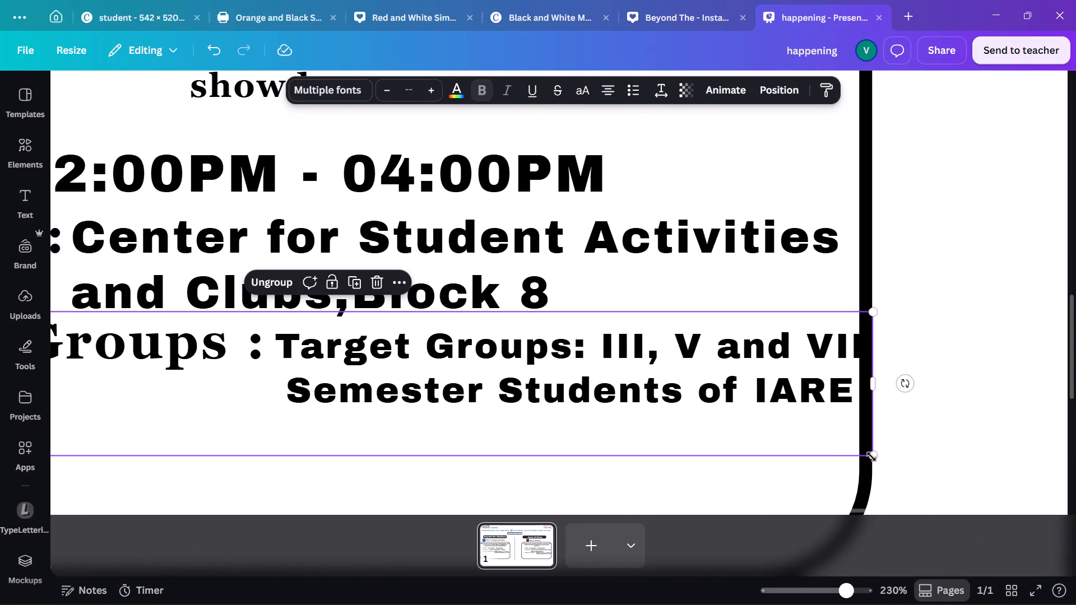
left_click(279, 278)
left_click(862, 286)
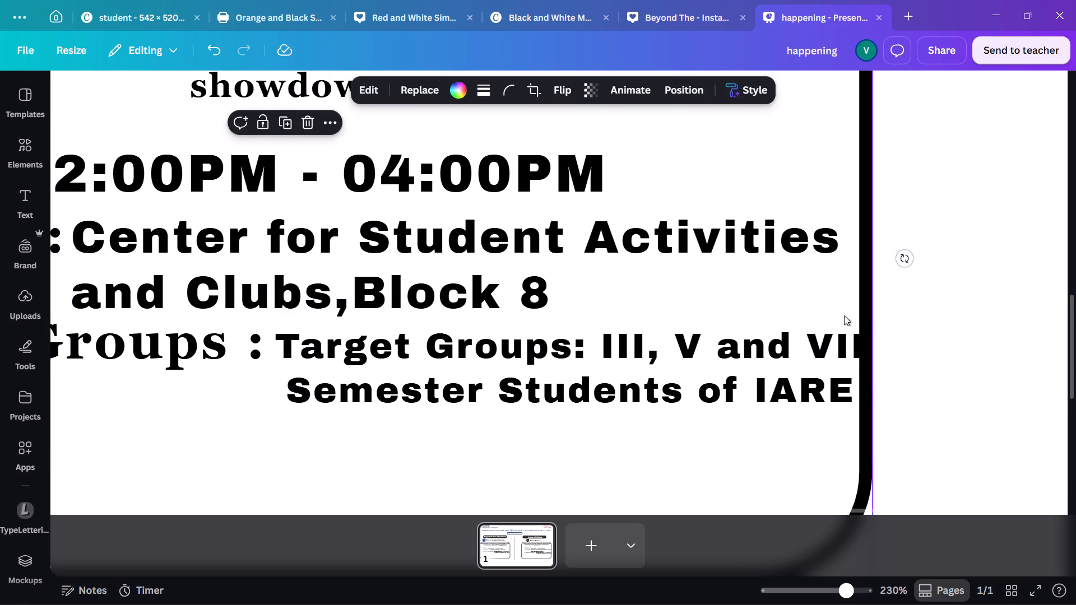
left_click(767, 374)
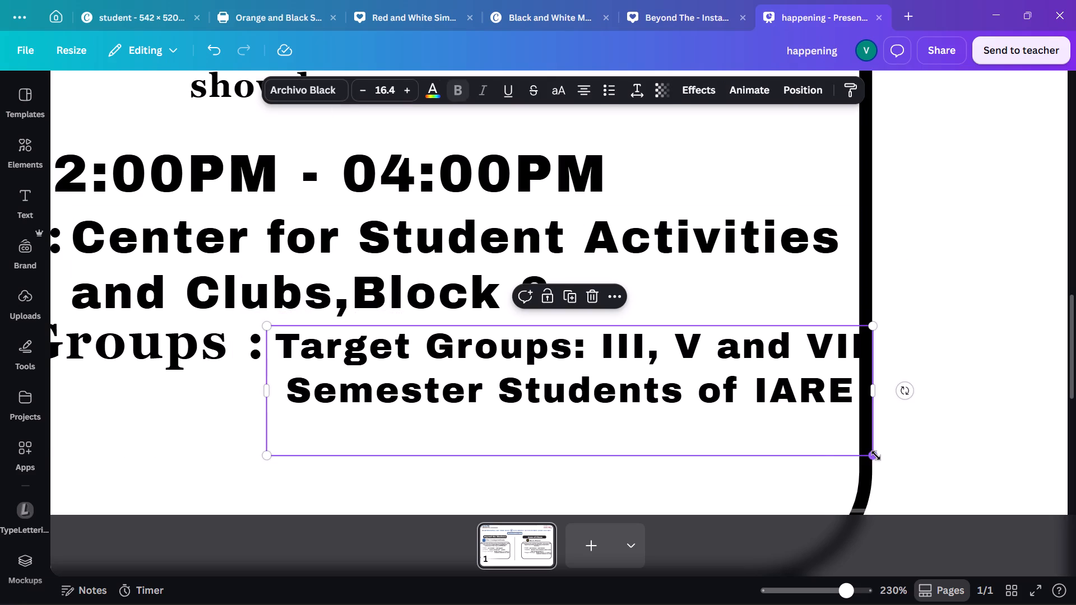
left_click_drag(876, 455, 862, 453)
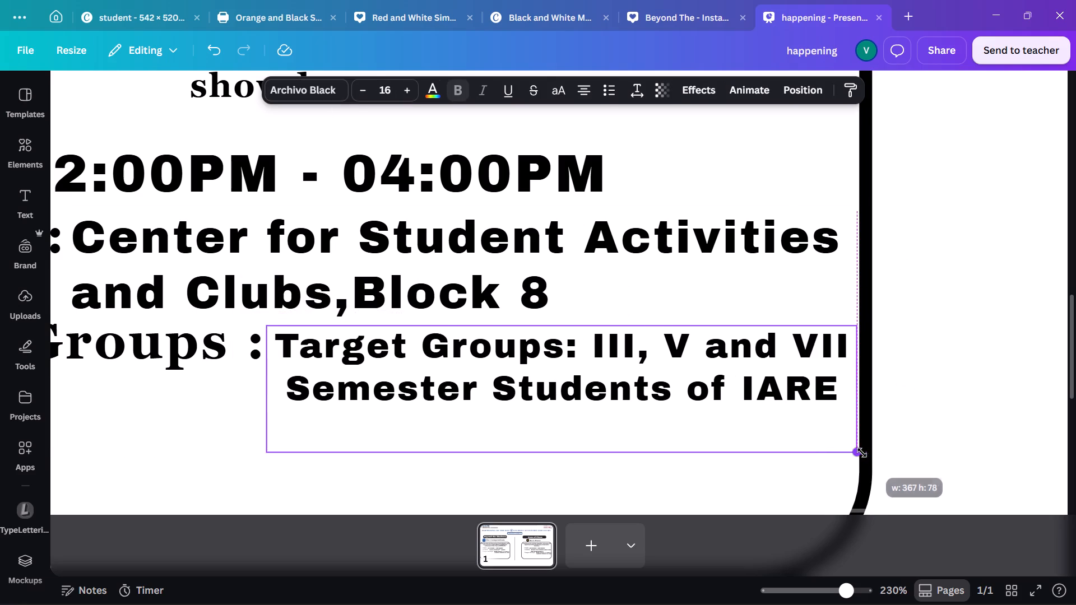
left_click_drag(862, 453, 857, 450)
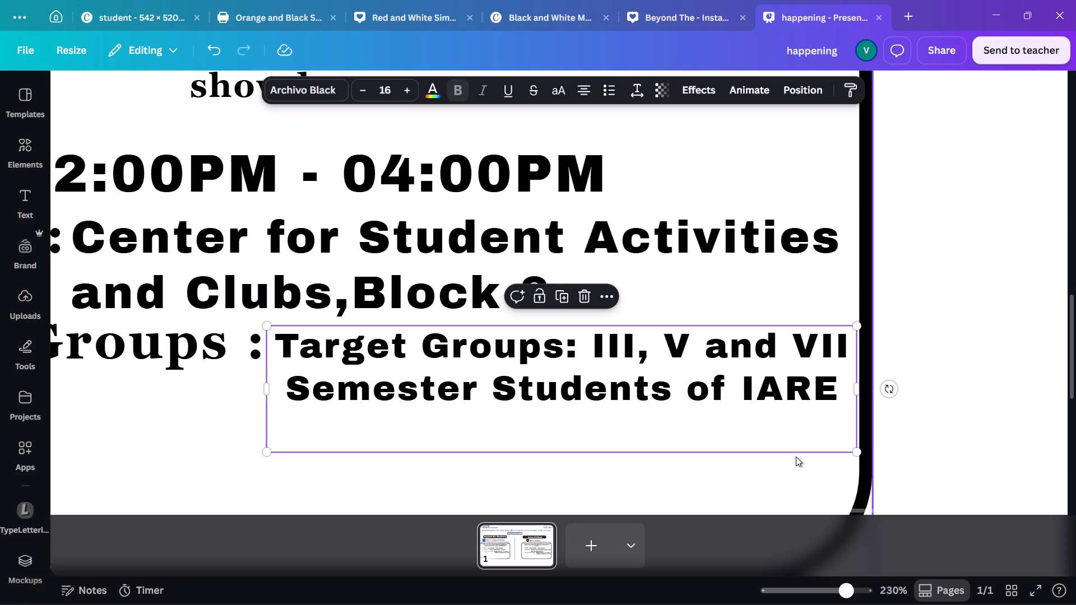
left_click(723, 406)
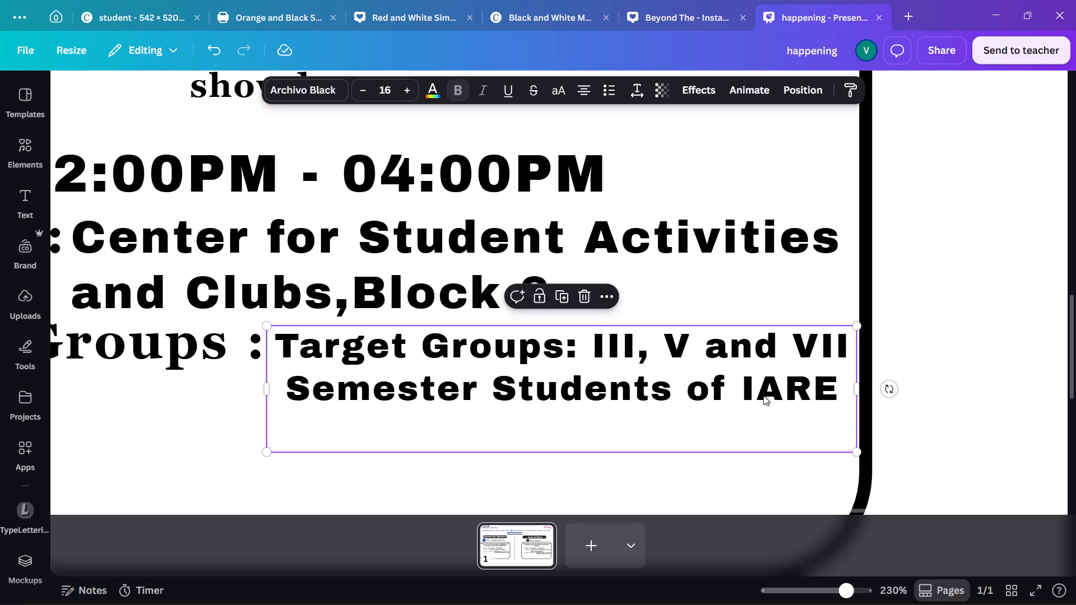
left_click(952, 345)
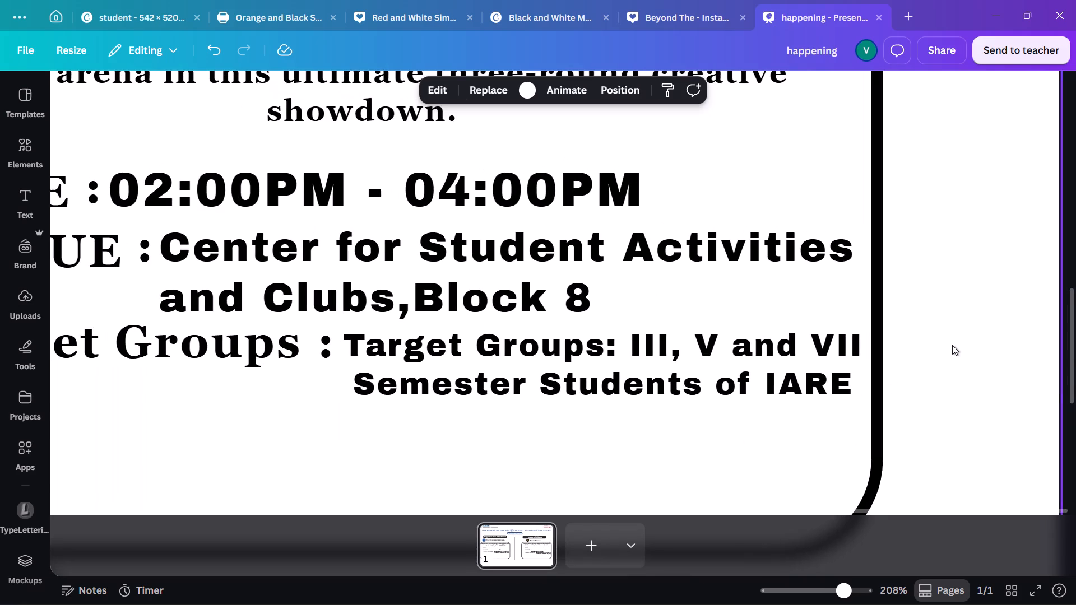
scroll(952, 345, "right", 1)
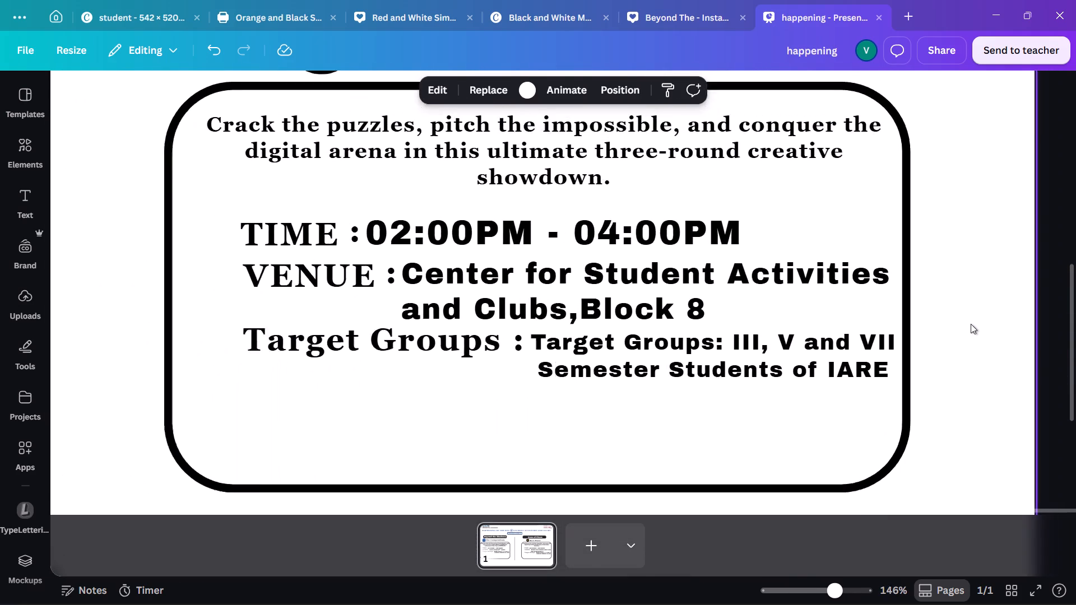
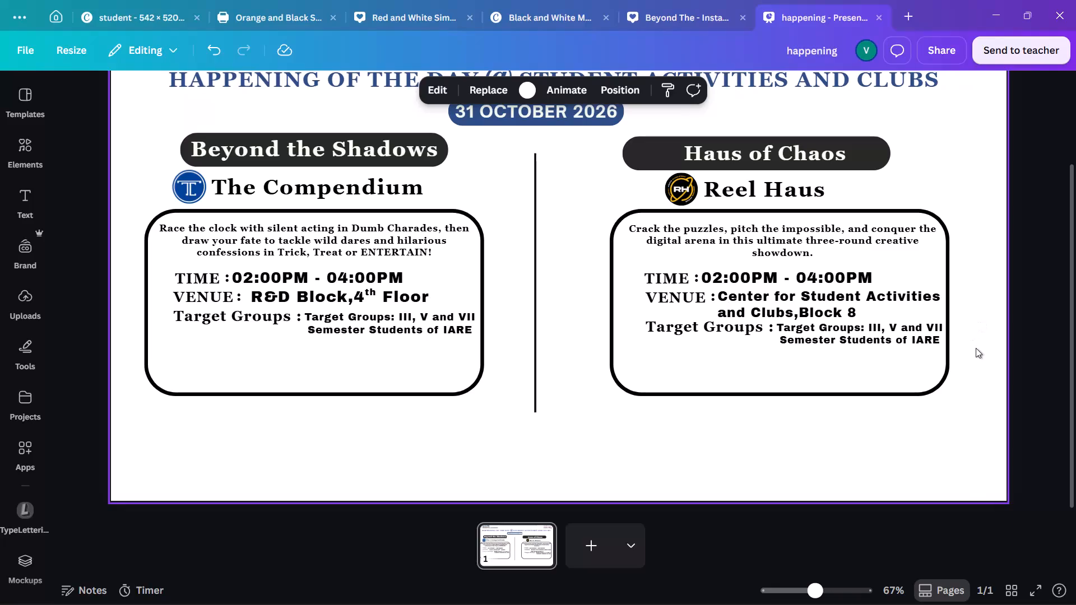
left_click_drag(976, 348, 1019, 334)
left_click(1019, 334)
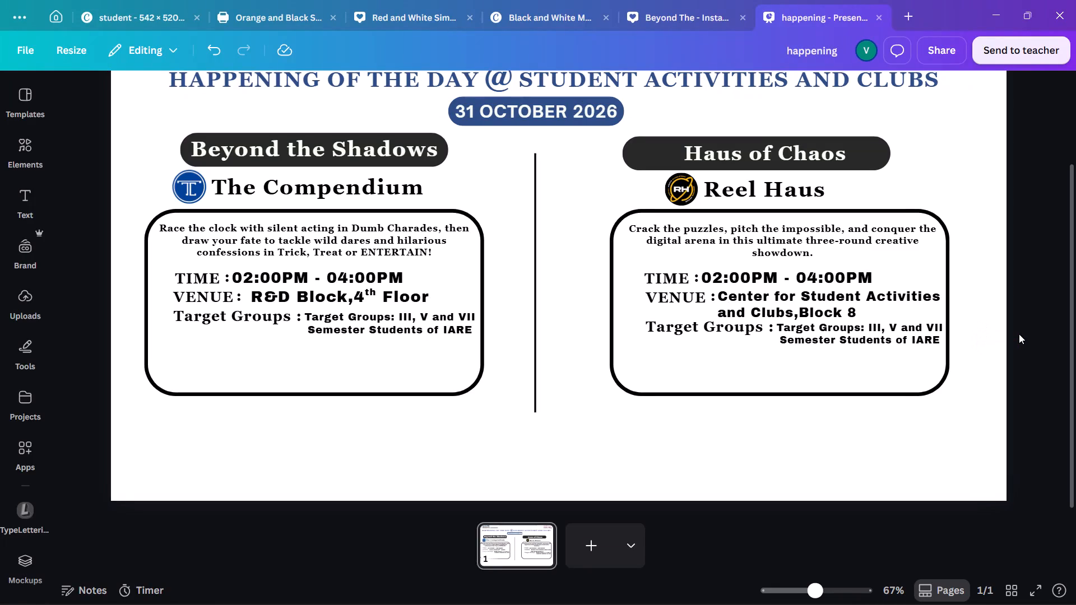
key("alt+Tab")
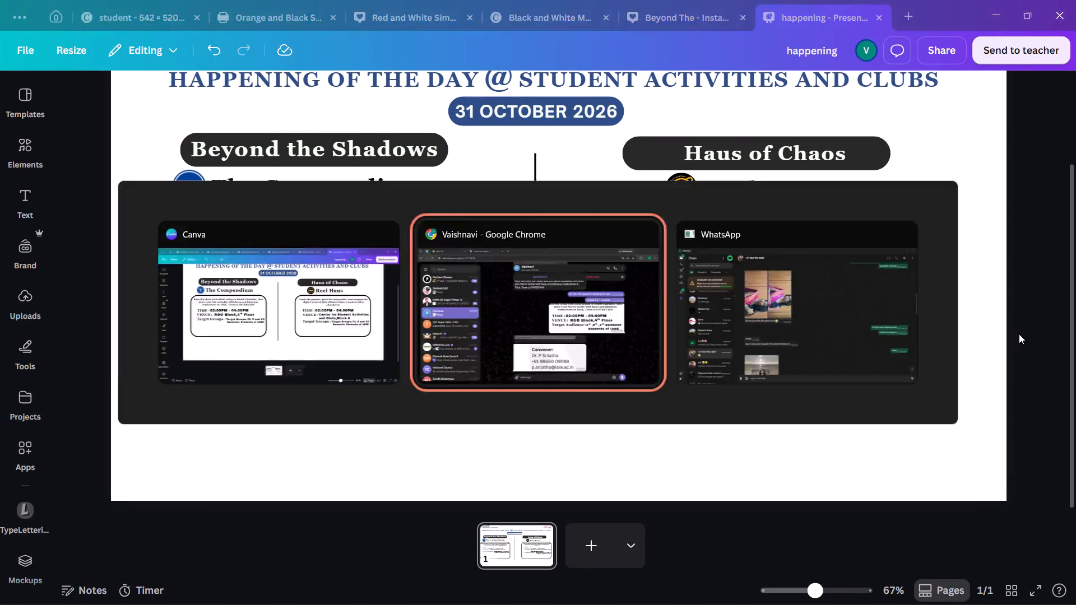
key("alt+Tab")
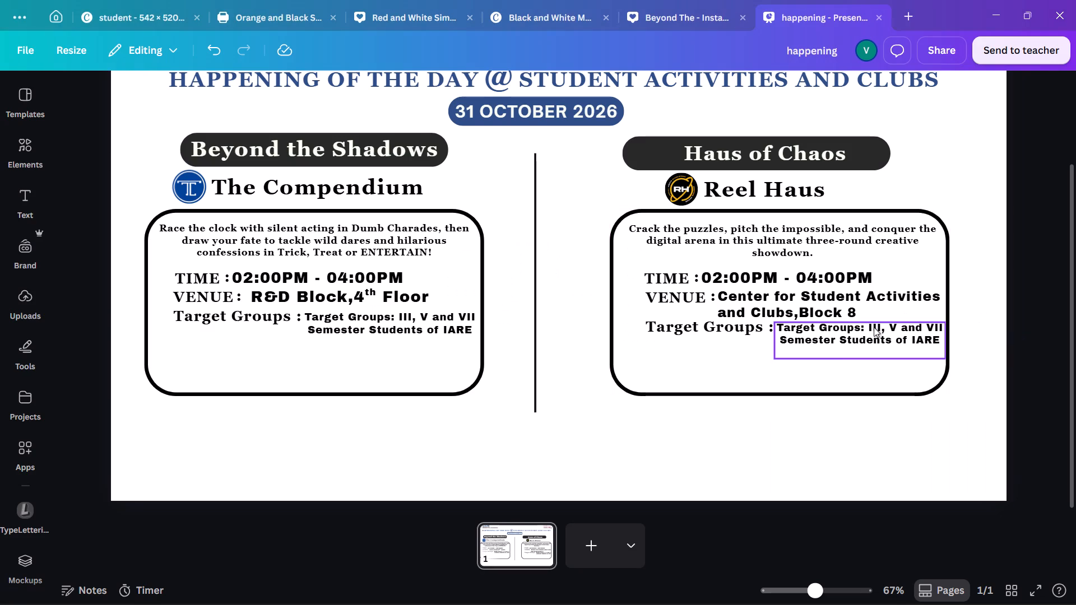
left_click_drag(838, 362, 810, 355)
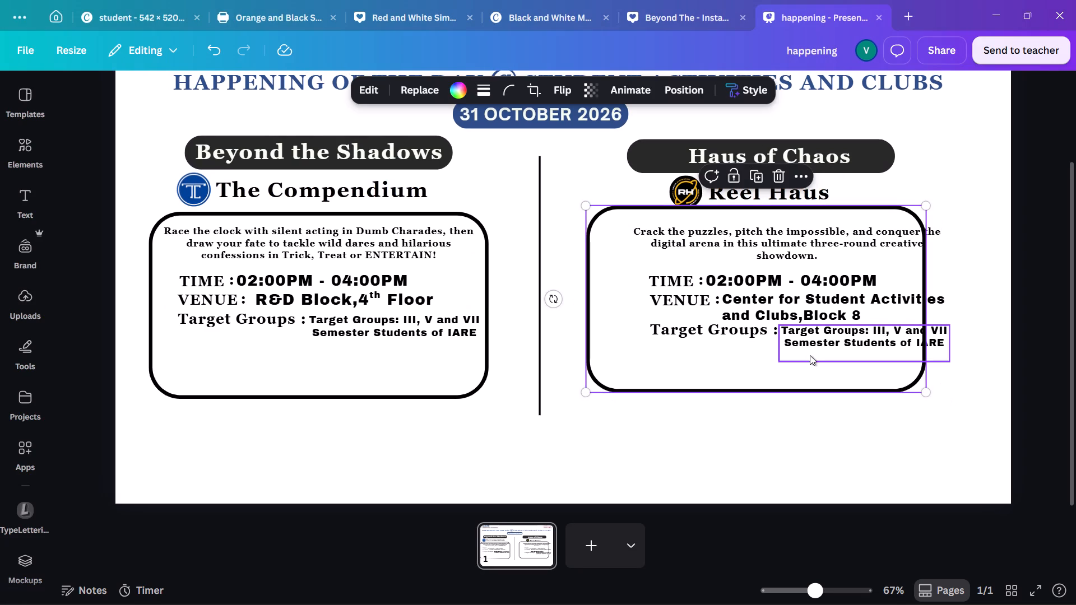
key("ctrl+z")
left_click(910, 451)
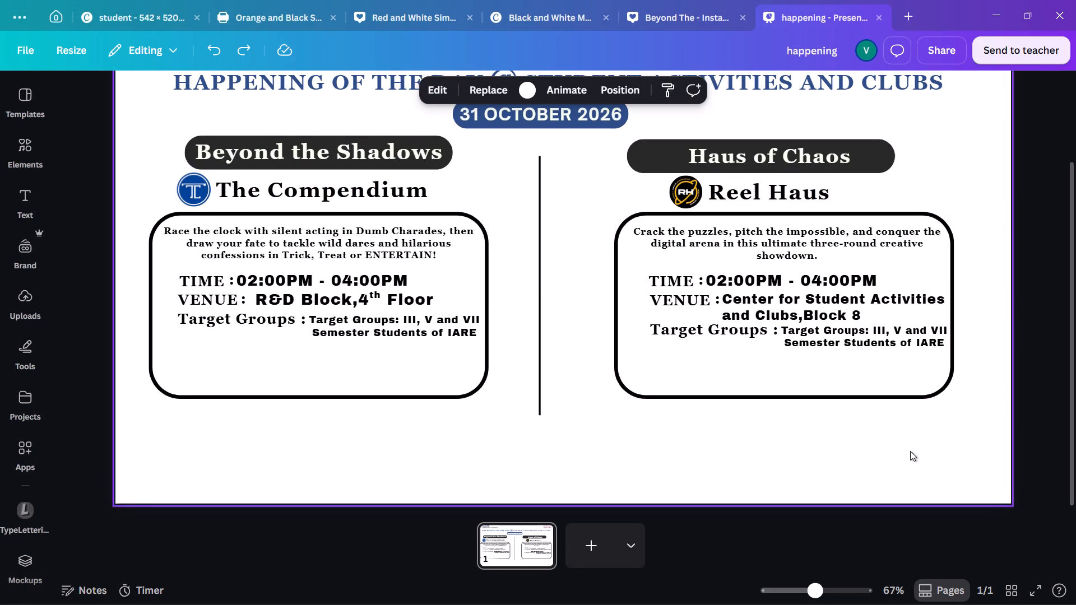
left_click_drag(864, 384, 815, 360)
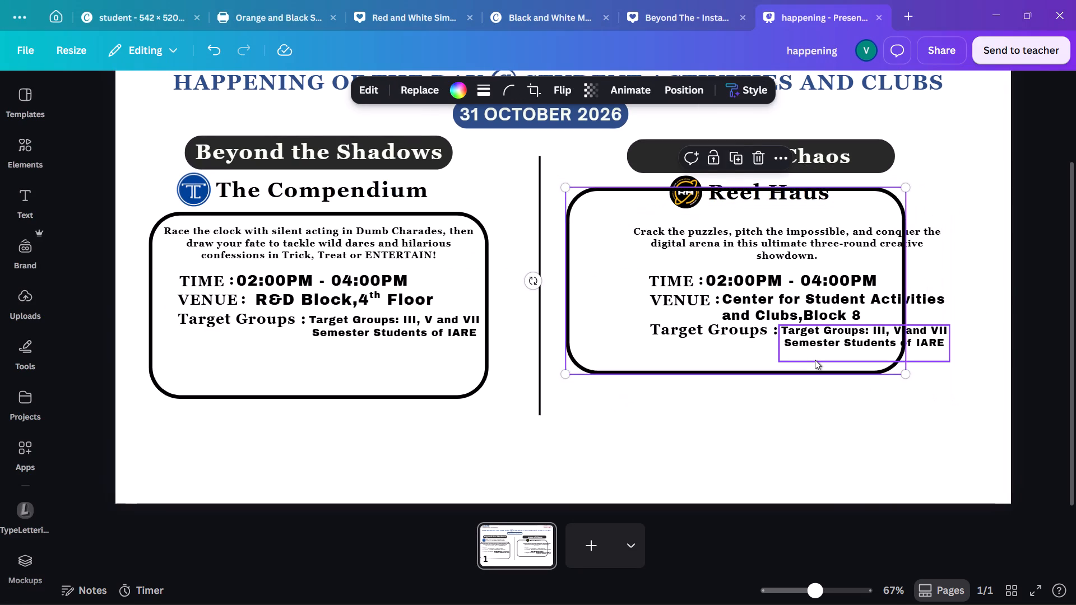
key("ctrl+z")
Lock the rounded Haus of Chaos frame in place so the text over it can be selected separately.
left_click(759, 182)
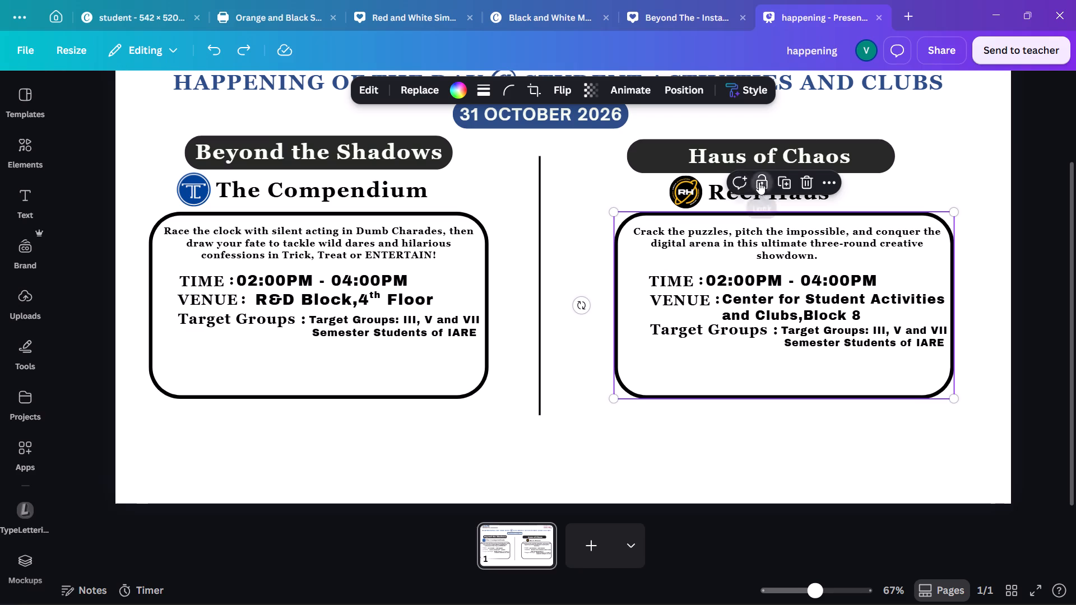
left_click(921, 163)
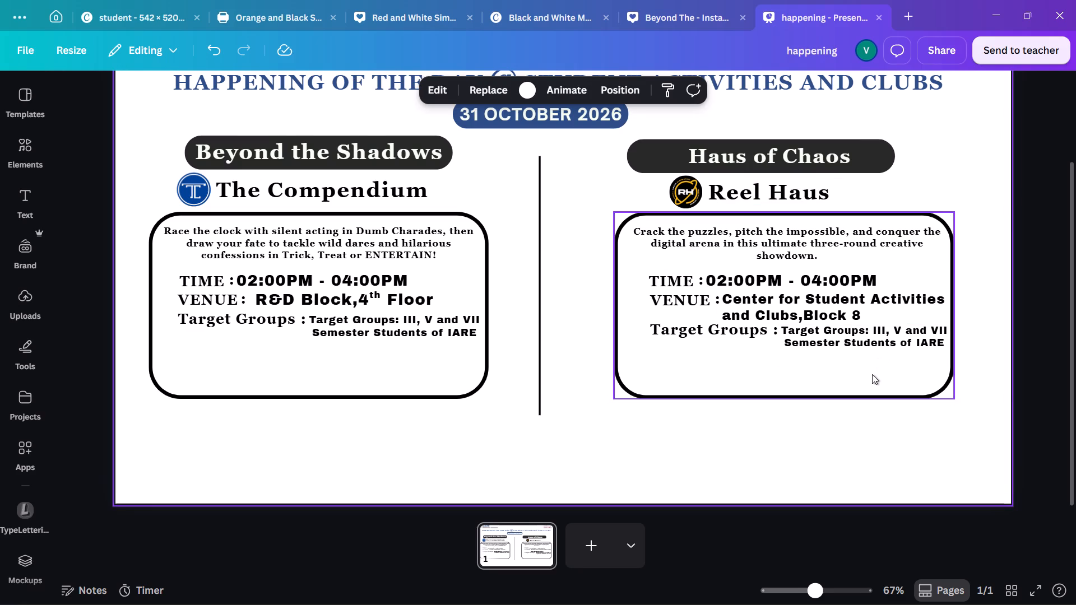
Group the Target Groups label, its colon and the target-groups text inside the Haus of Chaos frame.
left_click_drag(872, 374, 741, 336)
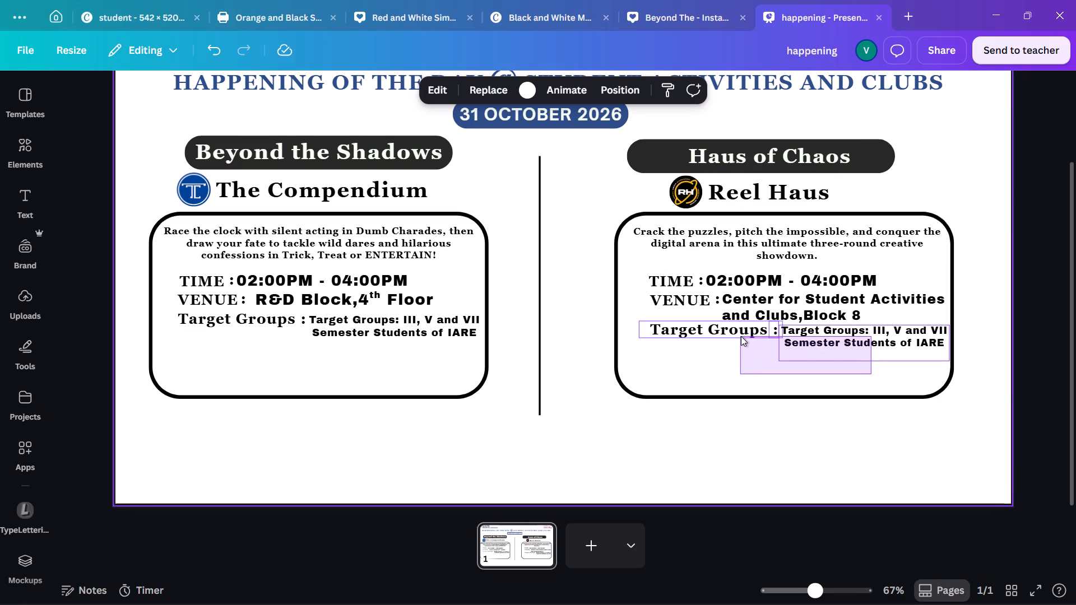
left_click_drag(741, 336, 741, 335)
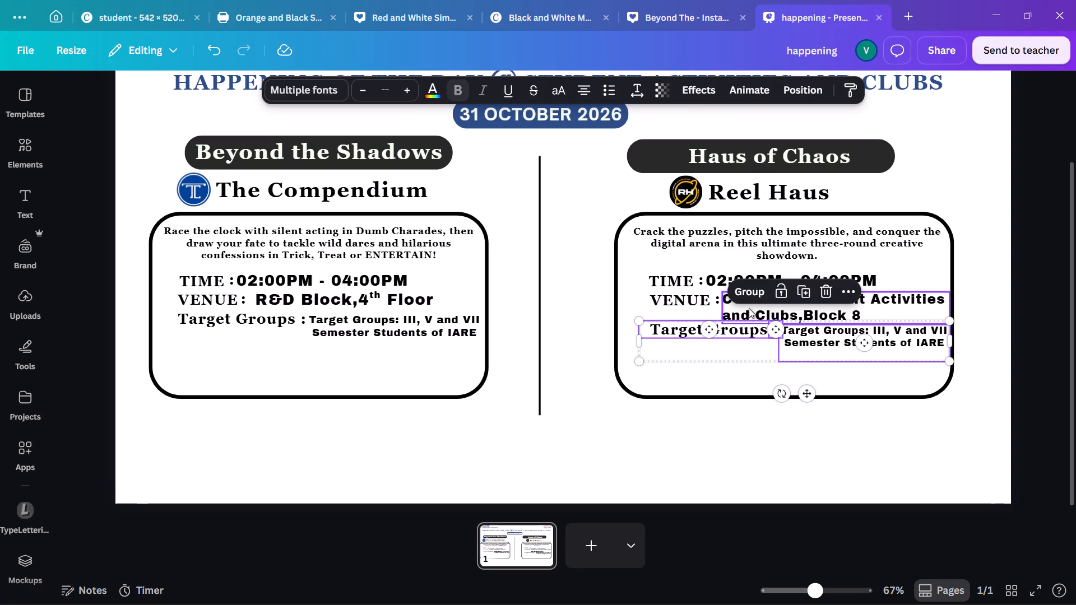
left_click(739, 291)
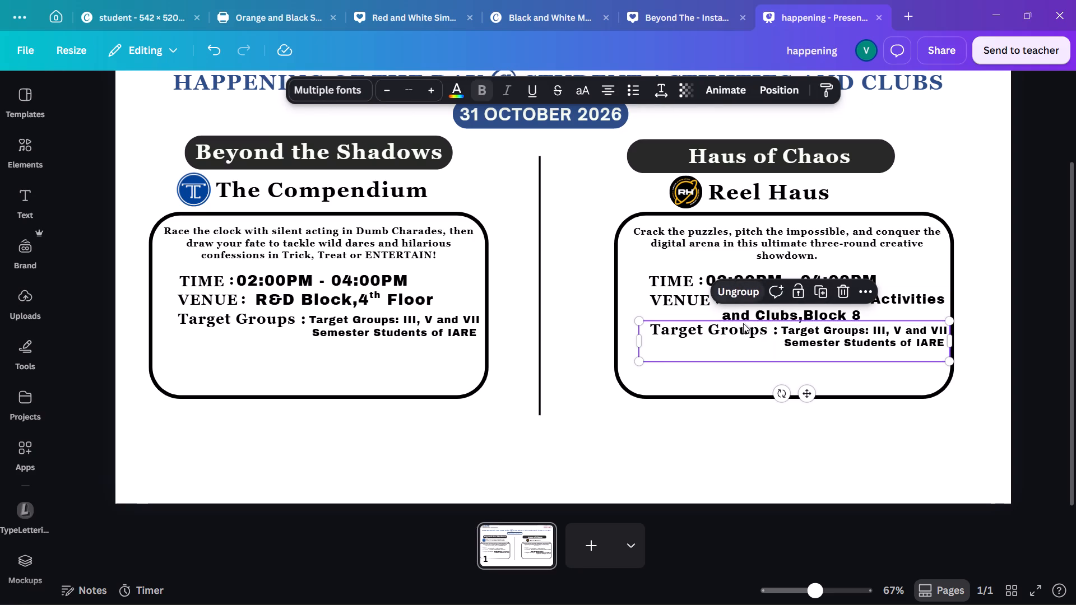
Move the Haus of Chaos Target Groups group slightly down, leaving a clear gap below the venue lines.
left_click_drag(743, 350, 738, 373)
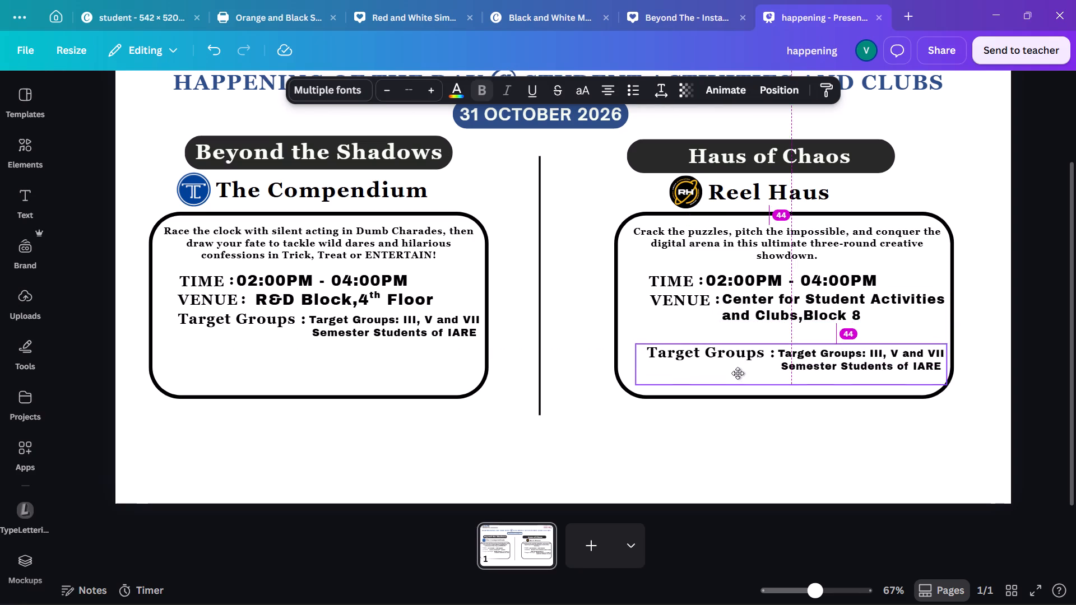
Lower the Target Groups line in the Haus of Chaos frame, leaving a gap beneath the venue text.
left_click_drag(738, 373, 737, 374)
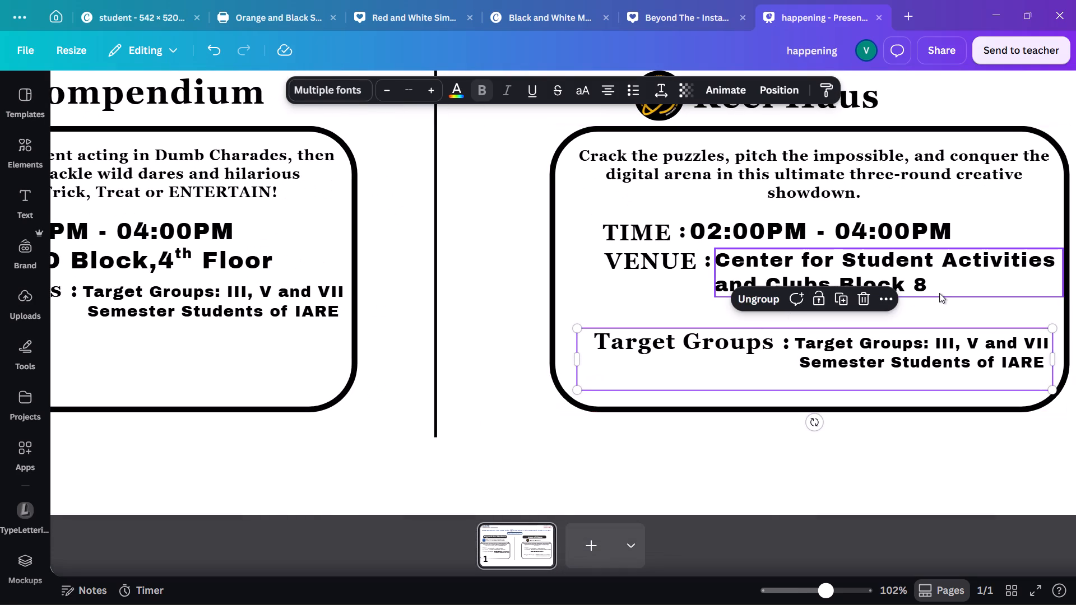
Group the Haus of Chaos VENUE label with its venue text and move it down, left-aligned just above the Target Groups line.
left_click(939, 293)
left_click_drag(936, 305, 806, 273)
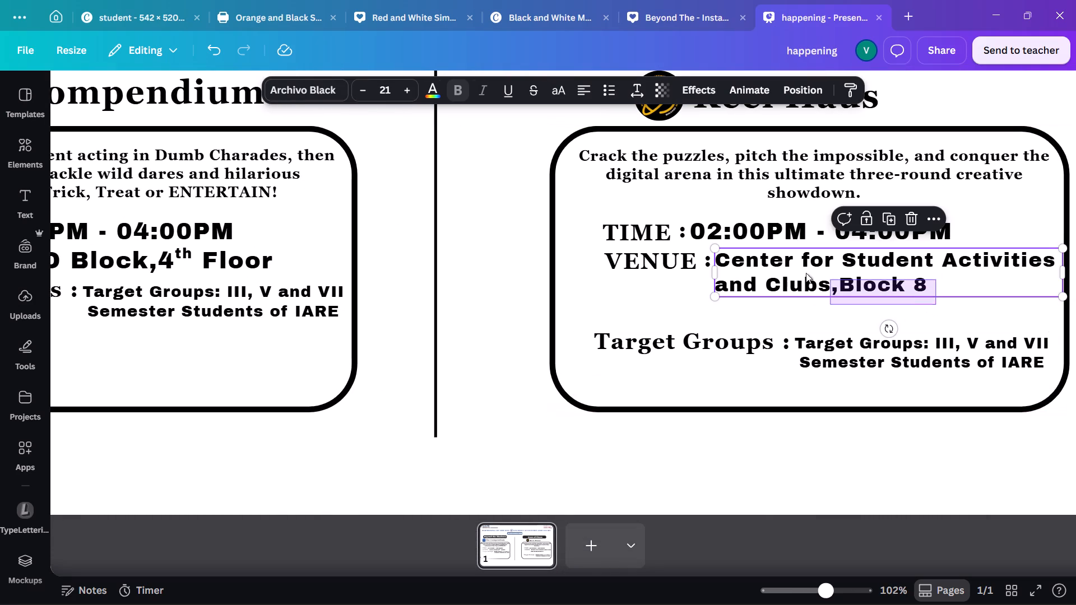
left_click_drag(806, 273, 703, 263)
left_click(785, 213)
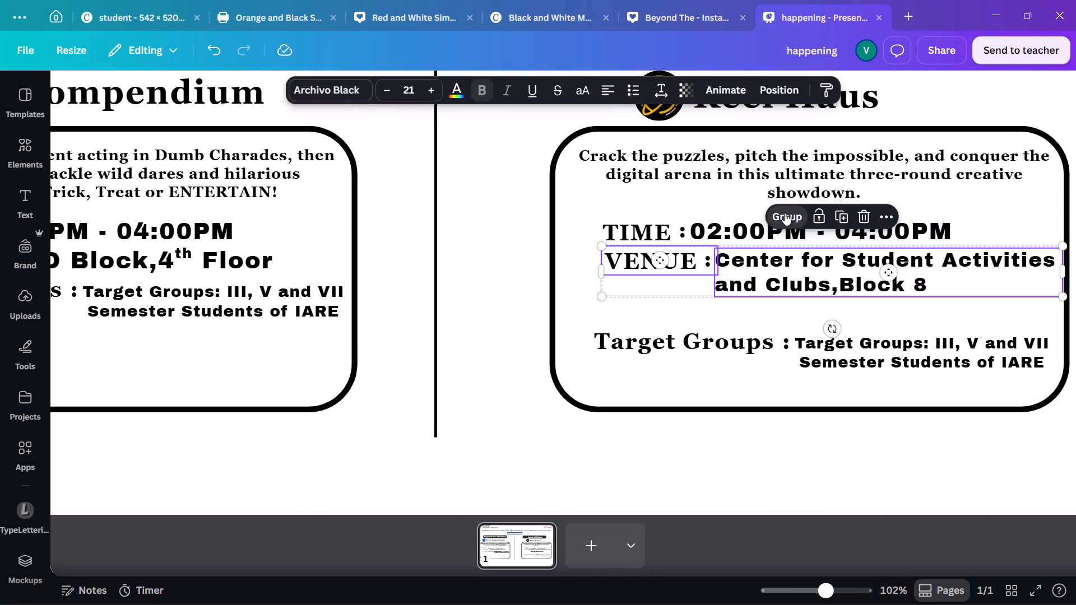
left_click_drag(759, 276, 746, 306)
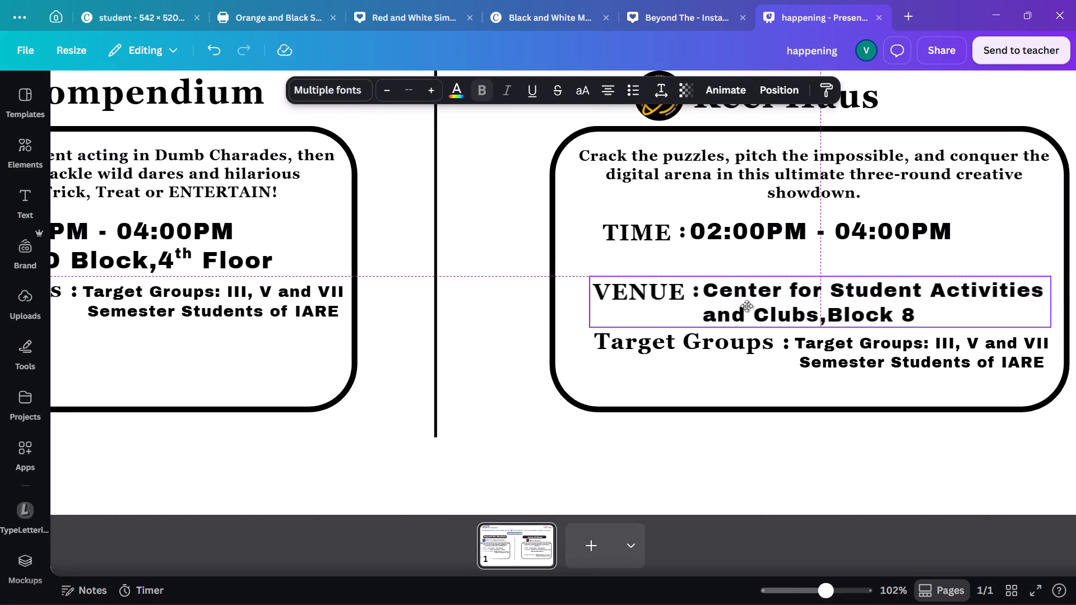
left_click_drag(746, 306, 746, 306)
left_click_drag(746, 306, 746, 300)
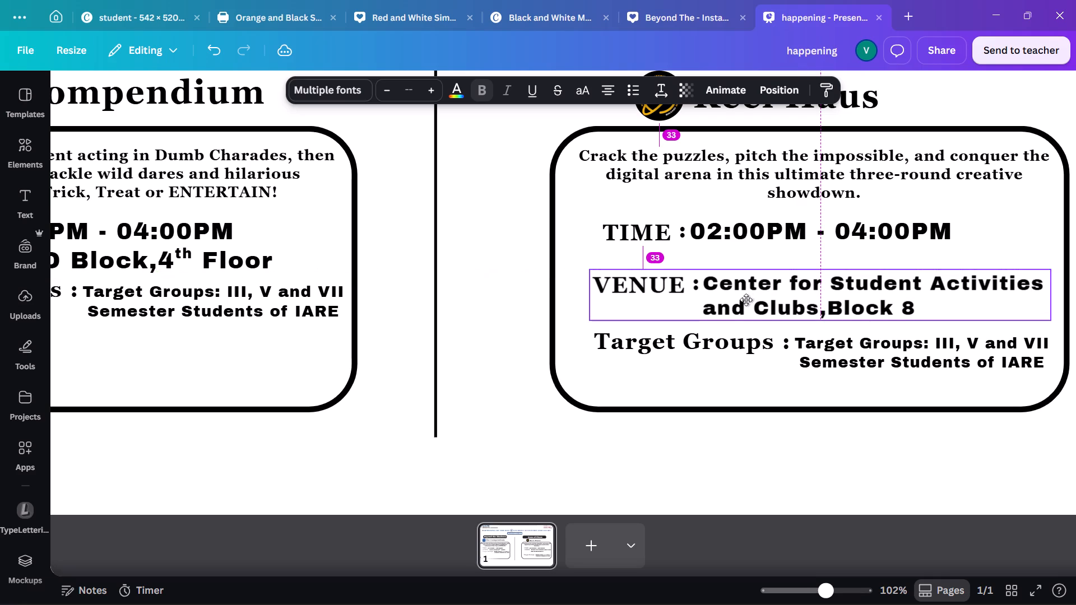
left_click_drag(746, 300, 746, 296)
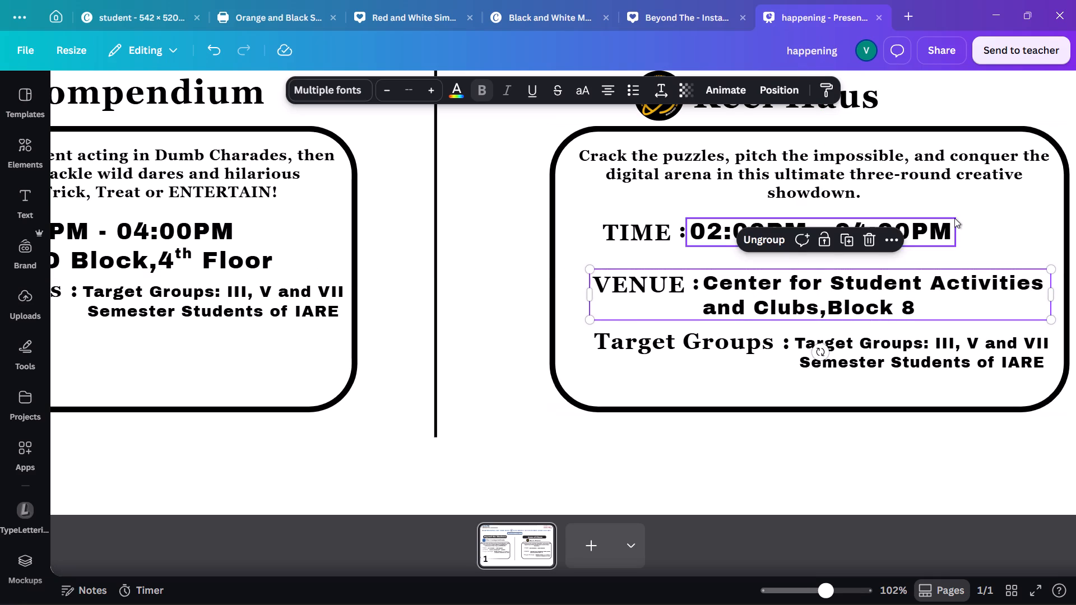
Group the Haus of Chaos TIME label with 02:00PM - 04:00PM and move it down, close above and left-aligned with the VENUE line.
left_click(956, 218)
left_click_drag(959, 238, 944, 240)
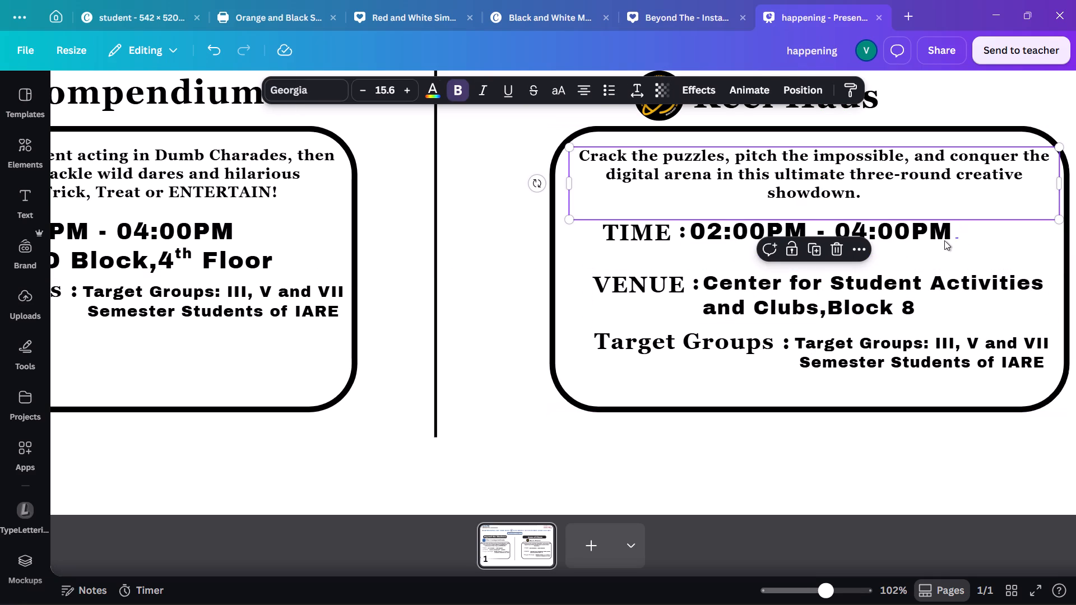
left_click_drag(944, 240, 644, 252)
scroll(794, 250, "left", 1)
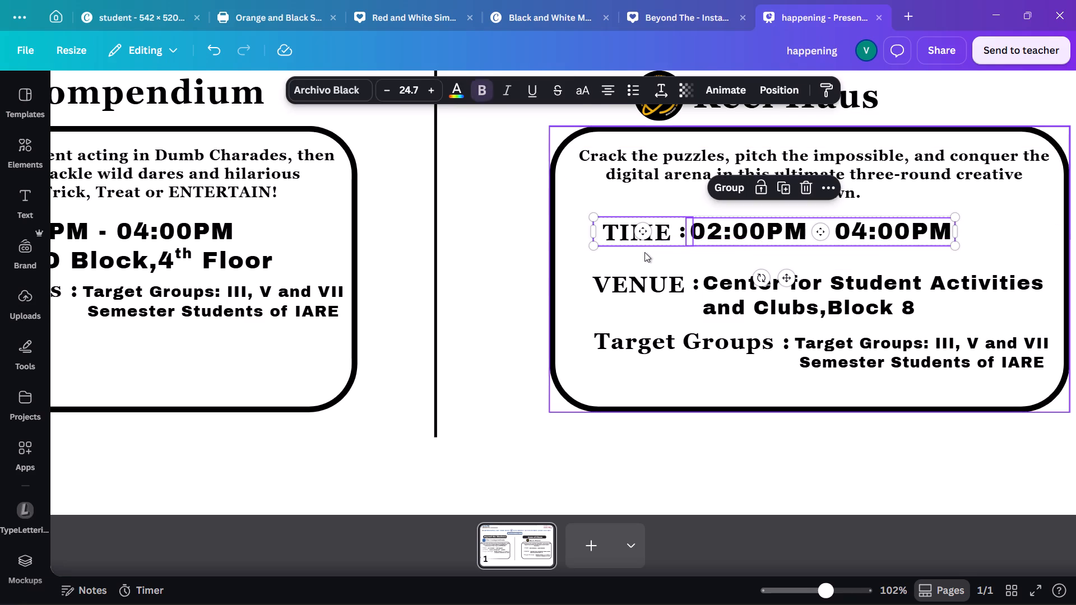
left_click(554, 250)
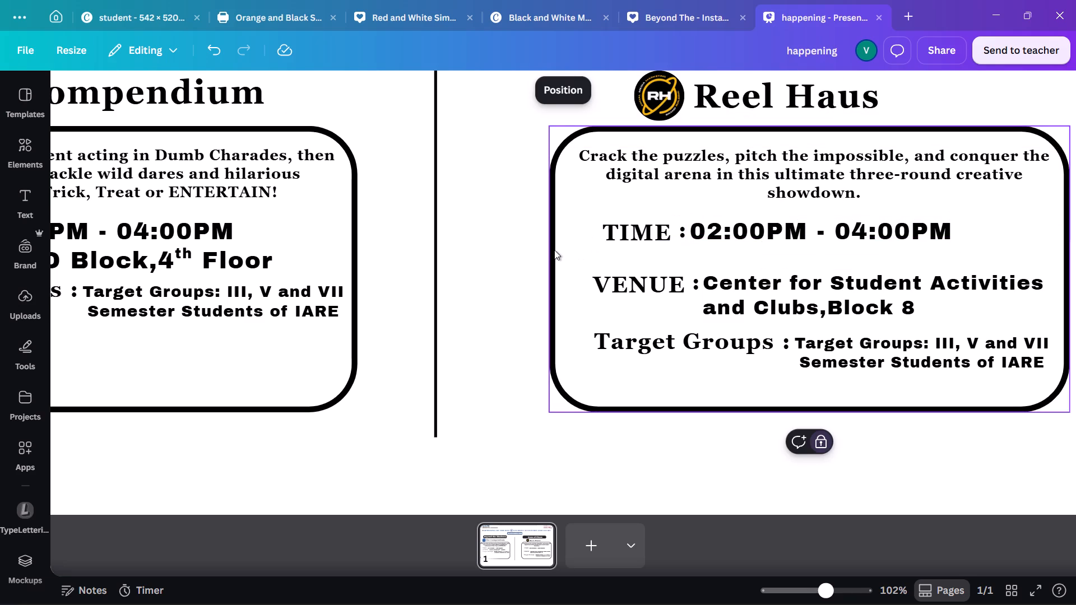
left_click_drag(595, 249, 738, 239)
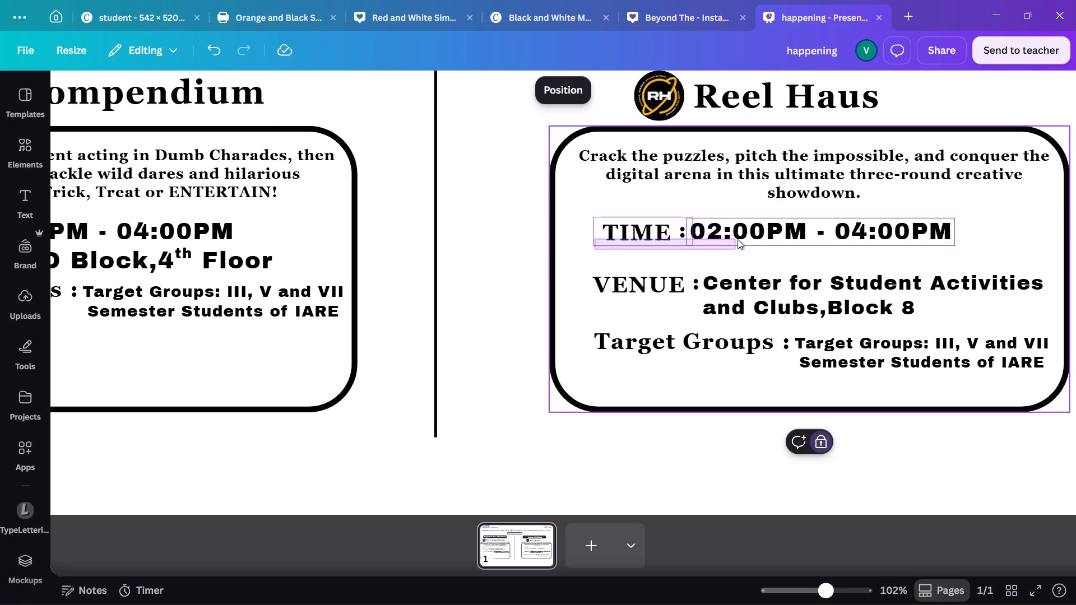
left_click_drag(738, 239, 738, 239)
left_click(729, 188)
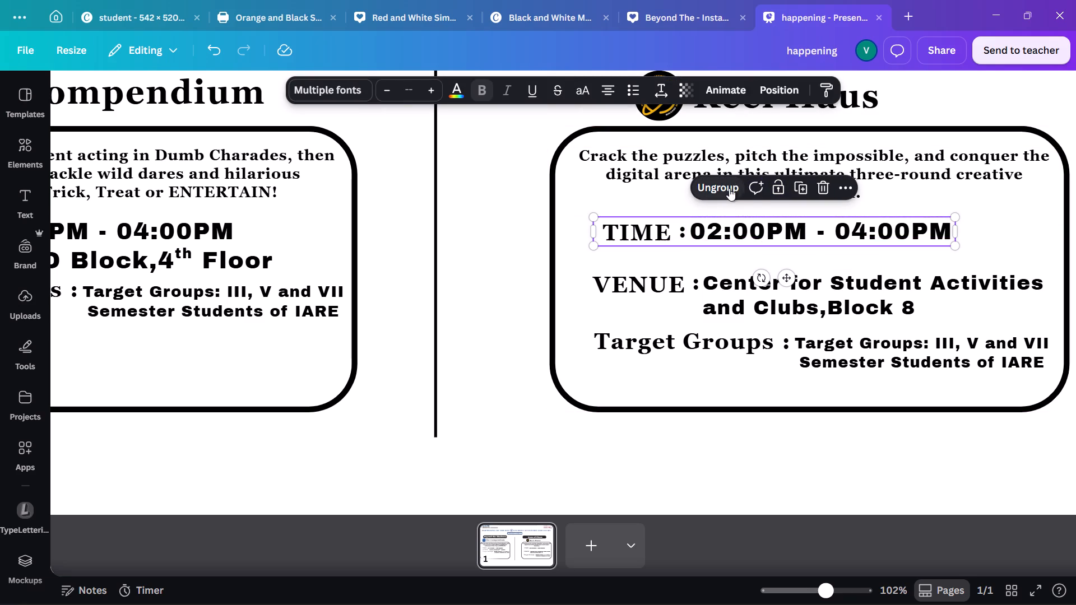
left_click_drag(727, 235, 718, 245)
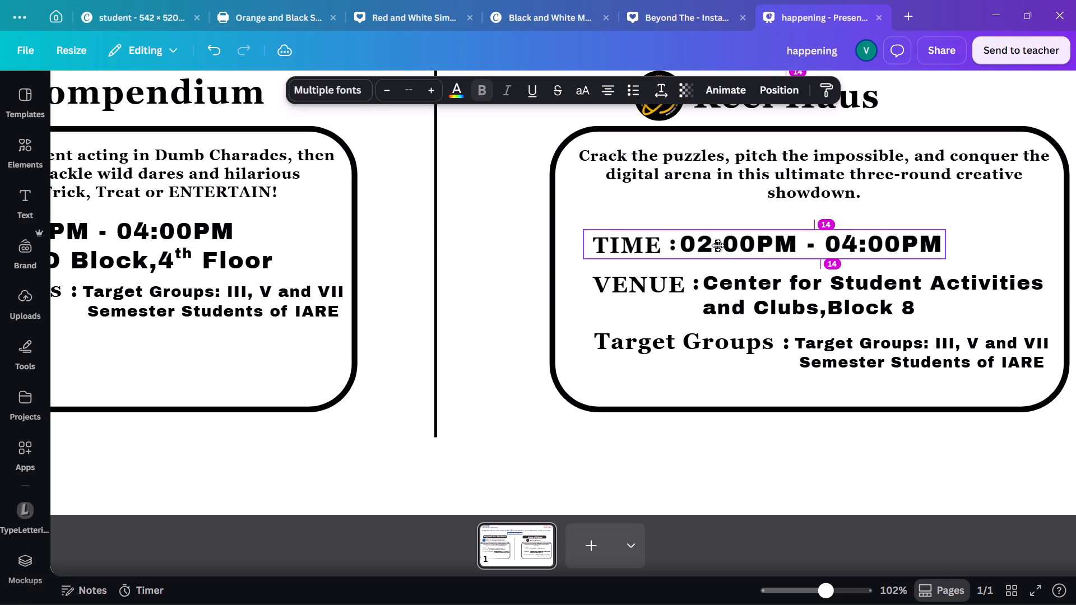
left_click_drag(718, 245, 719, 248)
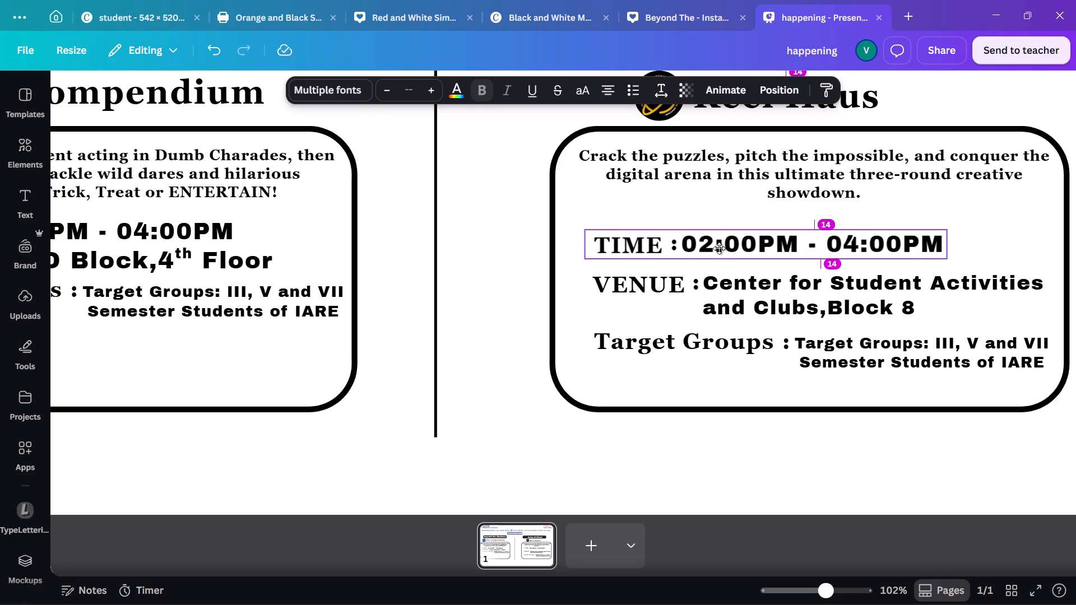
left_click_drag(719, 248, 719, 245)
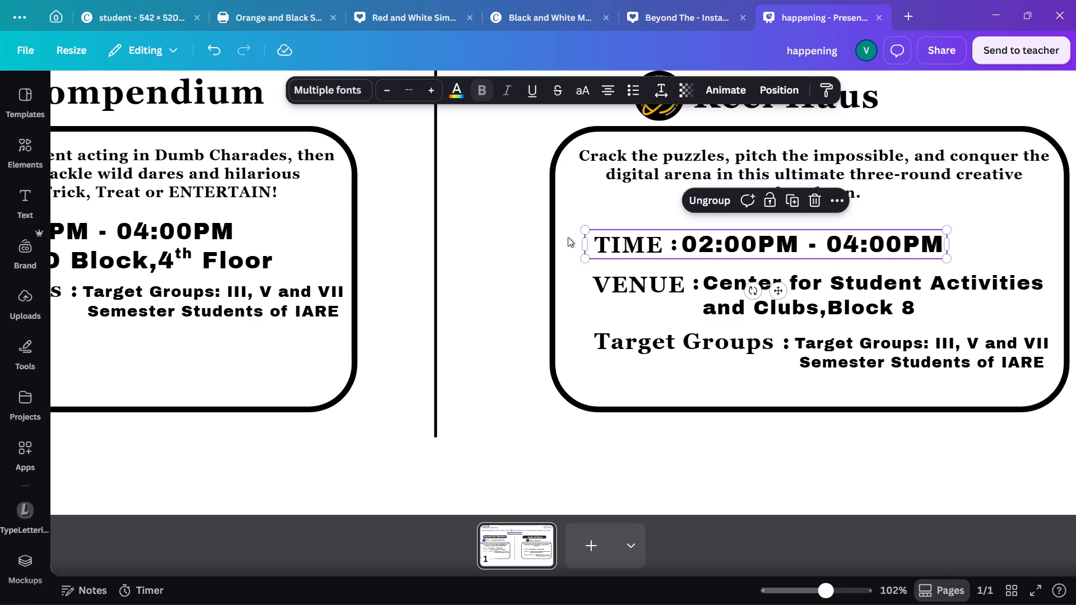
left_click(490, 235)
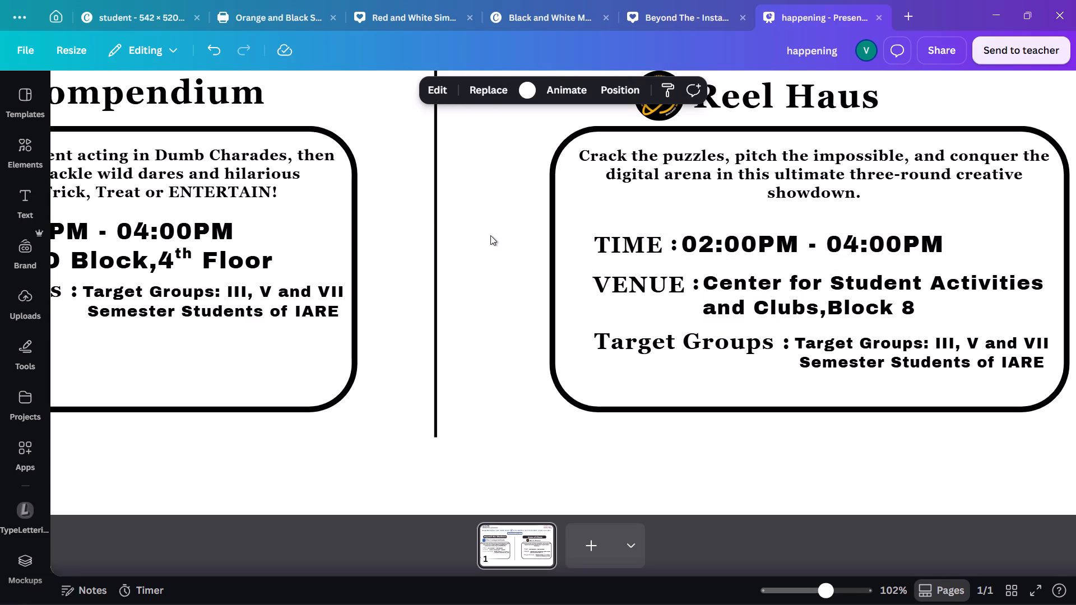
left_click(628, 252)
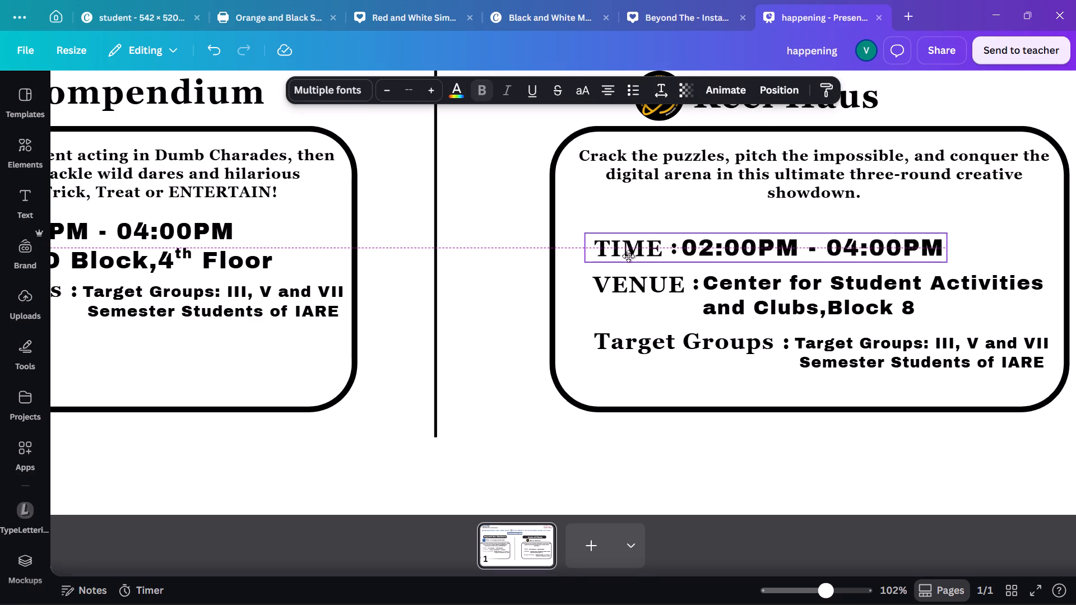
left_click(532, 289)
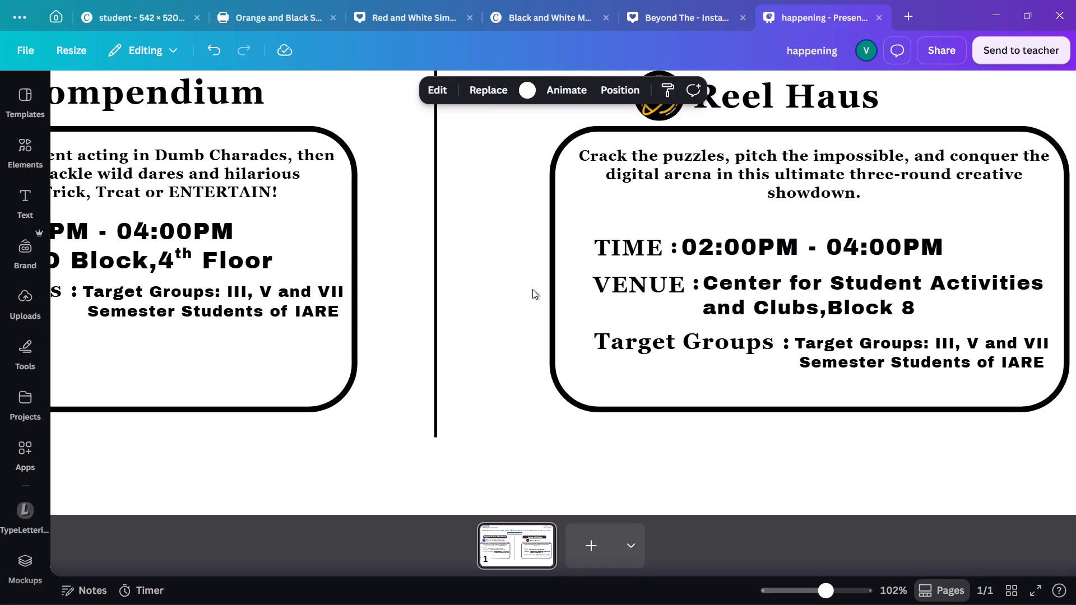
Move the Target Groups line in the Beyond the Shadows frame down, centred in the frame and level with the Haus of Chaos one.
scroll(532, 289, "right", 3)
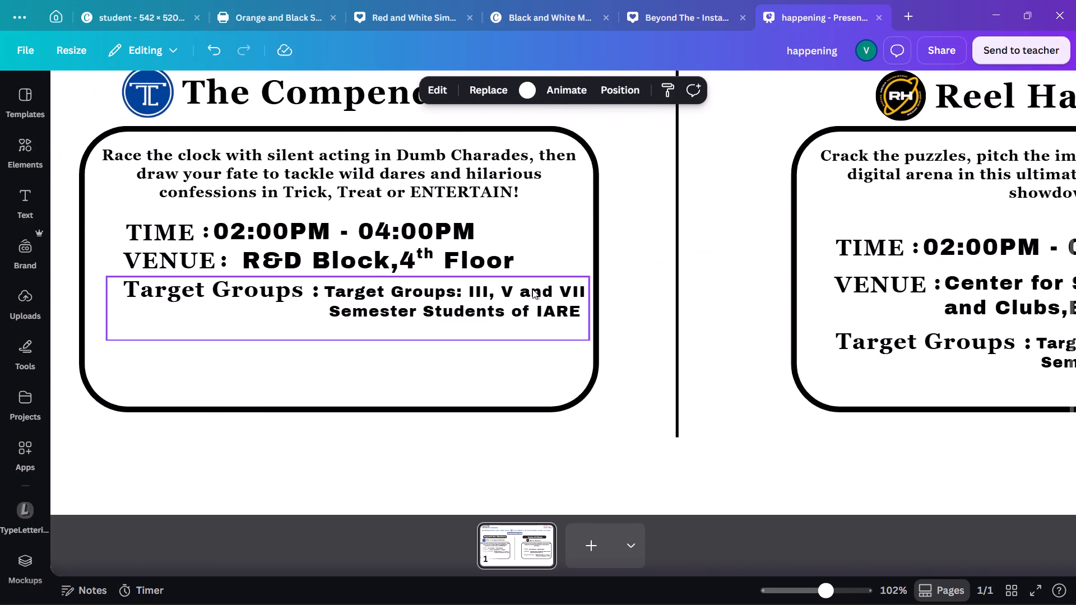
scroll(532, 289, "right", 1)
left_click_drag(480, 352, 372, 308)
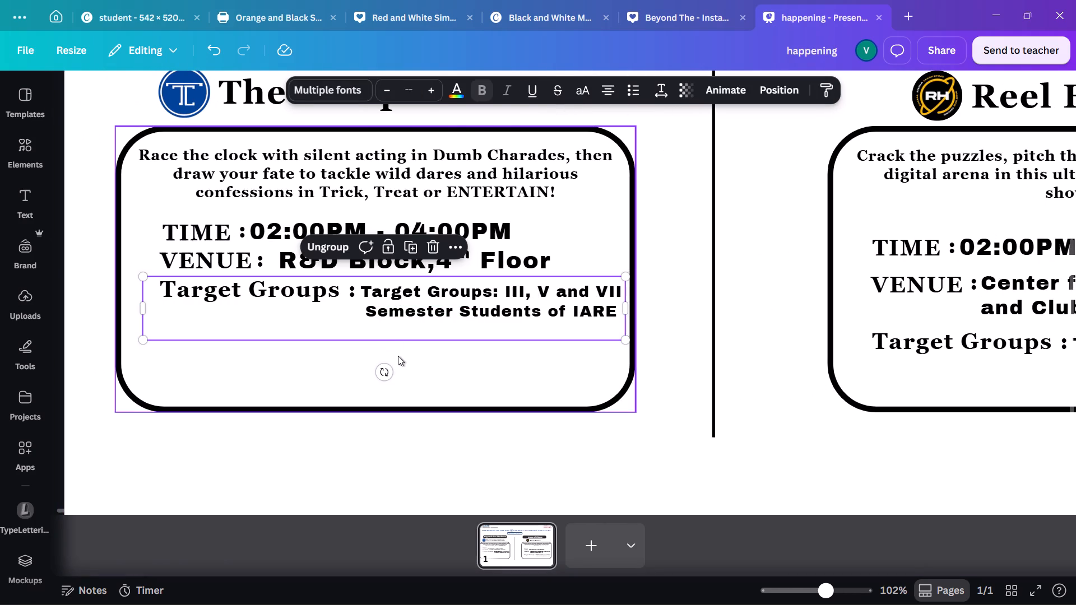
left_click(398, 356)
left_click_drag(315, 305, 308, 330)
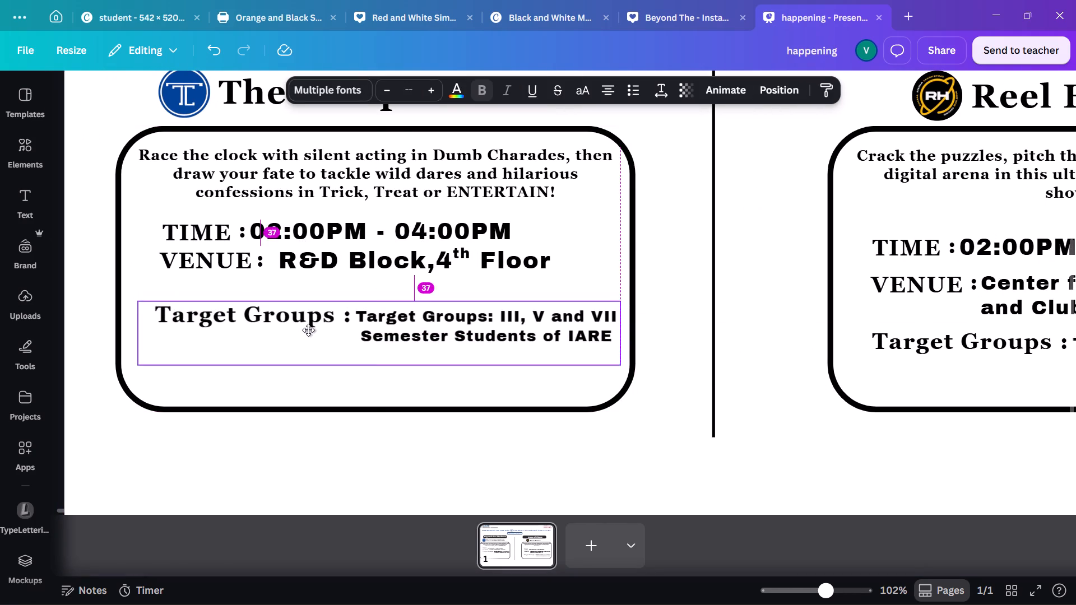
left_click_drag(308, 330, 308, 350)
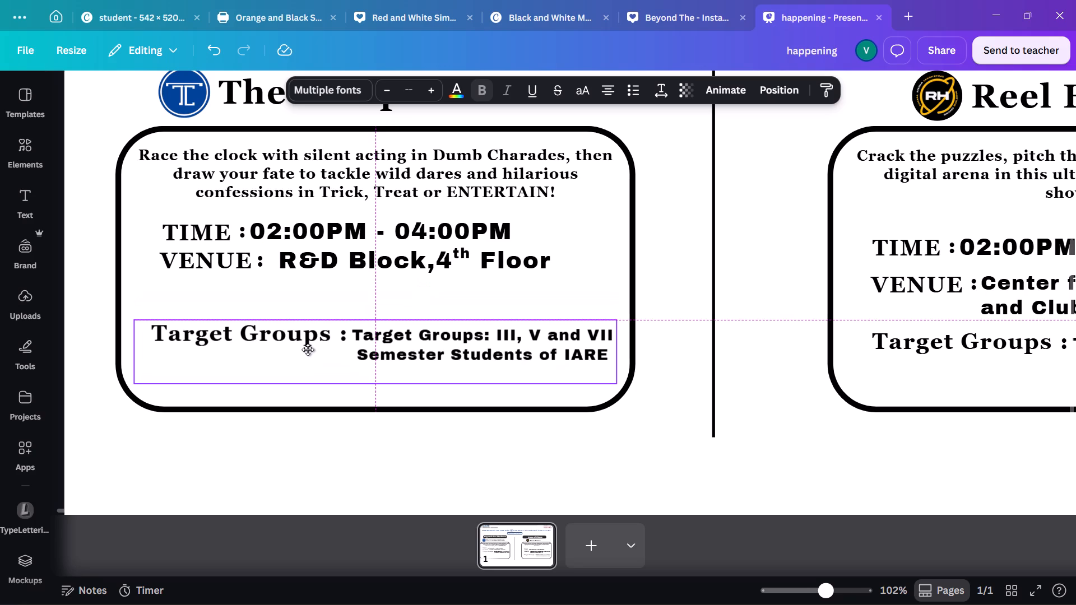
left_click_drag(308, 350, 307, 351)
left_click_drag(307, 351, 307, 351)
left_click_drag(307, 351, 308, 348)
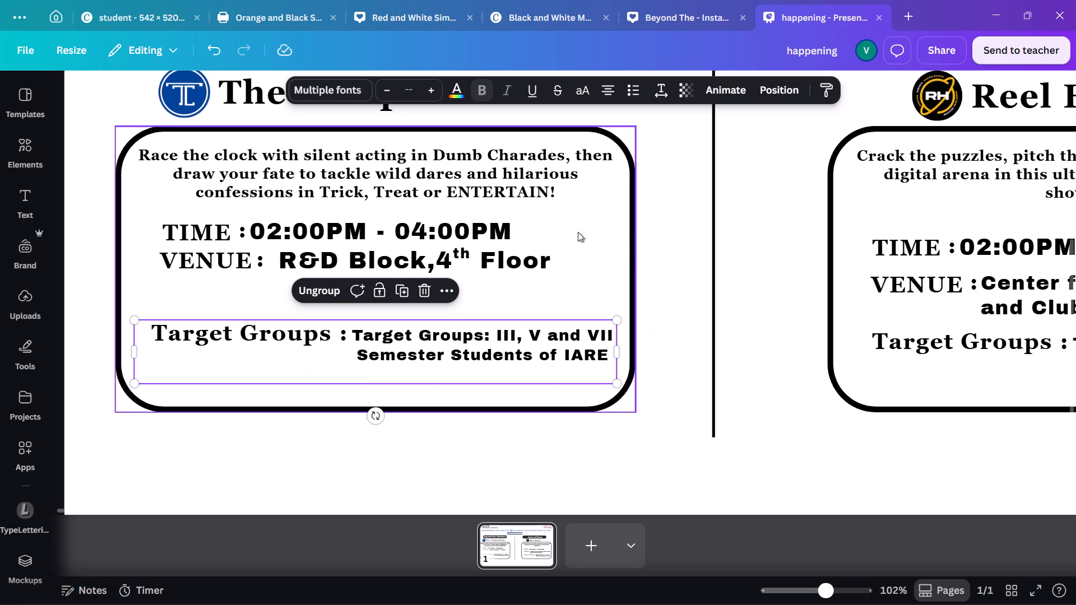
left_click(624, 259)
Group the Beyond the Shadows VENUE label, colon and venue text, and move the line down, left-aligned above the Target Groups line.
left_click_drag(505, 299, 258, 257)
scroll(404, 270, "up", 1)
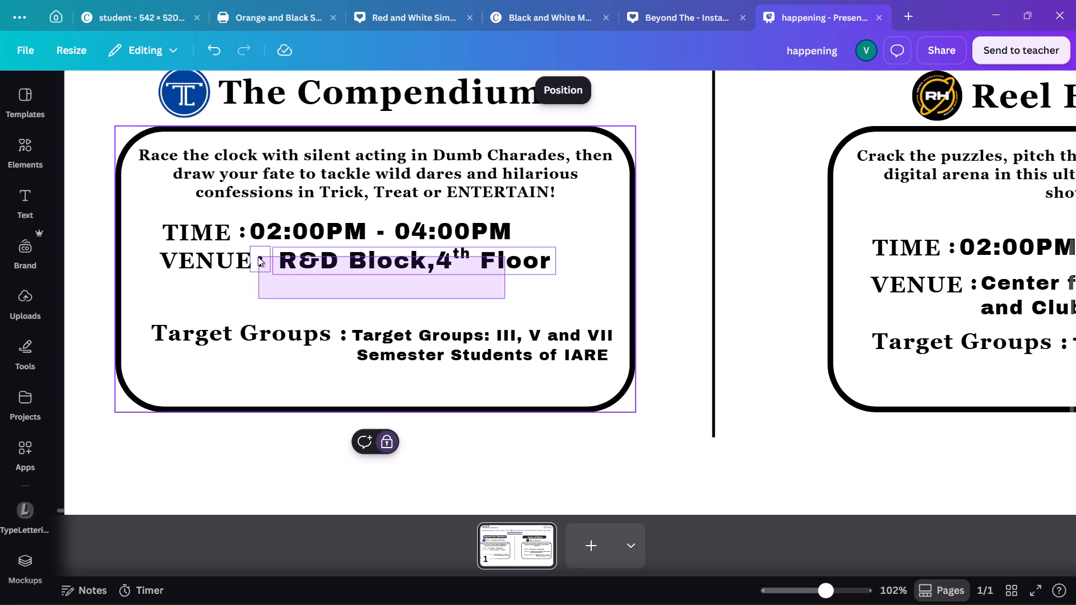
scroll(258, 257, "up", 1)
left_click_drag(258, 257, 247, 261)
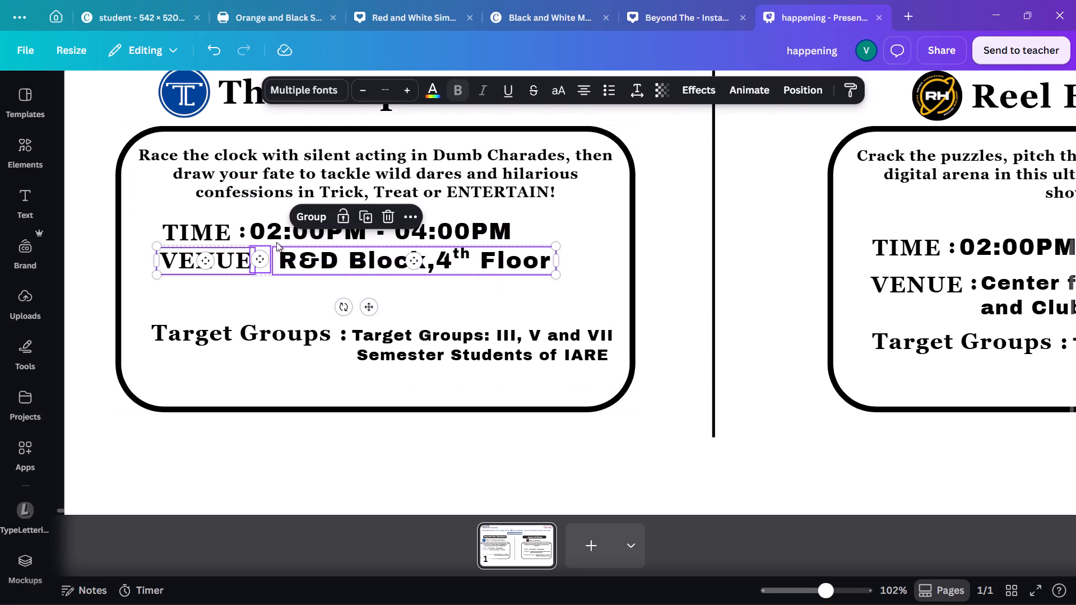
left_click(315, 216)
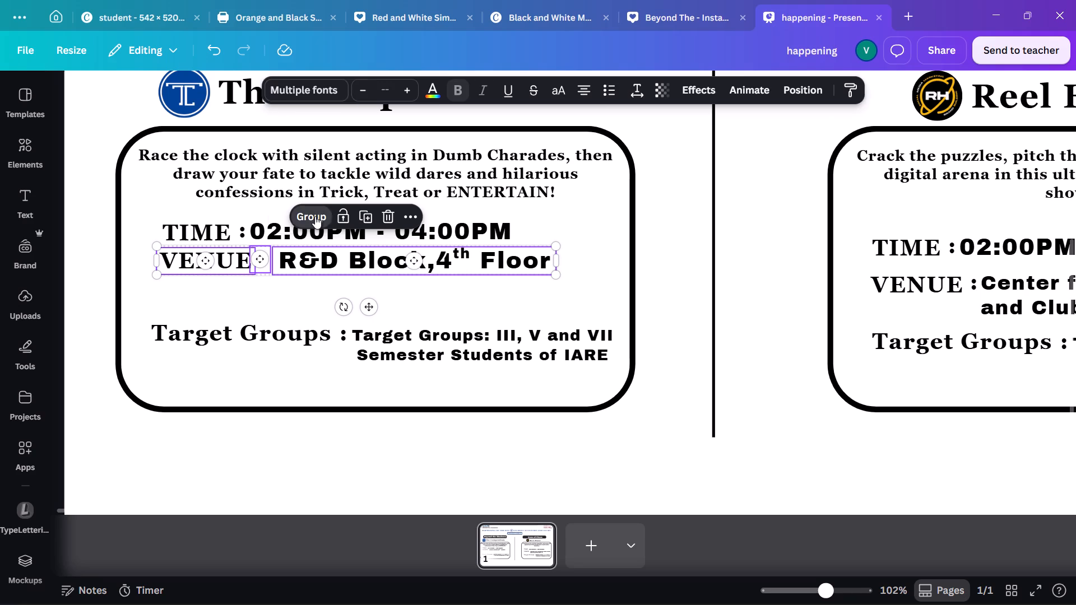
left_click_drag(335, 268, 346, 297)
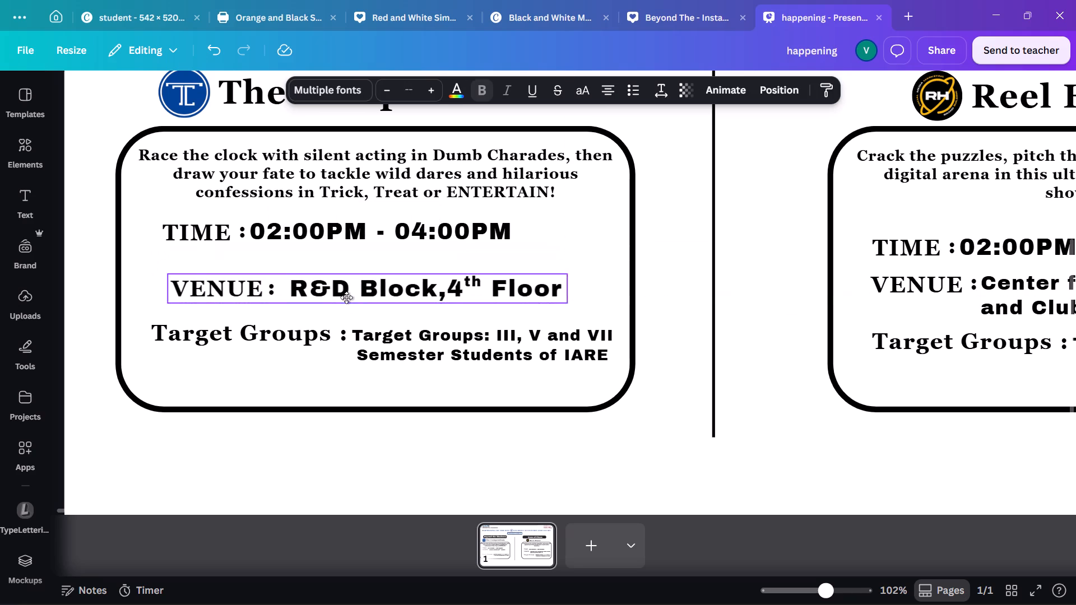
left_click_drag(346, 297, 327, 303)
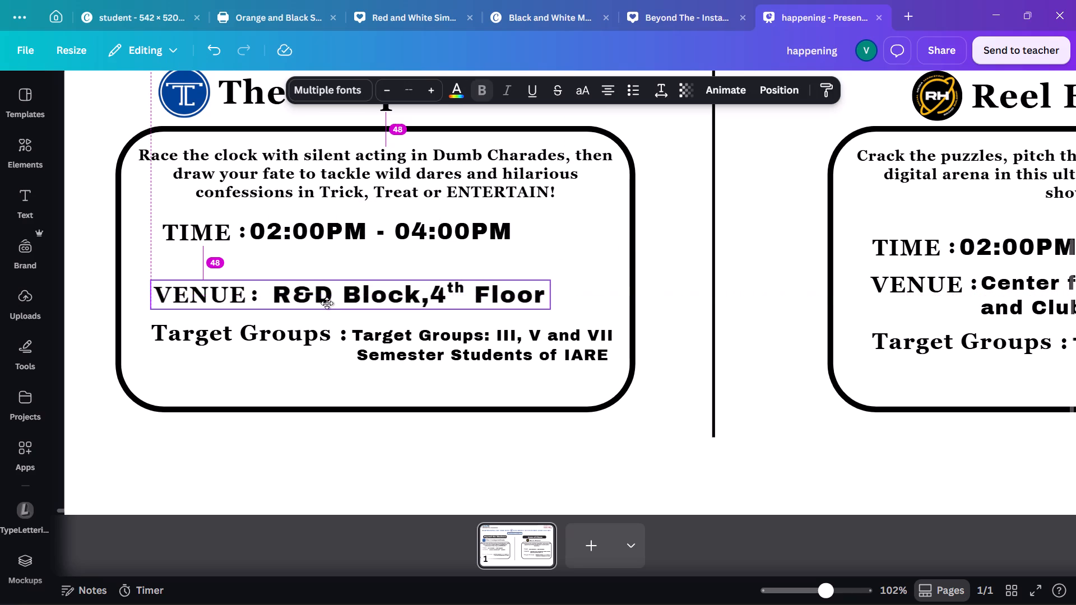
left_click_drag(327, 303, 322, 287)
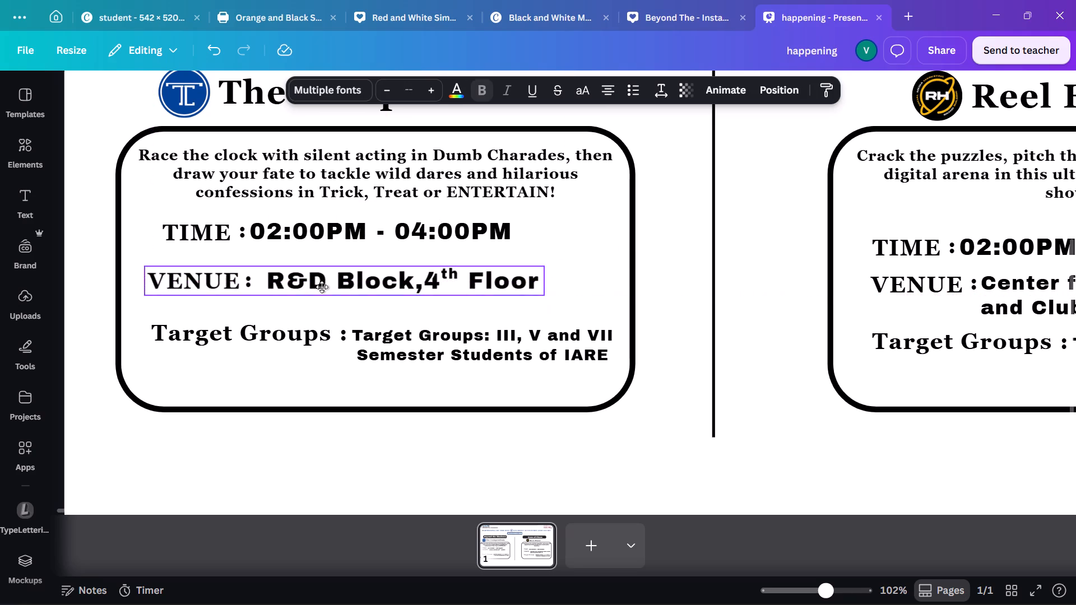
left_click_drag(322, 287, 327, 296)
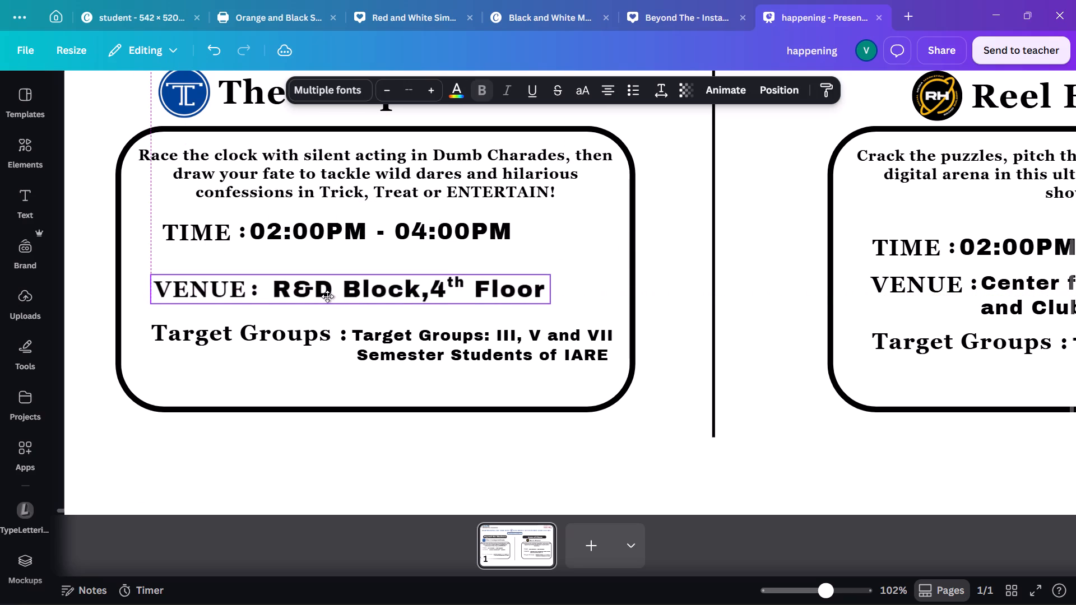
left_click_drag(327, 296, 327, 296)
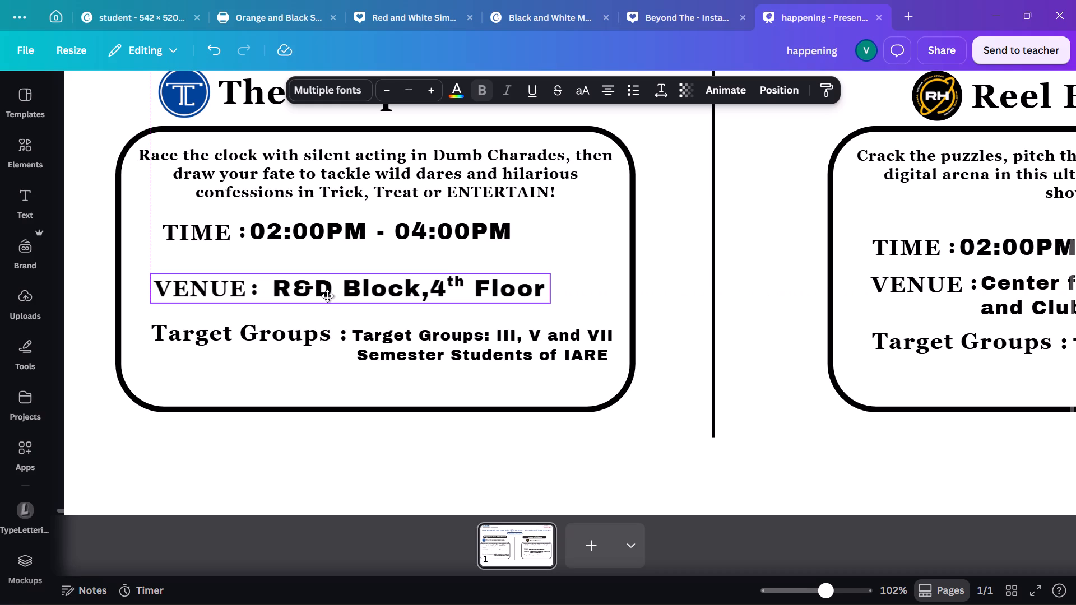
left_click_drag(327, 296, 327, 296)
left_click_drag(327, 296, 328, 296)
Lower the grouped VENUE line in the Beyond the Shadows frame slightly, closer above the Target Groups line.
left_click_drag(328, 296, 326, 299)
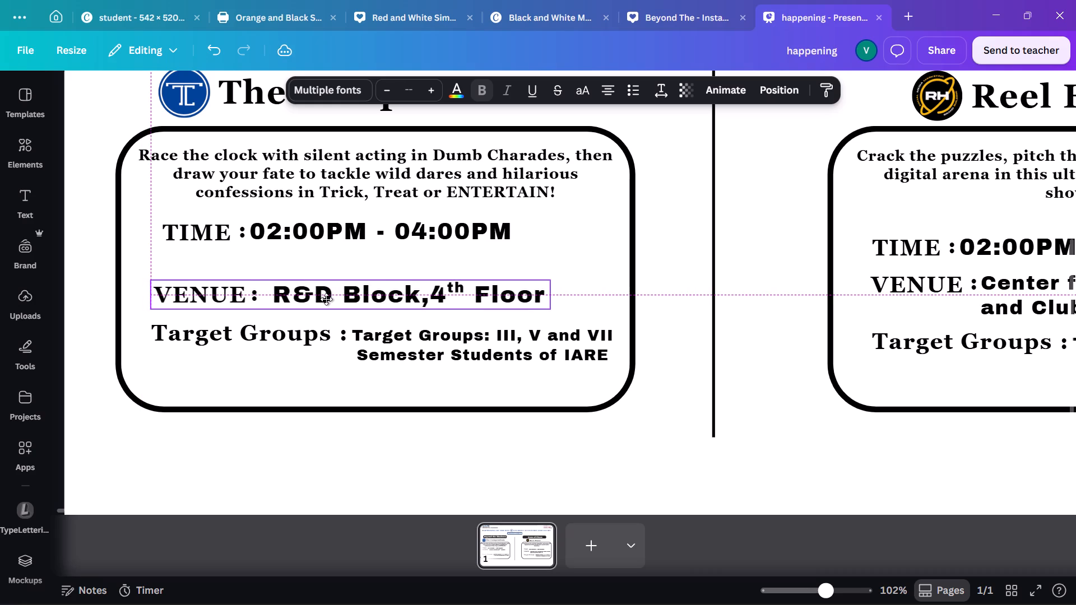
left_click_drag(326, 299, 326, 301)
left_click_drag(326, 301, 325, 299)
Group the Beyond the Shadows TIME label with 02:00PM - 04:00PM and move it down, close above and left-aligned with the VENUE line.
left_click(208, 256)
left_click_drag(208, 256, 263, 238)
left_click(278, 184)
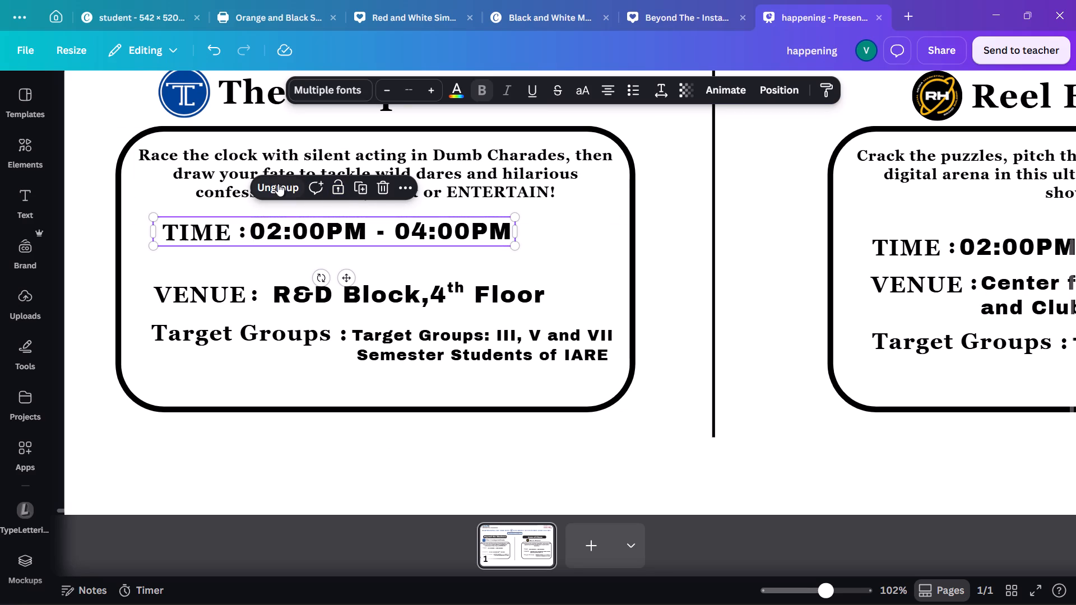
left_click_drag(287, 226, 286, 250)
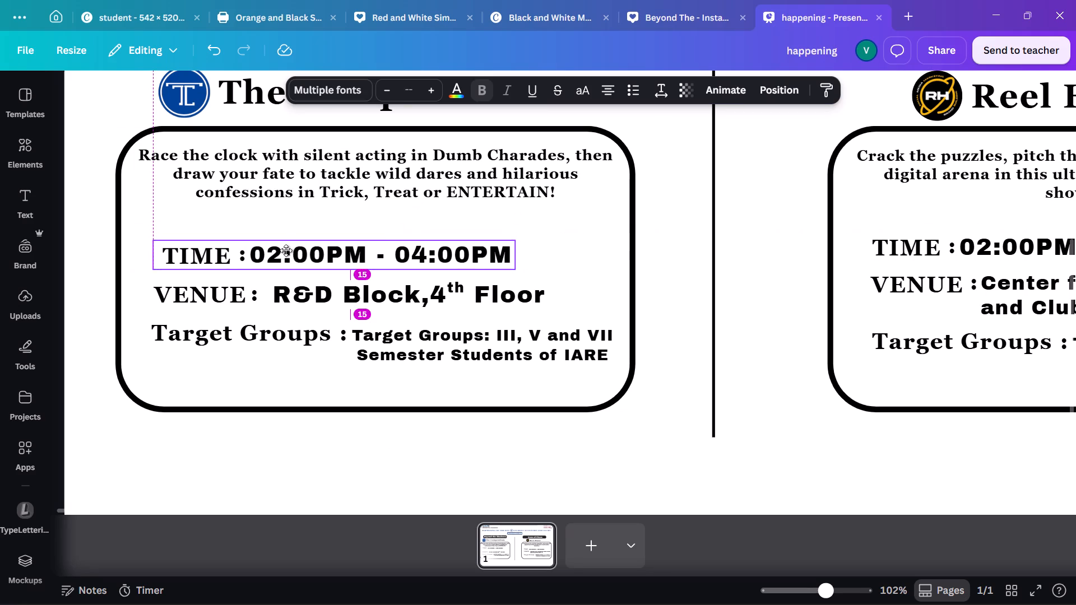
left_click_drag(286, 250, 280, 250)
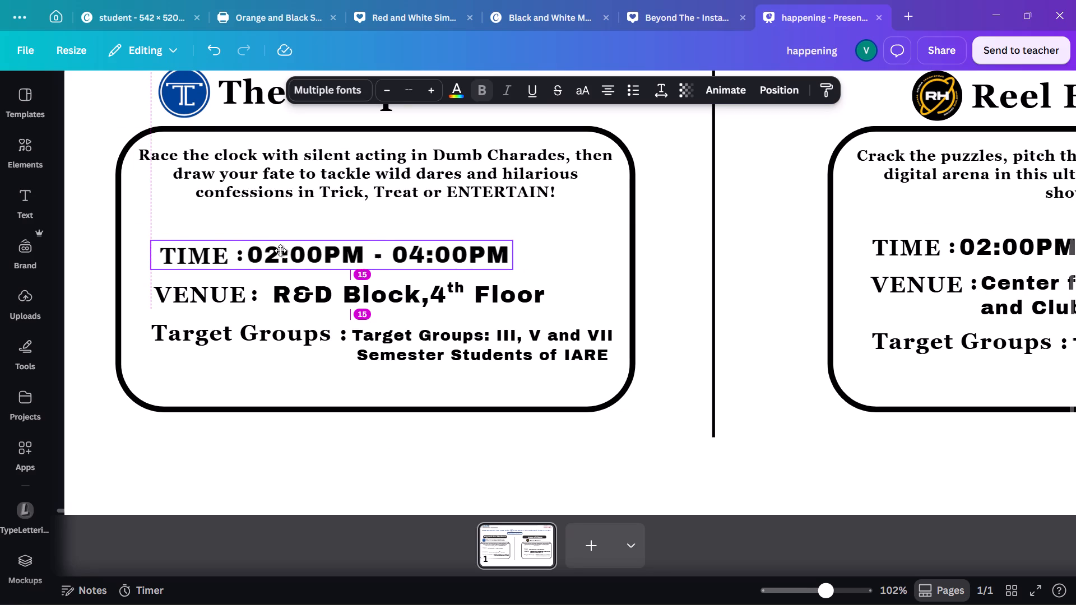
left_click_drag(280, 250, 273, 256)
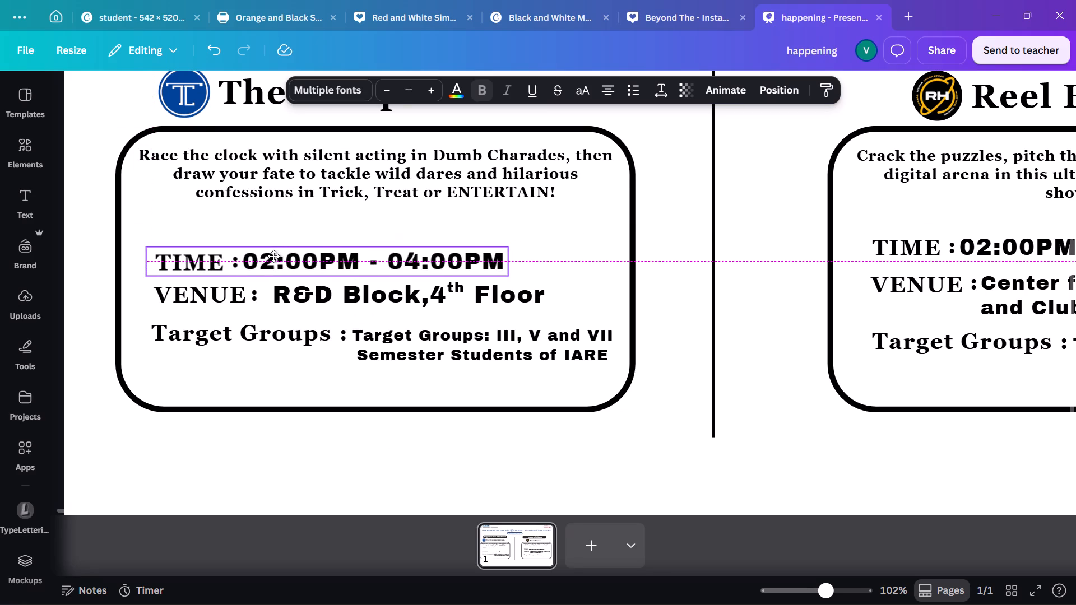
left_click_drag(273, 256, 273, 255)
left_click_drag(273, 255, 273, 253)
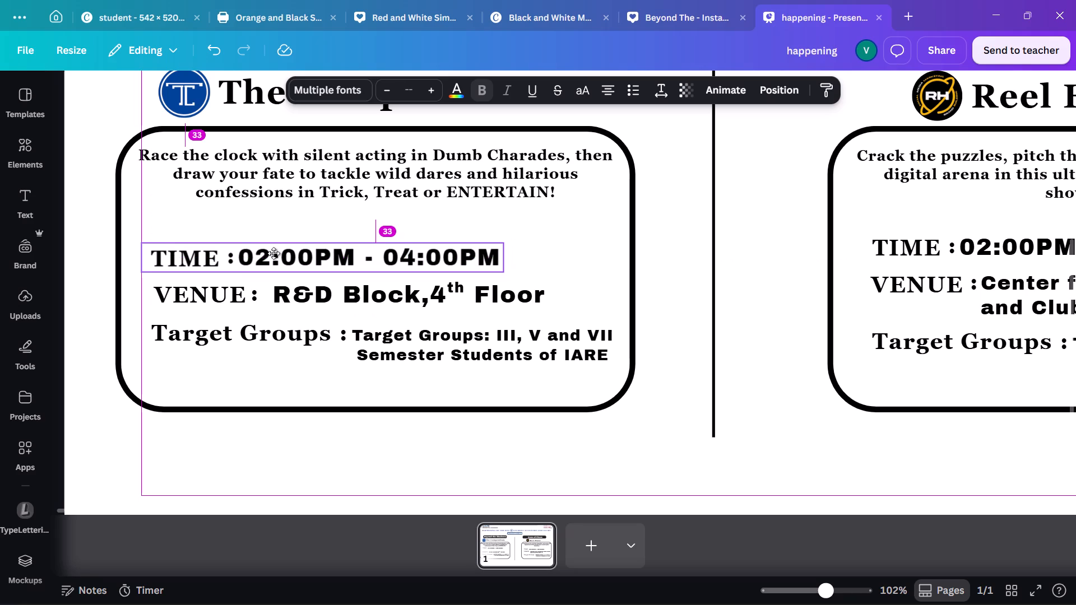
left_click_drag(273, 253, 275, 251)
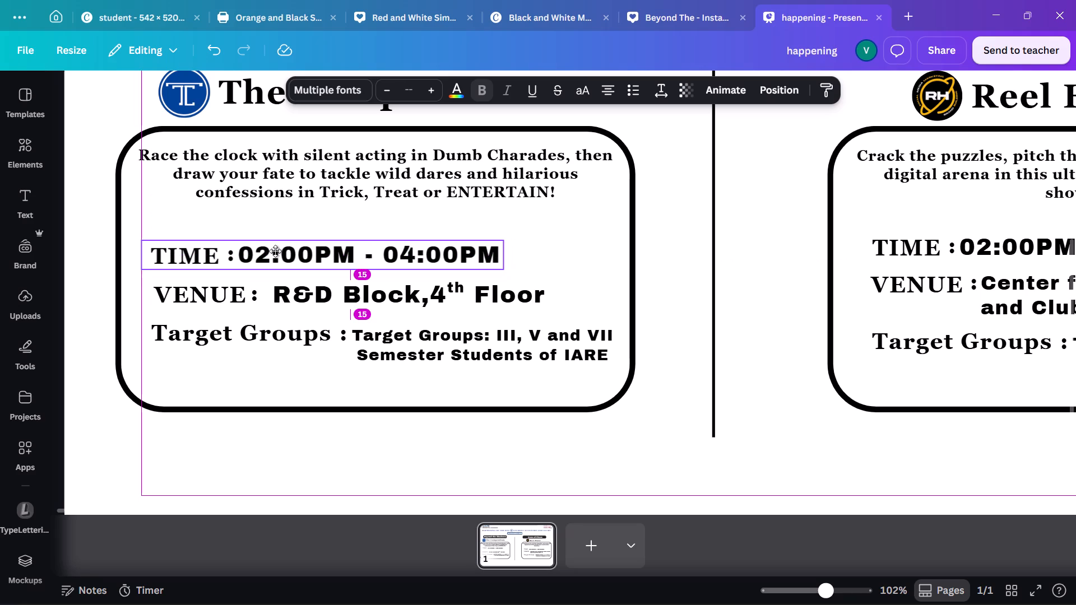
left_click_drag(275, 251, 275, 253)
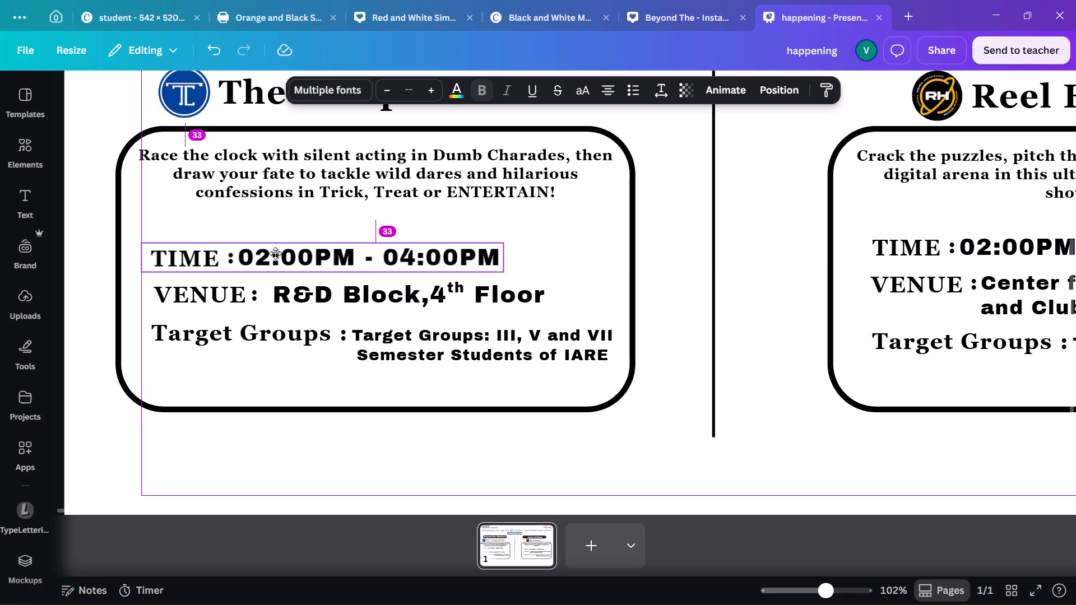
left_click_drag(275, 253, 277, 253)
left_click_drag(277, 253, 280, 252)
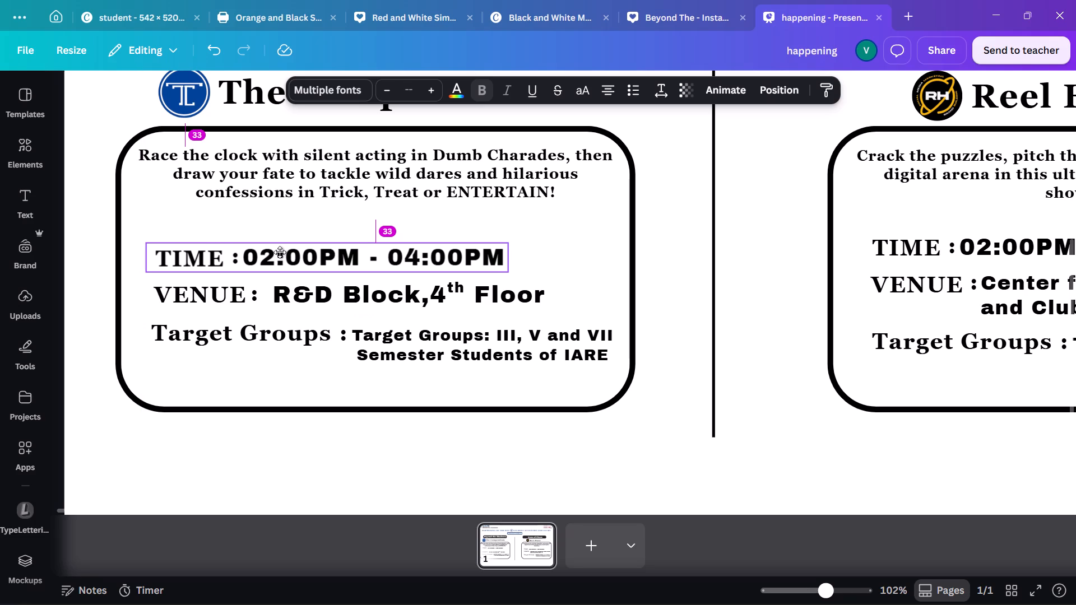
left_click_drag(280, 252, 280, 252)
left_click_drag(280, 252, 280, 251)
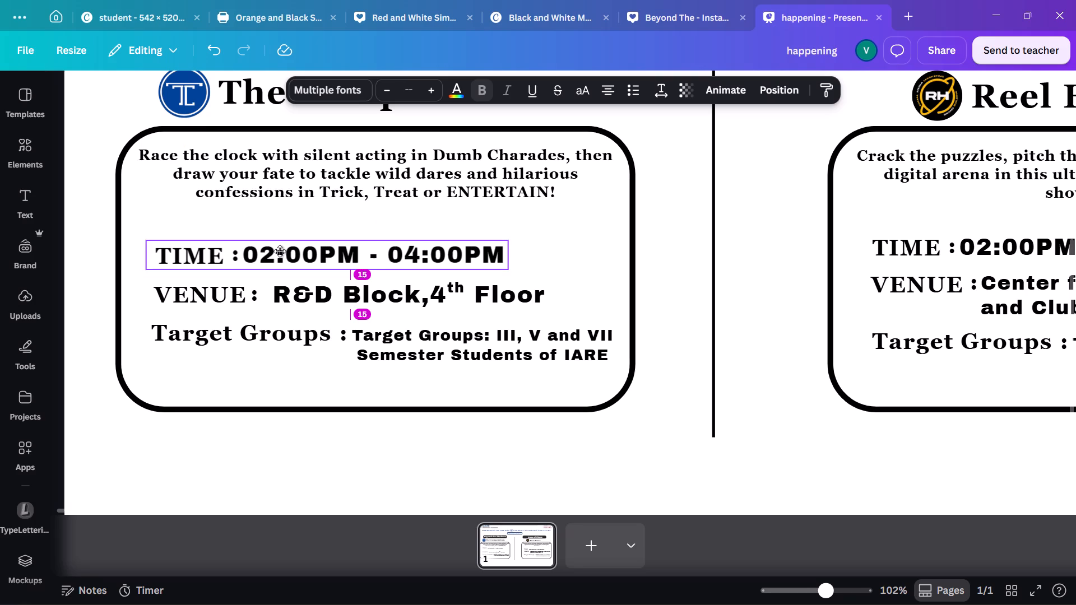
left_click_drag(280, 251, 280, 250)
left_click_drag(280, 250, 283, 251)
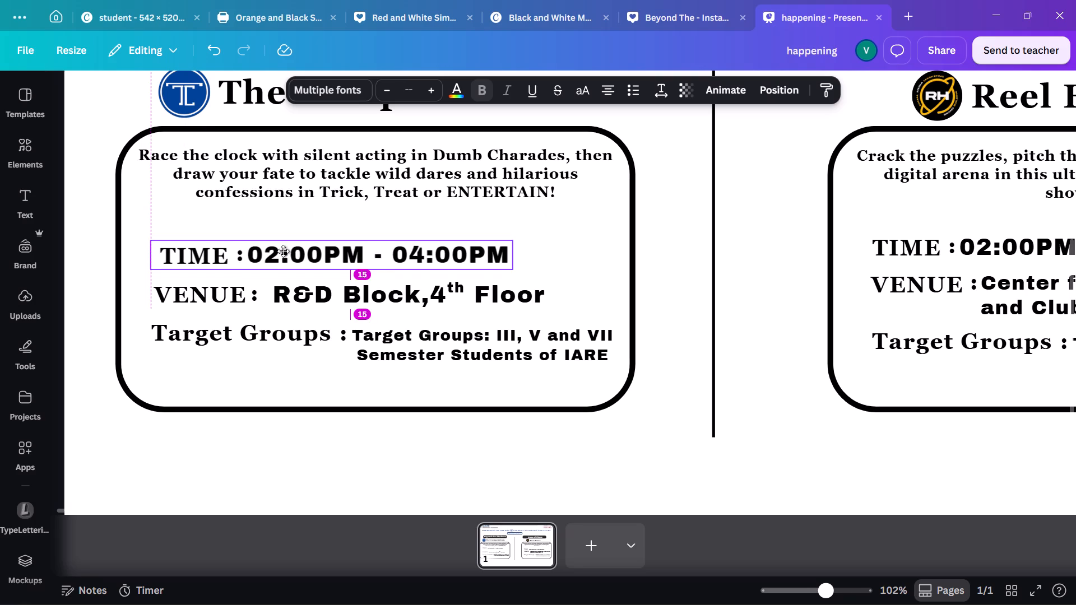
left_click_drag(283, 251, 283, 248)
Adjust the Beyond the Shadows VENUE and Target Groups lines so the VENUE line sits midway between TIME and Target Groups, with labels roughly left-aligned.
left_click(312, 286)
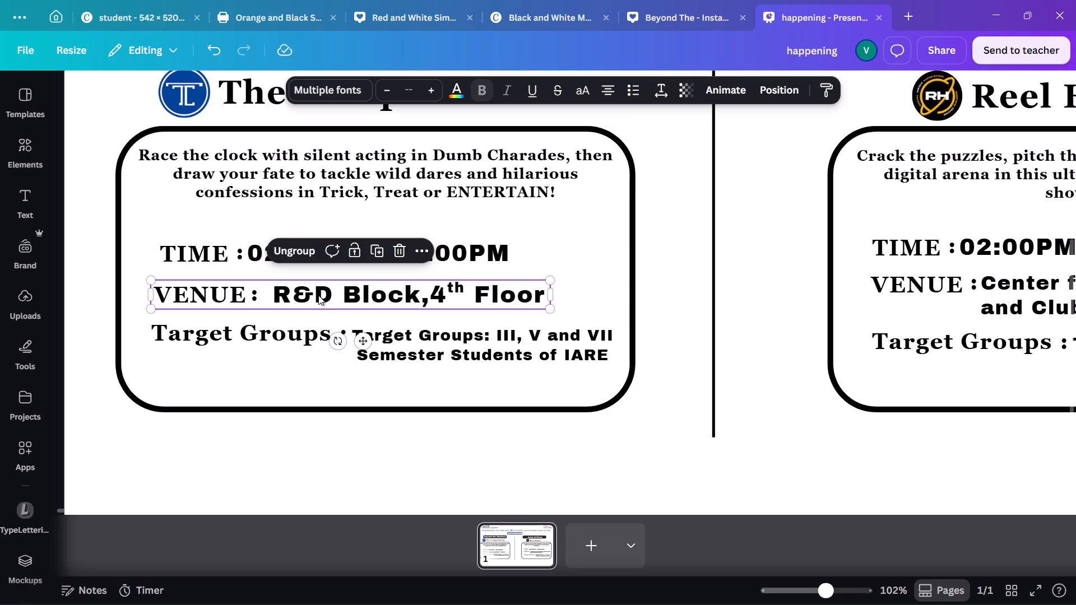
left_click_drag(318, 296, 318, 291)
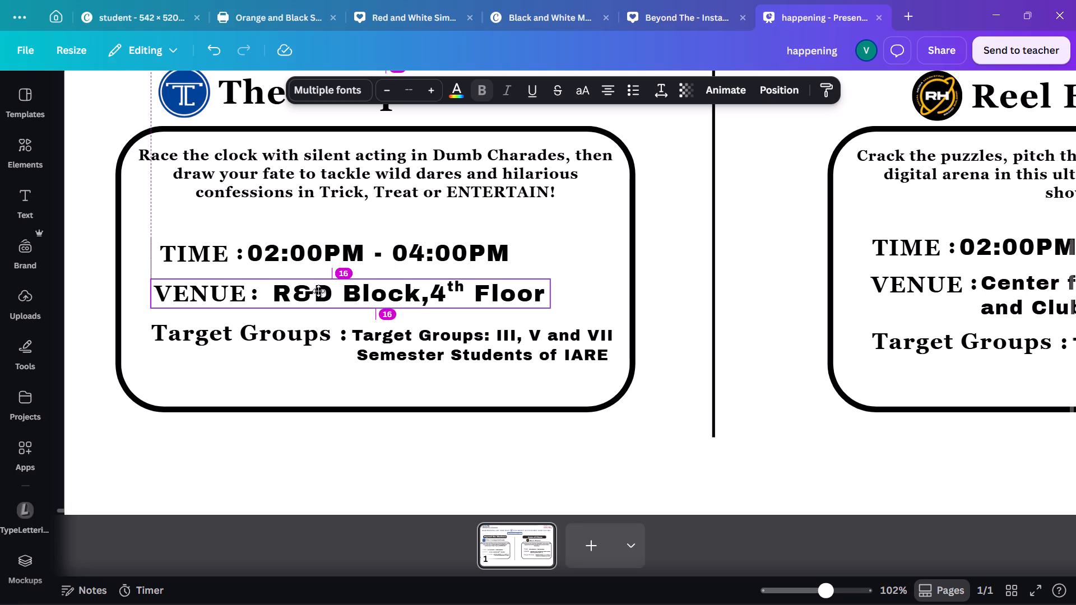
left_click_drag(318, 291, 319, 290)
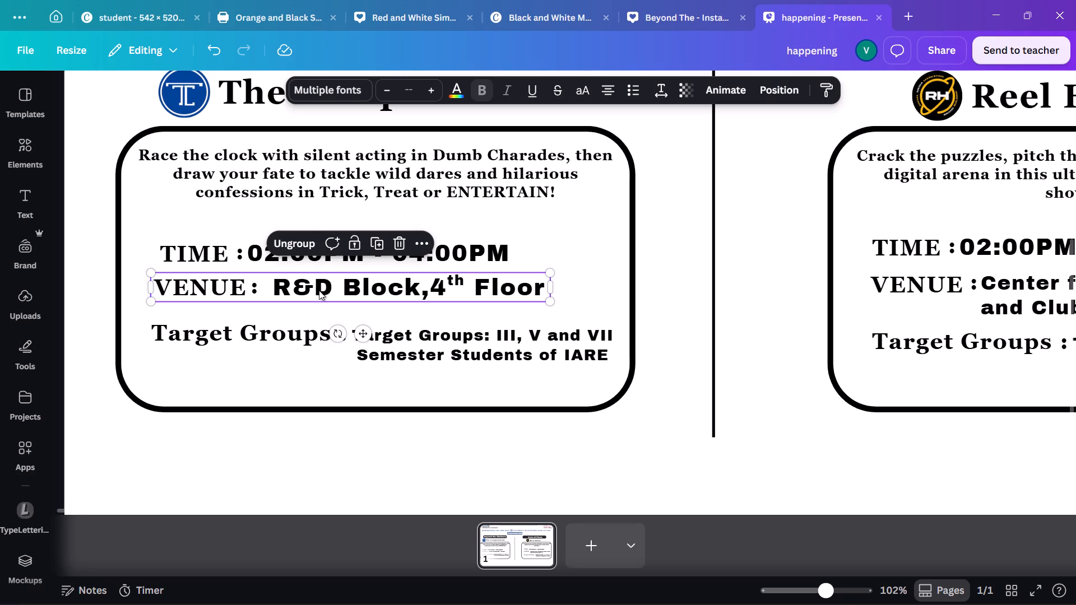
left_click(359, 348)
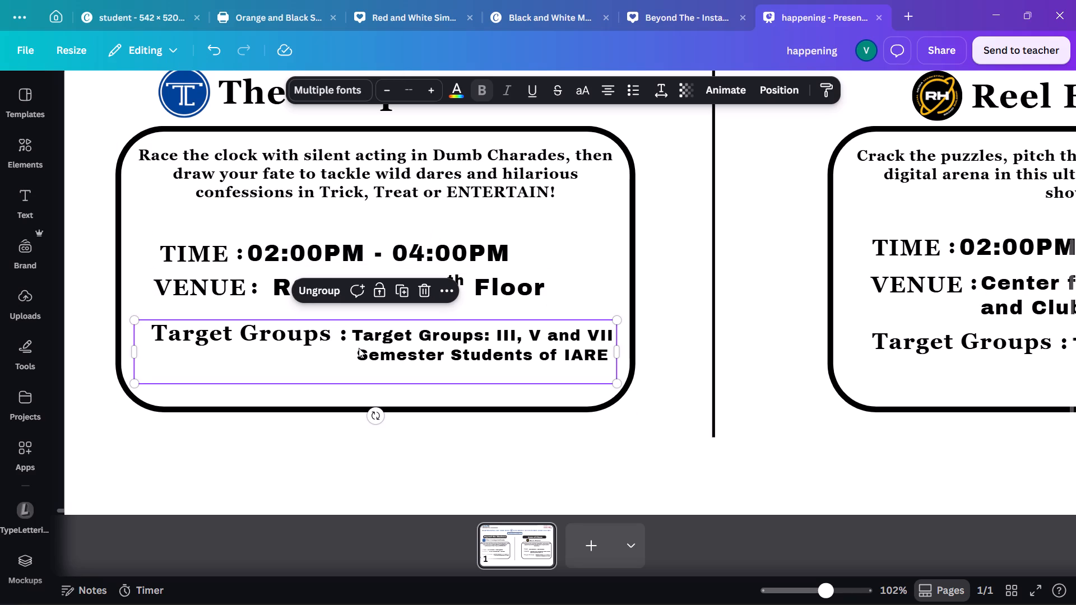
left_click(359, 348)
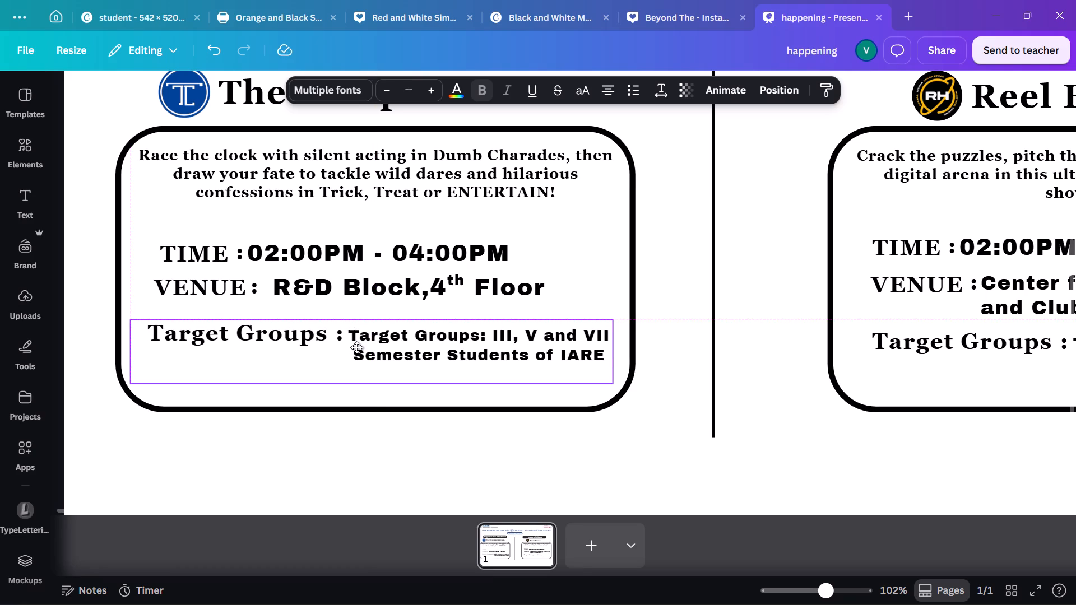
left_click(251, 281)
left_click_drag(251, 281, 249, 287)
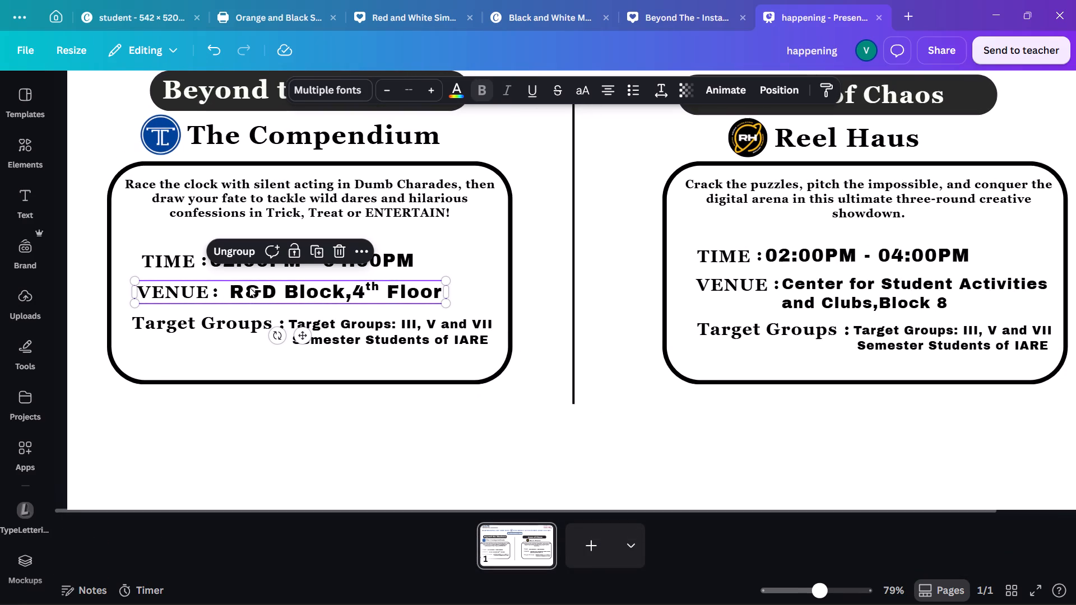
left_click(117, 309)
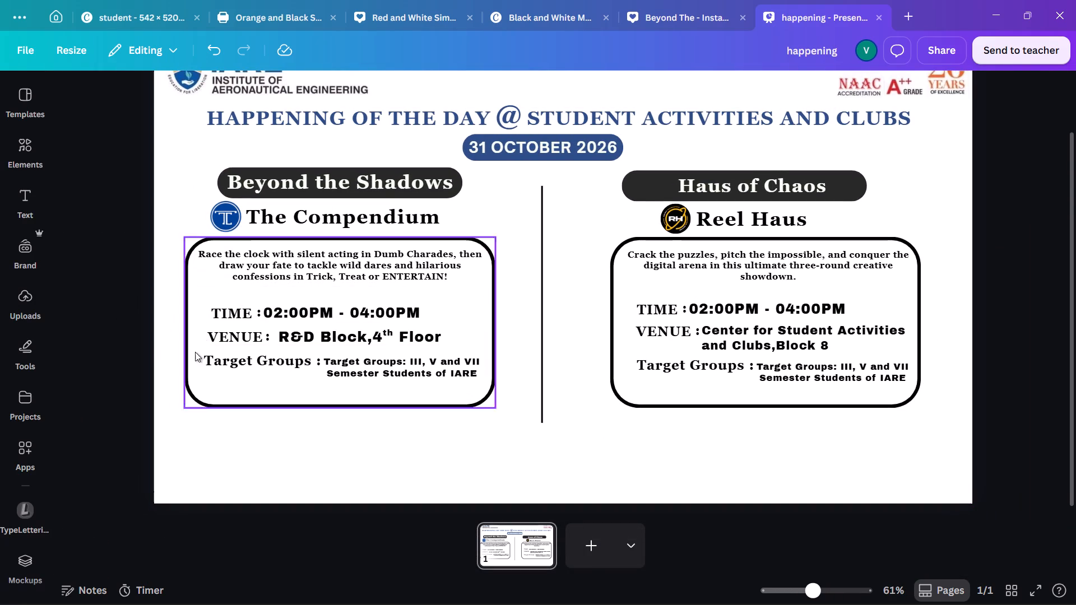
left_click(212, 353)
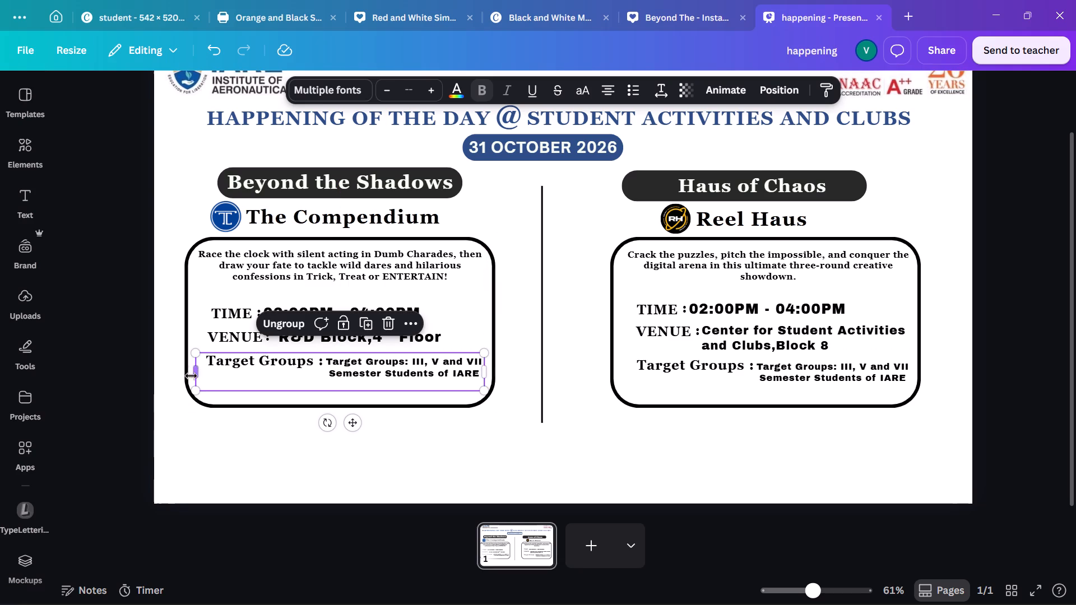
left_click(165, 402)
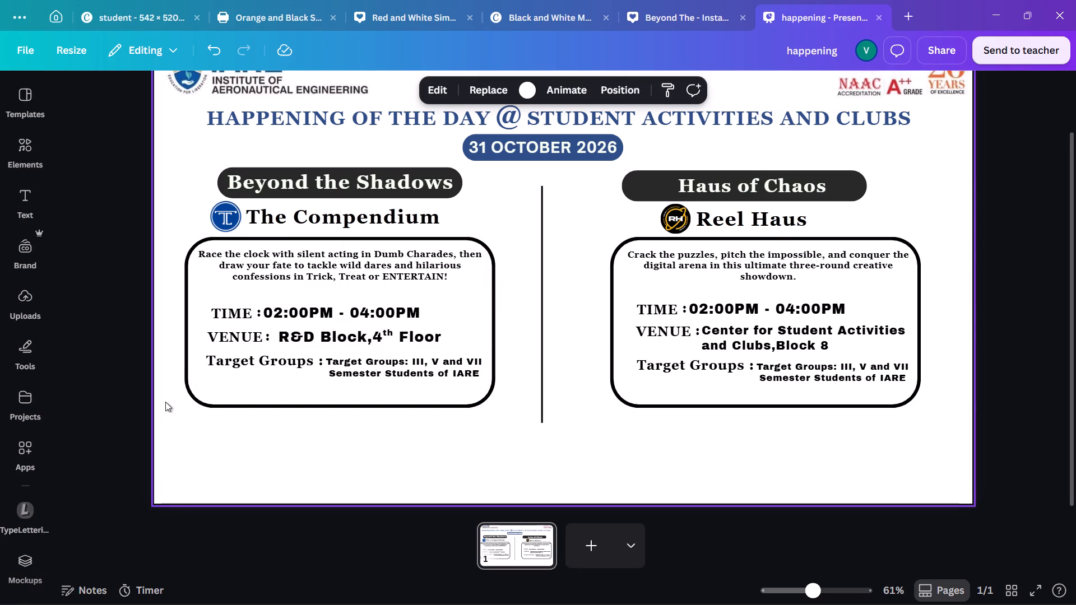
Shift the Beyond the Shadows TIME line slightly left so its label lines up better with the VENUE label.
left_click(230, 315)
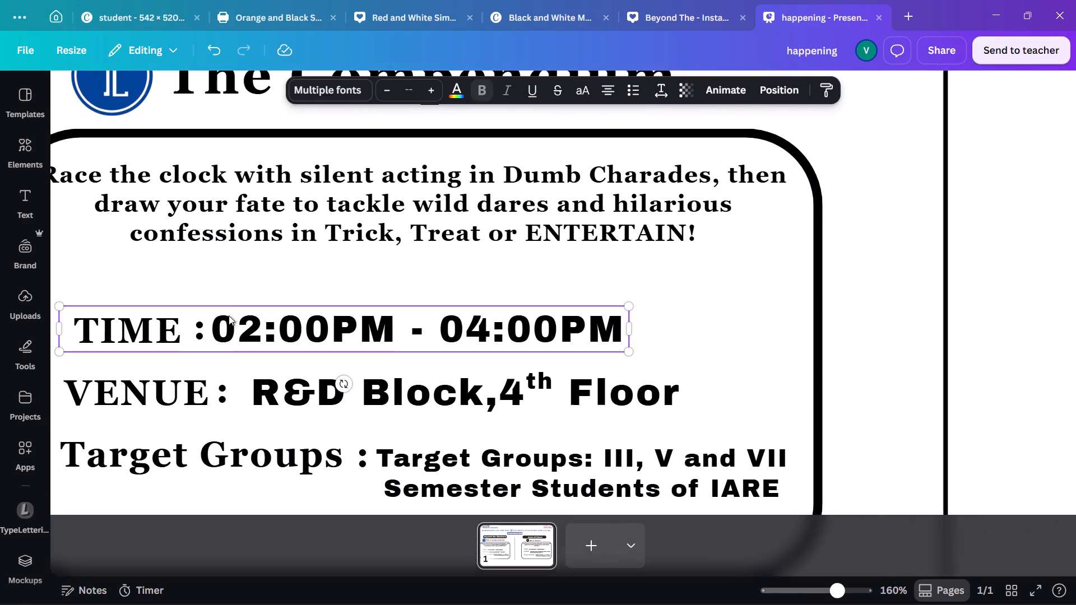
left_click(140, 336)
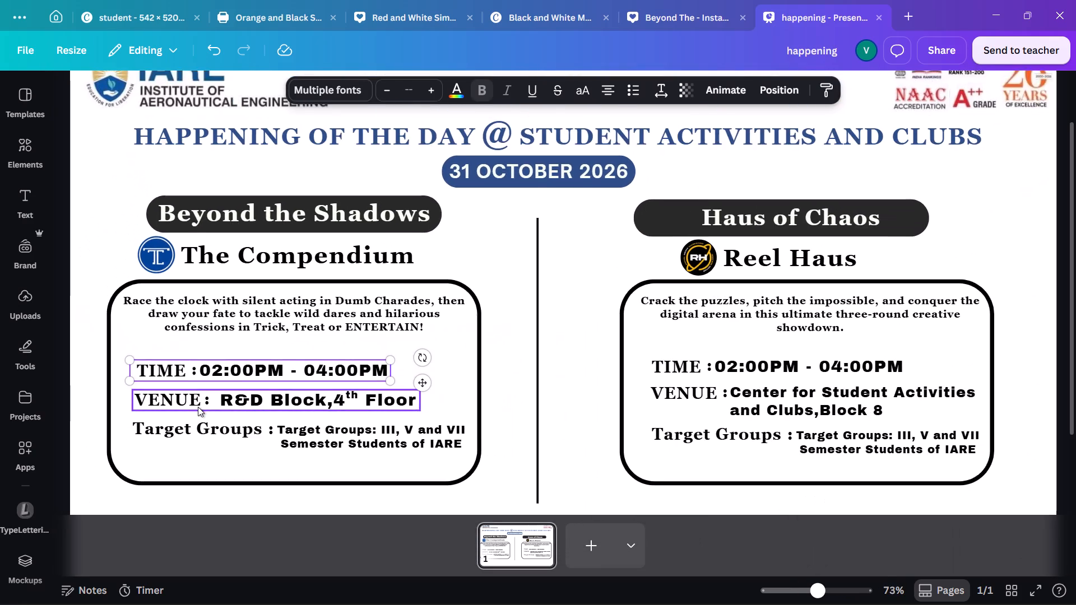
scroll(198, 407, "down", 1)
left_click(180, 427)
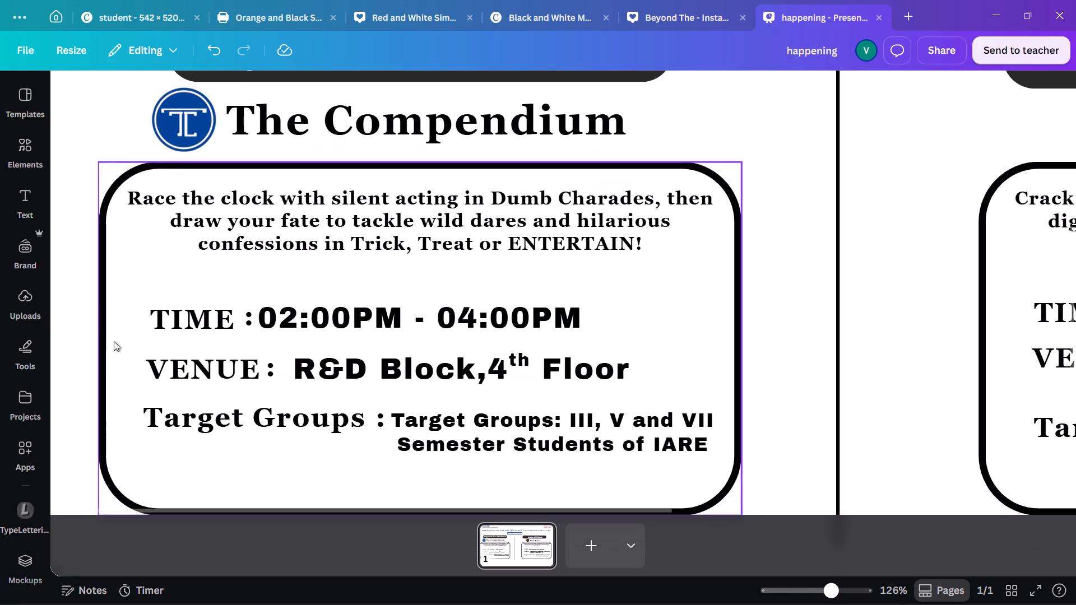
Nudge the Beyond the Shadows VENUE line up and raise the Target Groups line closer beneath it, centred in the frame.
scroll(114, 341, "up", 2)
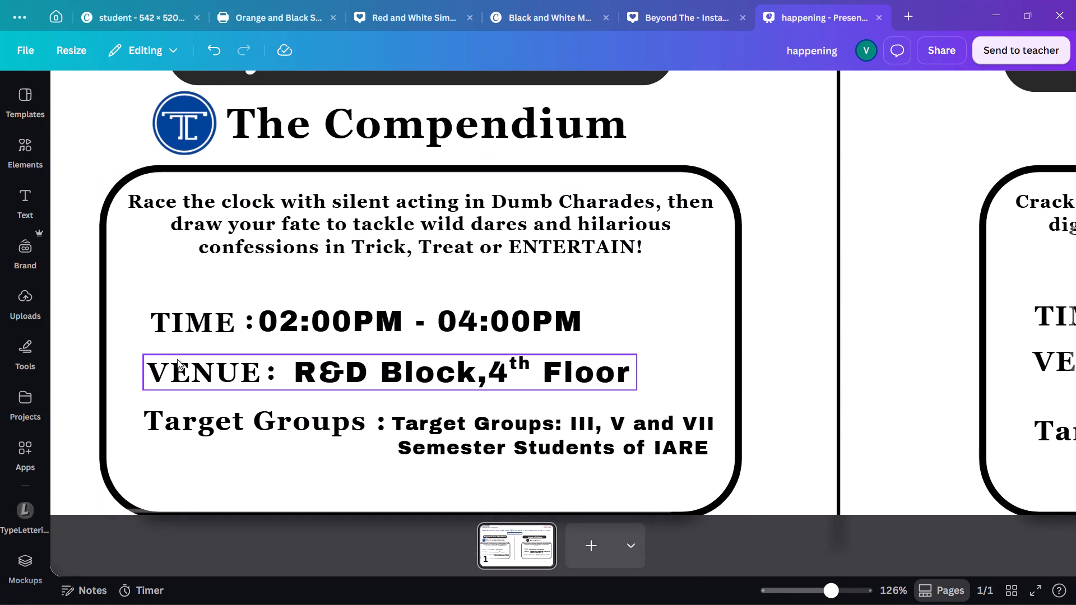
left_click(180, 365)
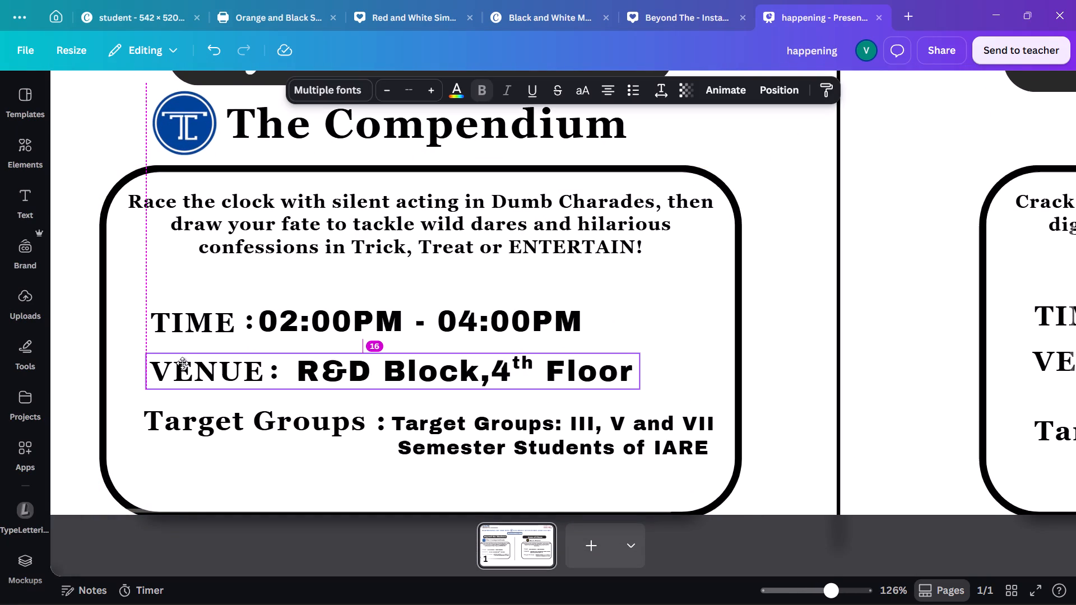
left_click(184, 413)
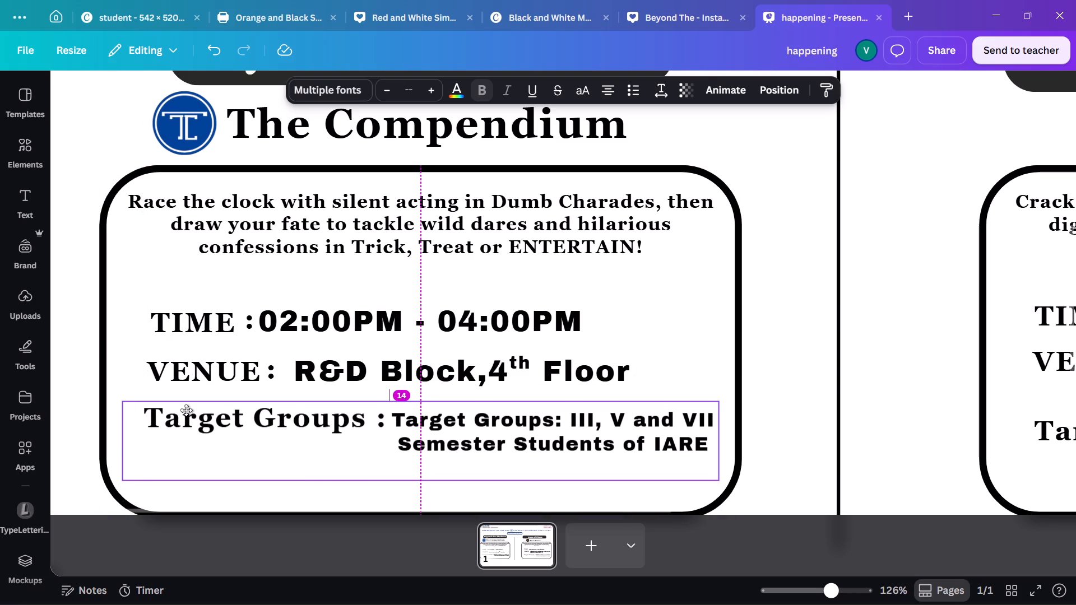
Nudge the Beyond the Shadows TIME line slightly to the right above the VENUE line.
left_click(158, 313)
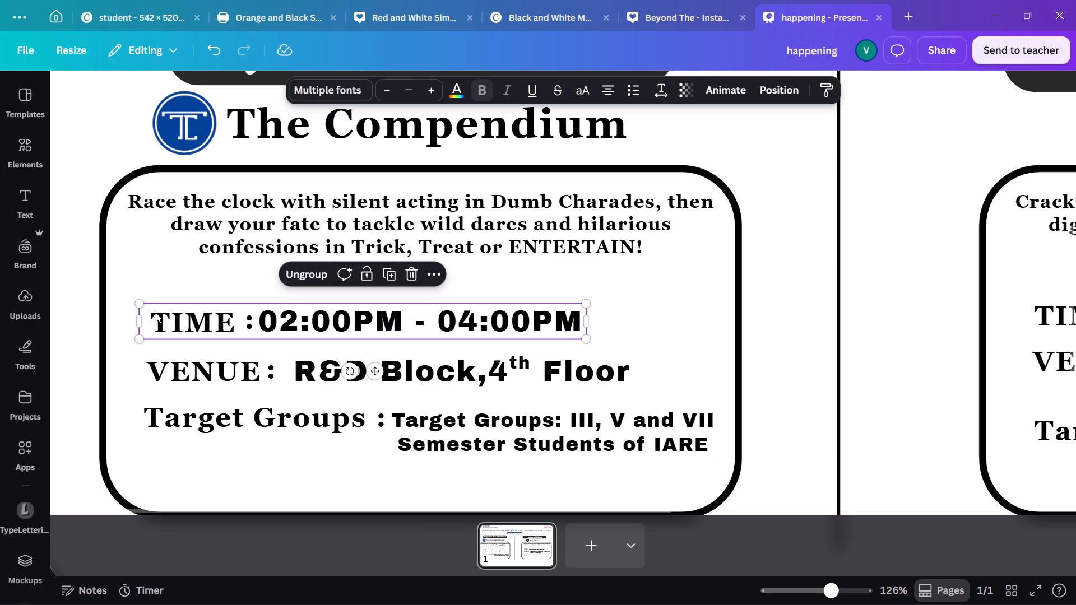
left_click(64, 300)
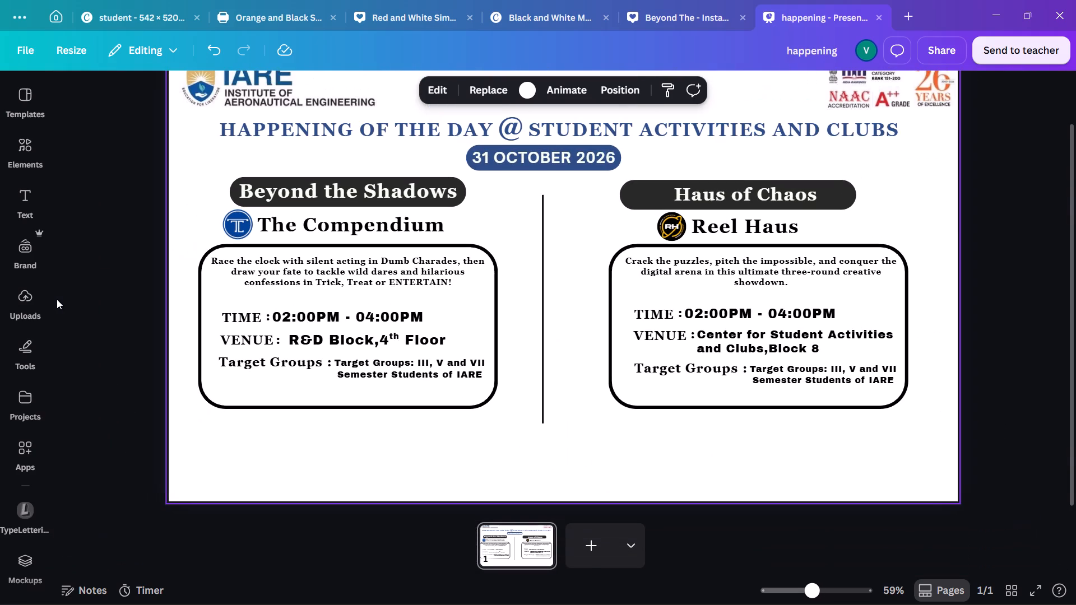
left_click(418, 319)
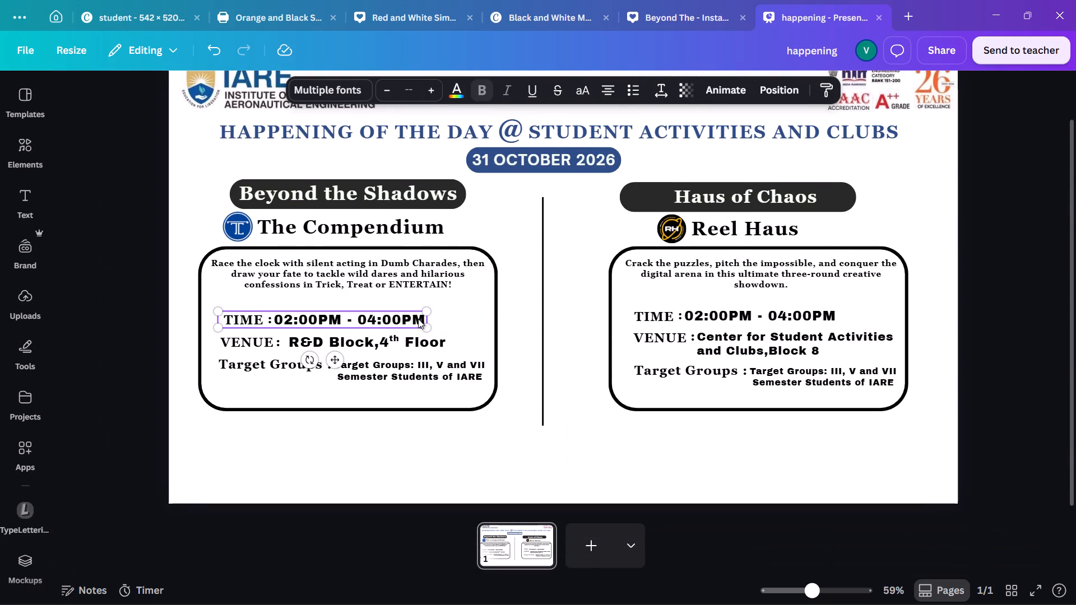
Select the grouped TIME line in the Haus of Chaos frame.
left_click(658, 312)
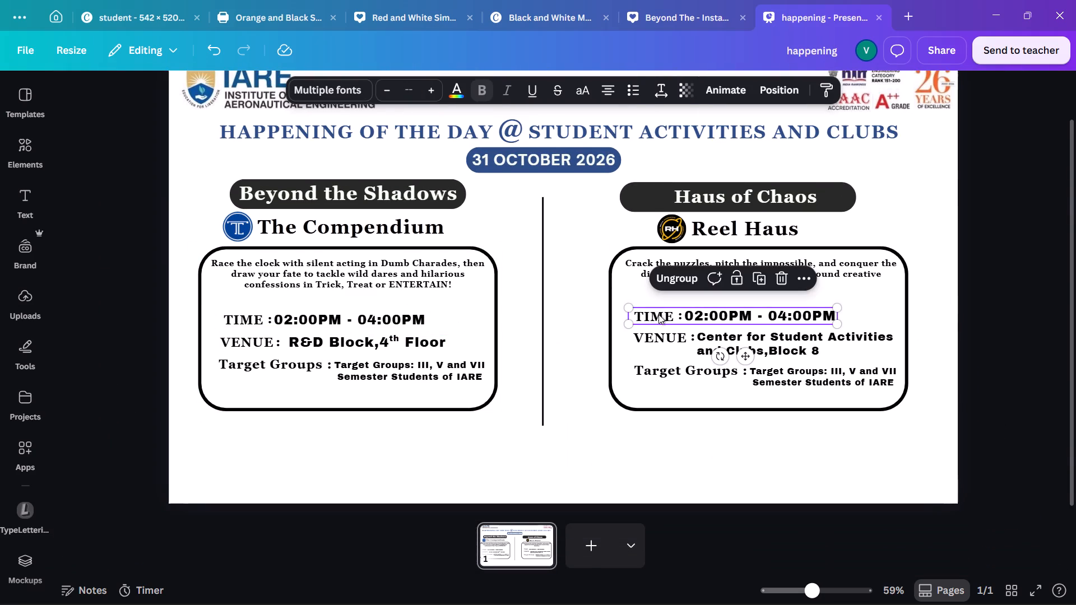
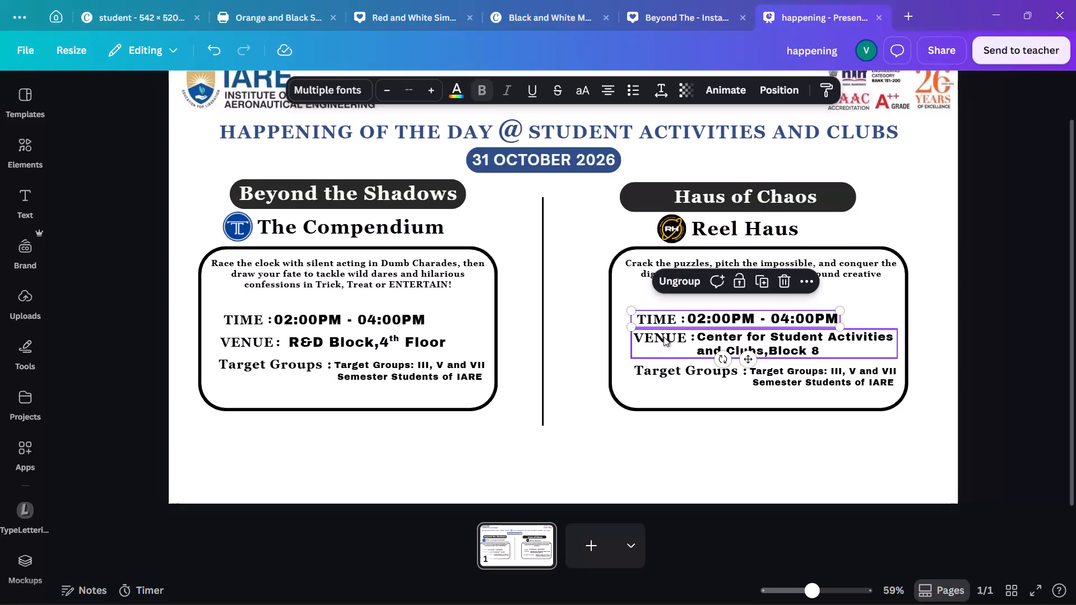
Nudge the Haus of Chaos VENUE line slightly down and to the right so its label sits closer in line with the TIME label.
left_click(666, 346)
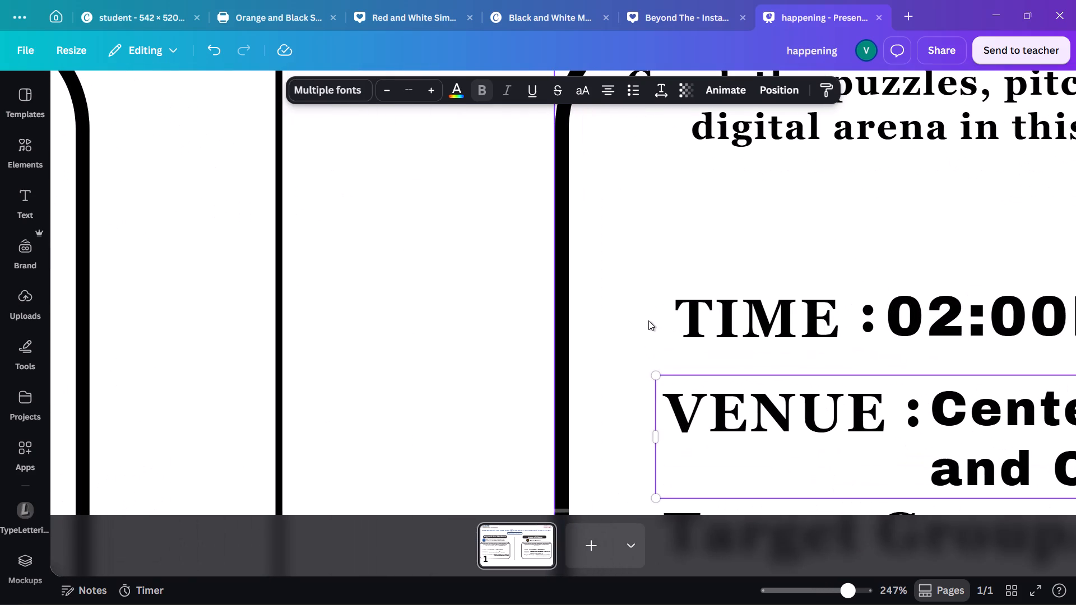
left_click_drag(716, 432, 722, 432)
left_click(587, 349)
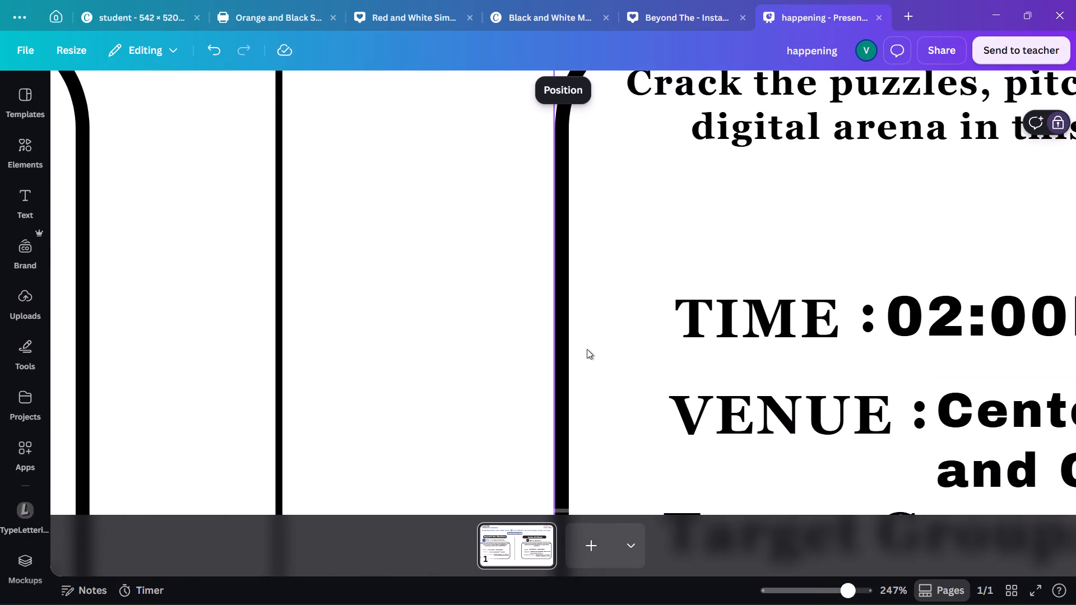
Check the Target Groups line beneath VENUE in the Haus of Chaos frame and compare the layout of both event frames.
scroll(587, 349, "down", 2)
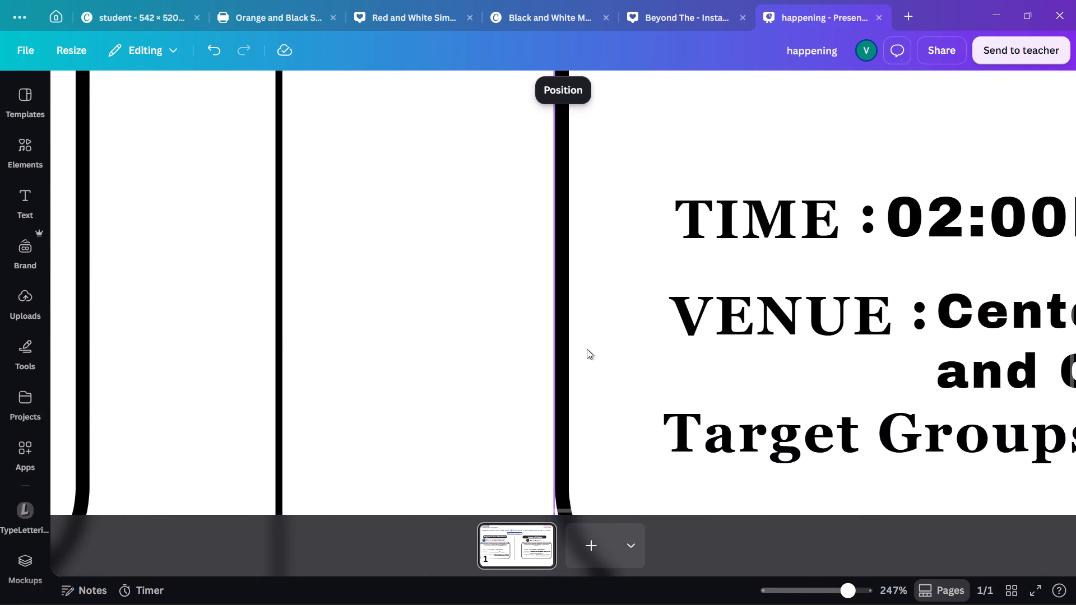
left_click(739, 453)
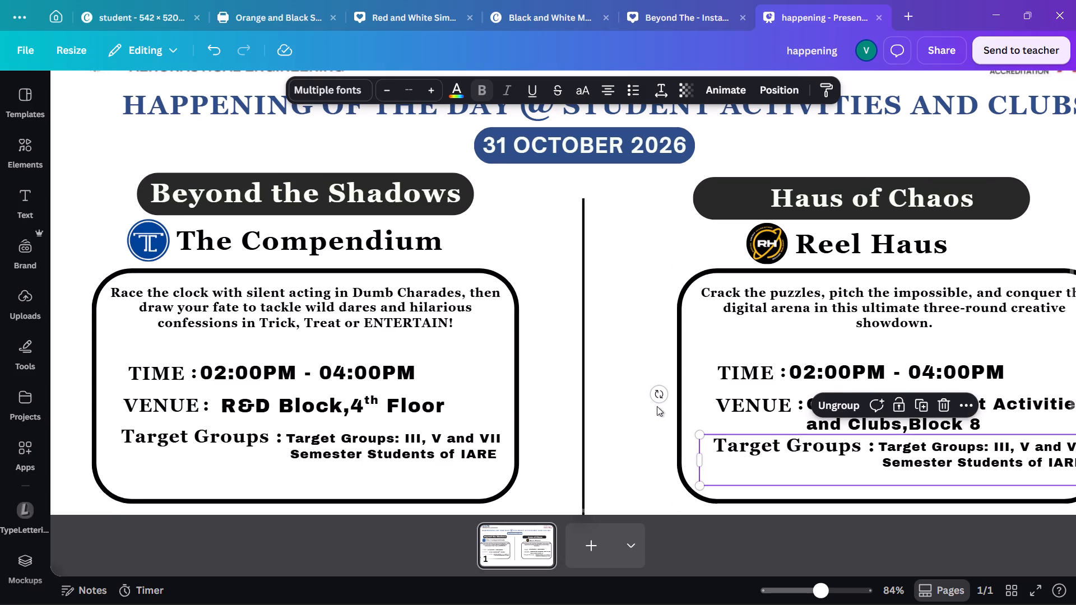
left_click(612, 386)
scroll(612, 386, "down", 2)
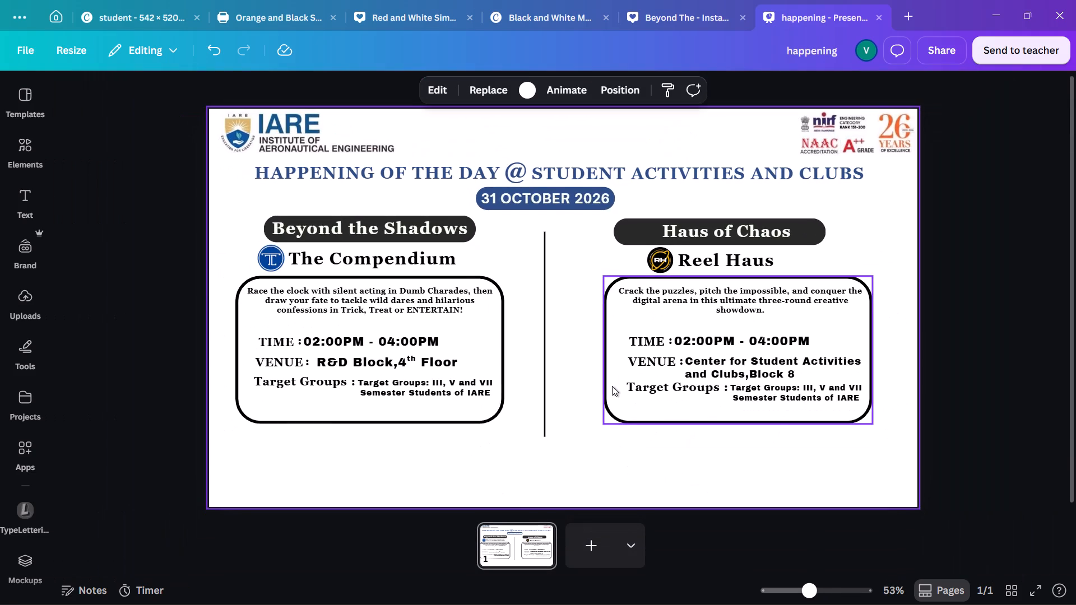
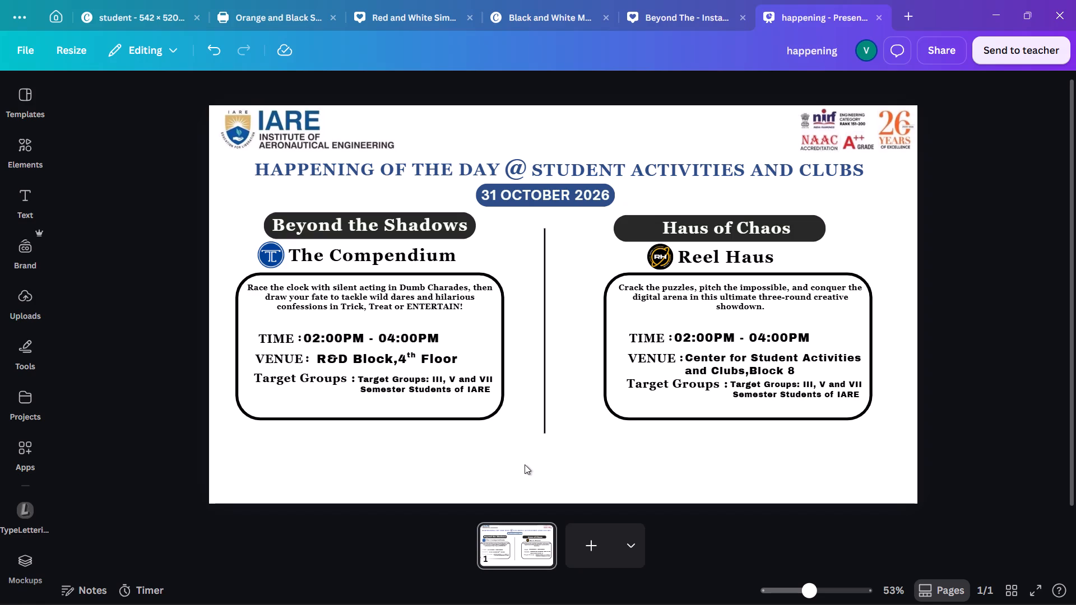
Nudge the vertical divider line between the two events up so its lower end meets the bottom edge of the event frames.
left_click(221, 389)
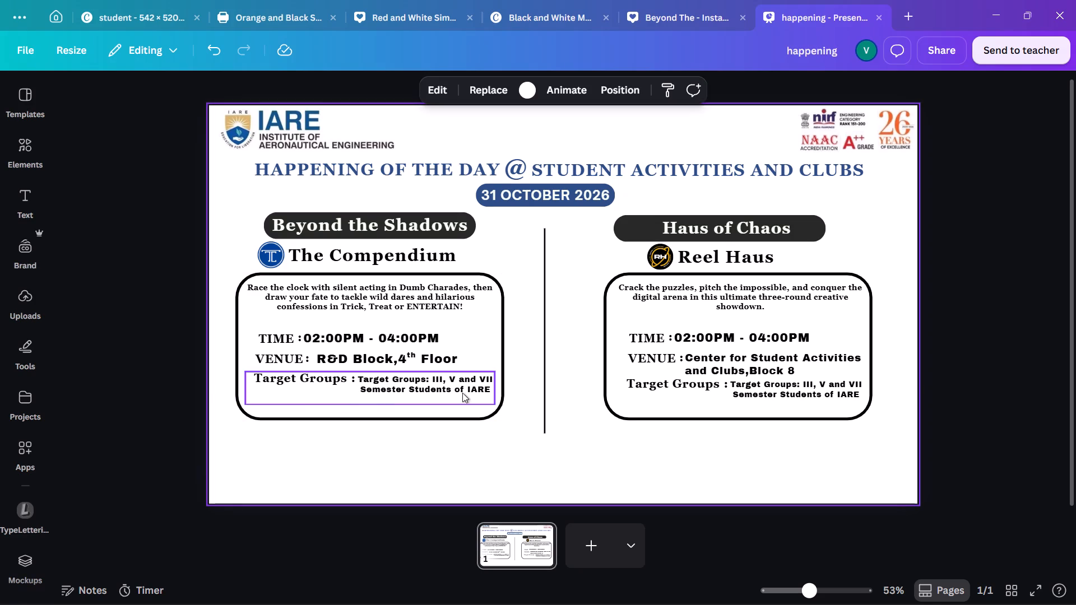
left_click(543, 374)
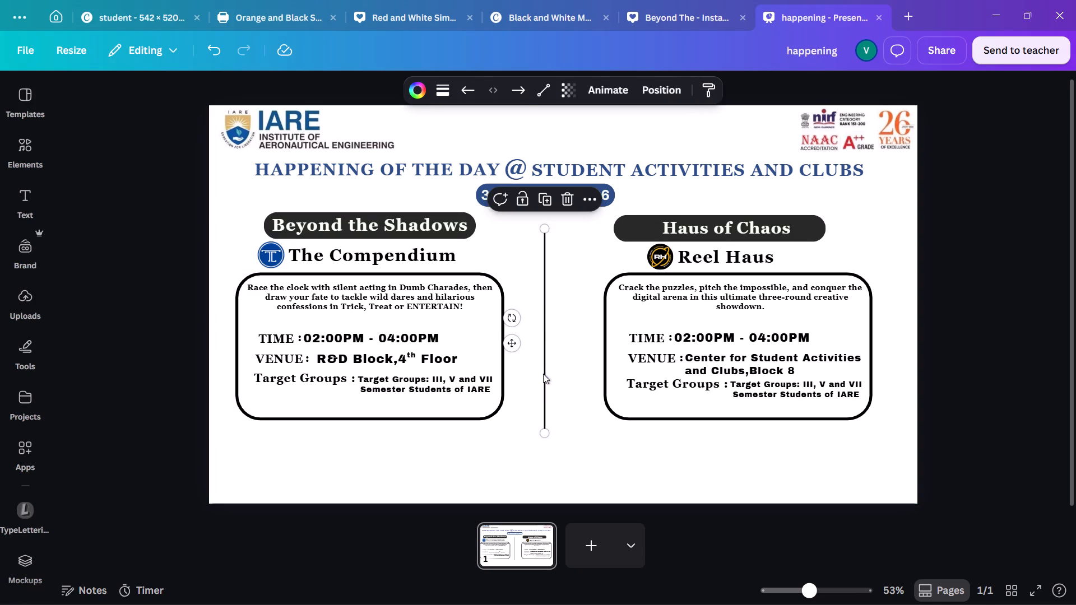
key("Up")
key("Up")
key("Up")
key("Up")
key("Up")
key("Up")
key("Up")
key("Up")
key("Up")
key("Up")
key("Up")
key("Up")
key("Up")
key("Up")
key("Up")
key("Up")
key("Up")
key("Up")
key("Up")
key("Up")
key("Up")
key("Up")
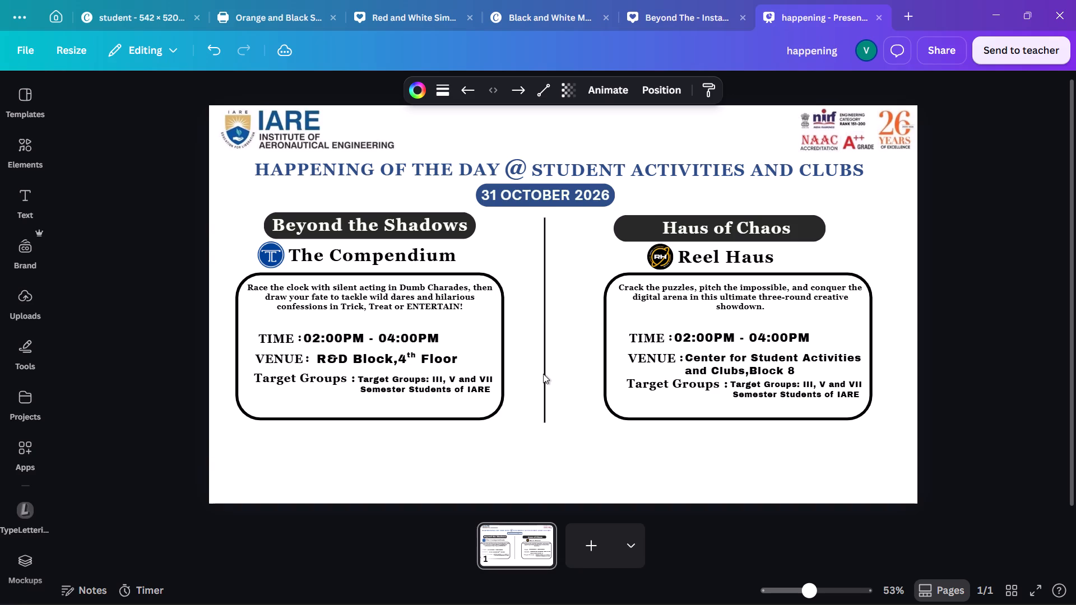
key("Up")
key("Up")
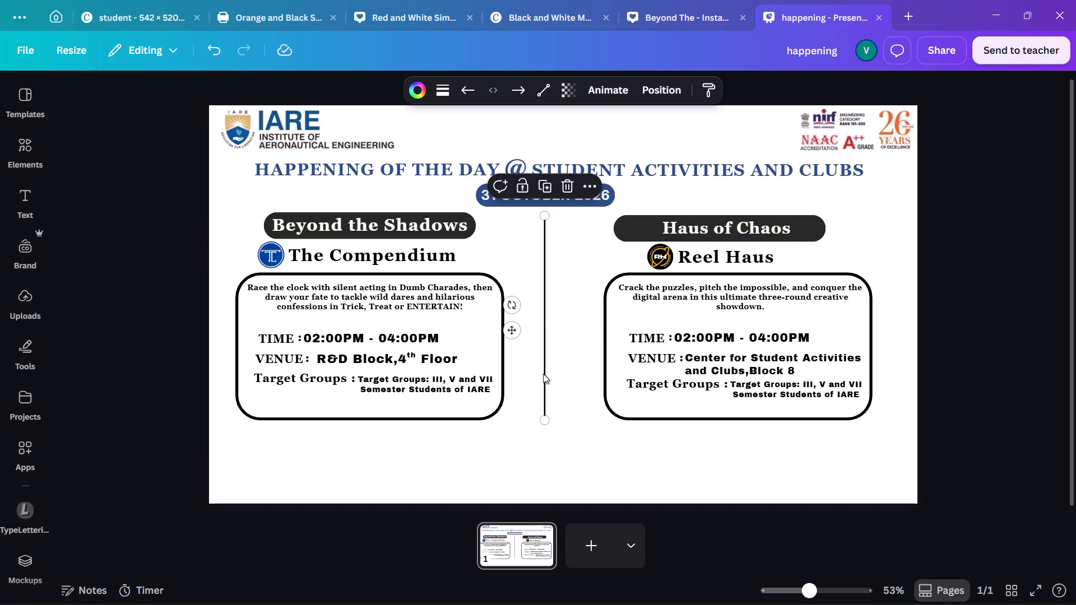
key("Right")
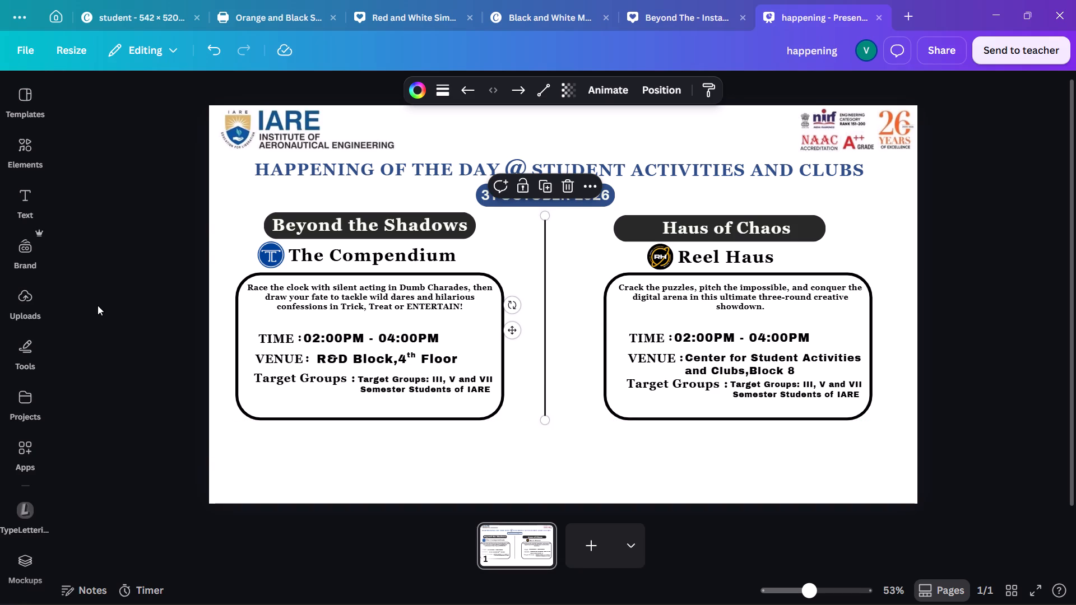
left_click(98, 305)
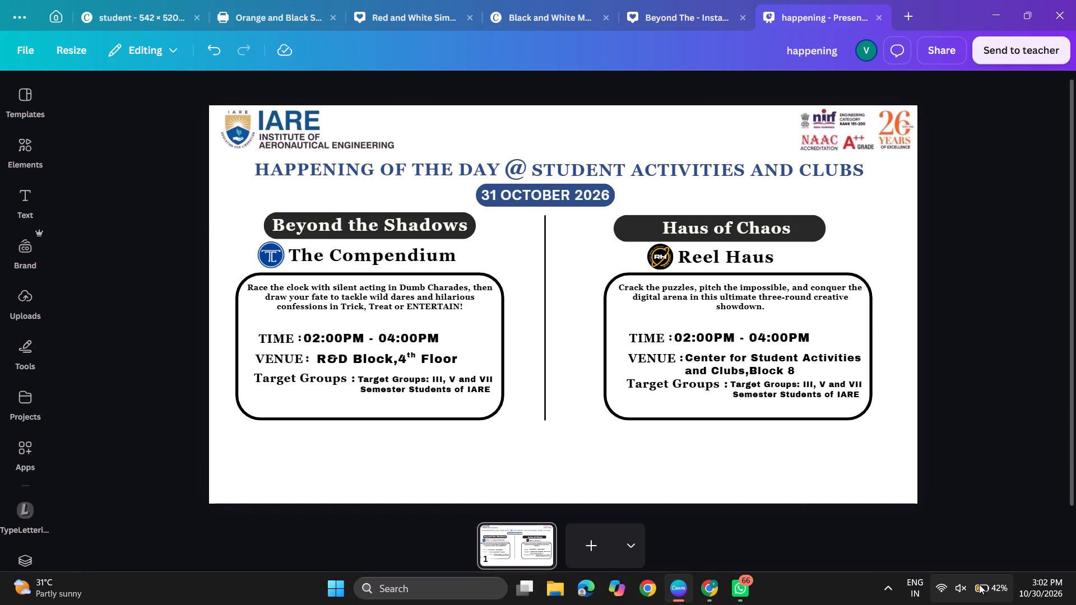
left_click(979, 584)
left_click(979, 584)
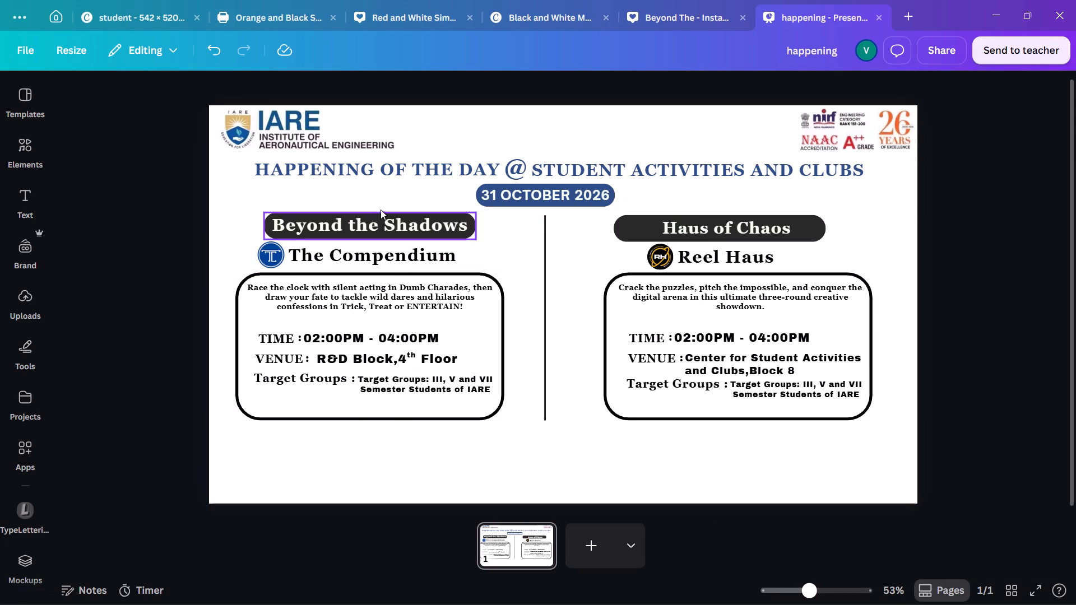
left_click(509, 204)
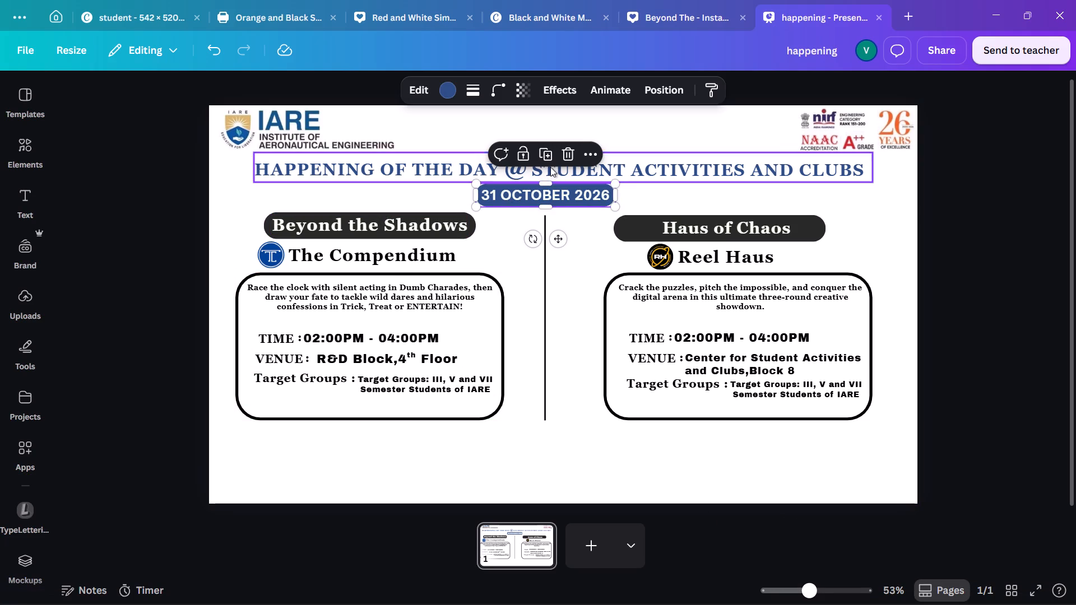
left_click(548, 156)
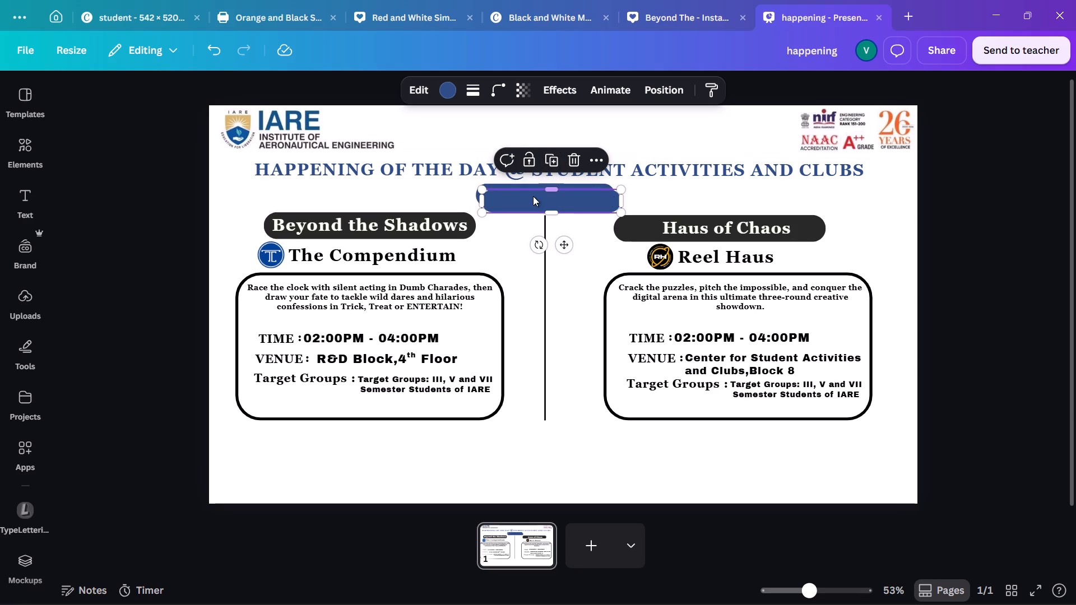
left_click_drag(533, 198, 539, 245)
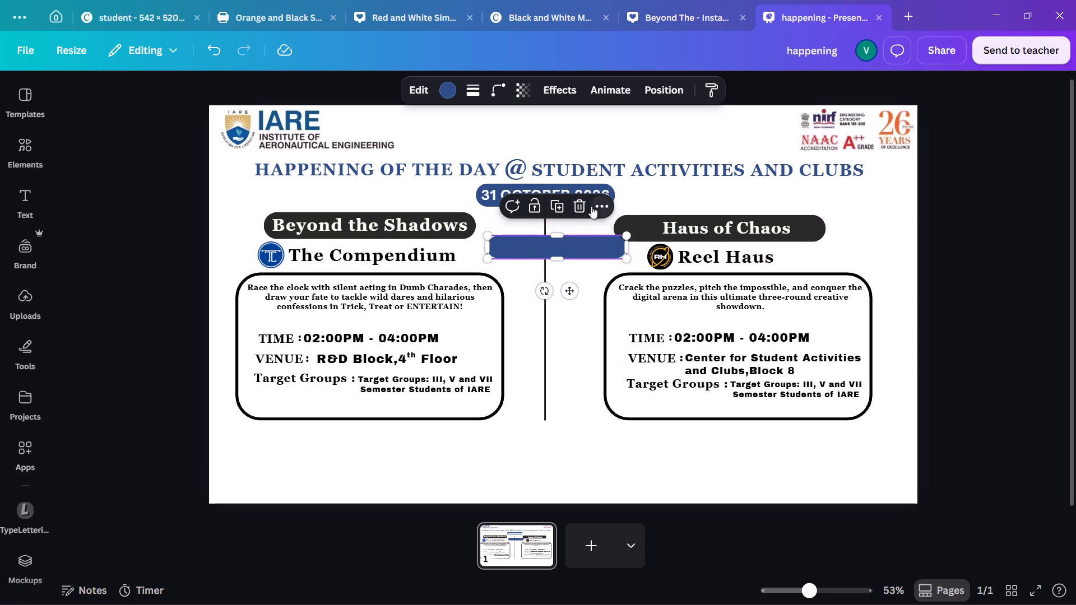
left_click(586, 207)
Duplicate the 31 OCTOBER 2026 date text, place the copy below the Haus of Chaos frame and colour it black.
left_click(553, 193)
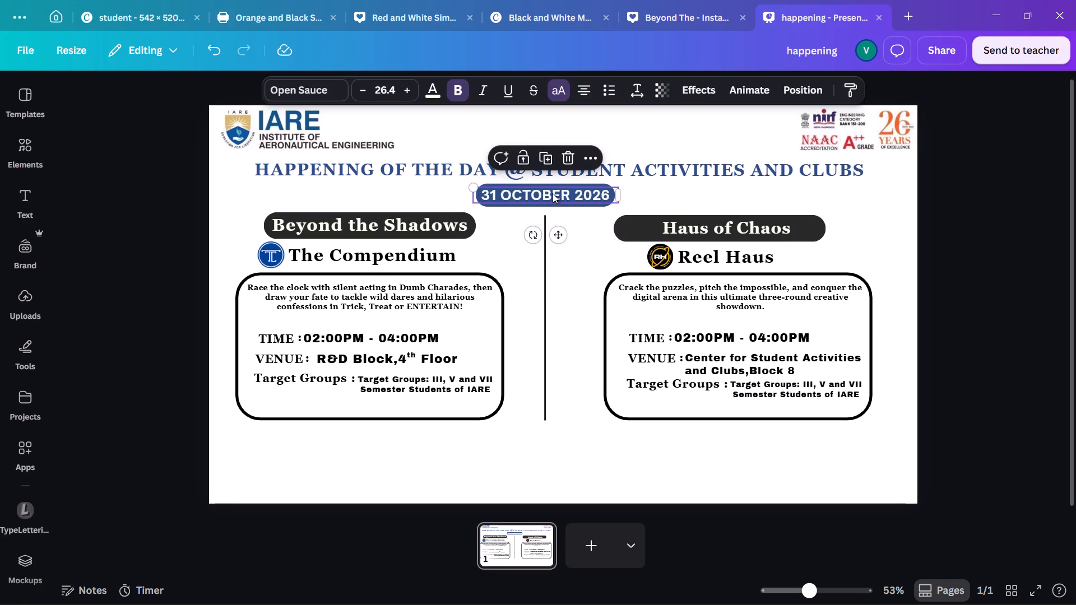
left_click(549, 161)
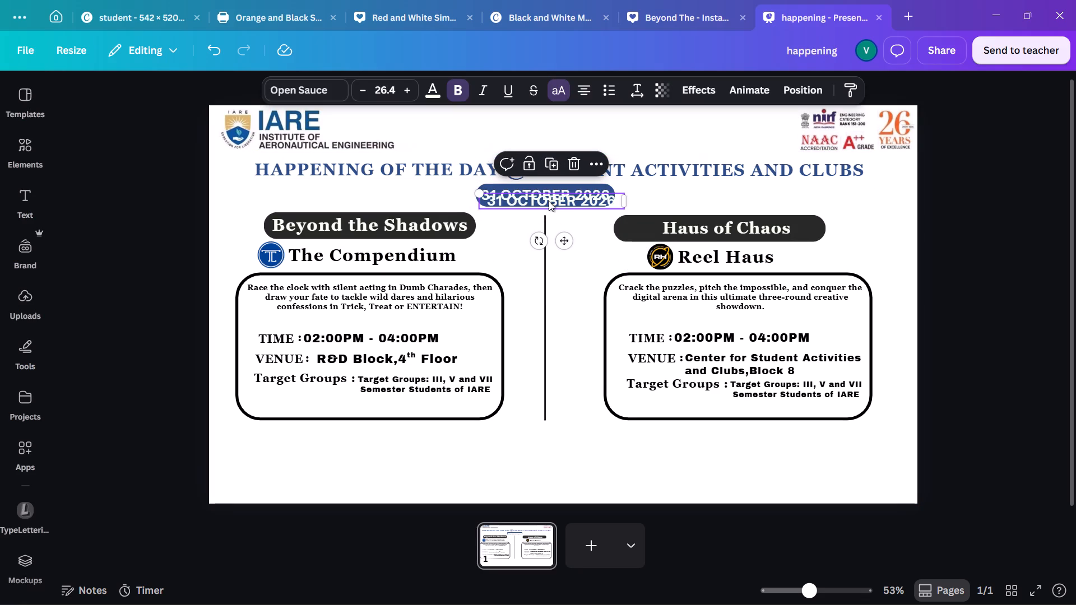
left_click_drag(548, 201, 762, 485)
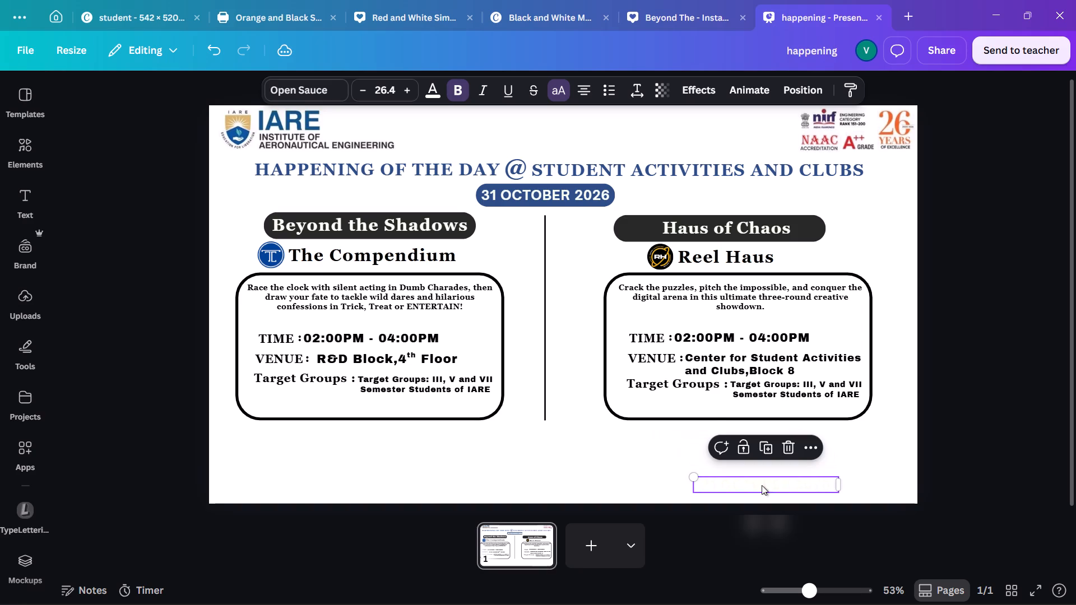
left_click(435, 96)
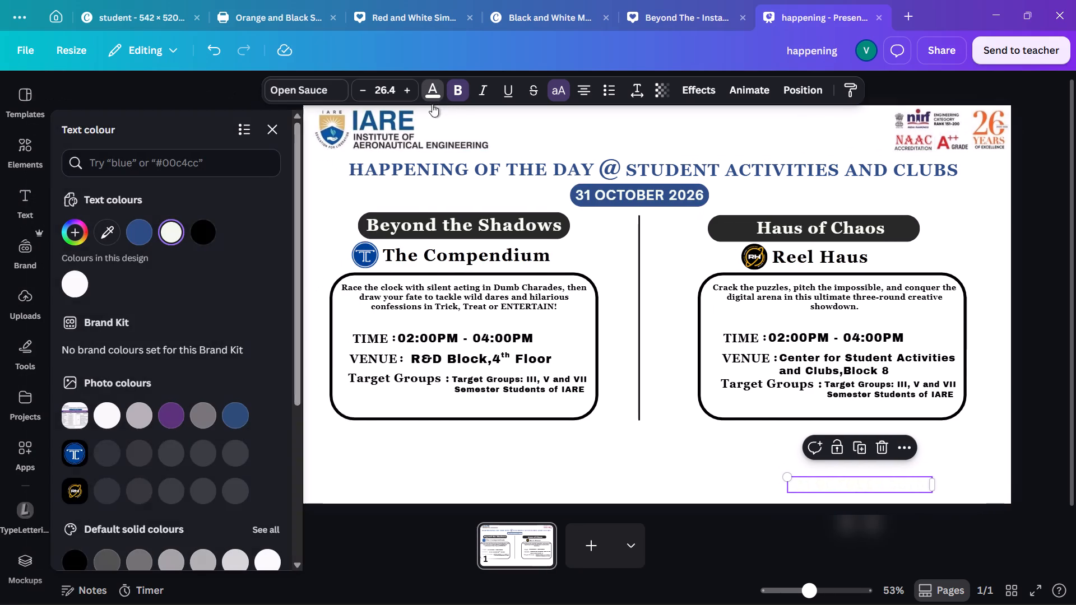
left_click(201, 235)
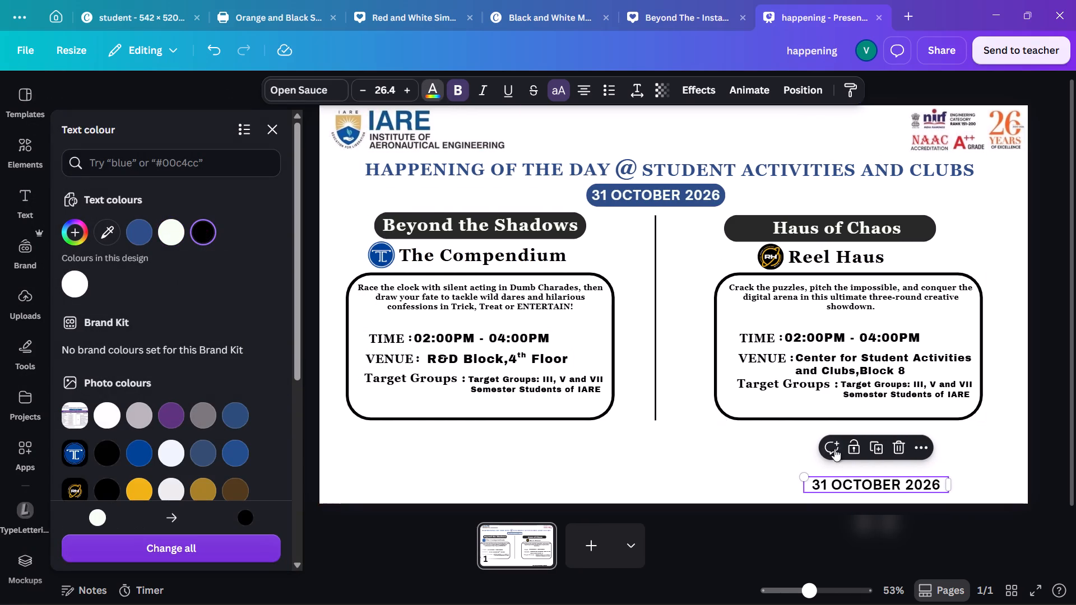
left_click_drag(847, 482, 917, 443)
Replace the copied date text with "convenor" and check the heading in the convener contact reference image.
left_click(917, 443)
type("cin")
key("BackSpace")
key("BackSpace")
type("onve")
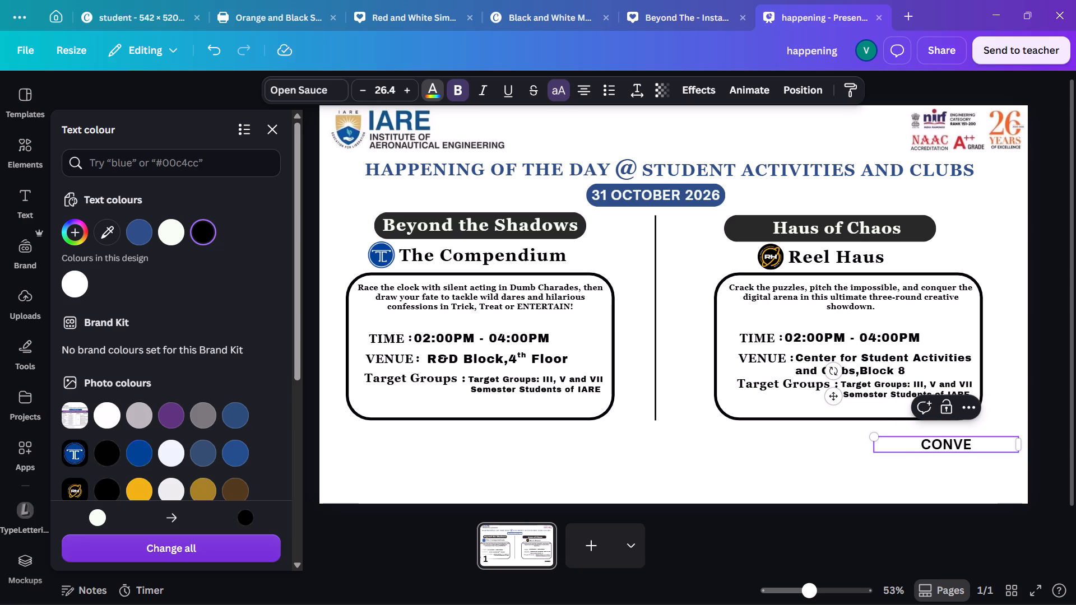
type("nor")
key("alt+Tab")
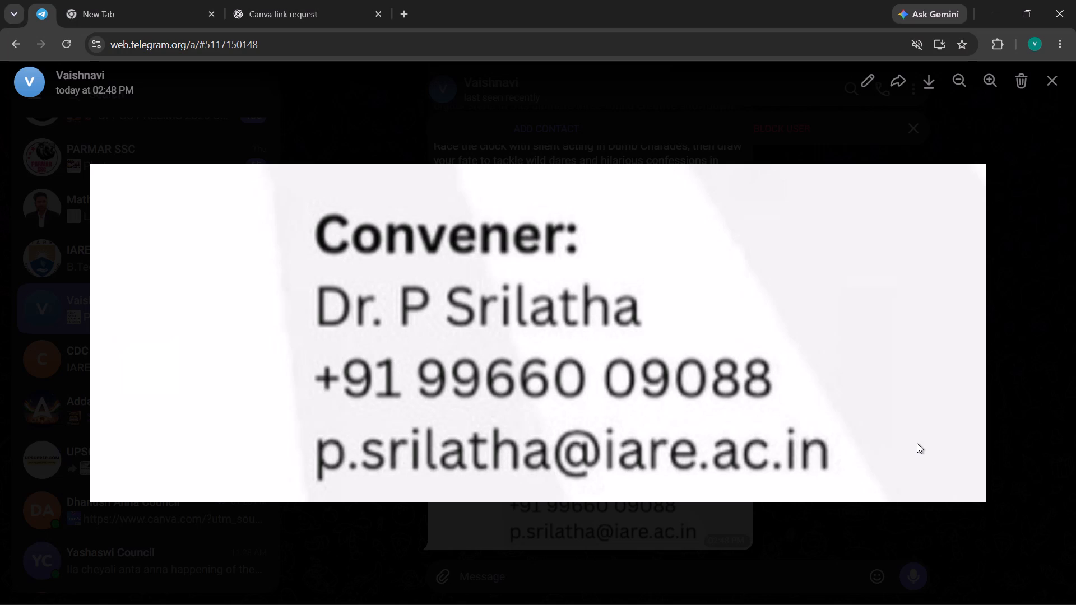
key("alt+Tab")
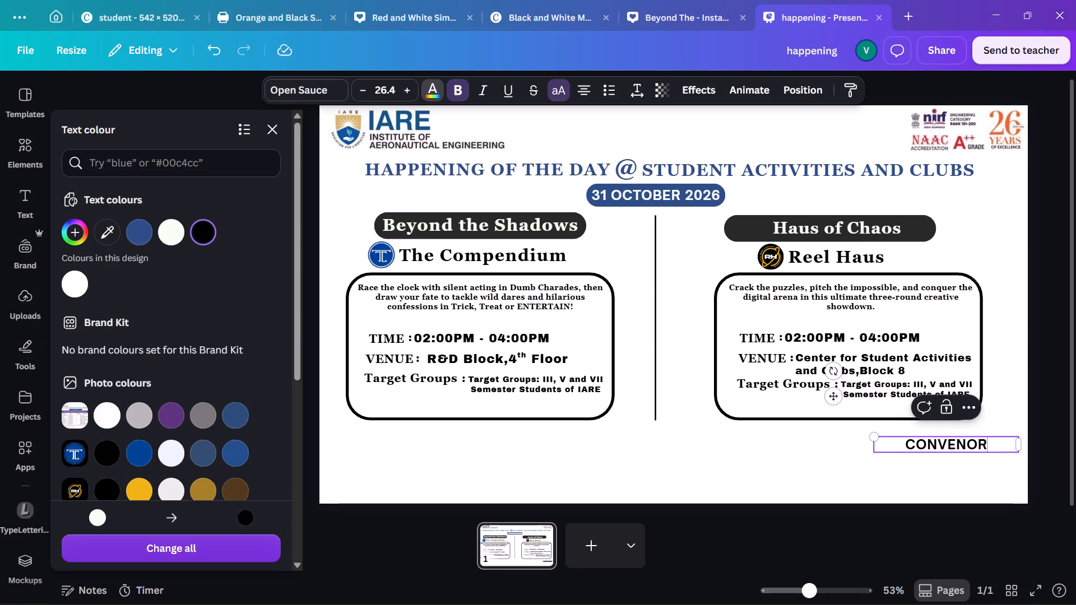
Turn off uppercase formatting for the convenor label and edit it to read "Convenor :".
left_click(562, 85)
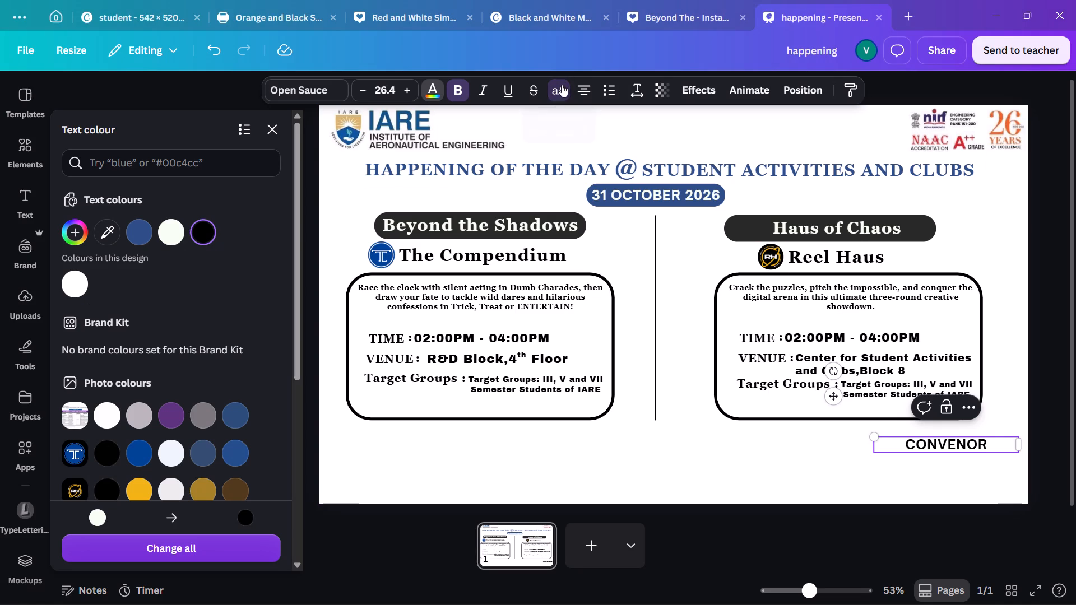
key("ctrl+Left")
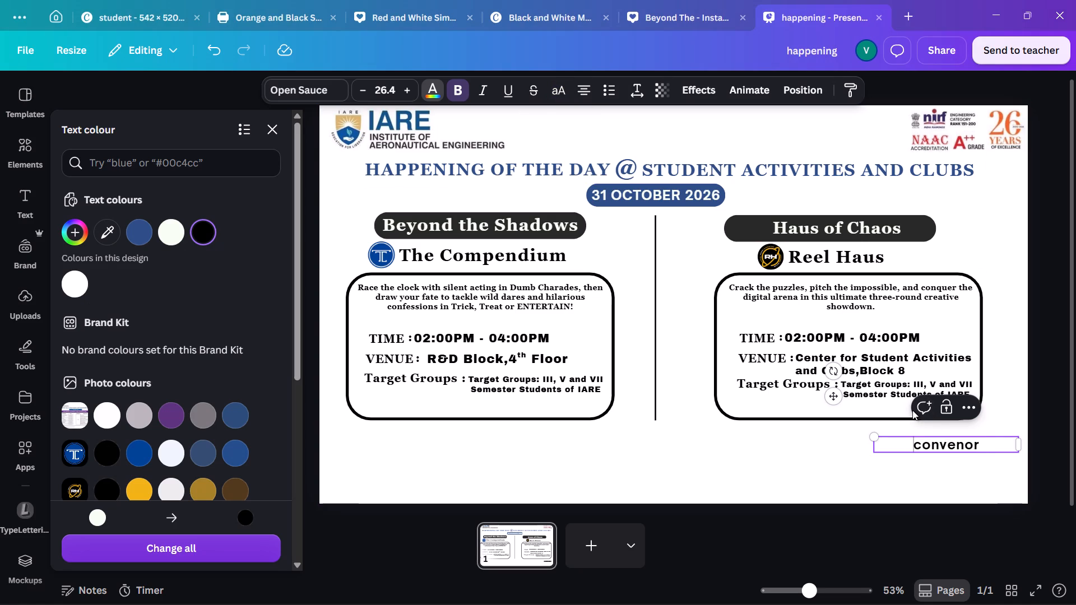
key("Right")
key("BackSpace")
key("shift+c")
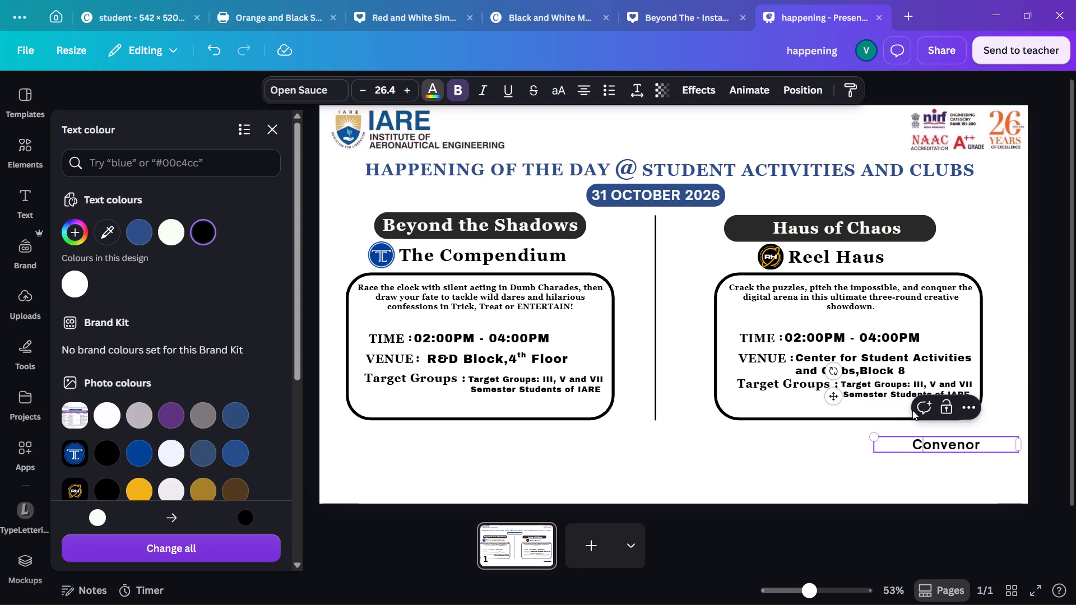
left_click(989, 449)
key("ctrl+Right")
key("shift+quotedbl")
key("BackSpace")
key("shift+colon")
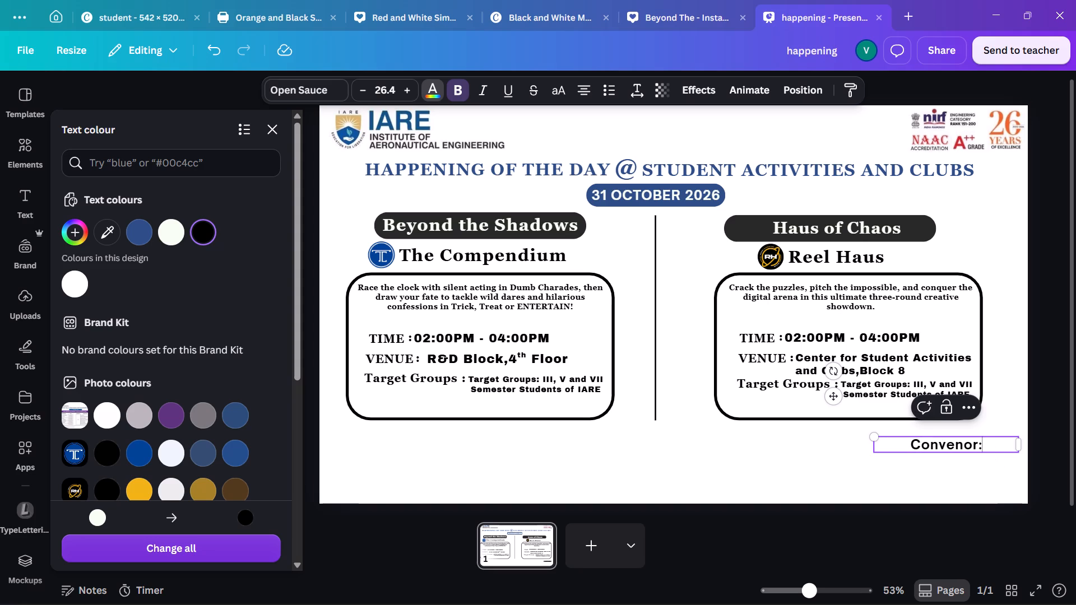
key("Left")
Insert a space before the colon in the convenor label so it reads "Convenor :".
key("space")
key("Escape")
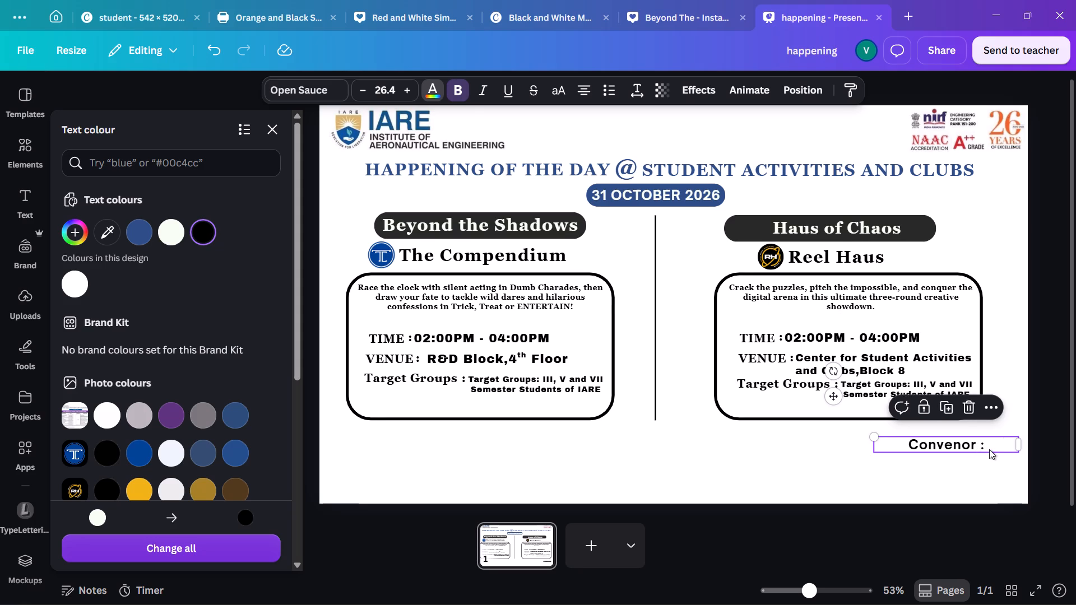
key("Escape")
left_click(885, 449)
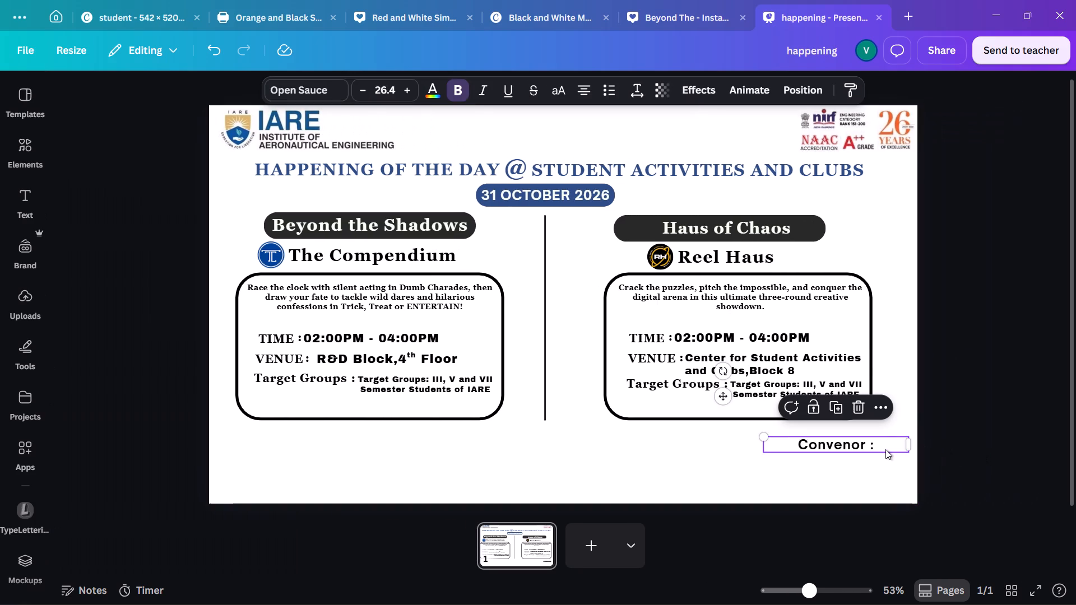
Narrow the "Convenor :" text box to fit its text and move it just below the Haus of Chaos frame's lower right corner.
left_click_drag(910, 444, 865, 450)
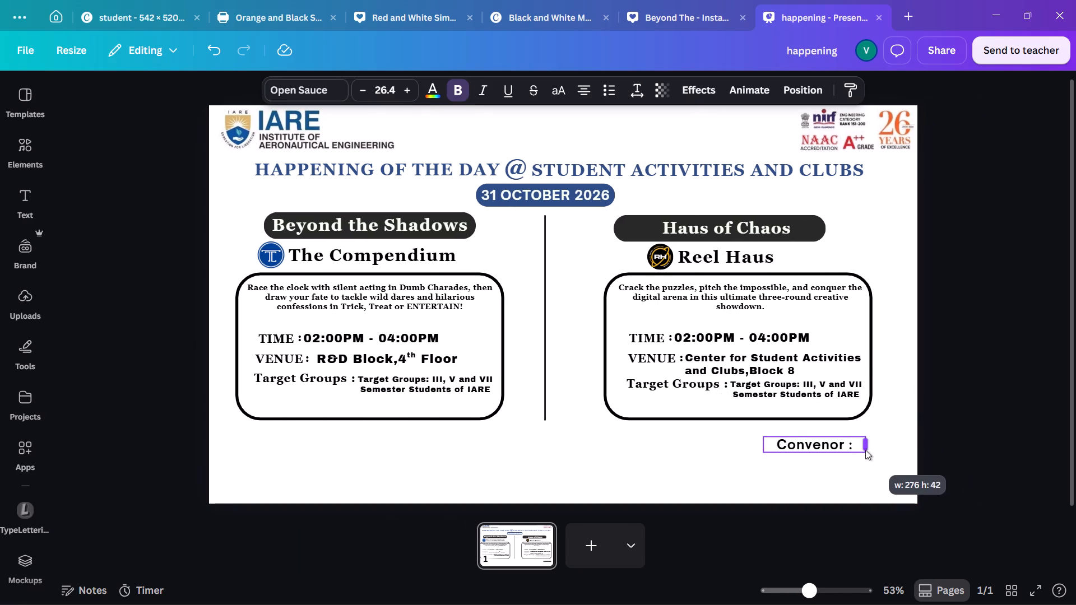
left_click_drag(865, 450, 845, 450)
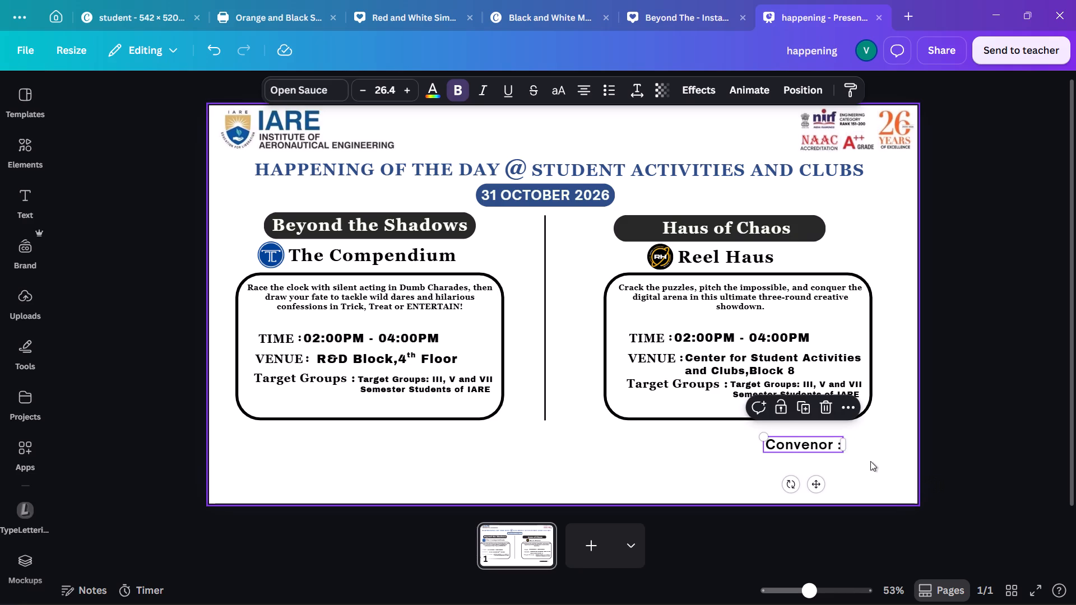
left_click(870, 461)
left_click_drag(820, 444, 829, 445)
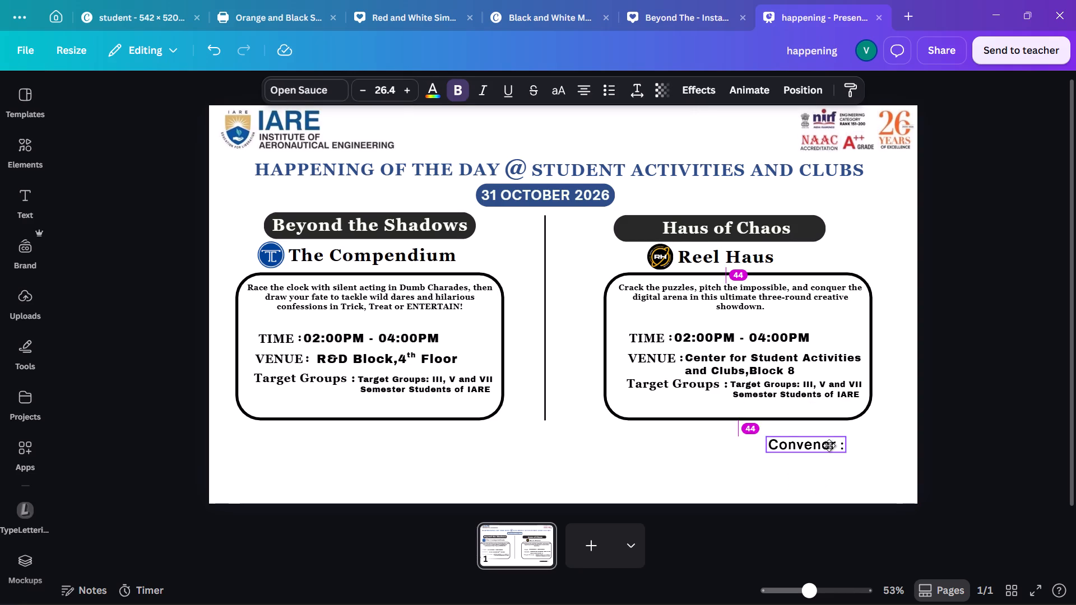
left_click_drag(829, 445, 855, 440)
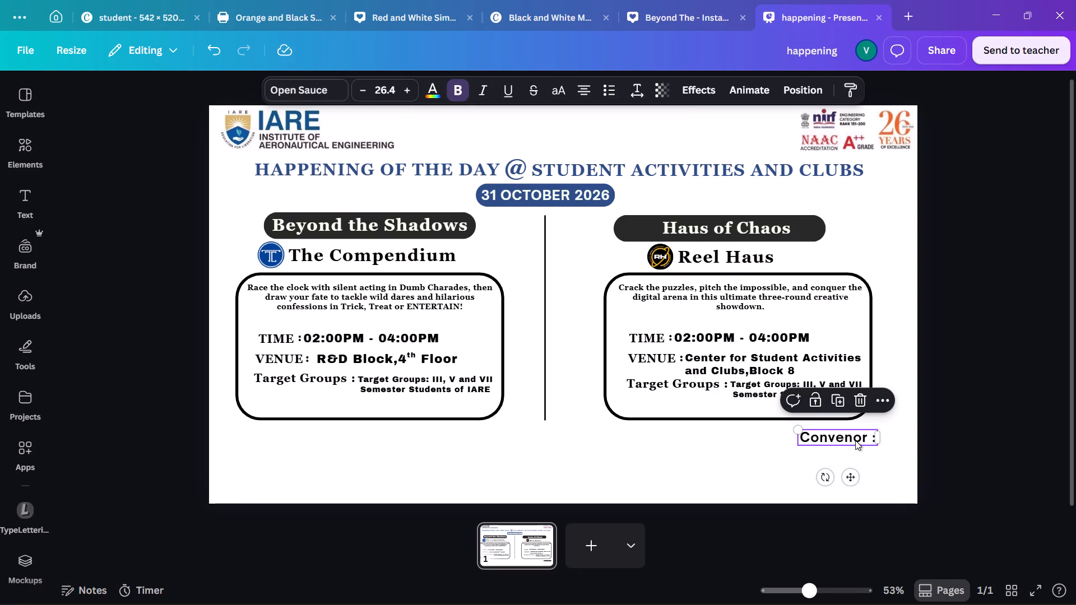
Duplicate the "Convenor :" text box and place the copy directly beneath the original.
key("alt+Tab")
key("alt+Tab")
left_click(837, 398)
left_click_drag(837, 443, 834, 455)
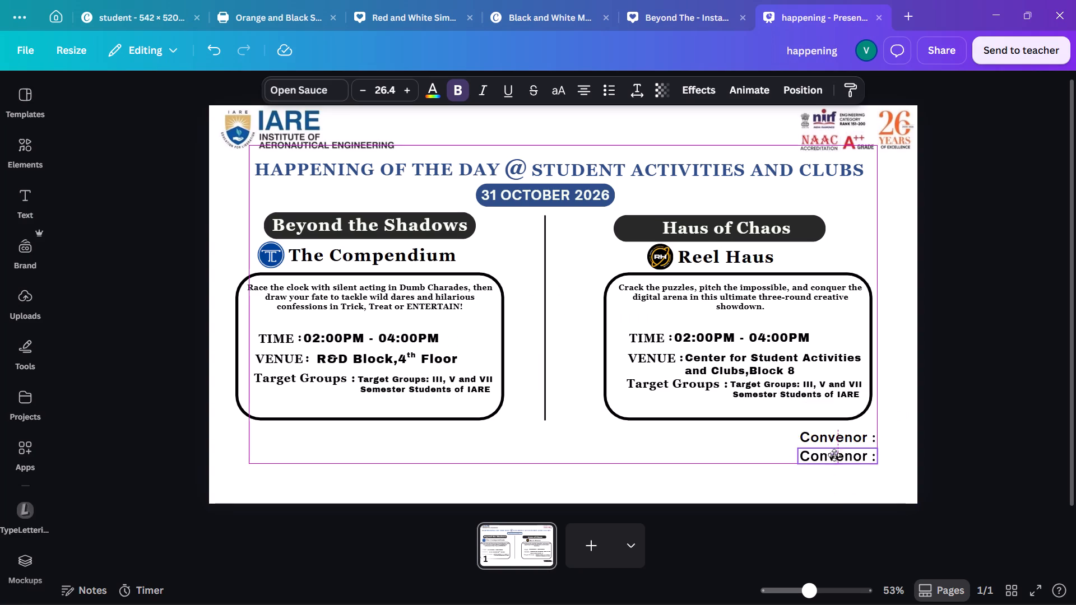
left_click_drag(834, 455, 829, 458)
Shift both "Convenor :" text boxes slightly left and align their left edges, keeping the copy just below the original.
key("alt+Tab")
key("alt+Tab")
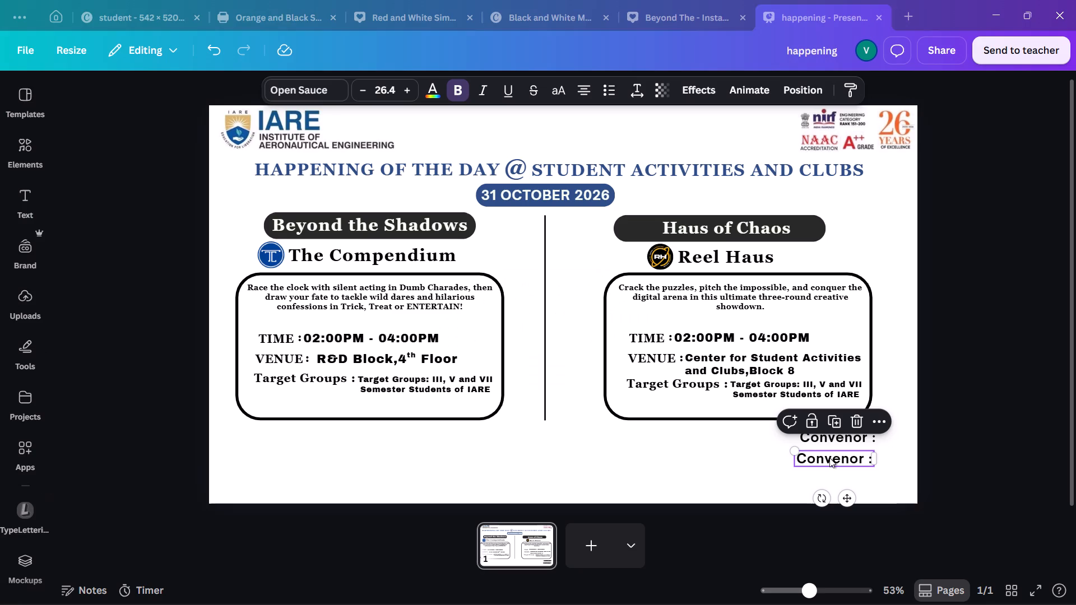
left_click_drag(819, 438, 805, 438)
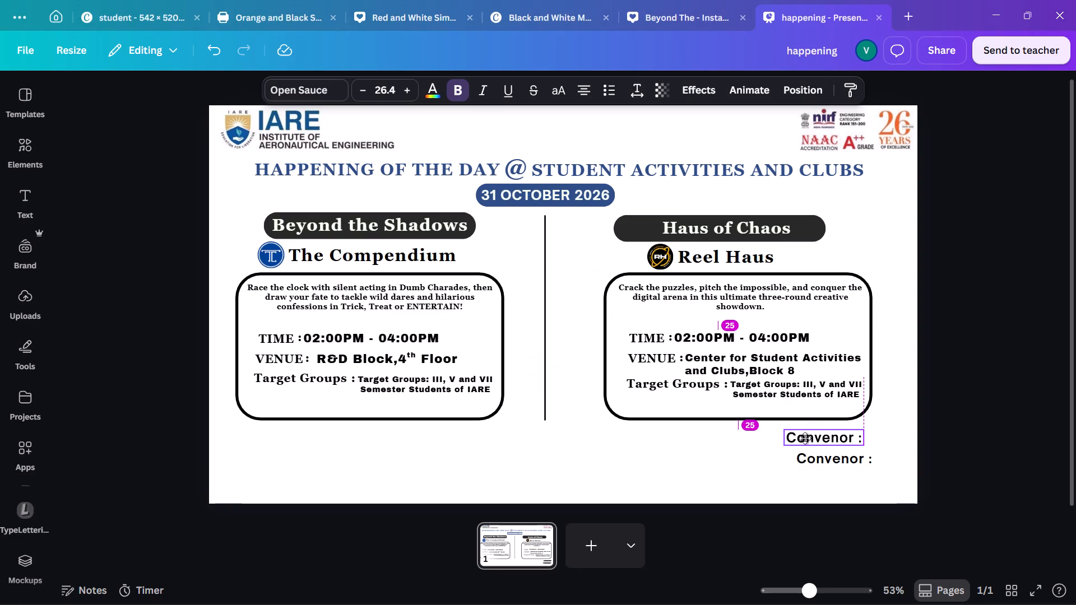
left_click_drag(805, 438, 803, 437)
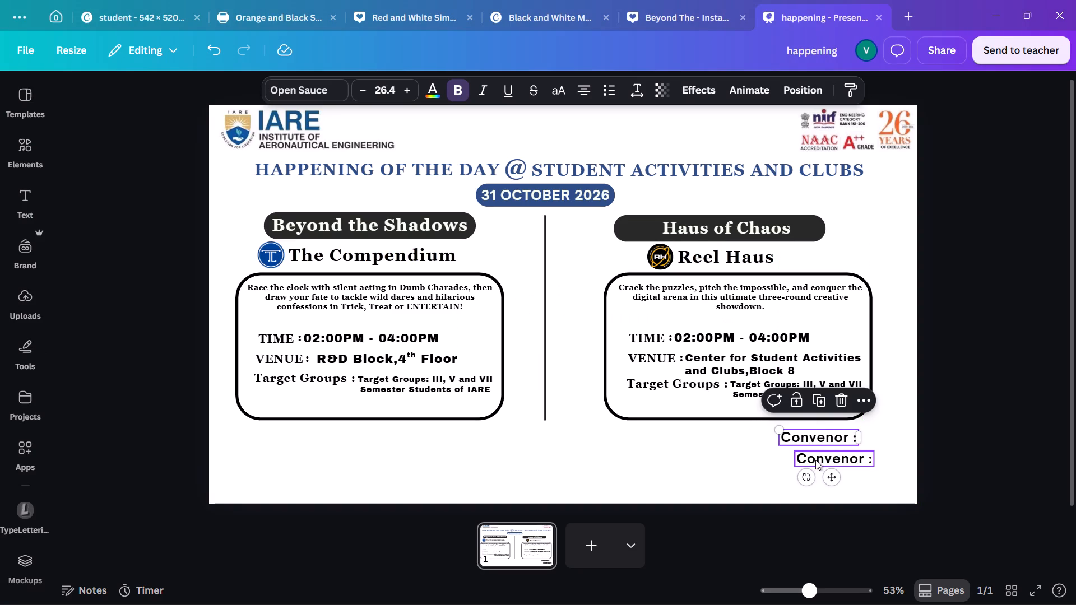
left_click_drag(815, 460, 804, 457)
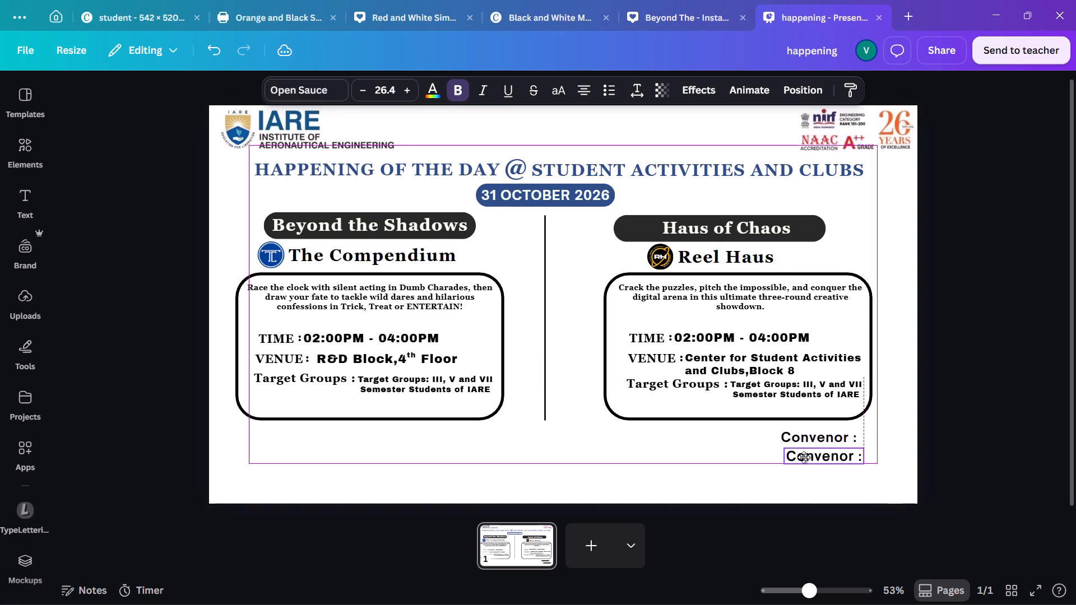
left_click_drag(804, 457, 803, 457)
Replace the lower copy's text with the convener's title and name, checking them against the reference image in Telegram.
left_click(803, 457)
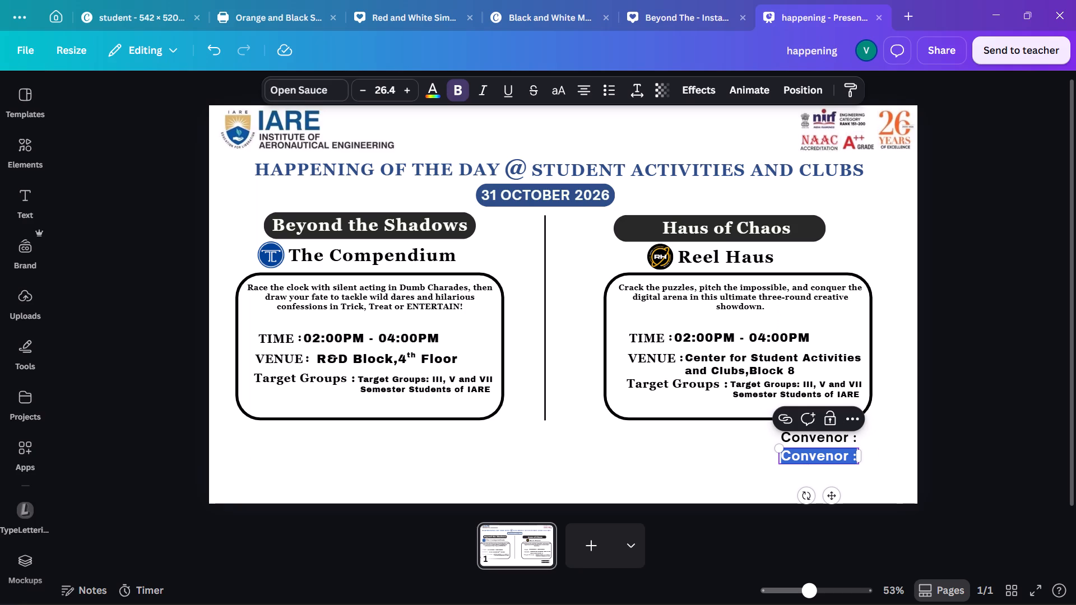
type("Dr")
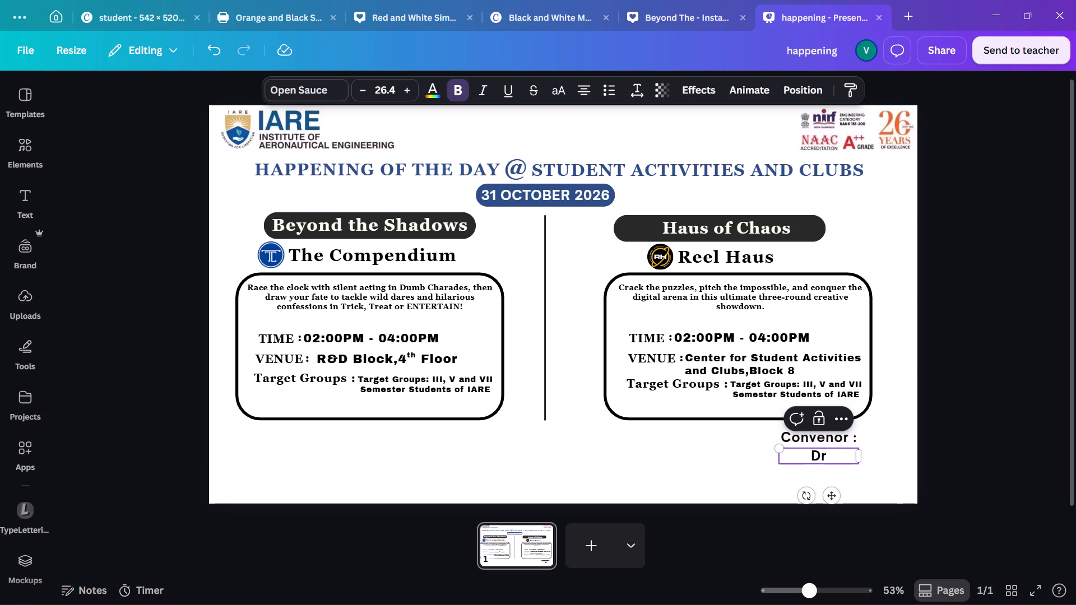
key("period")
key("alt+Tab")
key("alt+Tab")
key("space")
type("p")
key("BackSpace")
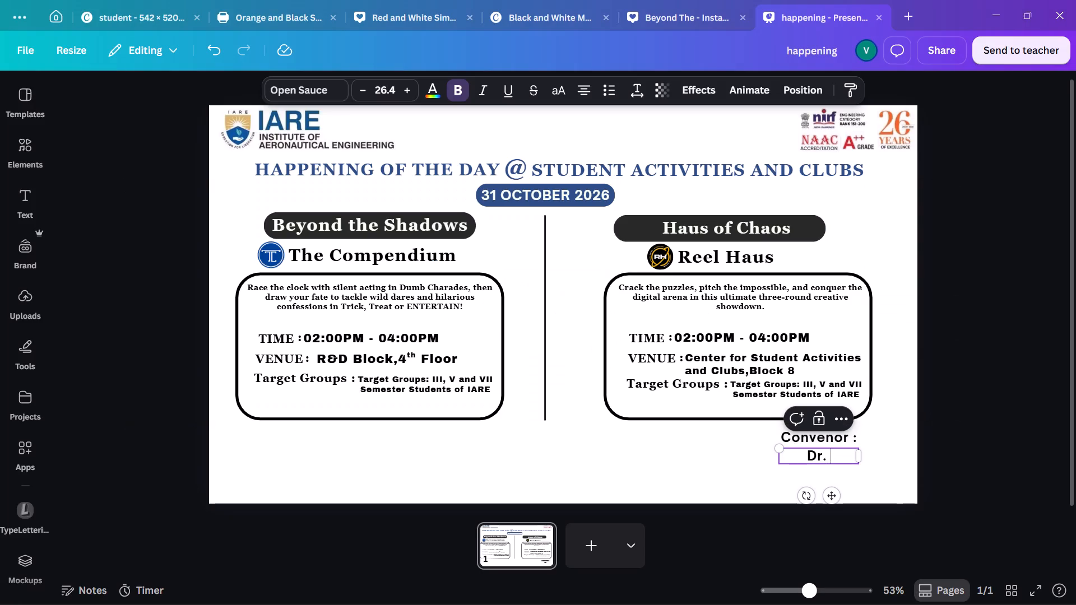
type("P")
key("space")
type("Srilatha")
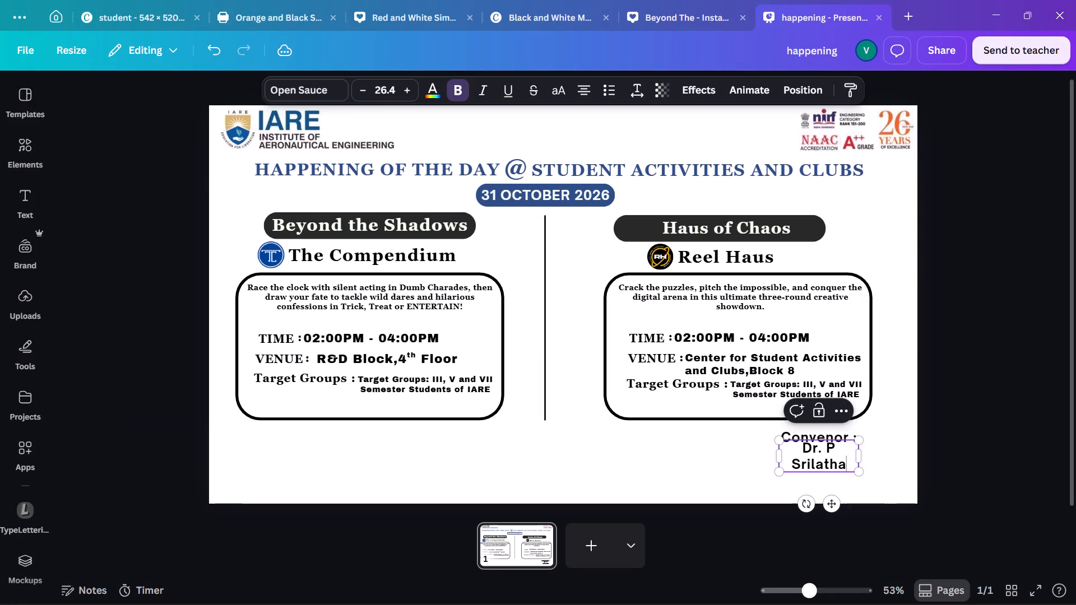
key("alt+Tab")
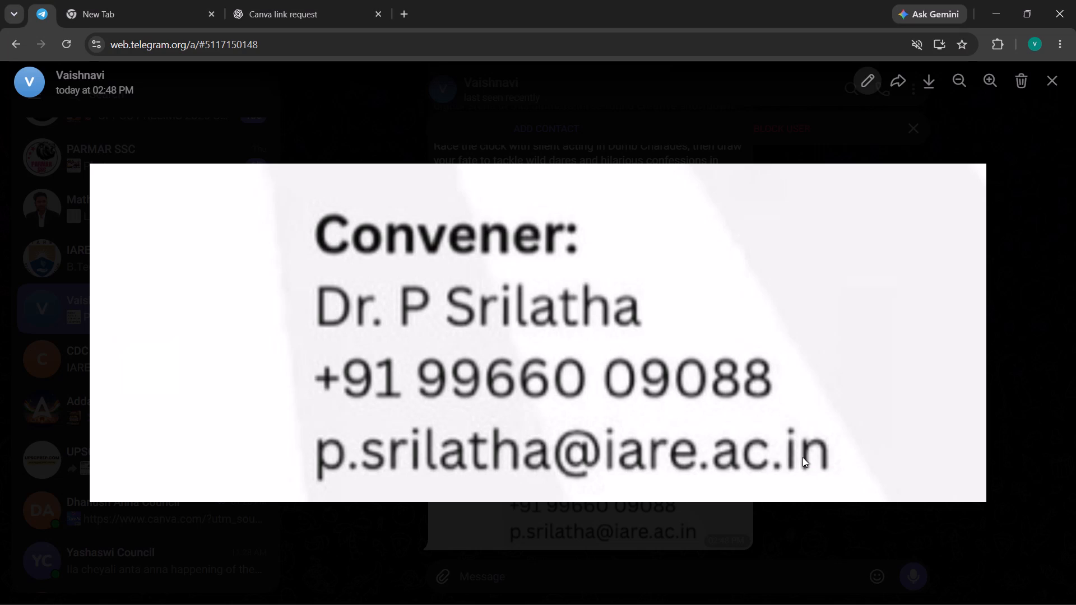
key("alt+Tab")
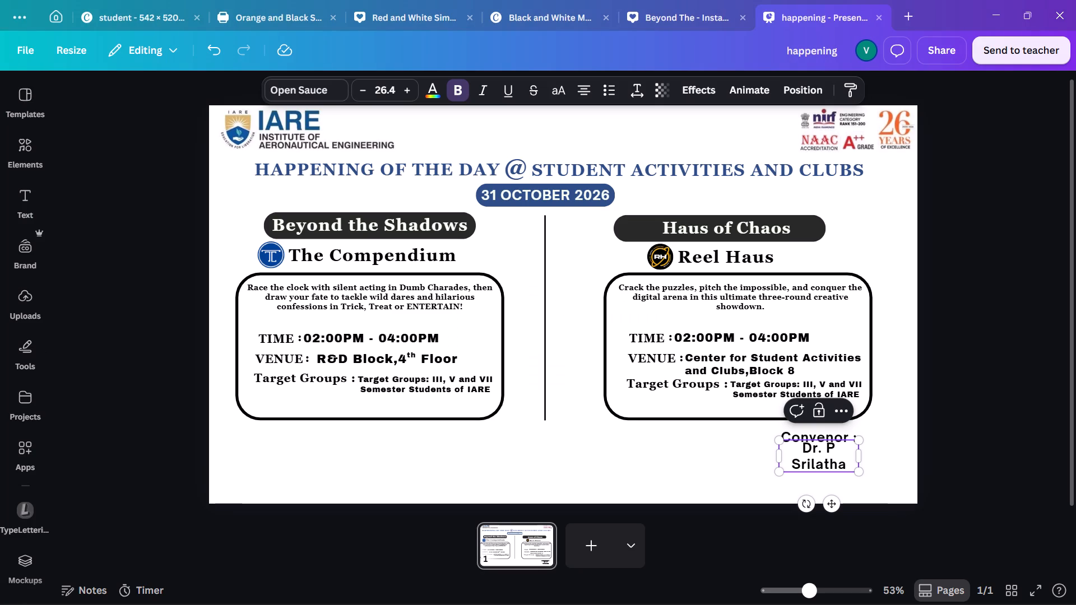
Widen the convener name text box to about 267 so the name fits on one line beneath "Convenor :".
left_click_drag(860, 456, 883, 449)
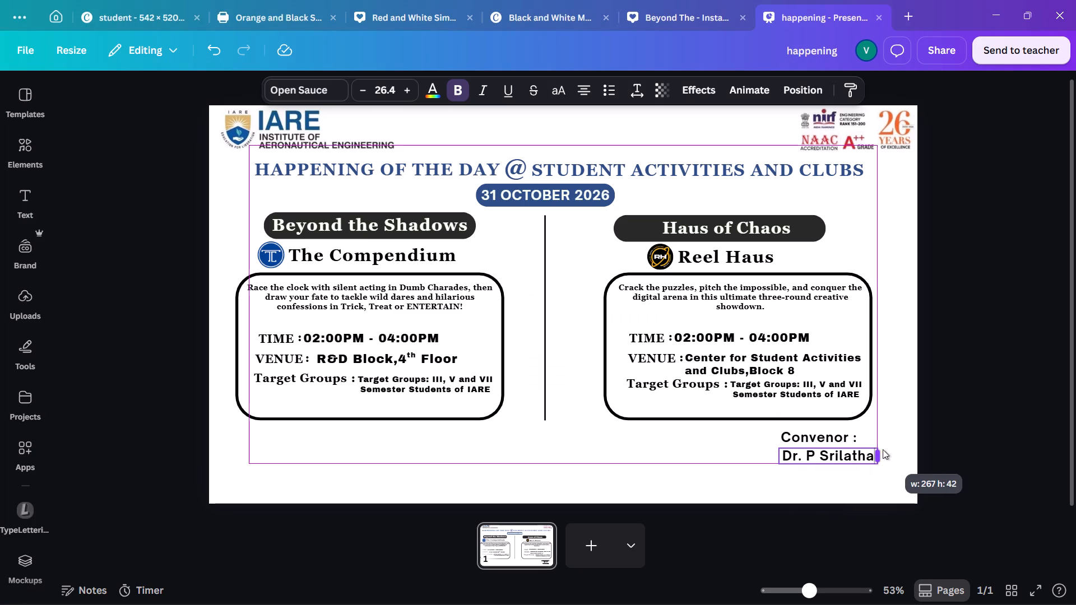
left_click_drag(883, 449, 881, 450)
left_click(878, 486)
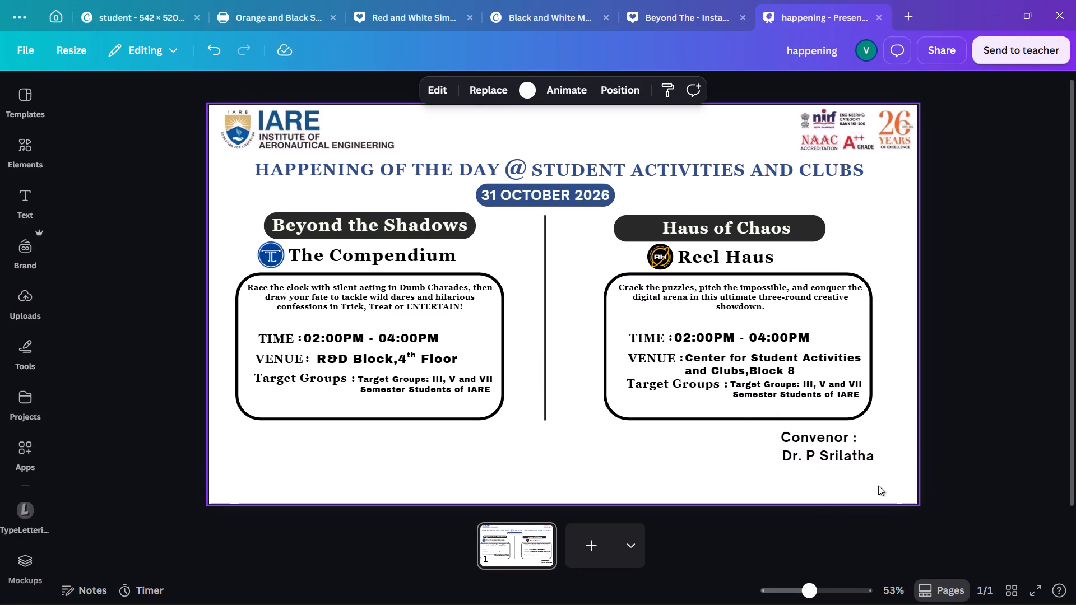
Compare with the convener details in Telegram and remove bold from the name line under "Convenor :".
key("alt+Tab")
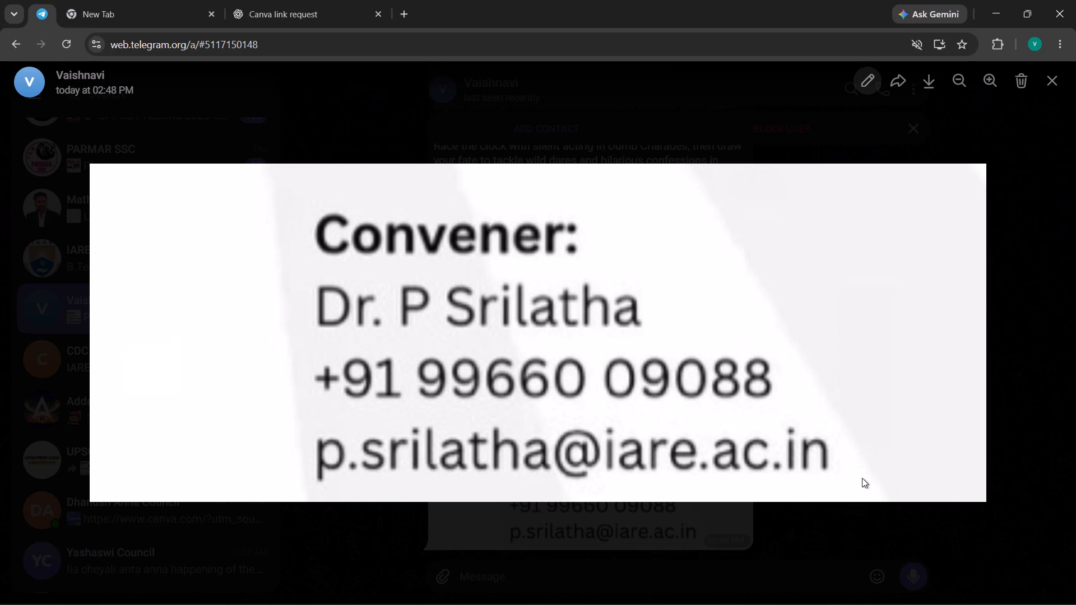
key("alt+Tab")
left_click(827, 456)
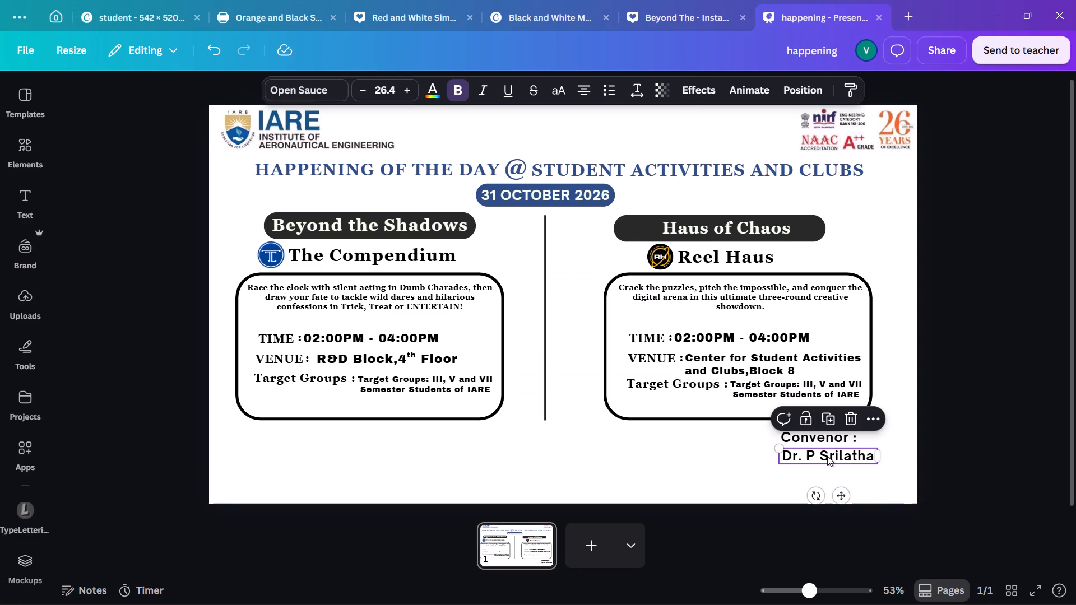
left_click(457, 90)
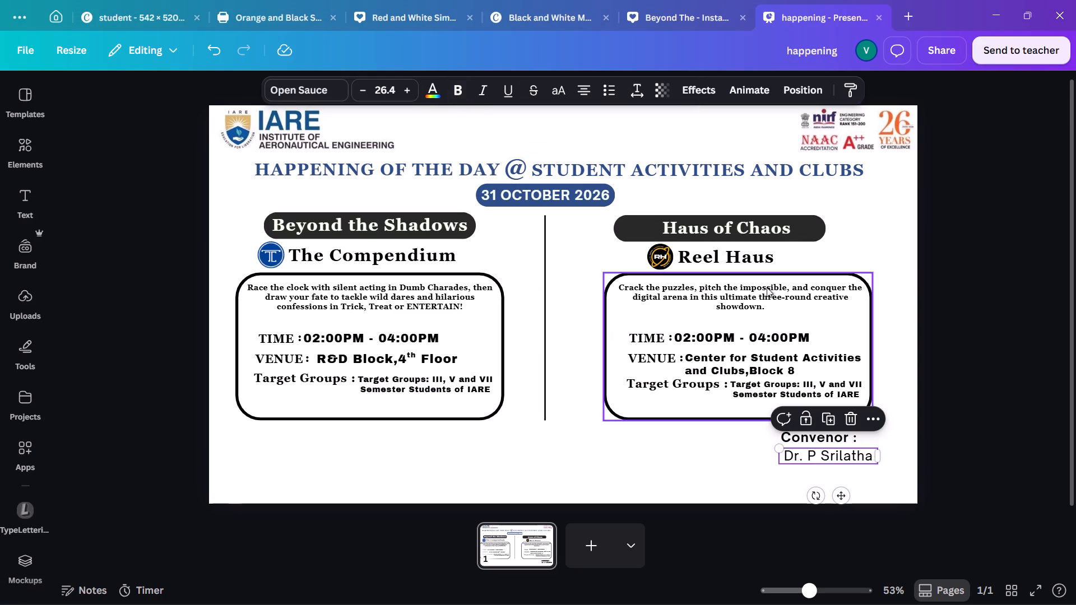
Duplicate the convenor's name line and select the copy directly beneath it.
left_click(829, 418)
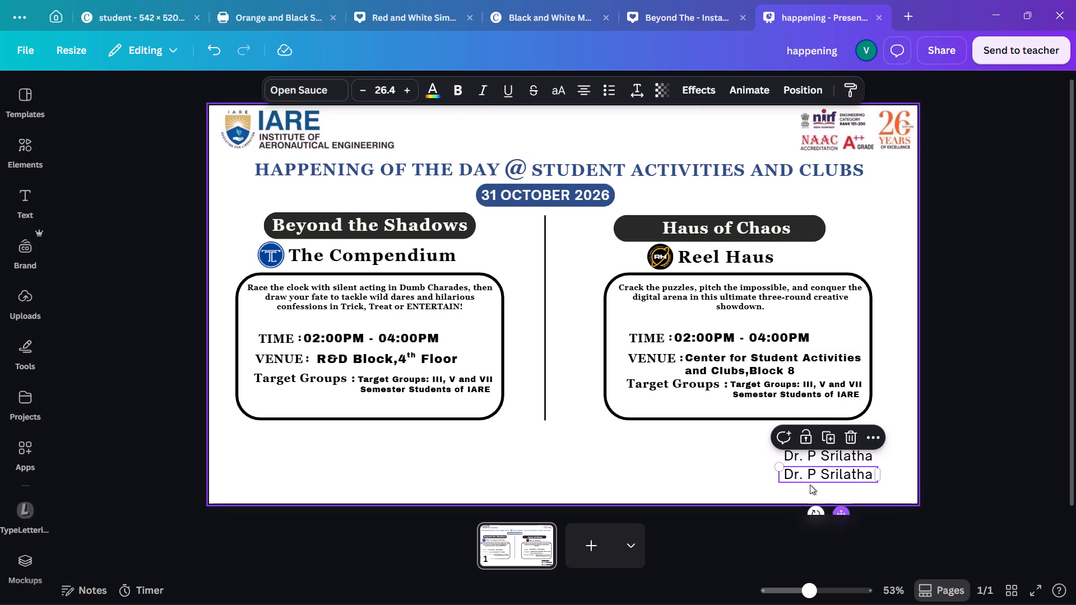
left_click(806, 477)
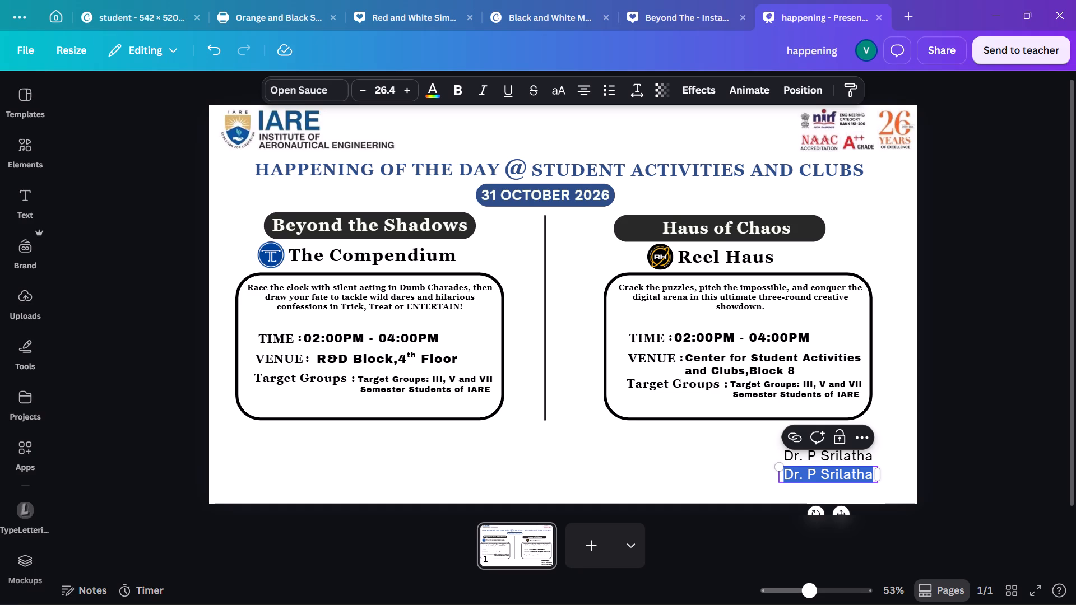
Replace the text of the copied line beneath the name with the convener's phone number from the Telegram image.
key("asterisk")
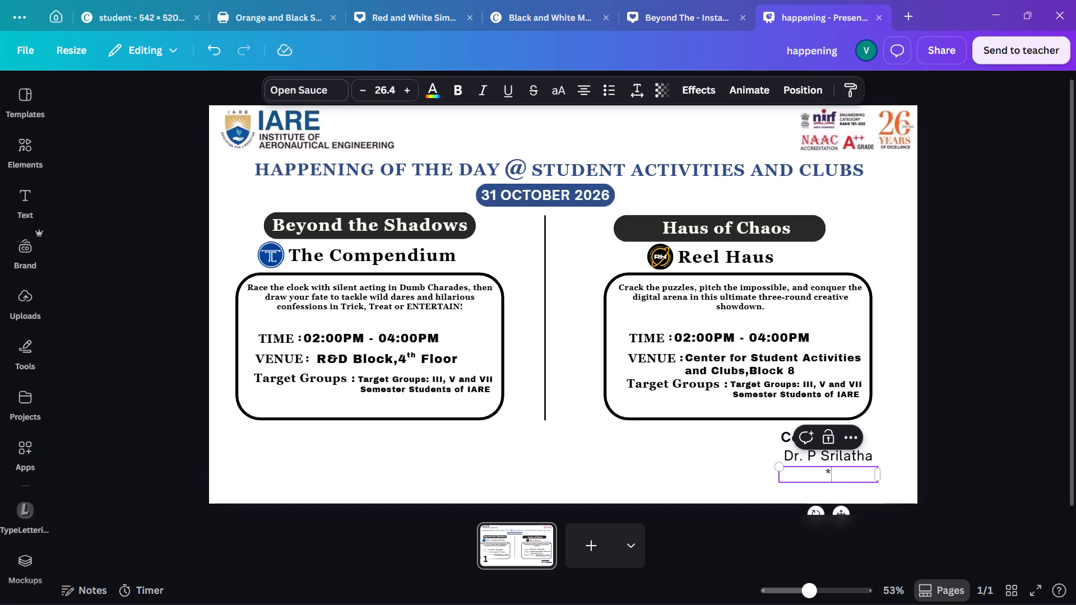
key("BackSpace")
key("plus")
key("Page_Up")
key("End")
key("Page_Up")
key("End")
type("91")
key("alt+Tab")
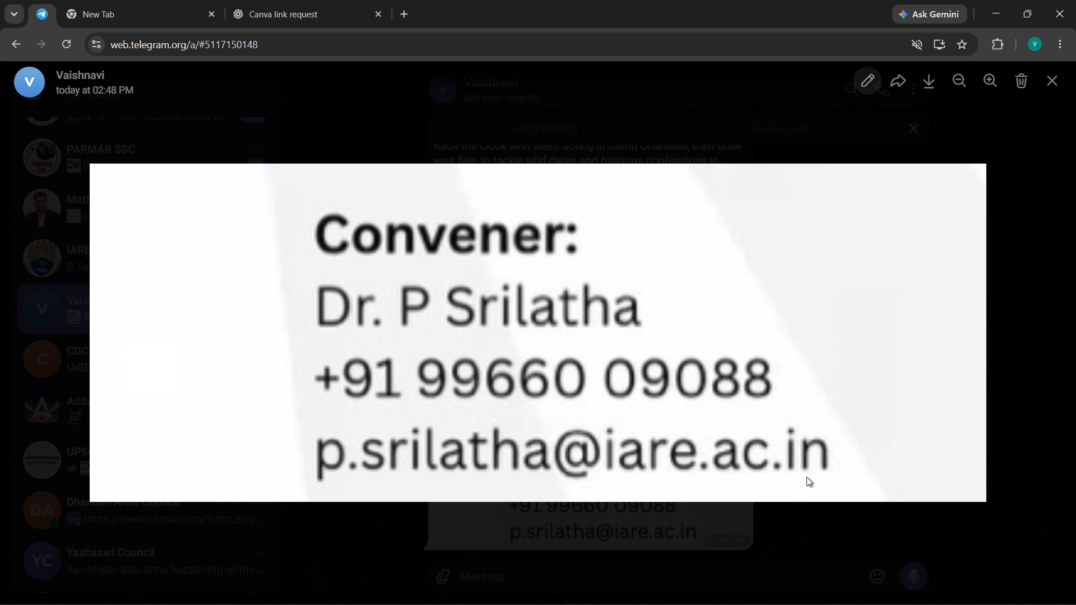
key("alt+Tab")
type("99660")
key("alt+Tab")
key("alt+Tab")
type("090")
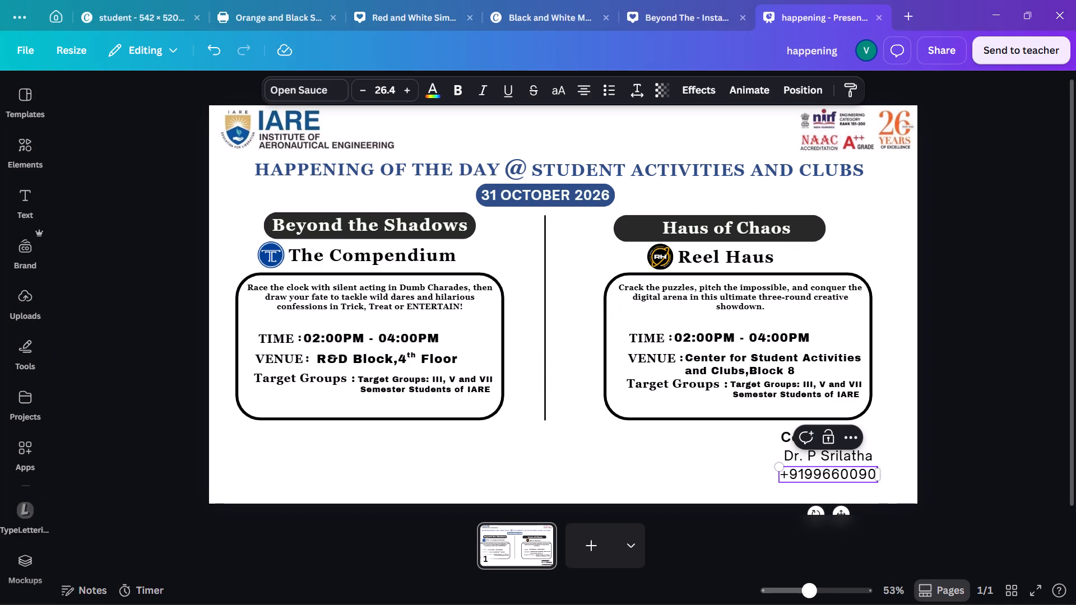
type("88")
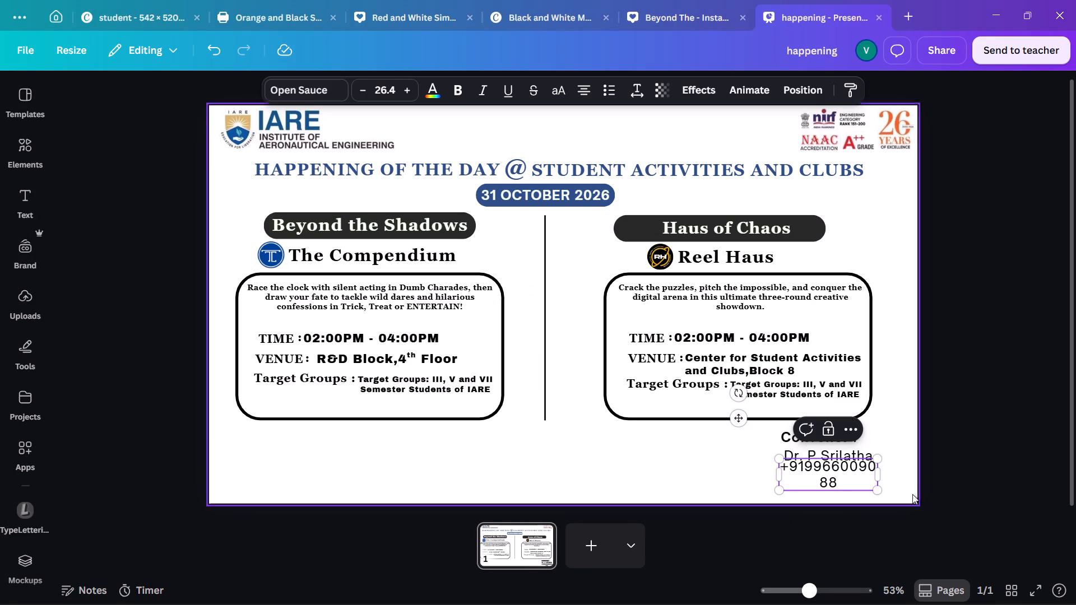
Widen the phone number's text box to fit one line, add a space after +91, and compare it with the Telegram image.
left_click_drag(882, 474, 903, 477)
left_click(808, 474)
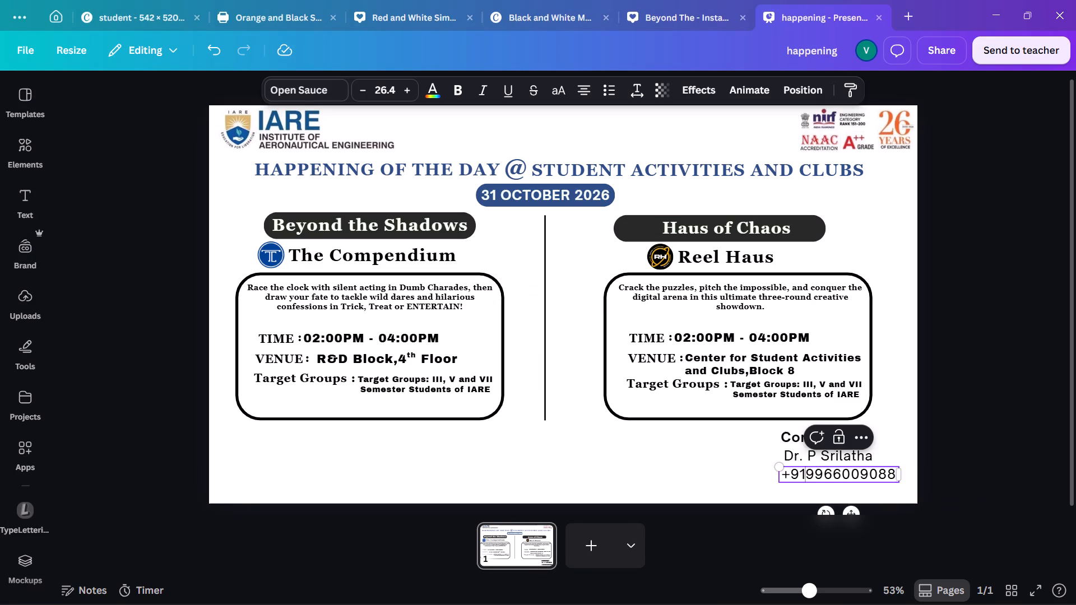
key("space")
key("alt+Tab")
key("alt+Tab")
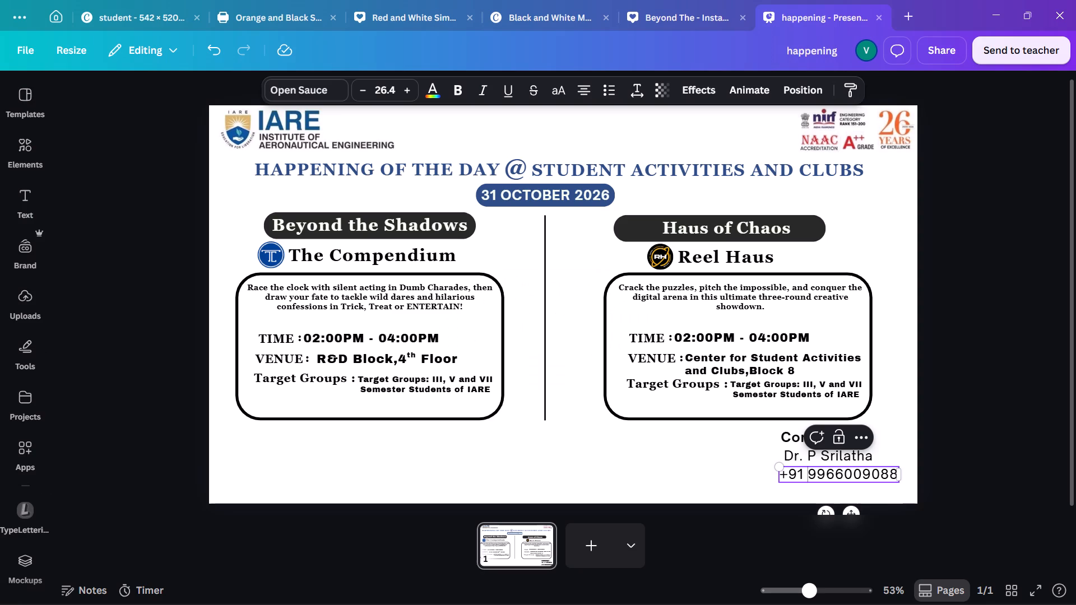
left_click(883, 453)
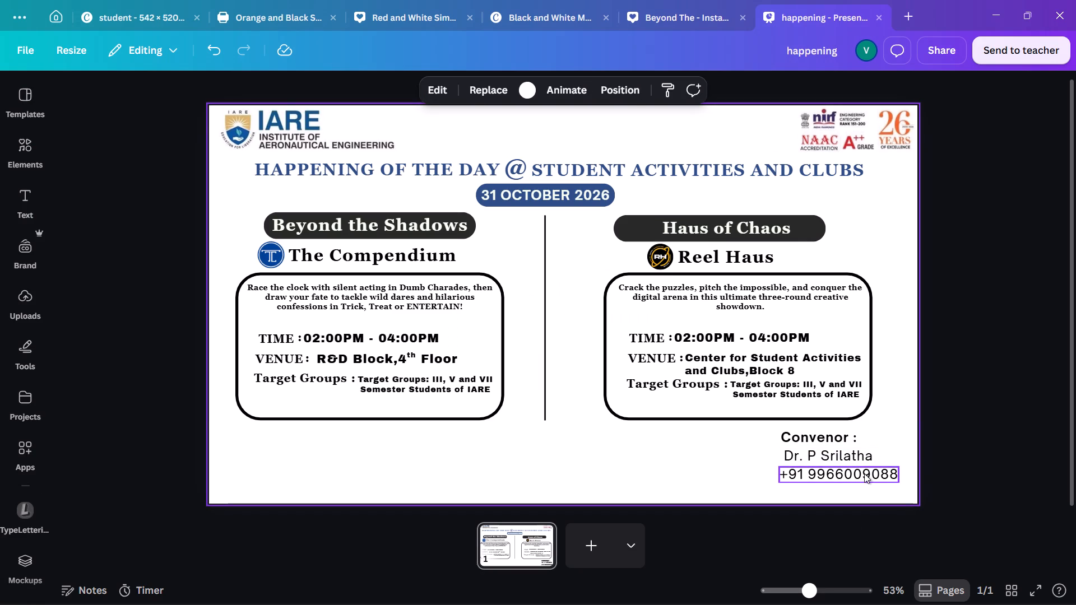
key("alt+Tab")
key("alt+Tab")
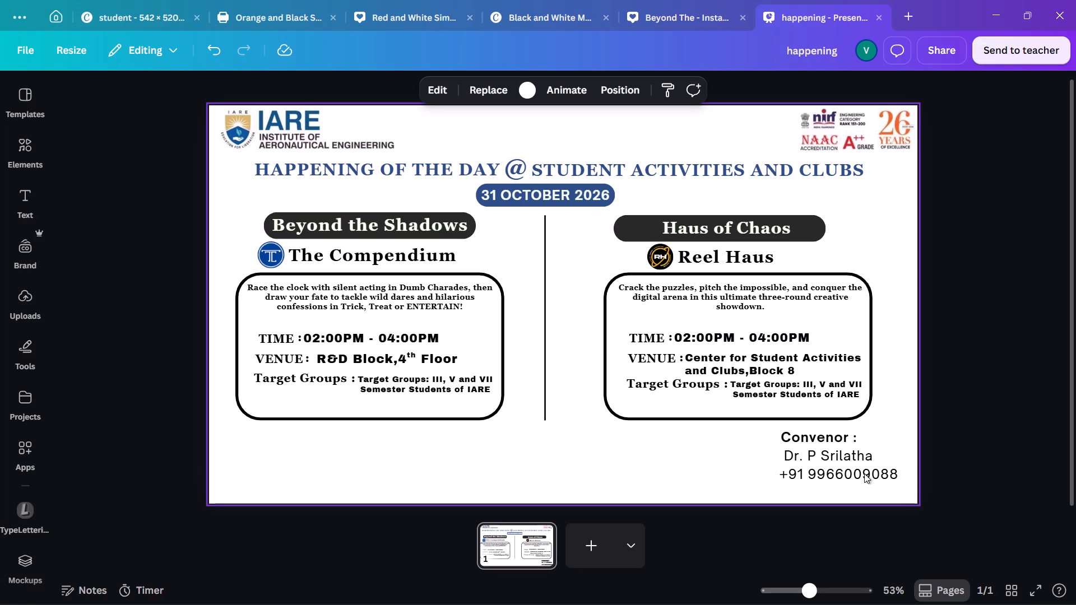
Duplicate the convener's phone number line directly beneath itself.
left_click(824, 468)
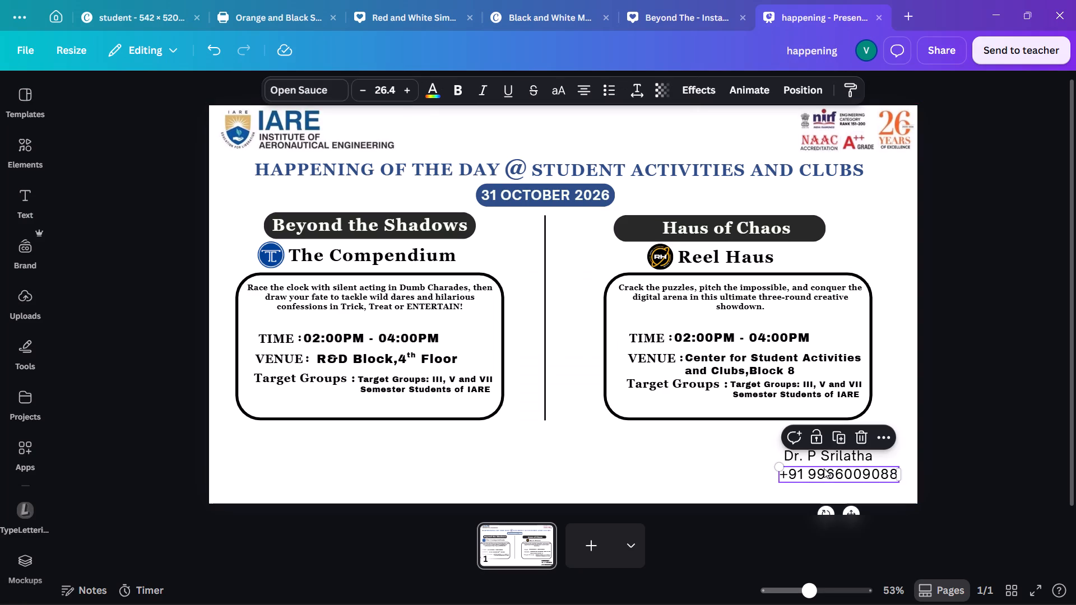
left_click(835, 434)
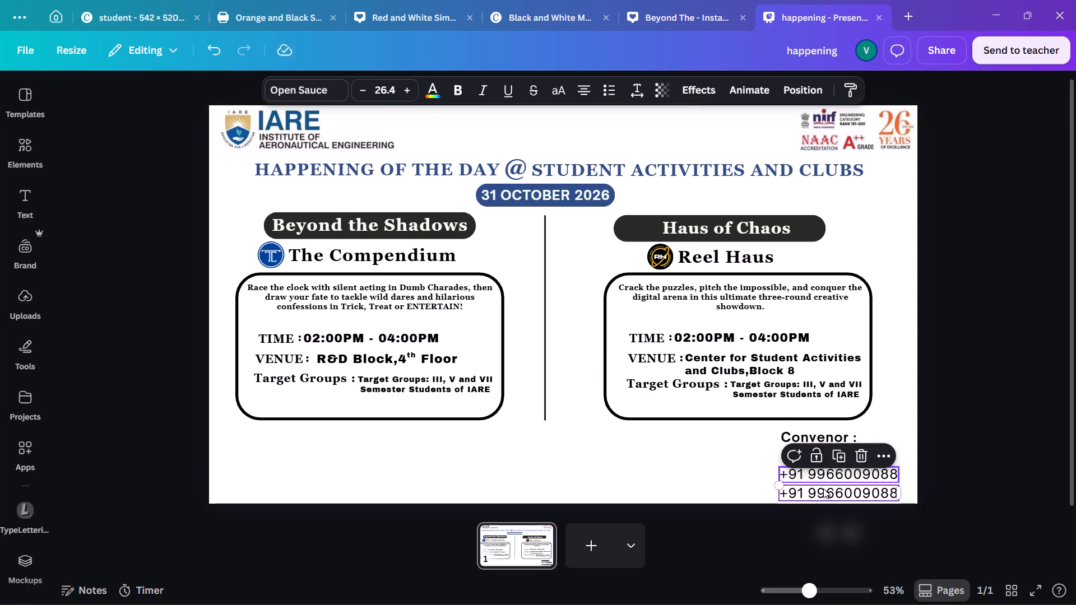
Replace the duplicated phone line's text with the convener's email address from the Telegram image.
left_click(823, 490)
key("alt+Tab")
key("alt+Tab")
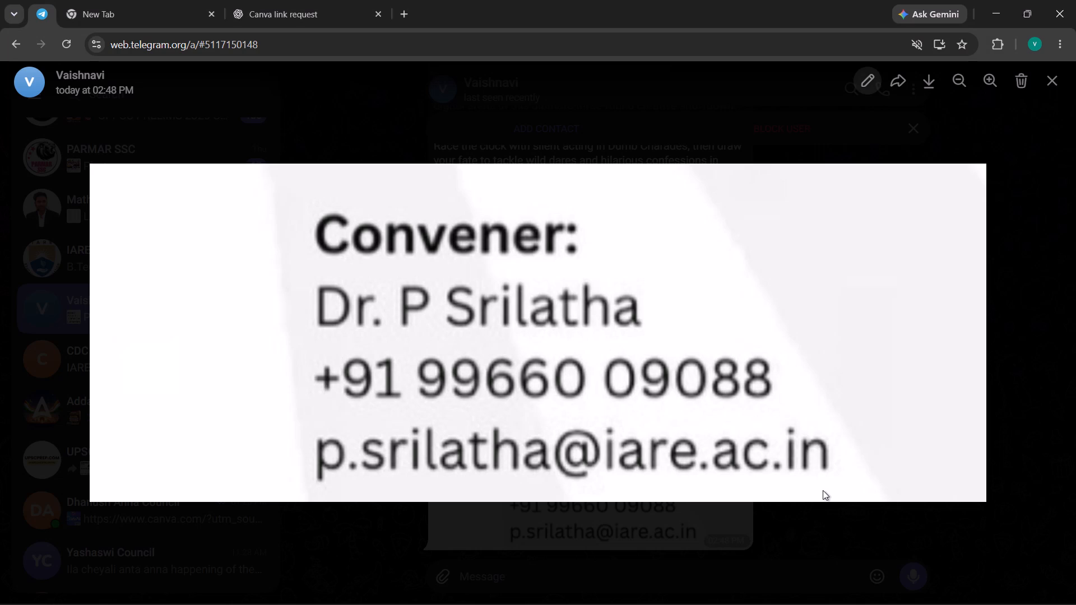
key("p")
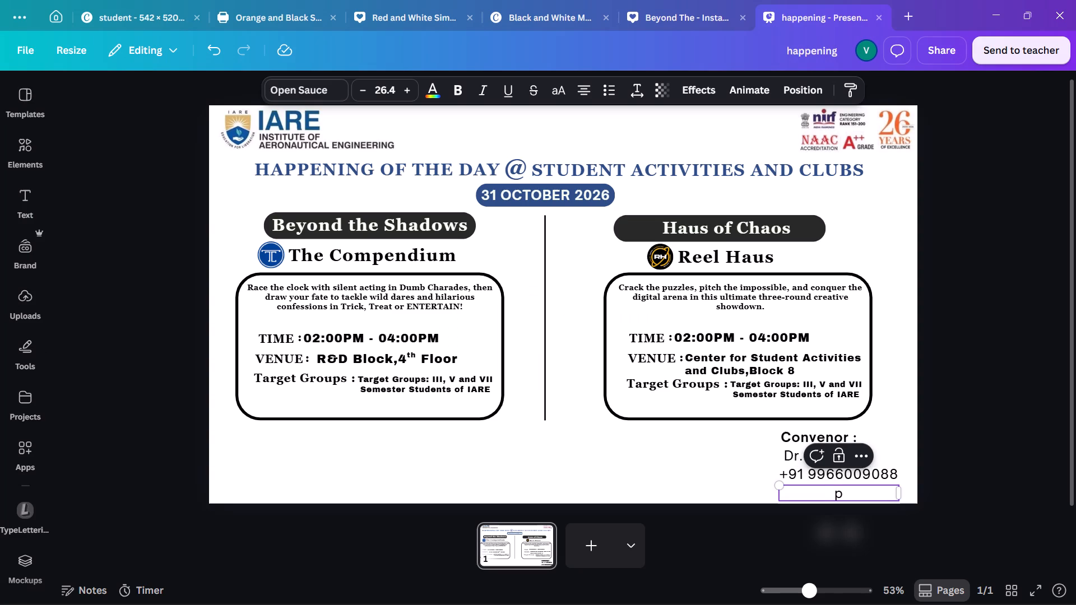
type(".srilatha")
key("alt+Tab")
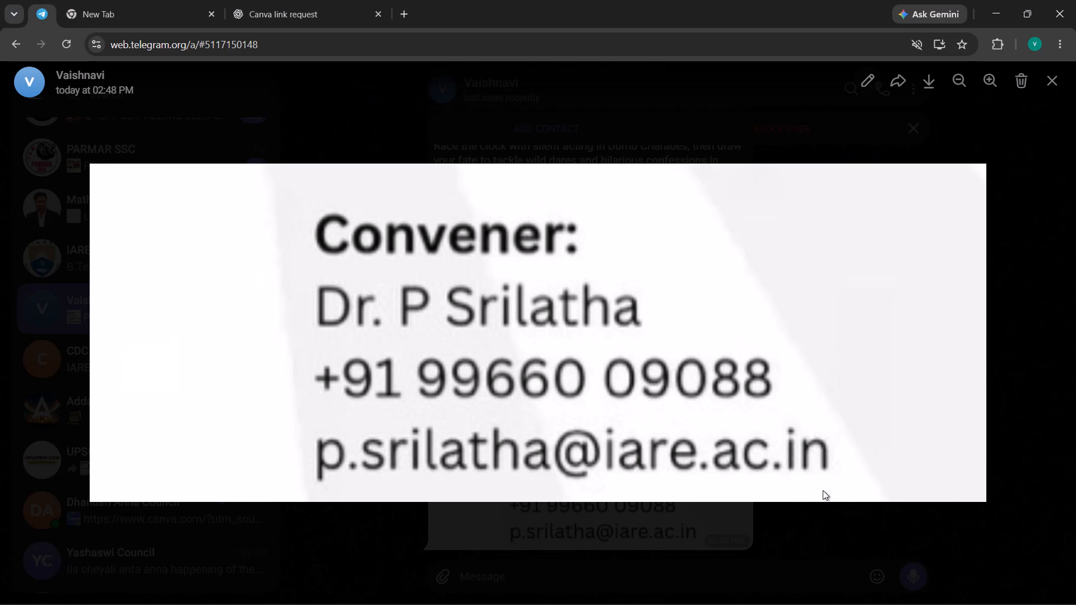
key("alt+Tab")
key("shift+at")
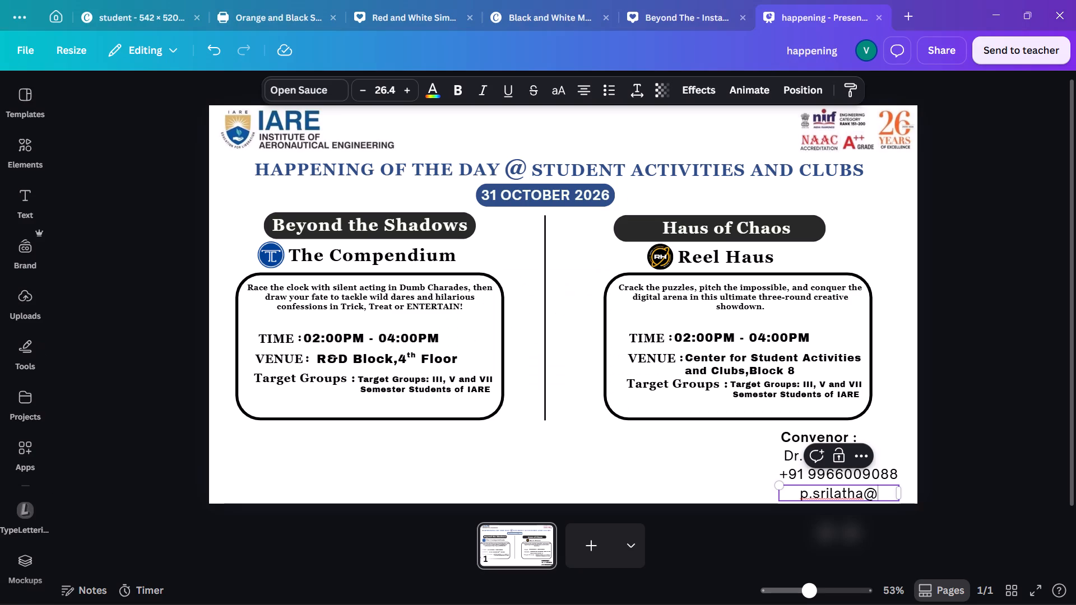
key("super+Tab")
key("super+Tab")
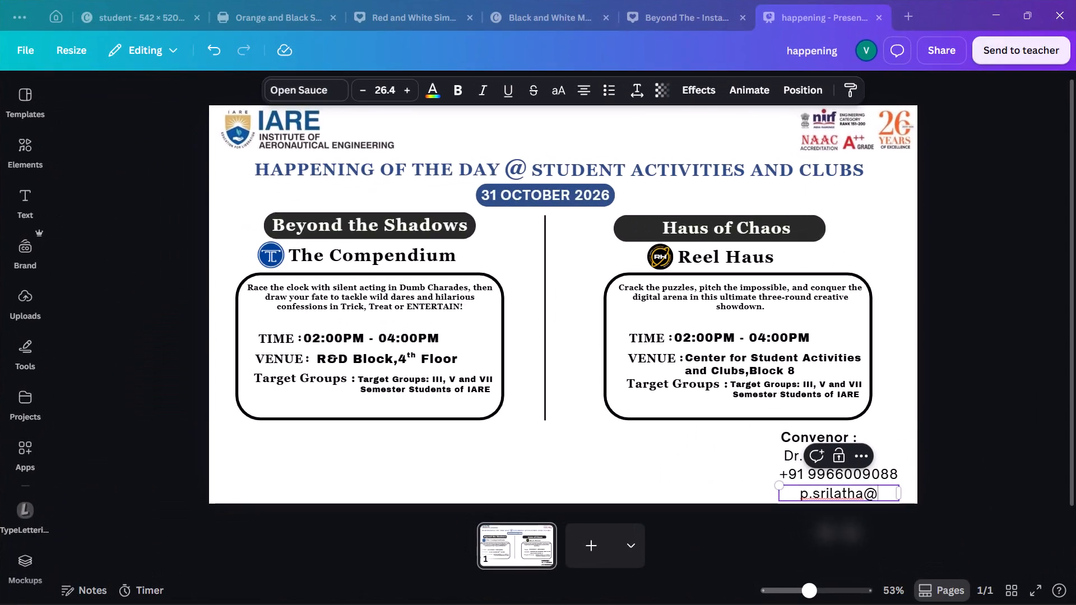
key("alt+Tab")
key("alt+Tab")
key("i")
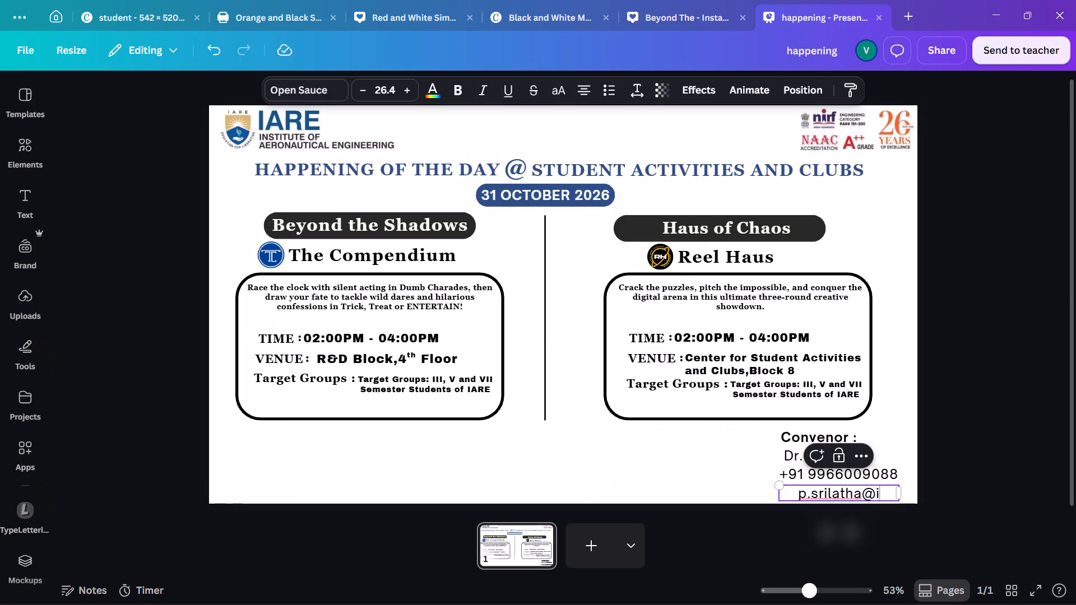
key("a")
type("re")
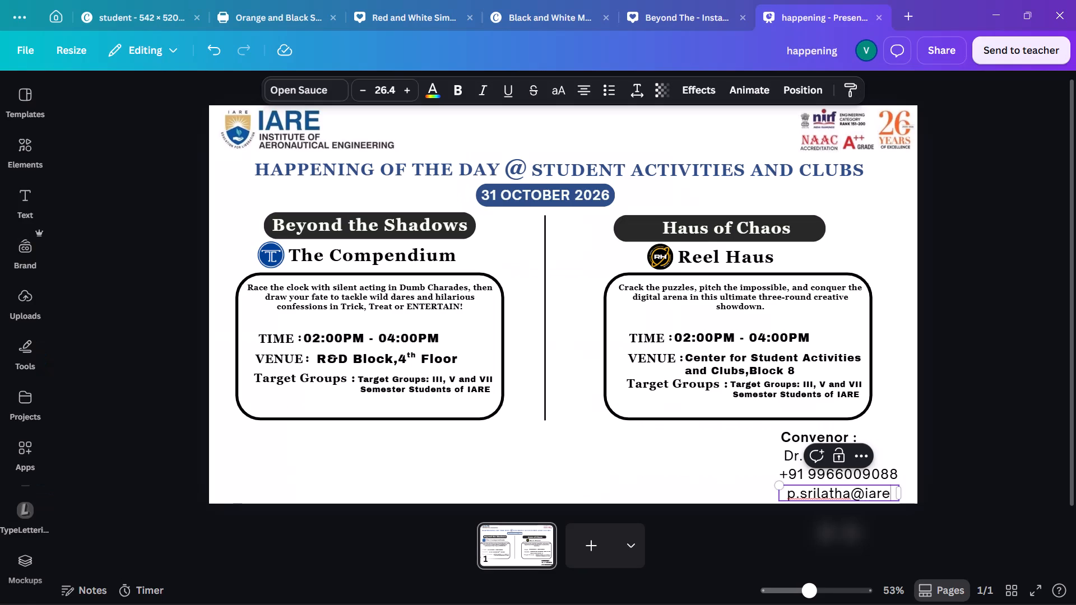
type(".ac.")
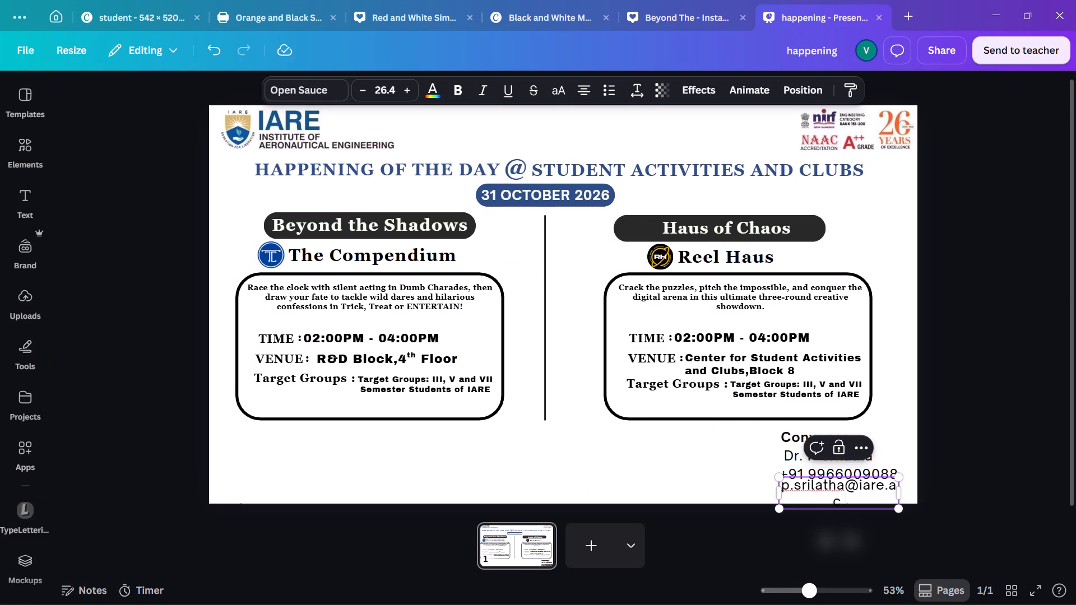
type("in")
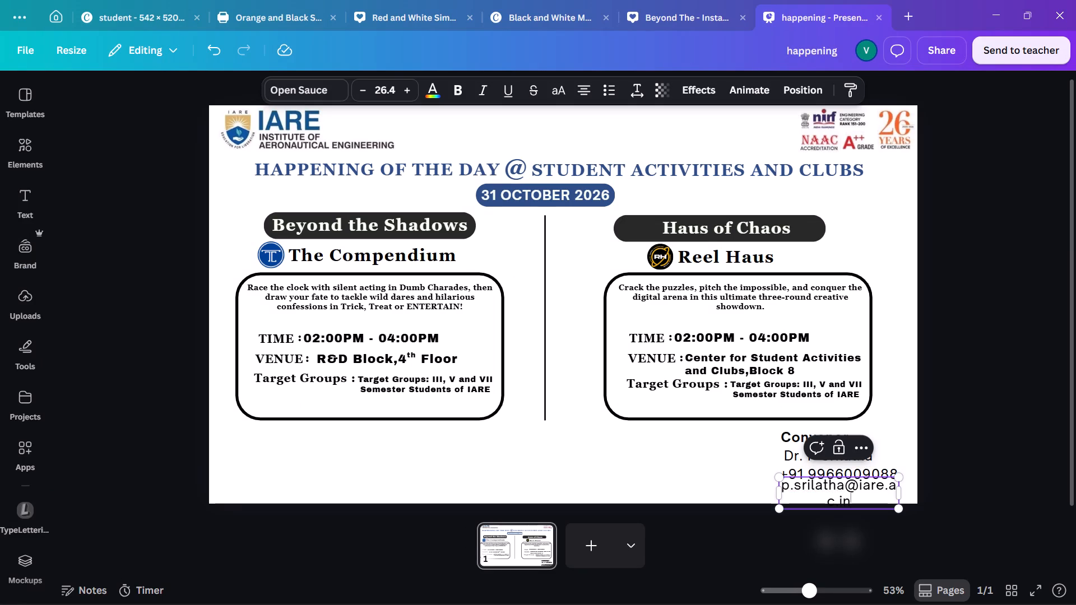
Widen the email line's text box past the page's right edge so the address fits on one line.
left_click_drag(903, 492, 927, 487)
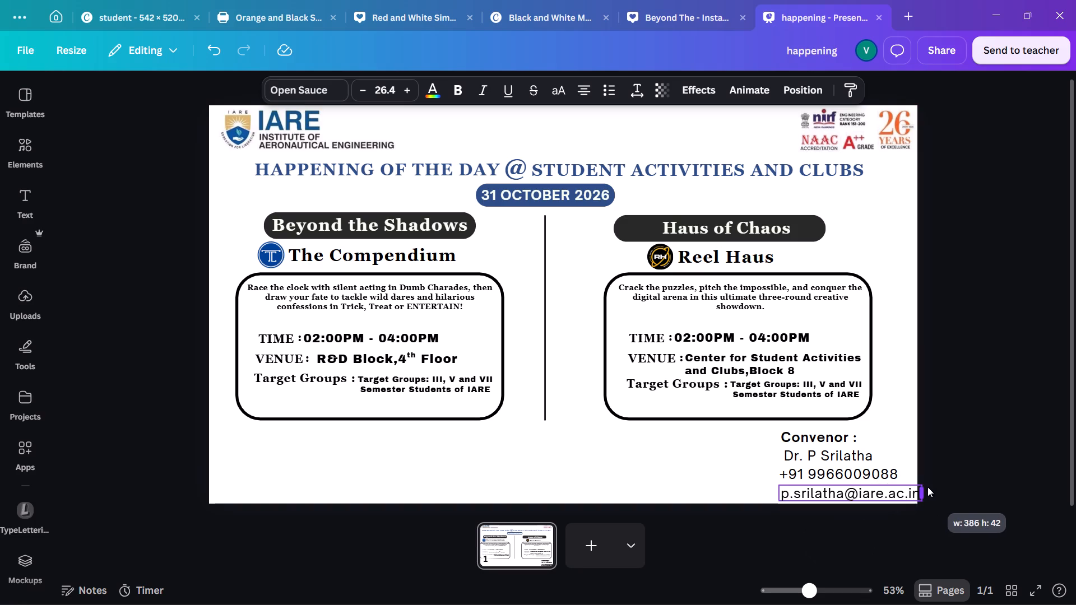
left_click_drag(927, 487, 934, 486)
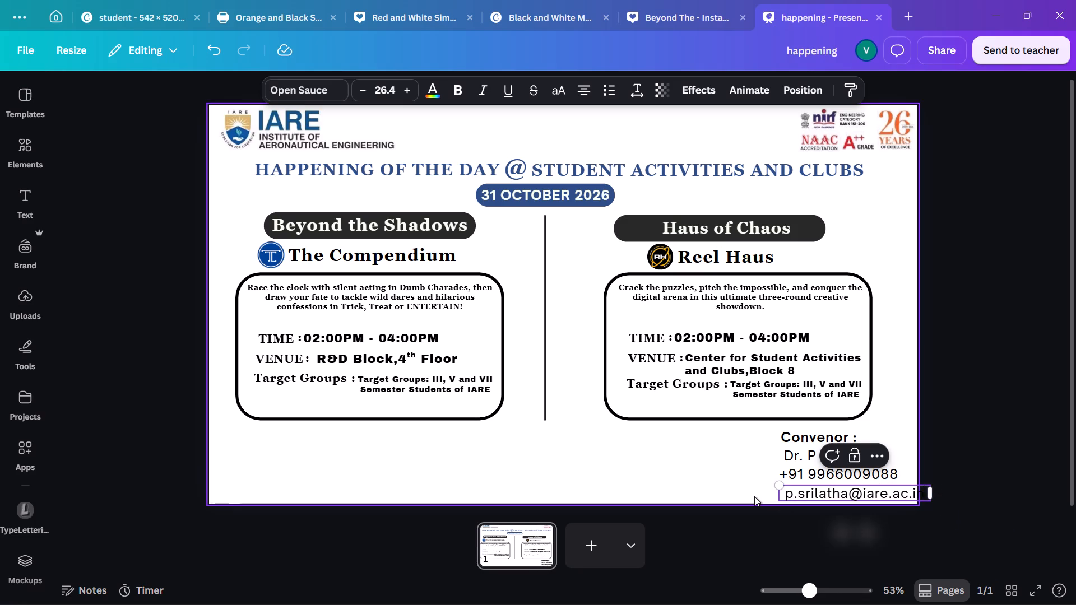
Move the "Convenor :" heading slightly up and place the name line close beneath it, aligned with the heading's left edge.
scroll(754, 496, "down", 1)
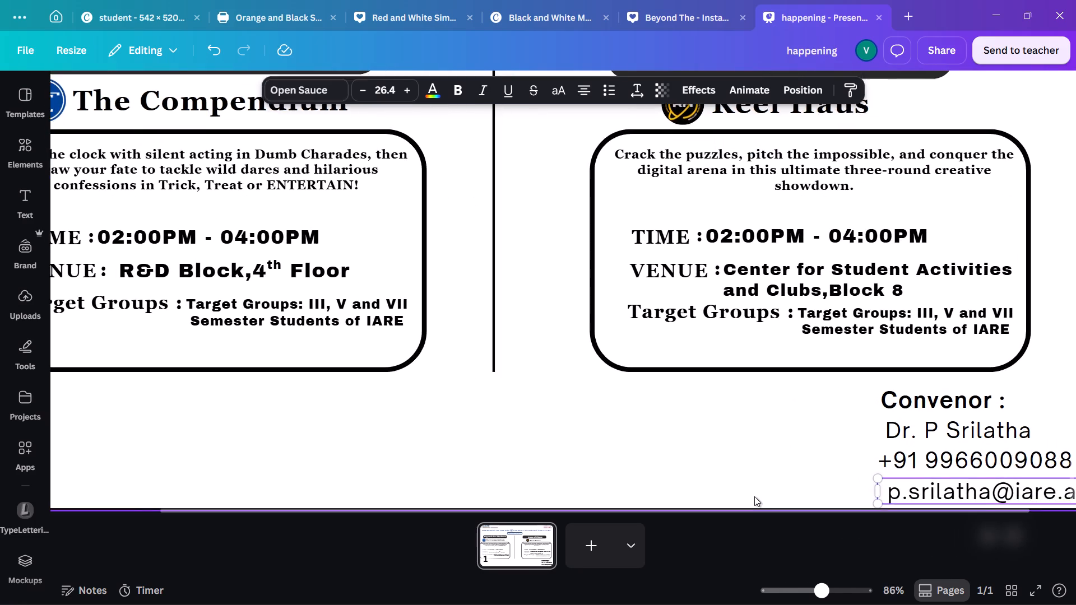
scroll(754, 496, "left", 2)
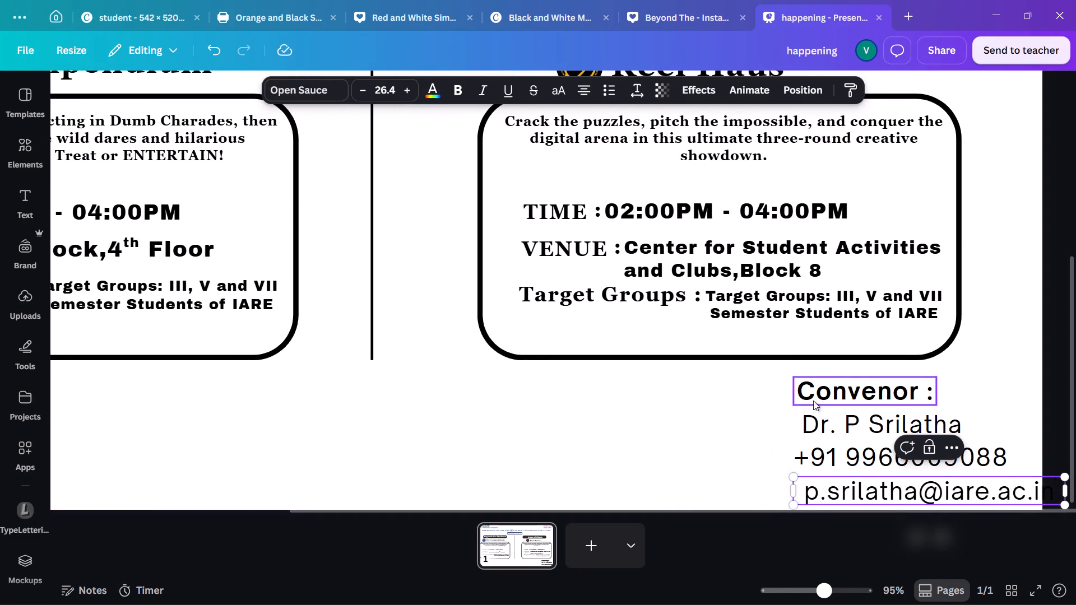
left_click_drag(813, 401, 797, 396)
left_click(829, 413)
left_click_drag(829, 413, 828, 413)
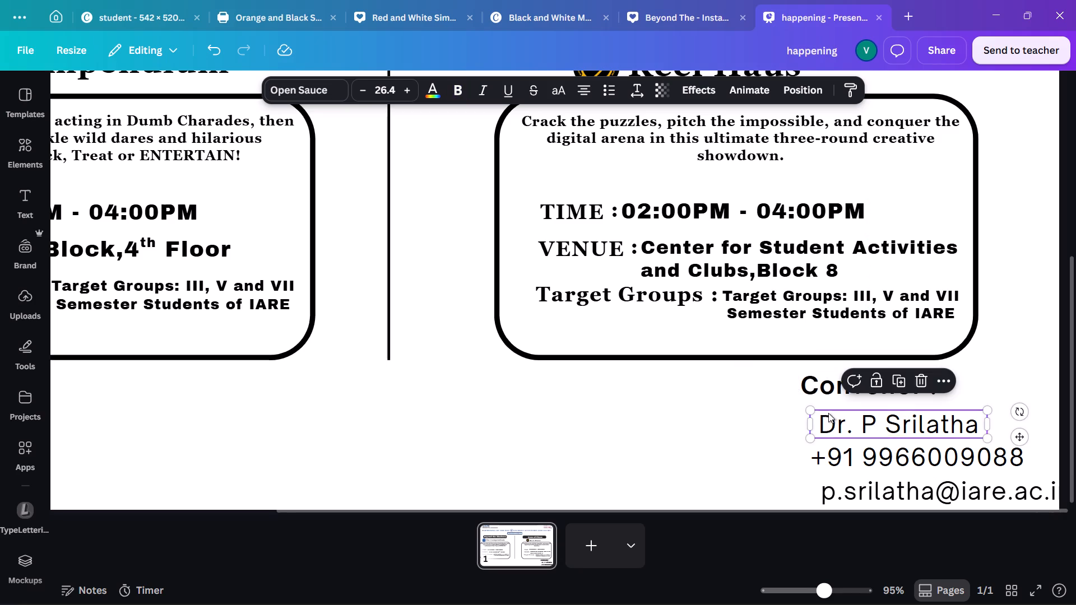
left_click_drag(828, 413, 813, 403)
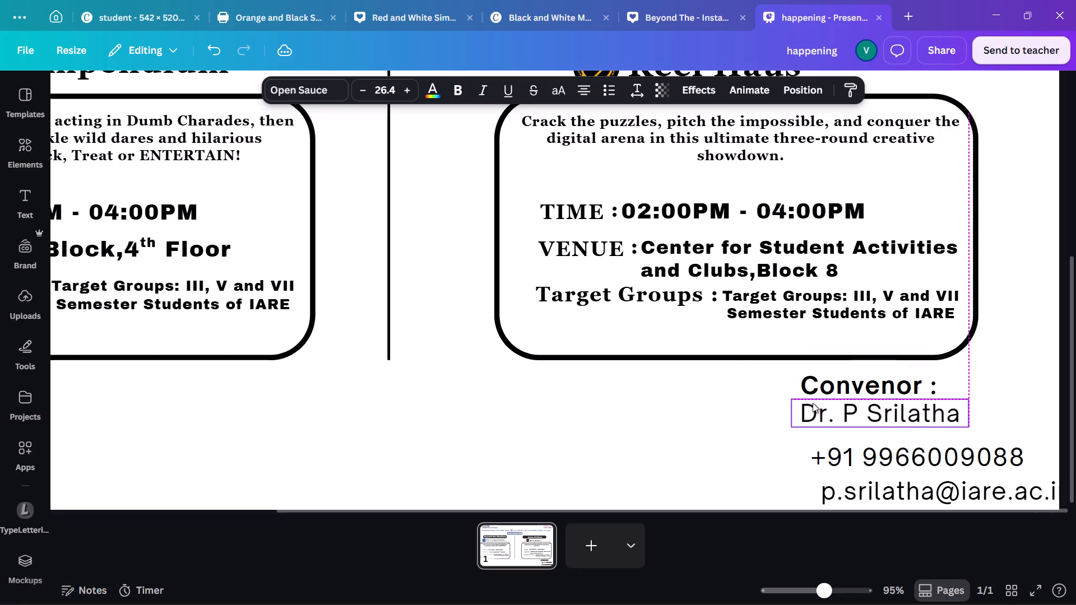
Move the phone number line up directly beneath the name, align their left edges, and check against the Telegram image.
left_click(845, 449)
left_click_drag(845, 449, 822, 440)
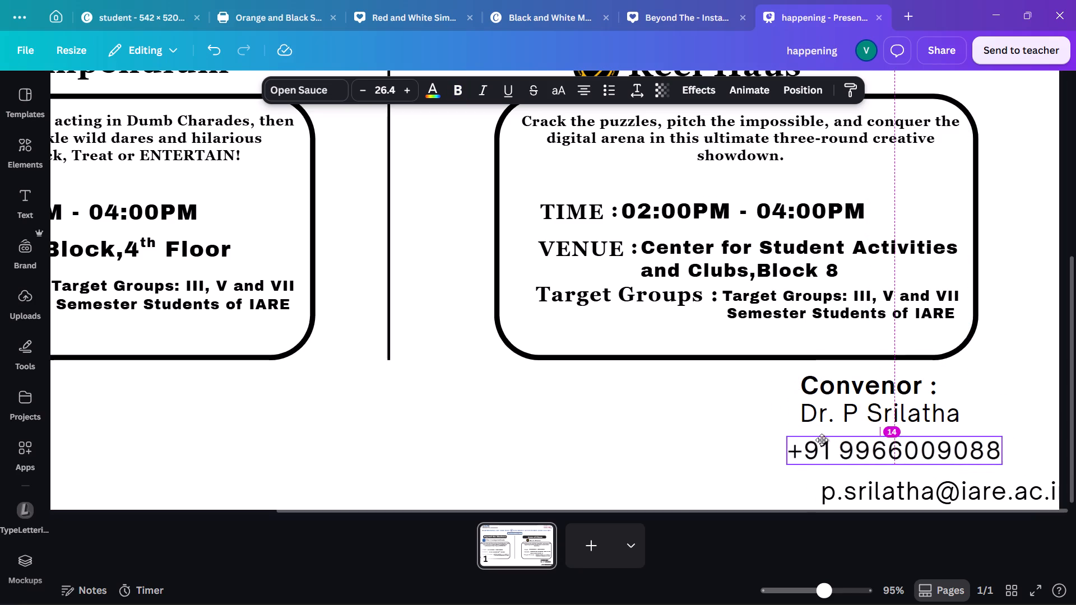
left_click_drag(822, 440, 827, 435)
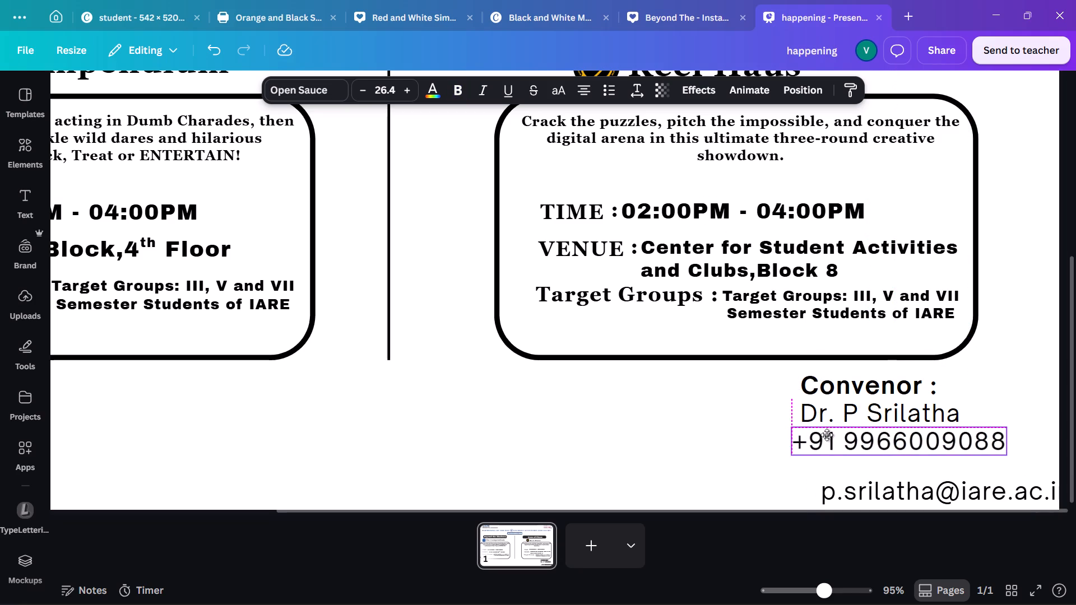
left_click_drag(827, 435, 838, 434)
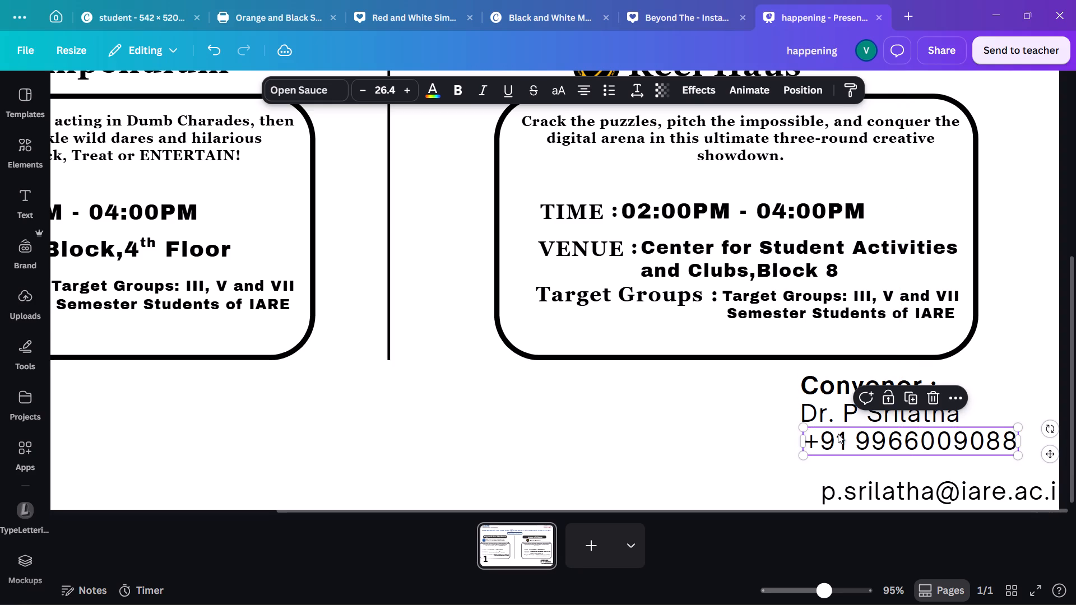
key("alt+Tab")
key("alt+Tab")
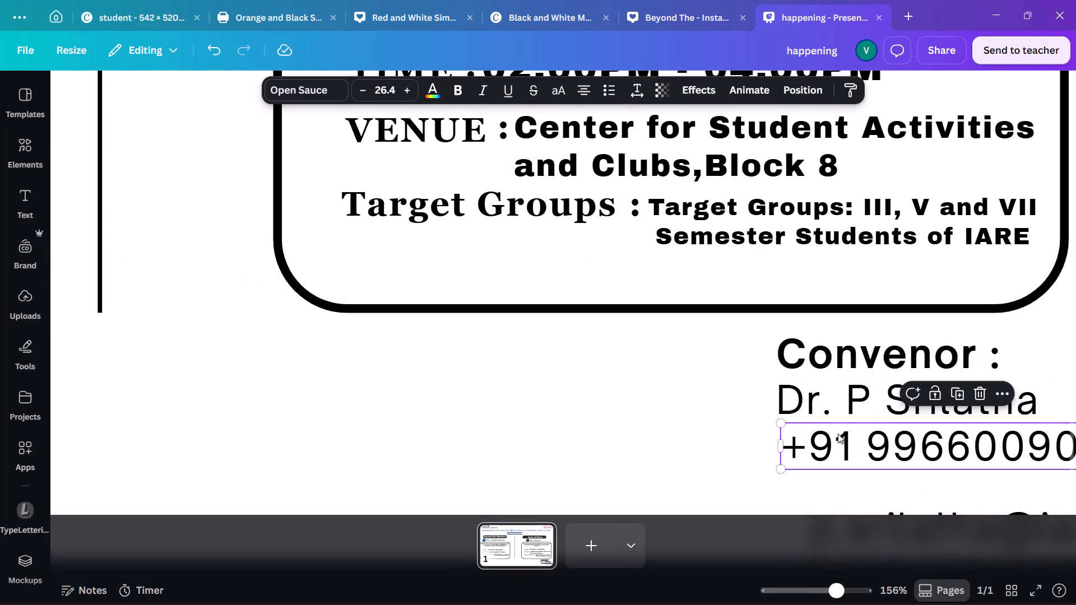
Move the phone number line up and left so it sits close under the convenor's name, aligned with its left edge.
left_click_drag(825, 441, 819, 438)
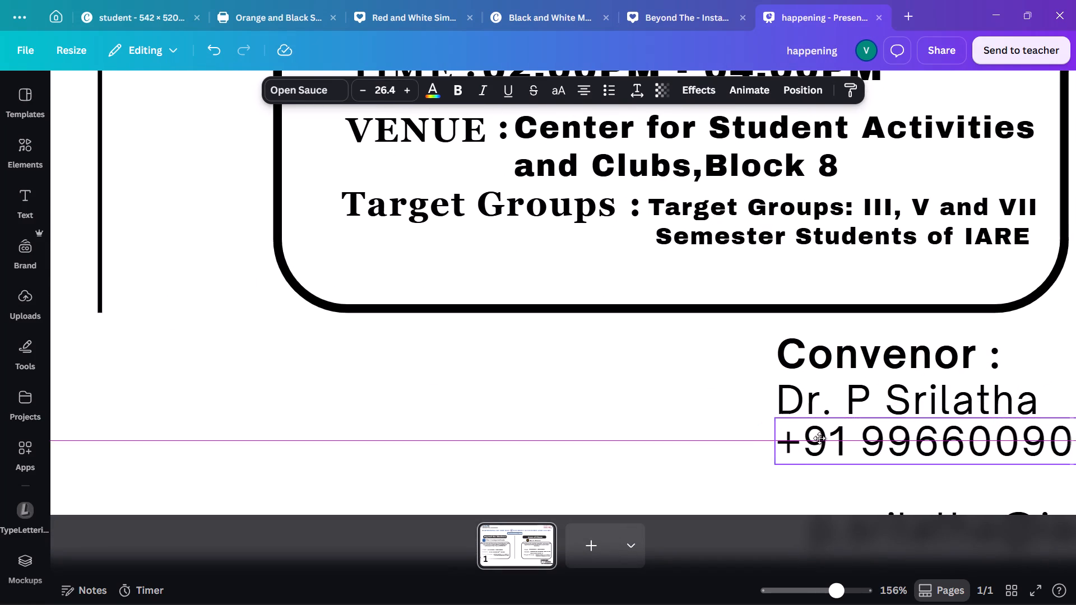
left_click_drag(819, 438, 819, 439)
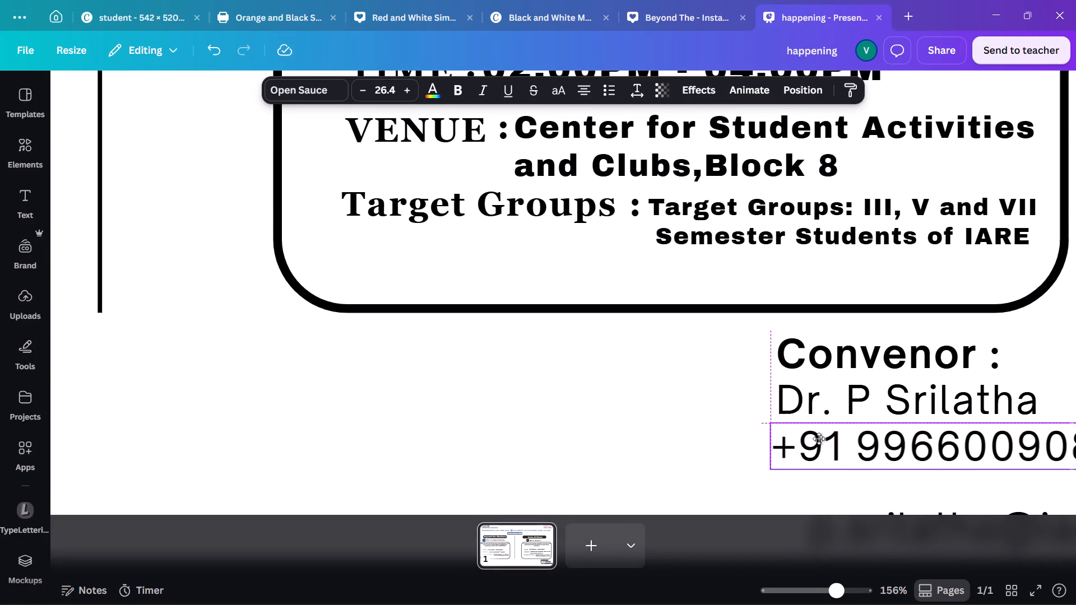
left_click_drag(819, 439, 819, 436)
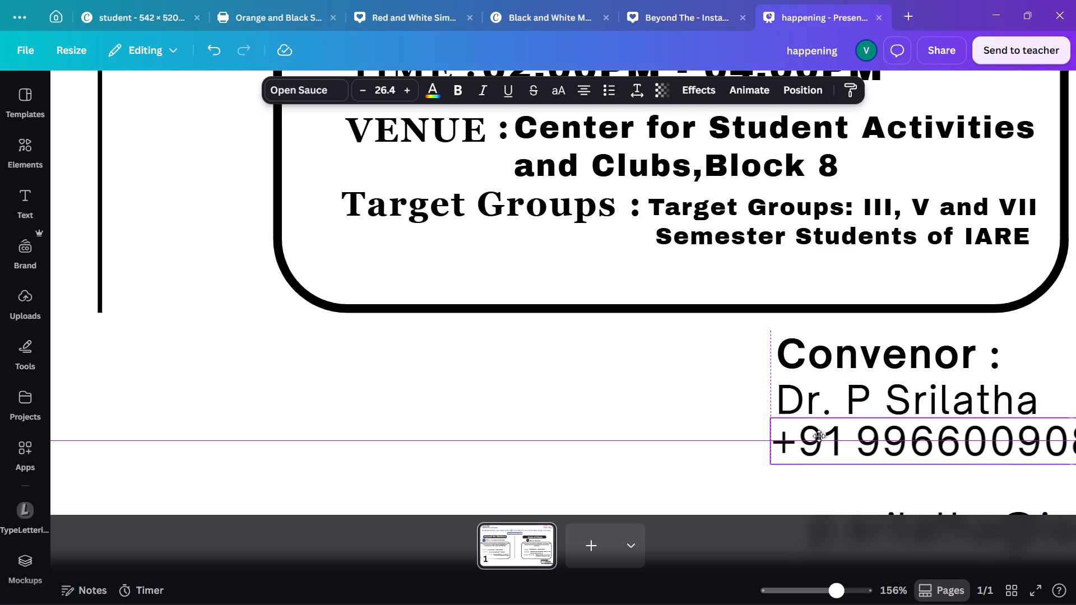
left_click_drag(819, 436, 819, 435)
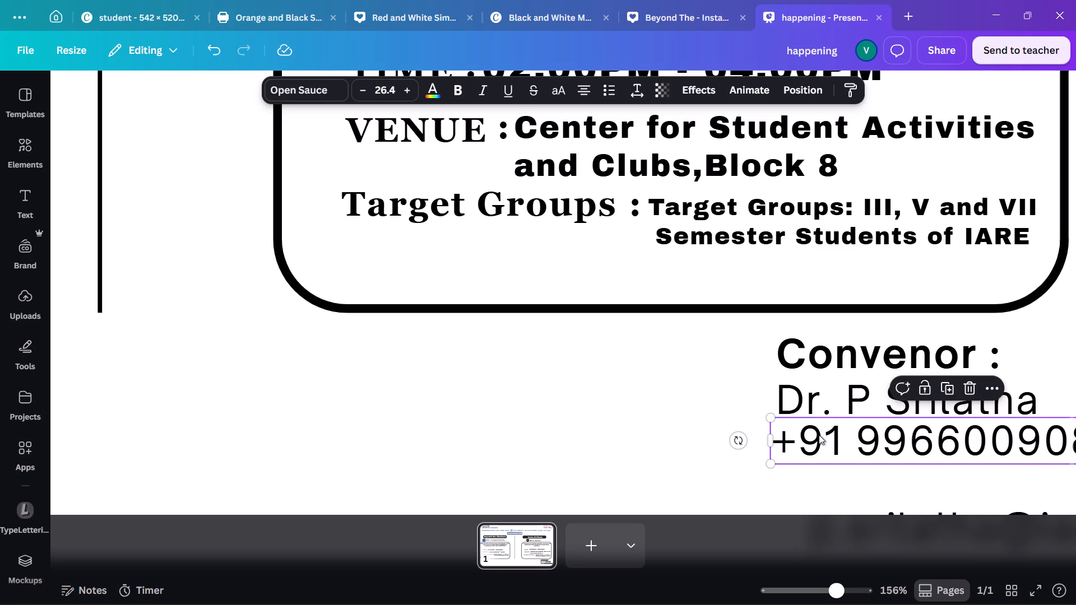
Move the e-mail line up and left so it sits close under the phone number, aligned with the lines above.
scroll(819, 435, "down", 1)
left_click_drag(838, 480, 803, 435)
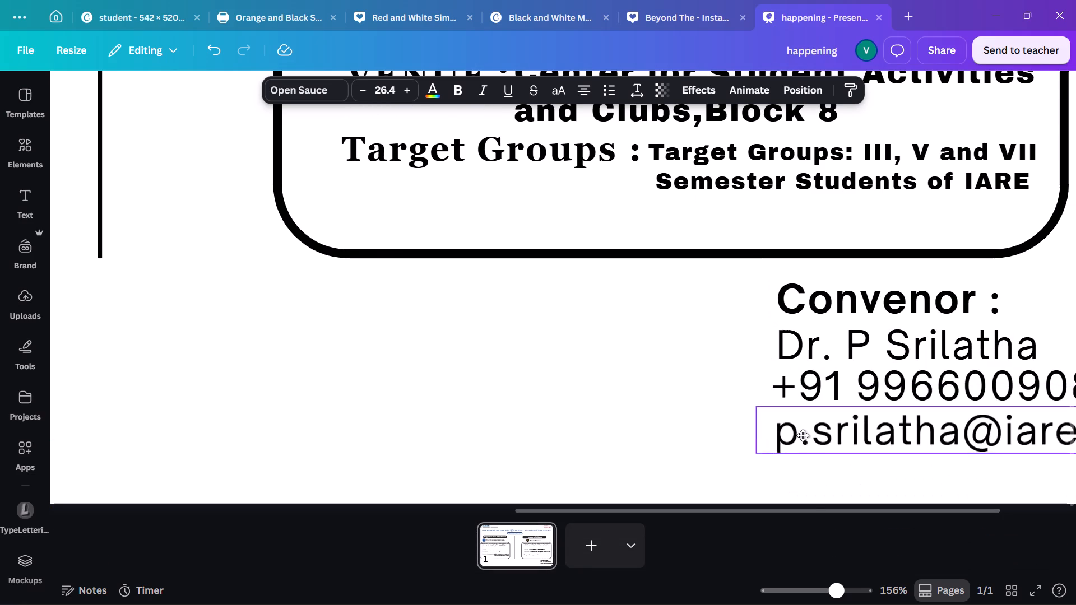
left_click_drag(803, 435, 803, 425)
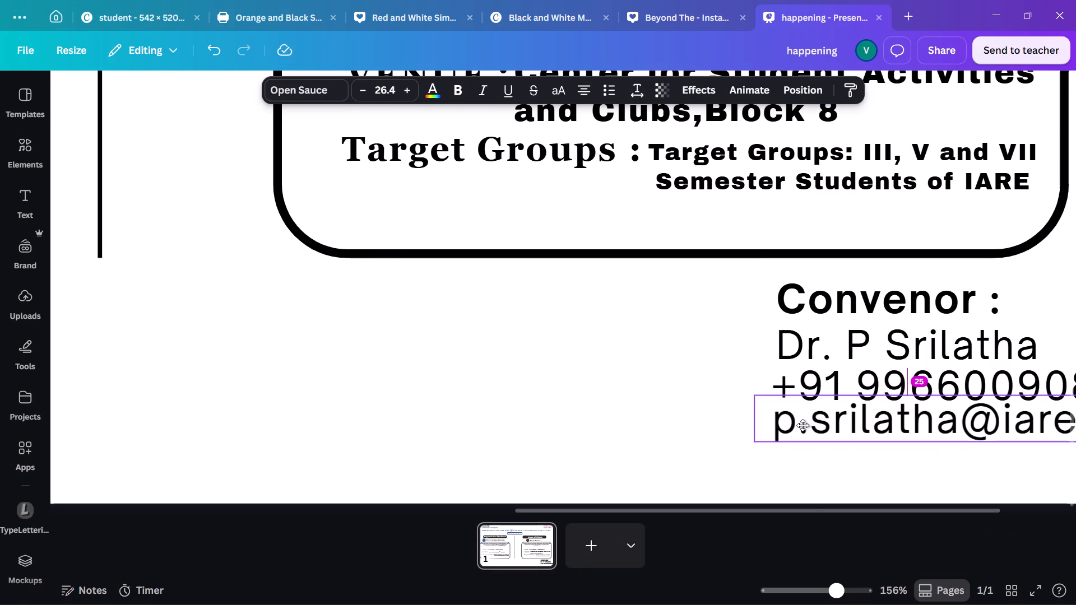
left_click_drag(803, 425, 803, 426)
left_click_drag(803, 426, 803, 432)
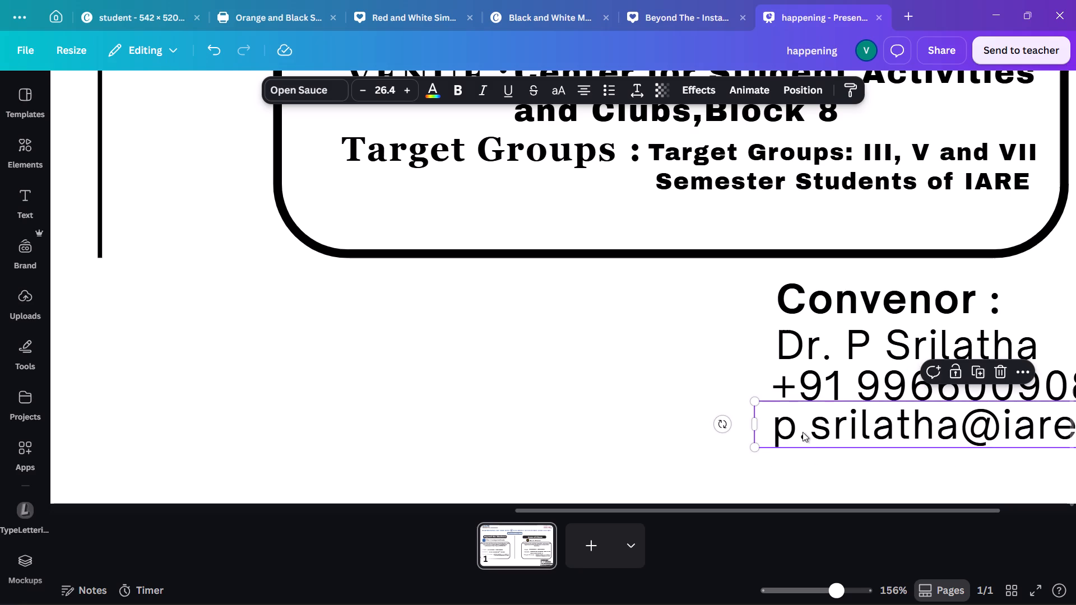
left_click(815, 385)
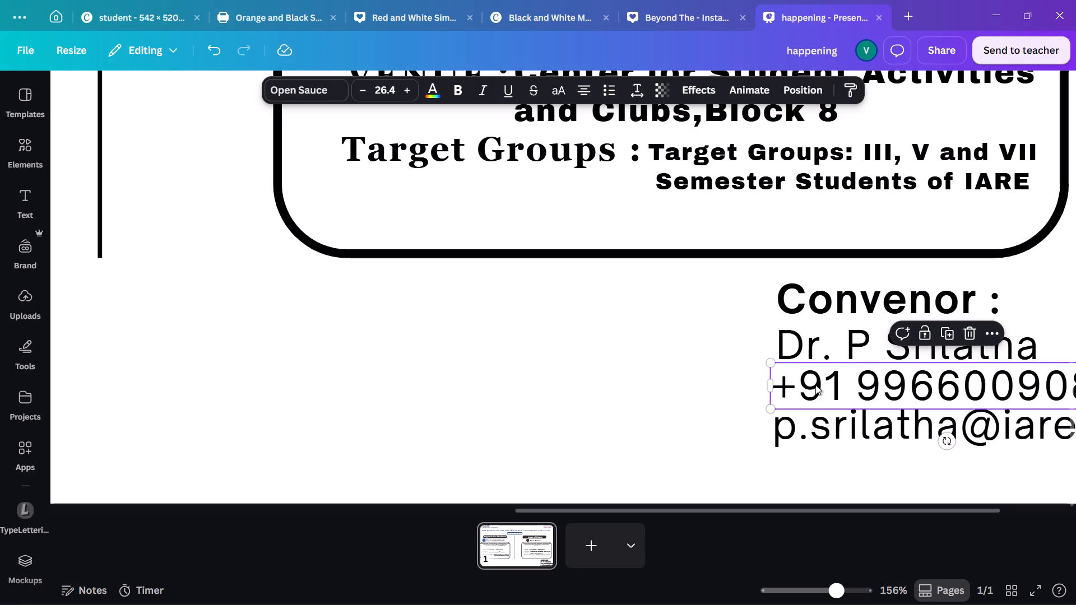
Group the convenor's name, phone number and e-mail lines together, leaving the "Convenor :" label out.
left_click(694, 420)
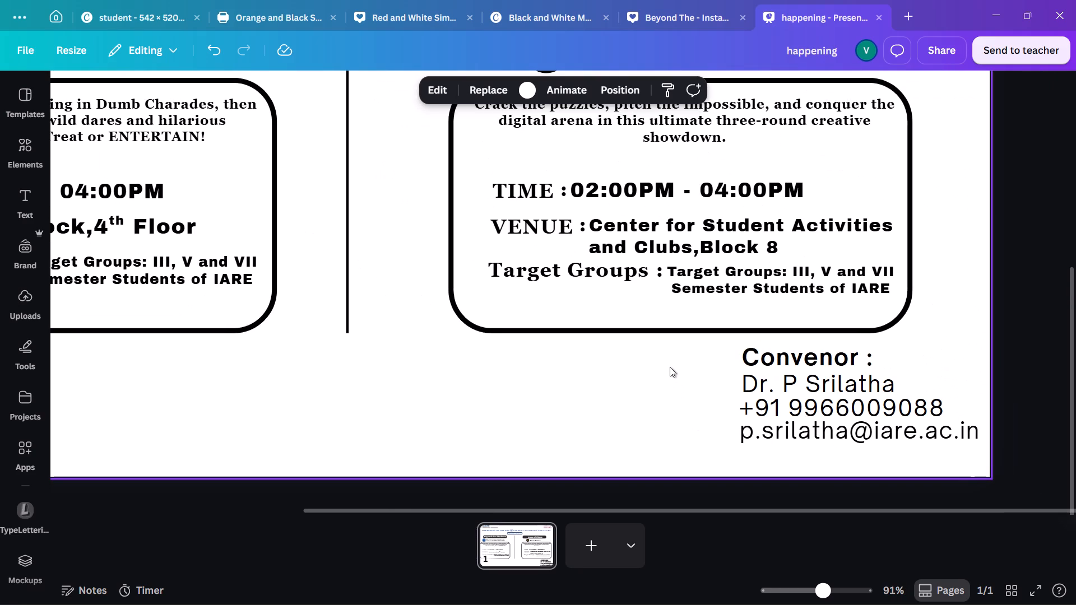
left_click_drag(700, 387, 716, 388)
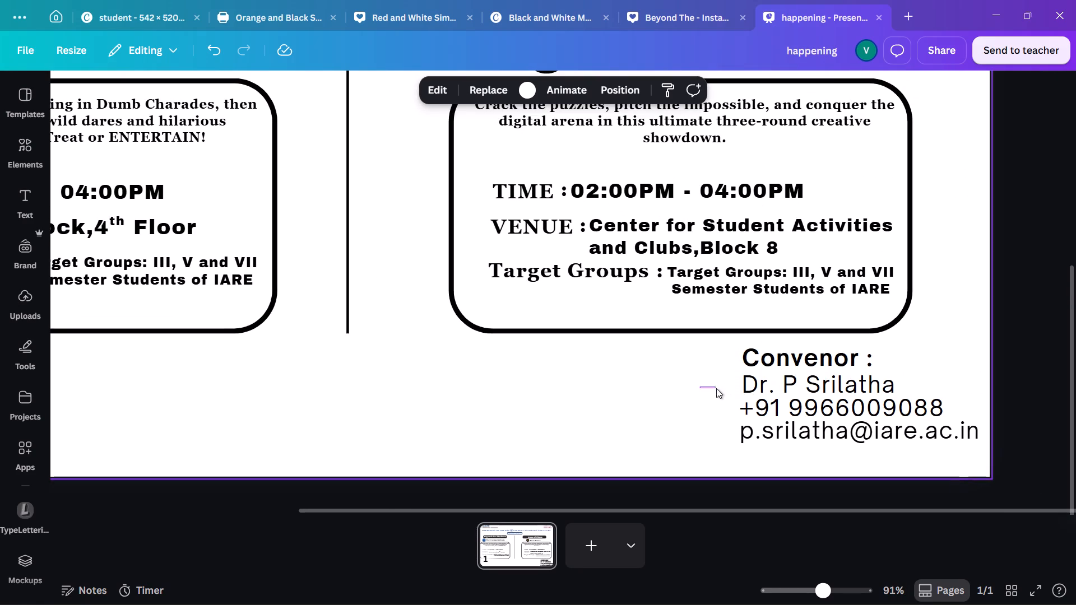
left_click_drag(716, 388, 776, 446)
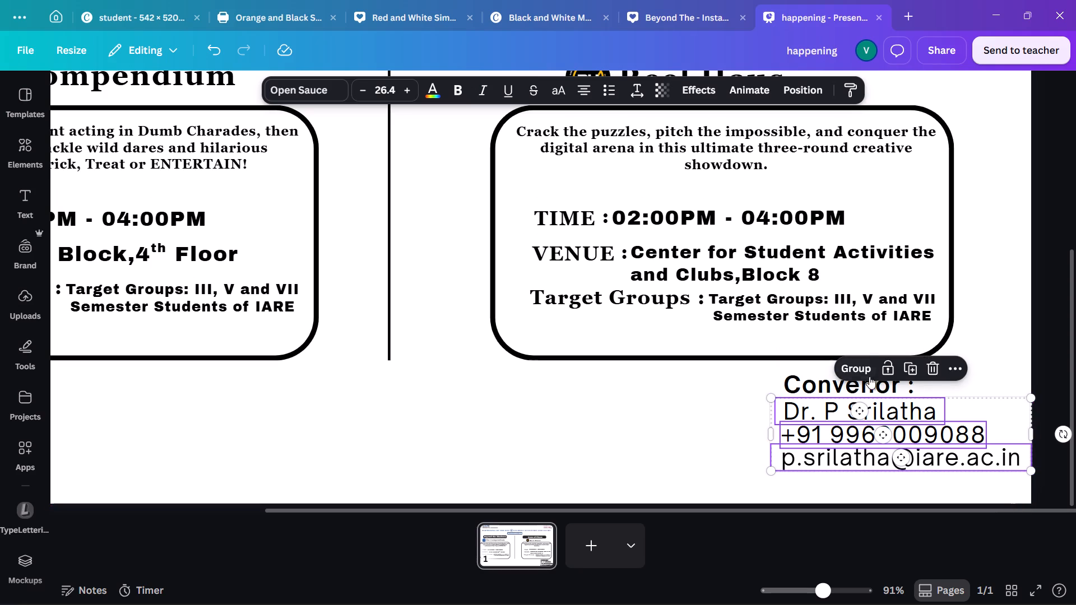
left_click(860, 369)
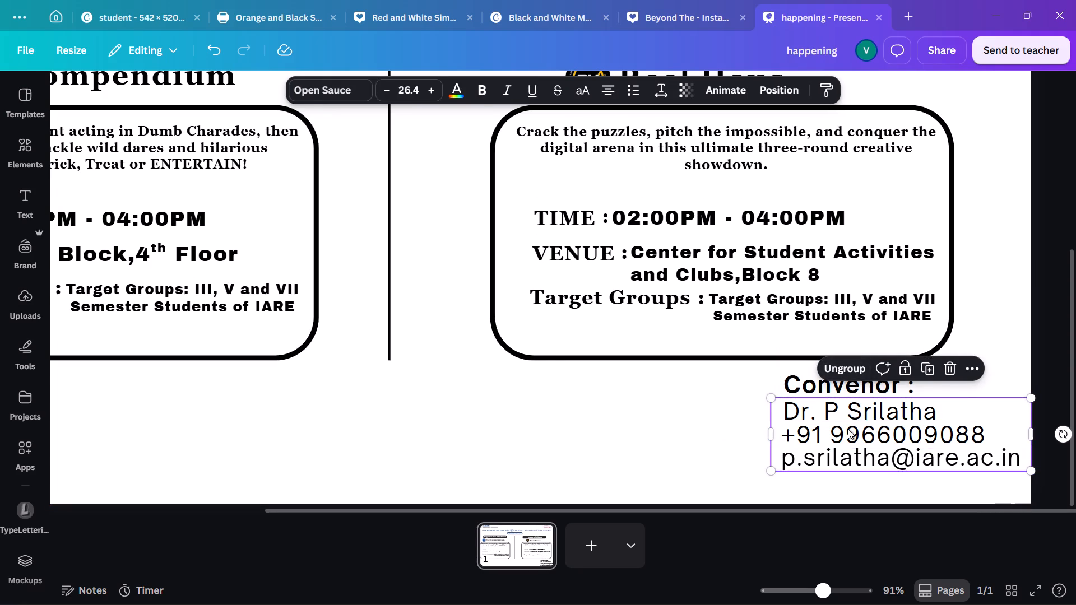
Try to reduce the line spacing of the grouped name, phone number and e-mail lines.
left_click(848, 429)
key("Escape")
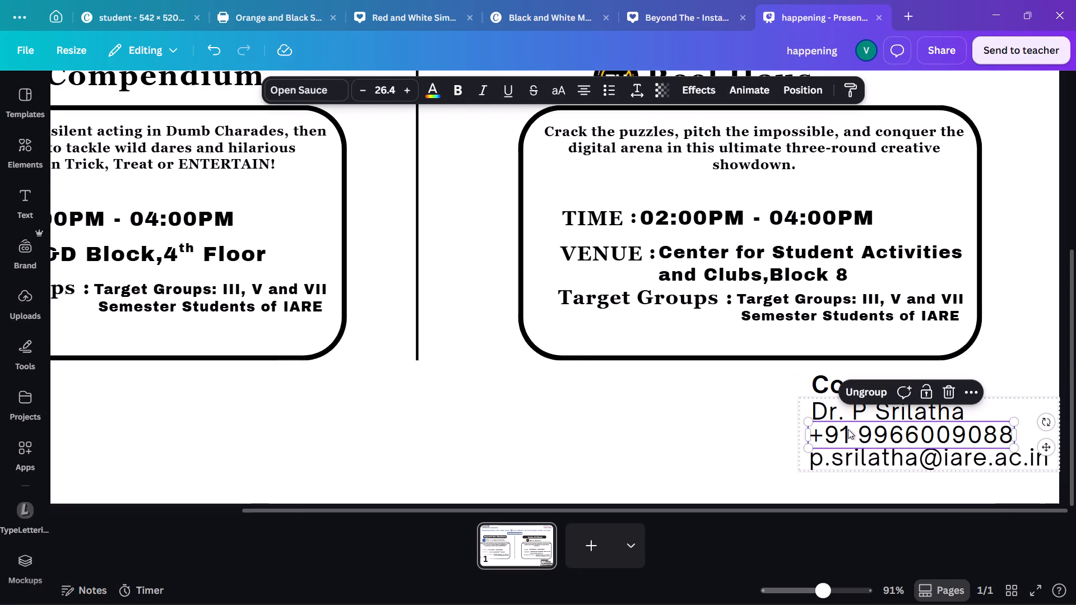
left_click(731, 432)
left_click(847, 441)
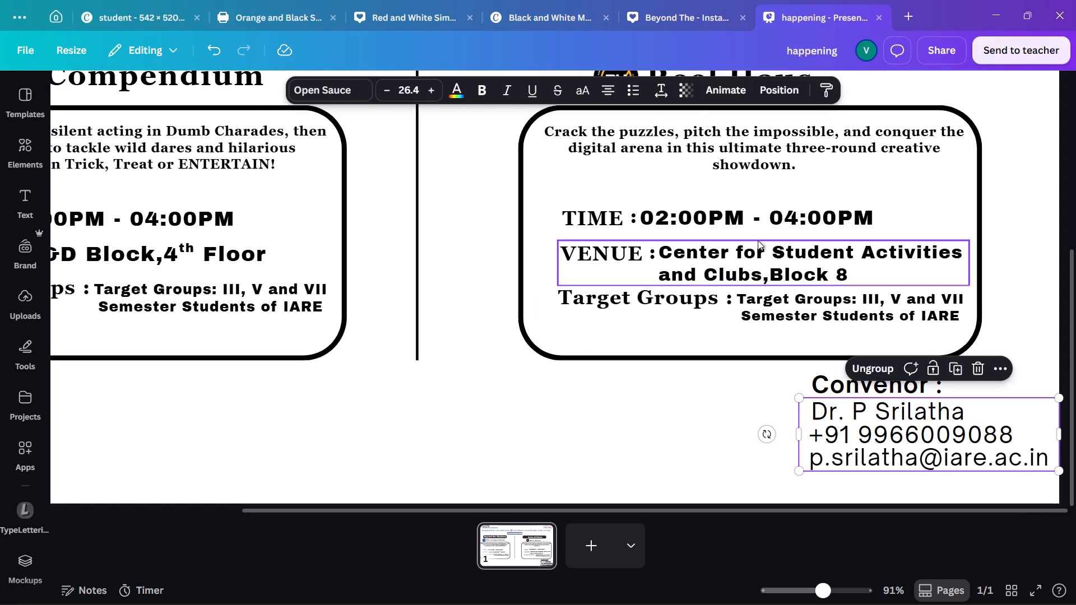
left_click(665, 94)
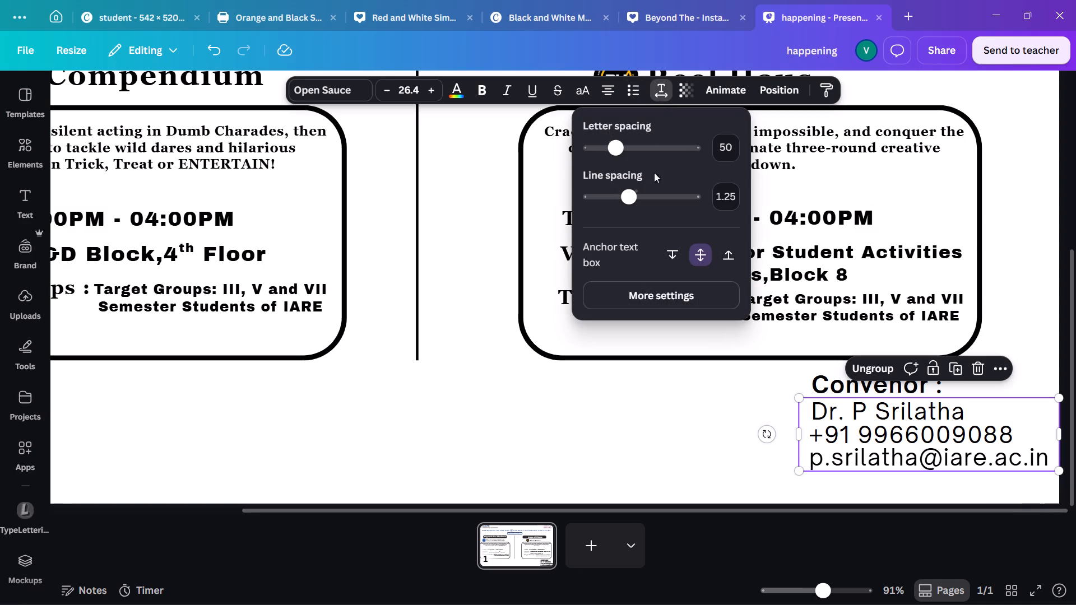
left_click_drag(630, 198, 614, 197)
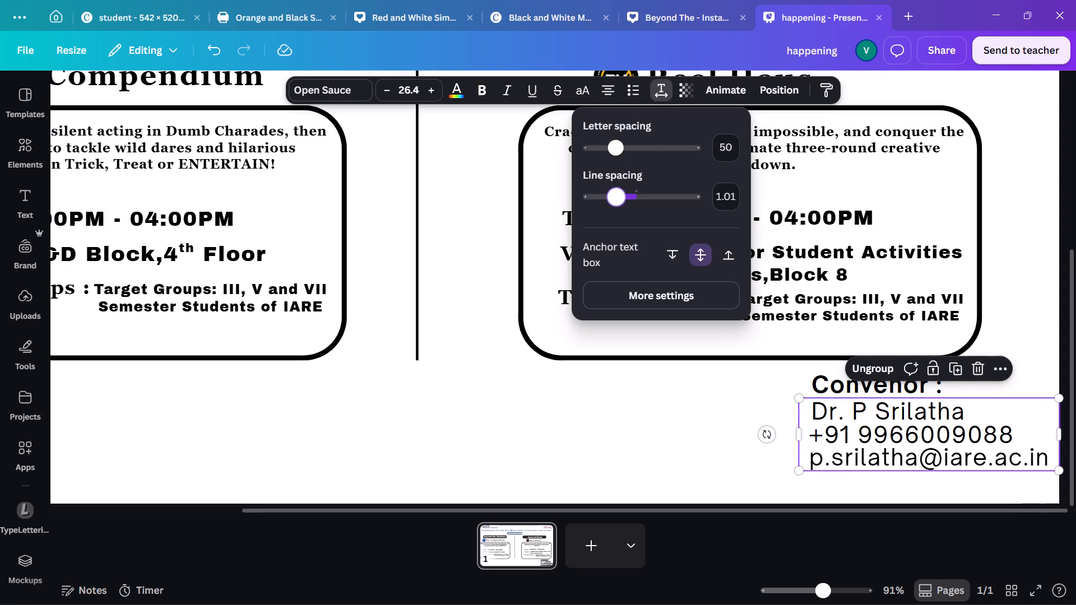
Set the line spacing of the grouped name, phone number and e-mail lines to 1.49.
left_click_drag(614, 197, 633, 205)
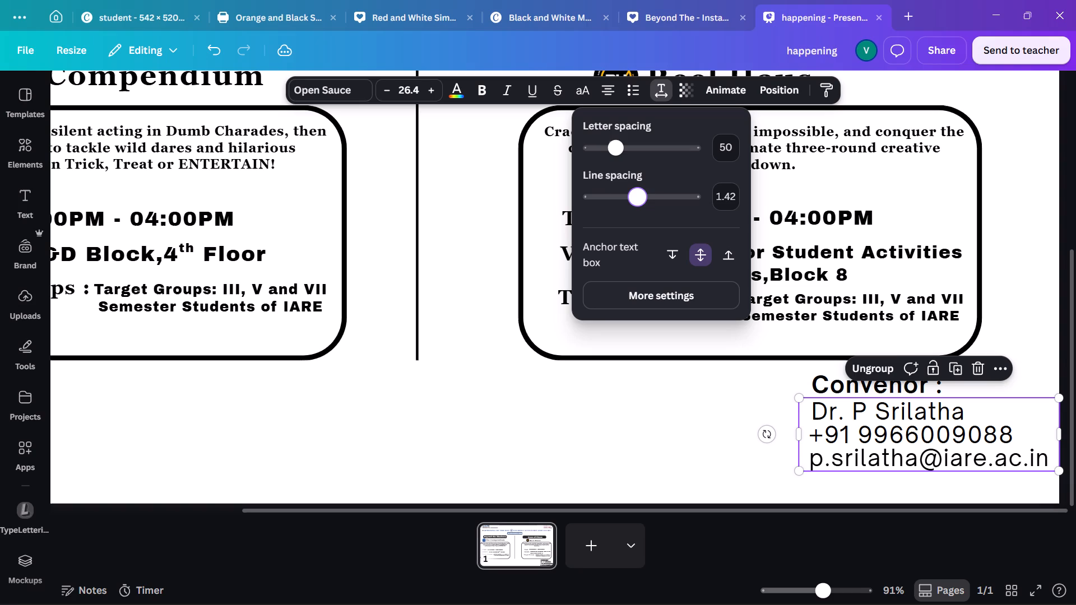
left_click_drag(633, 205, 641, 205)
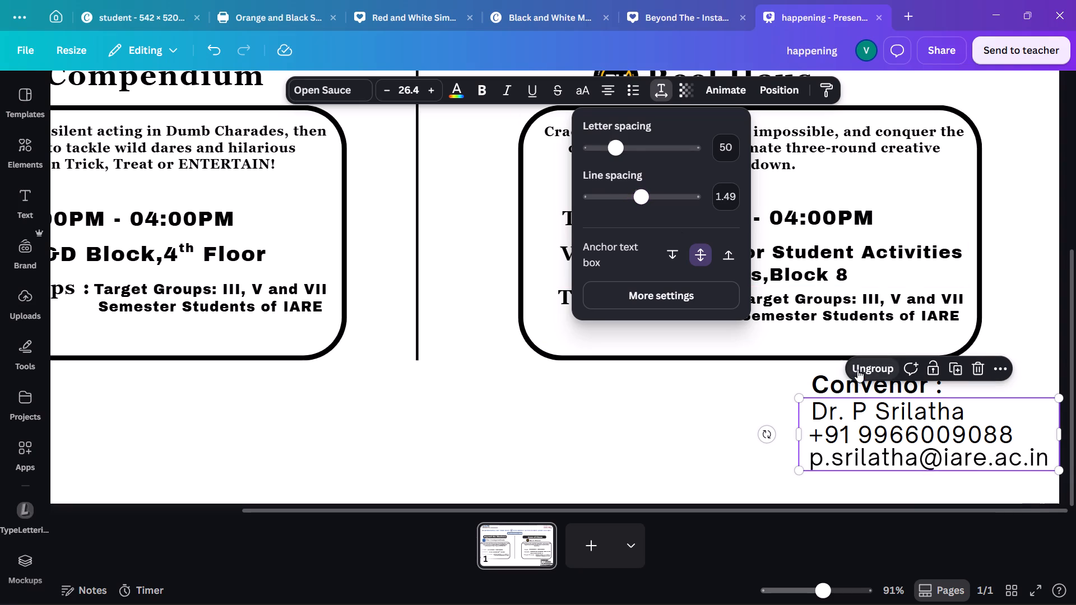
Ungroup the convenor's name, phone number and e-mail lines.
left_click(857, 369)
left_click(678, 434)
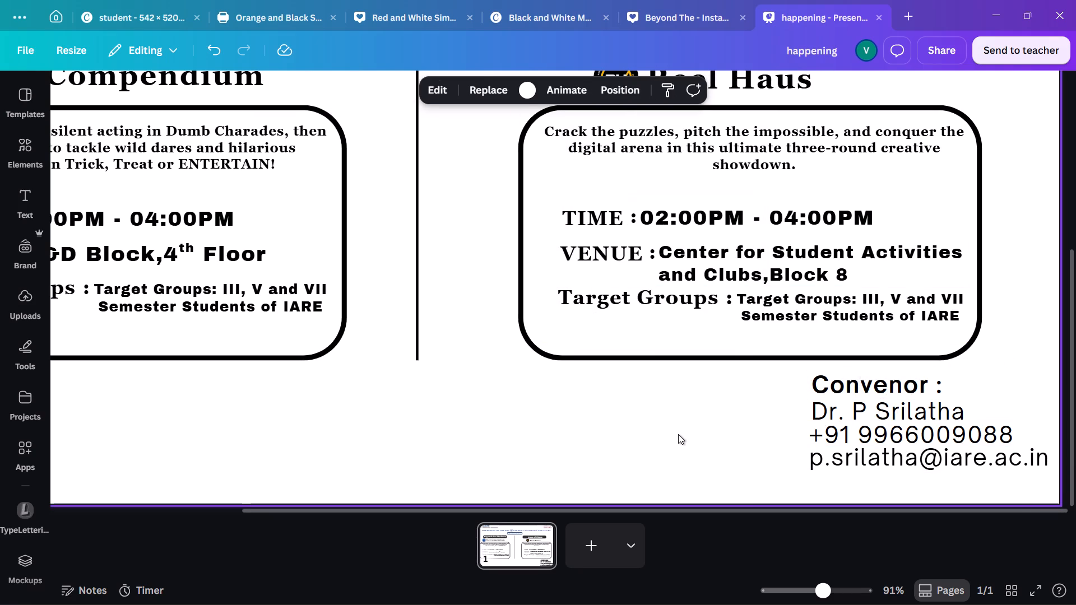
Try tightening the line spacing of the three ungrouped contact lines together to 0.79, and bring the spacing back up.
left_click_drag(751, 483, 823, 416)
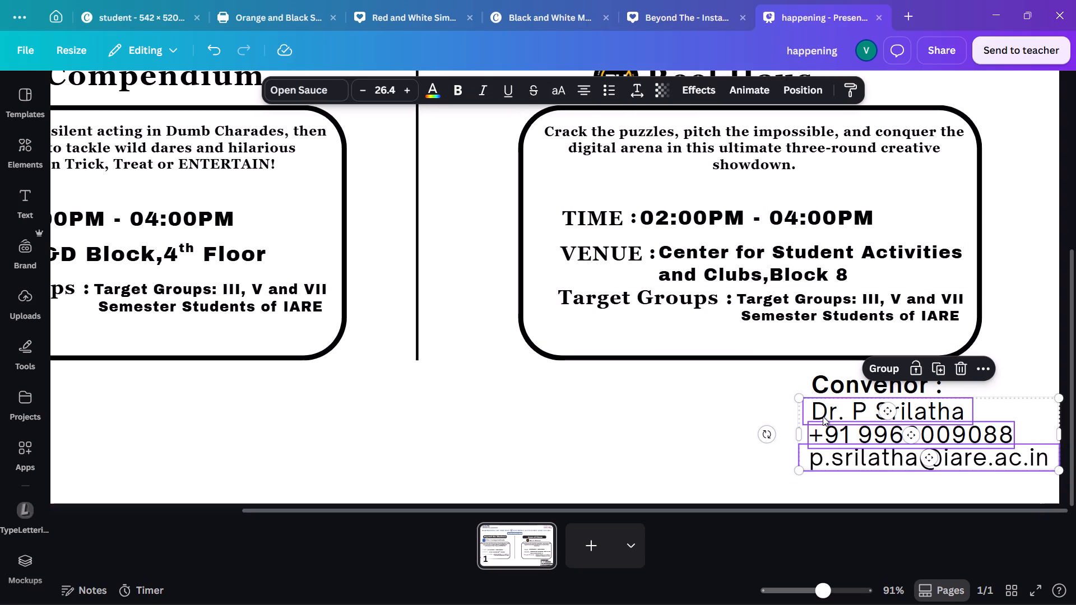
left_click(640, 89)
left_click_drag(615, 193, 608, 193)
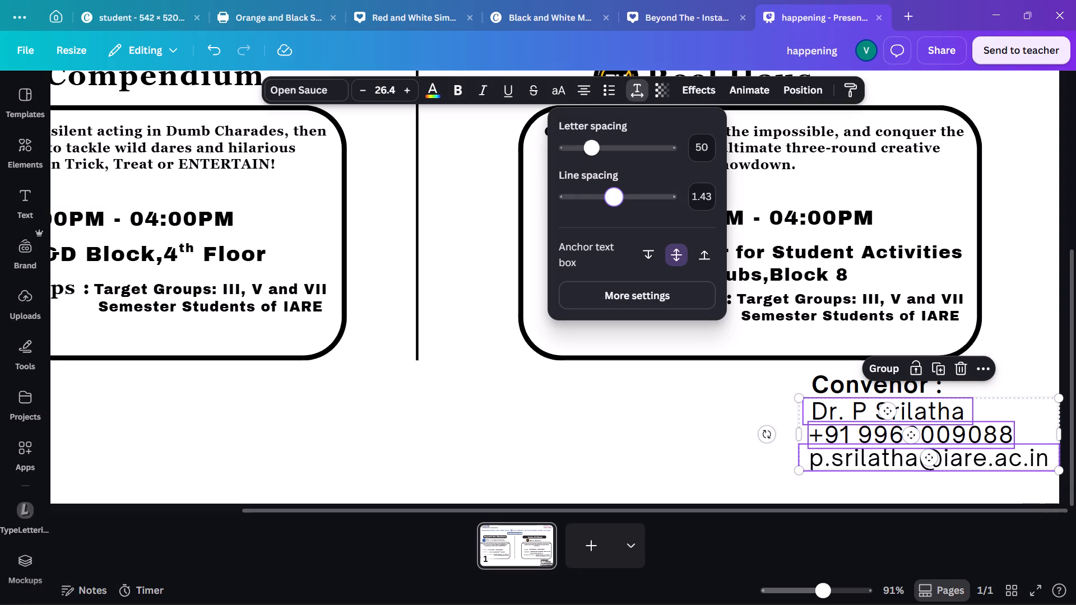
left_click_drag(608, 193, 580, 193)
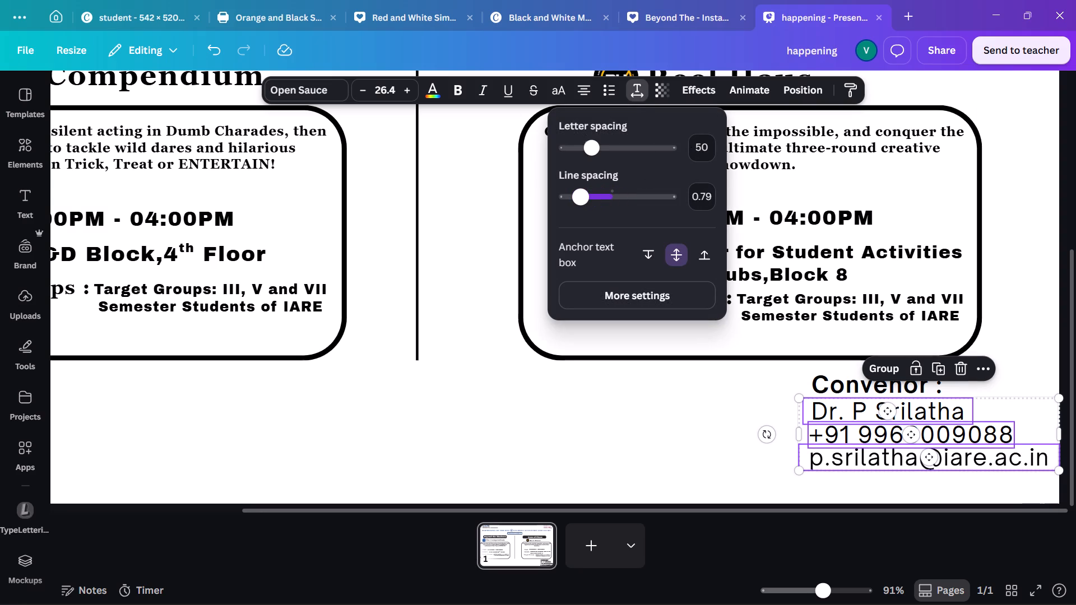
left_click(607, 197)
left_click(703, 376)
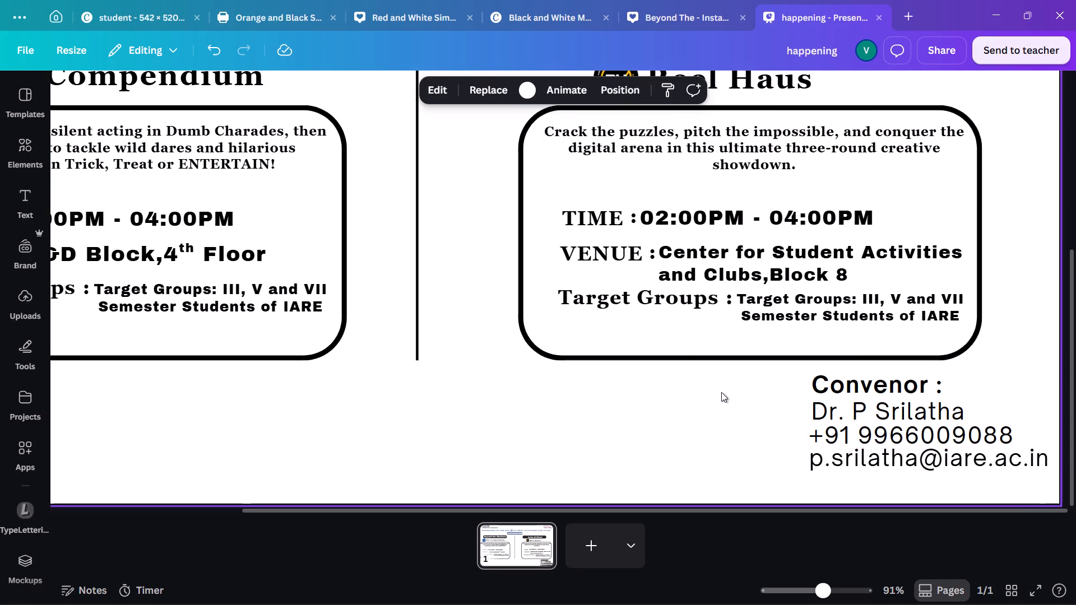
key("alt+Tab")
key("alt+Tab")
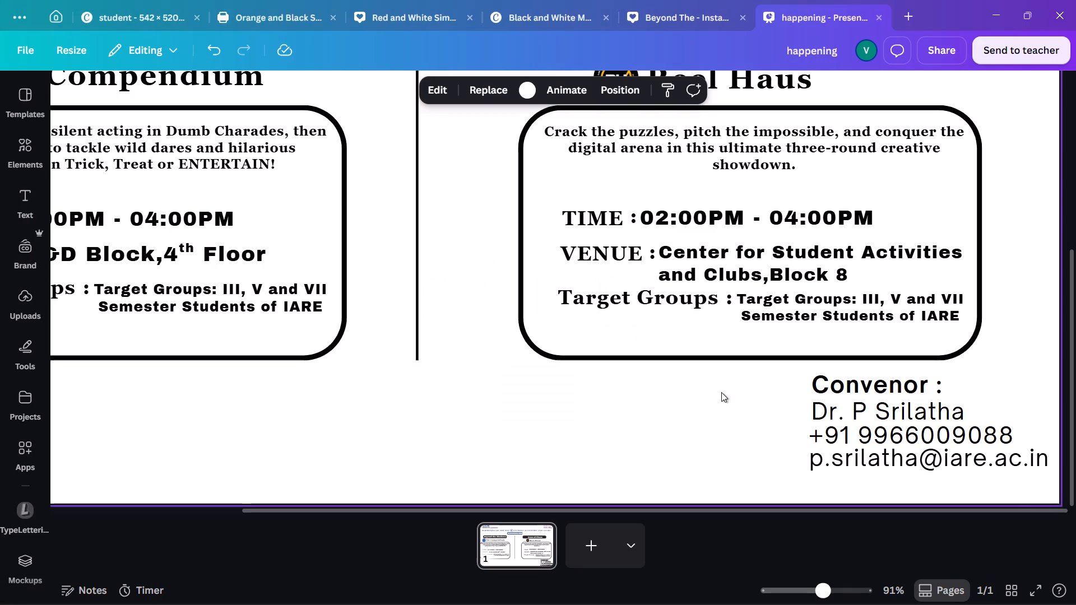
Move the e-mail line slightly straight down to open a gap below the phone number.
scroll(795, 421, "left", 3)
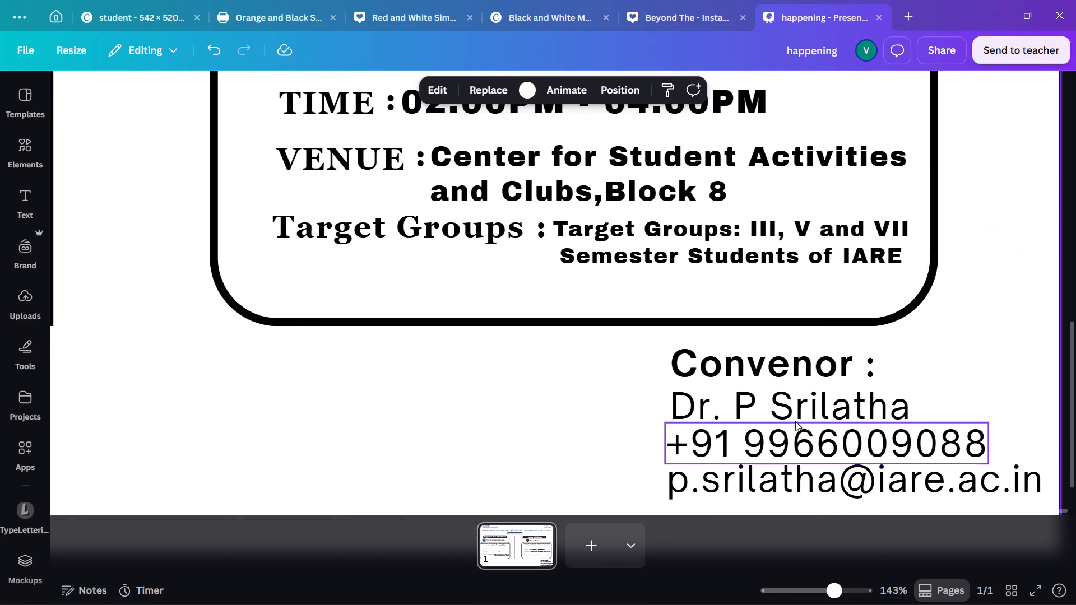
left_click_drag(760, 468, 760, 475)
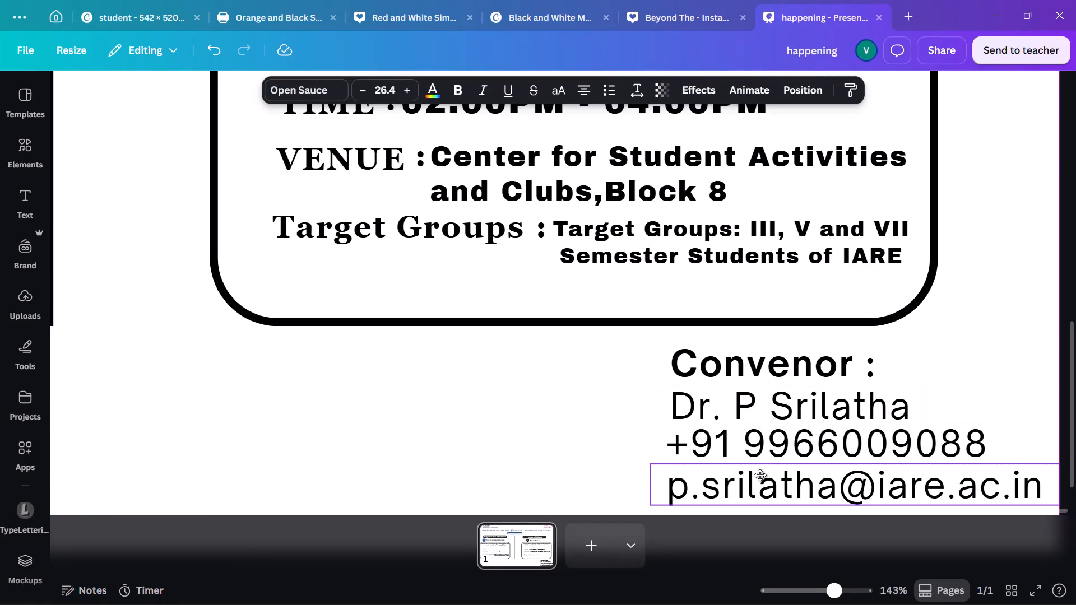
left_click_drag(760, 475, 760, 477)
left_click_drag(757, 481, 757, 486)
Move the phone number line slightly down between the name and e-mail lines, keeping its left edge aligned.
left_click_drag(734, 449, 735, 460)
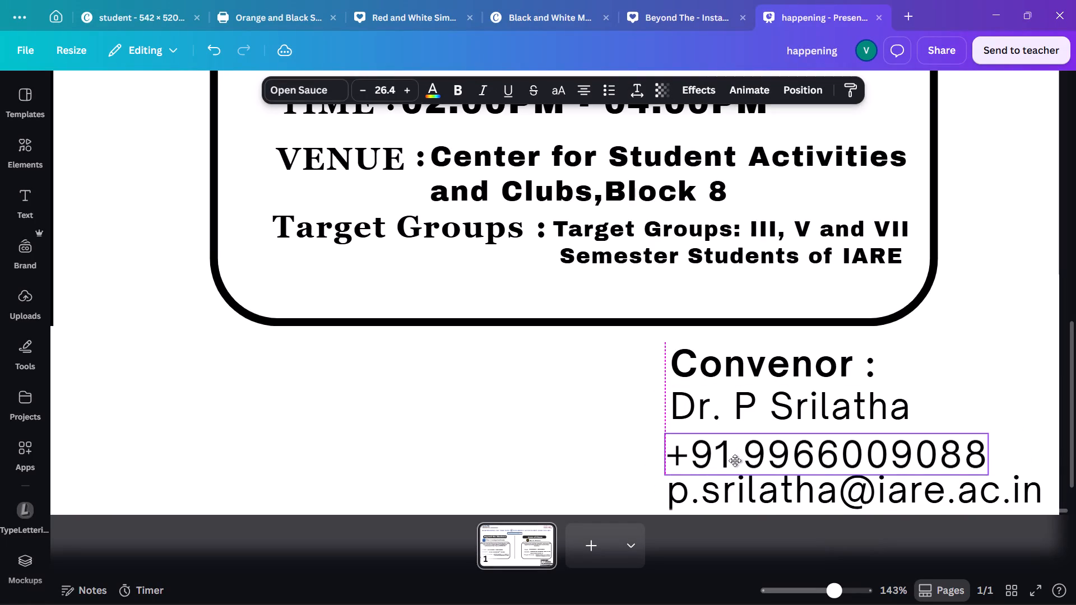
left_click_drag(735, 460, 735, 457)
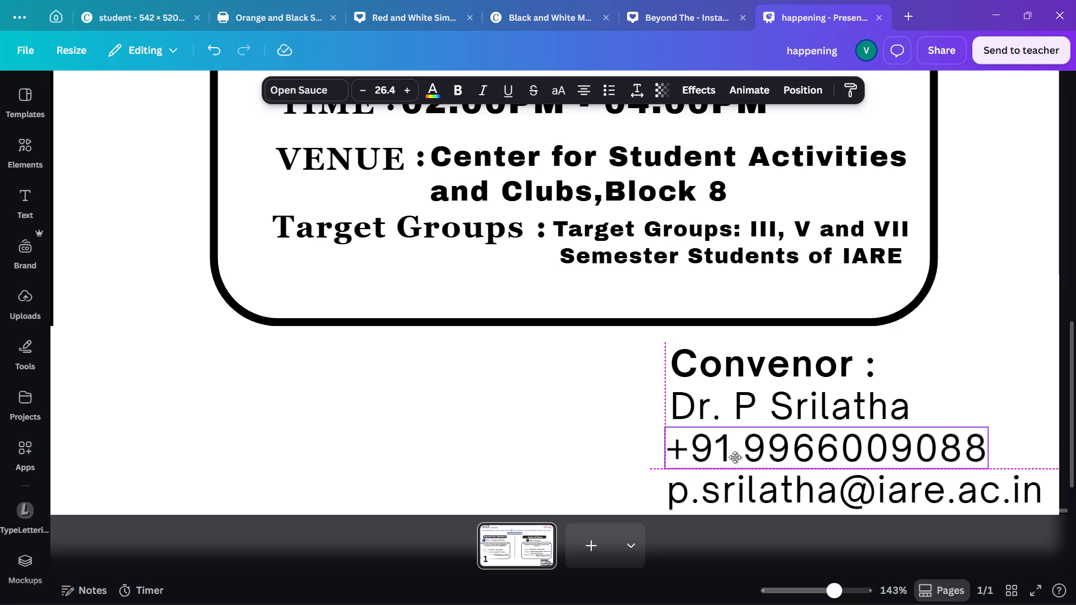
left_click_drag(735, 457, 735, 459)
Move the convenor's name line slightly down to leave more space beneath the "Convenor :" label.
left_click_drag(716, 421, 716, 427)
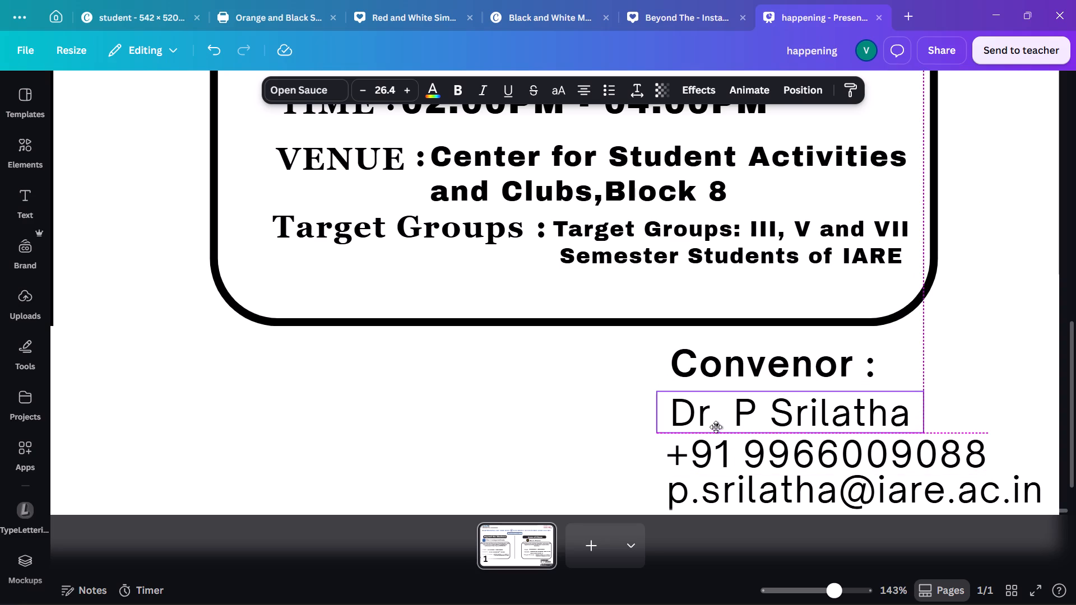
left_click_drag(716, 427, 716, 427)
left_click(615, 411)
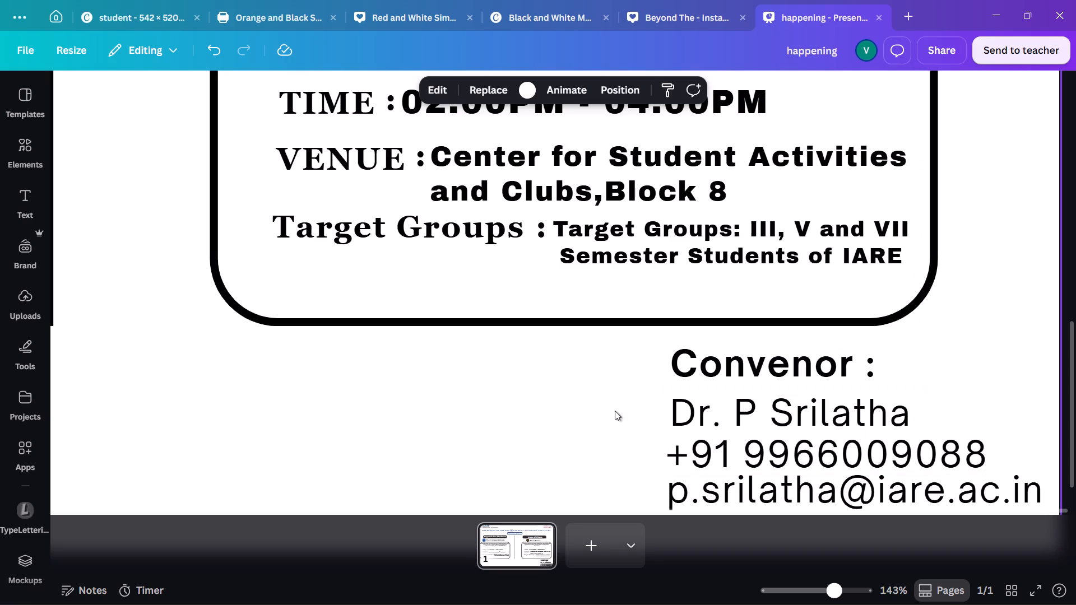
Nudge the convenor's name and phone number lines slightly up to even out the spacing, comparing with the reference picture in Telegram.
left_click(698, 413)
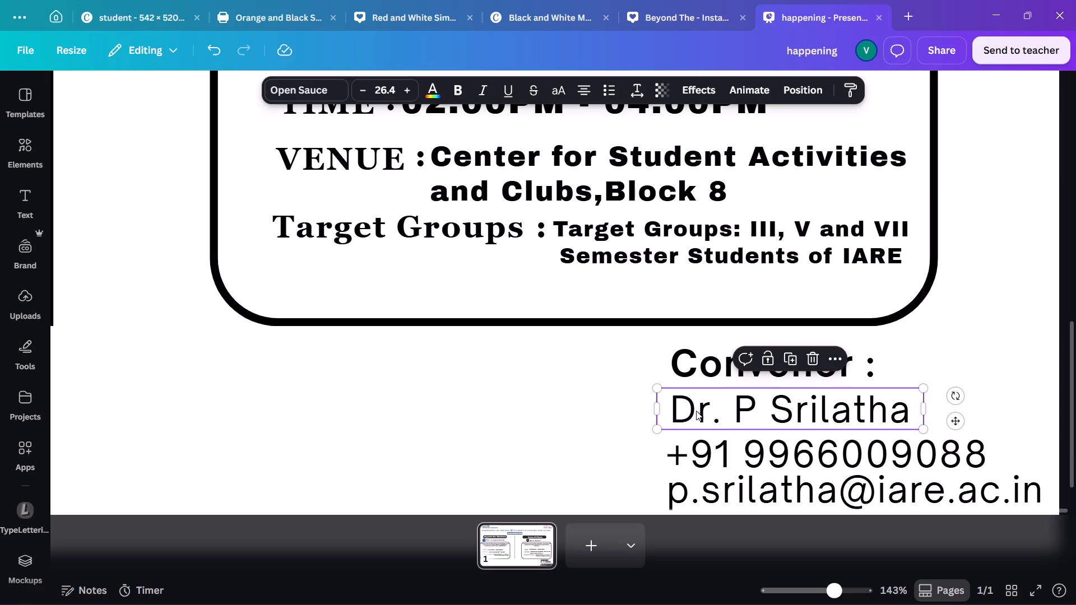
left_click(716, 456)
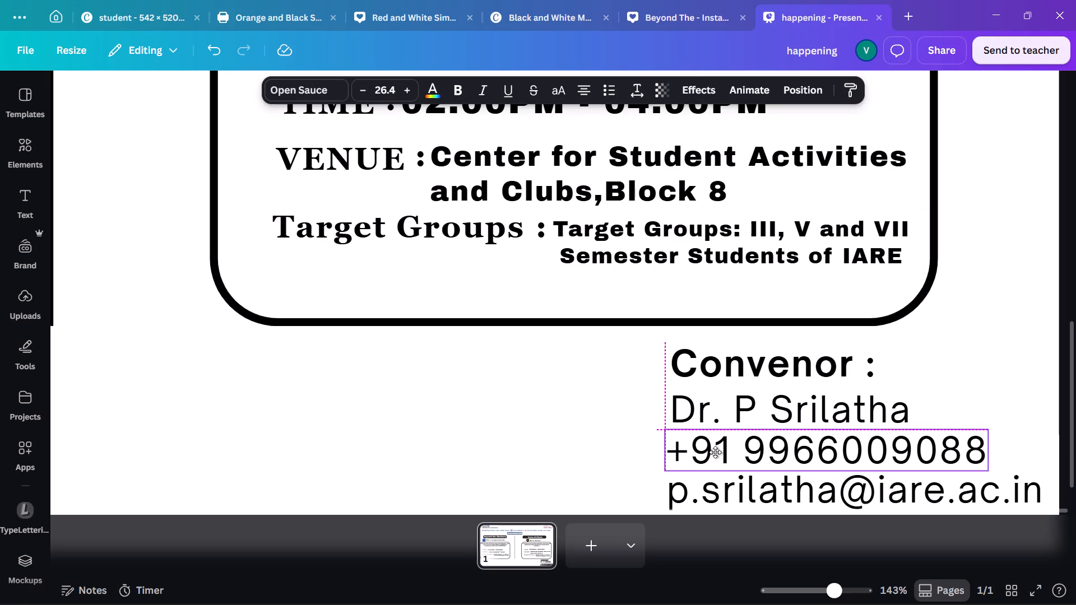
left_click(618, 451)
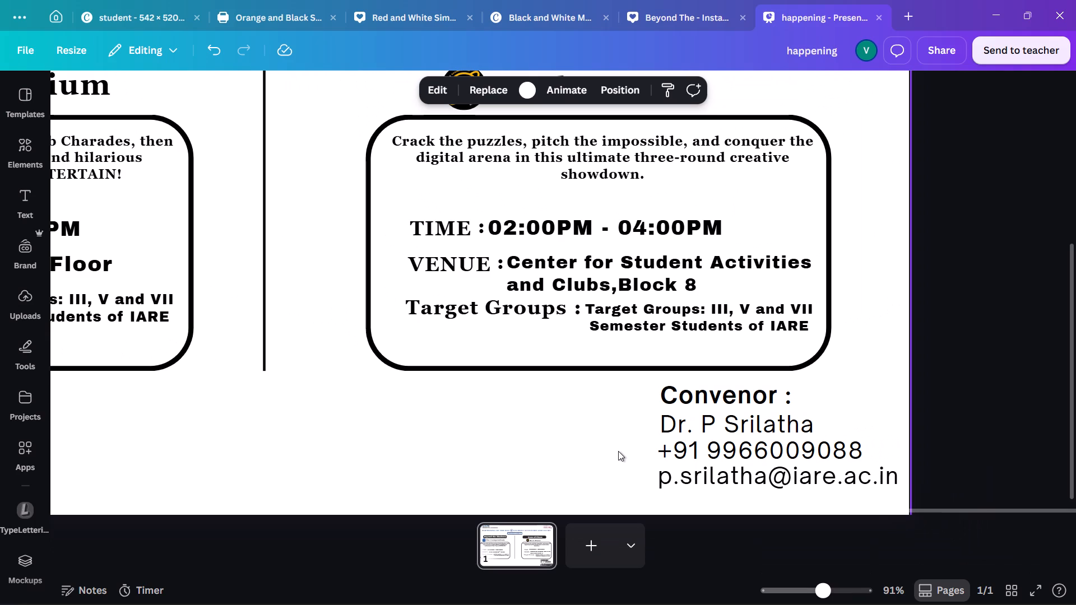
key("alt+Tab")
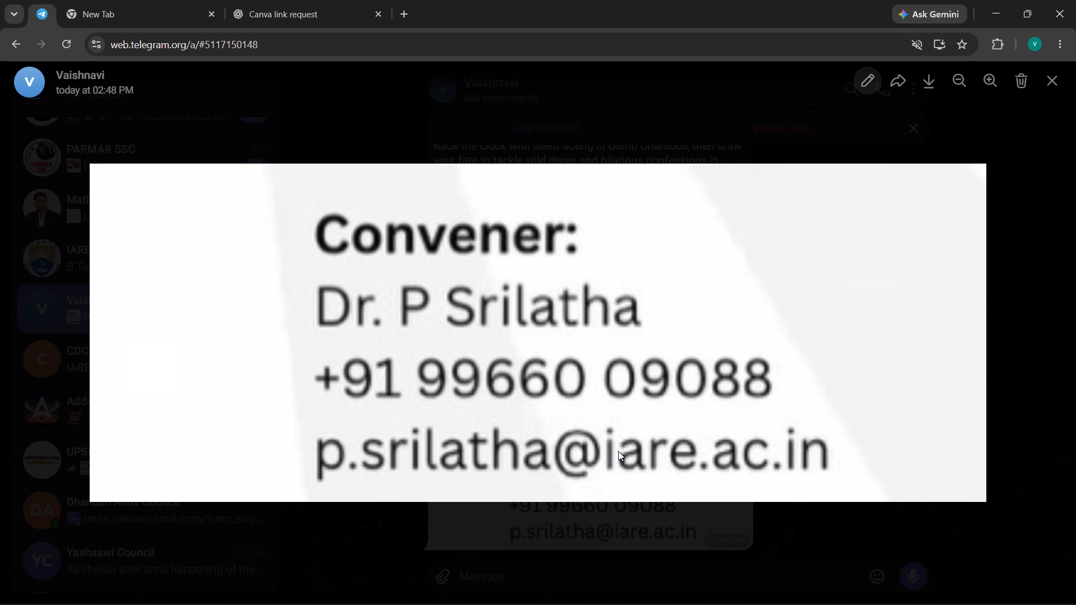
key("alt+Tab")
Group the "Convenor :" label with the name, phone number and e-mail lines into one block.
scroll(618, 451, "down", 1)
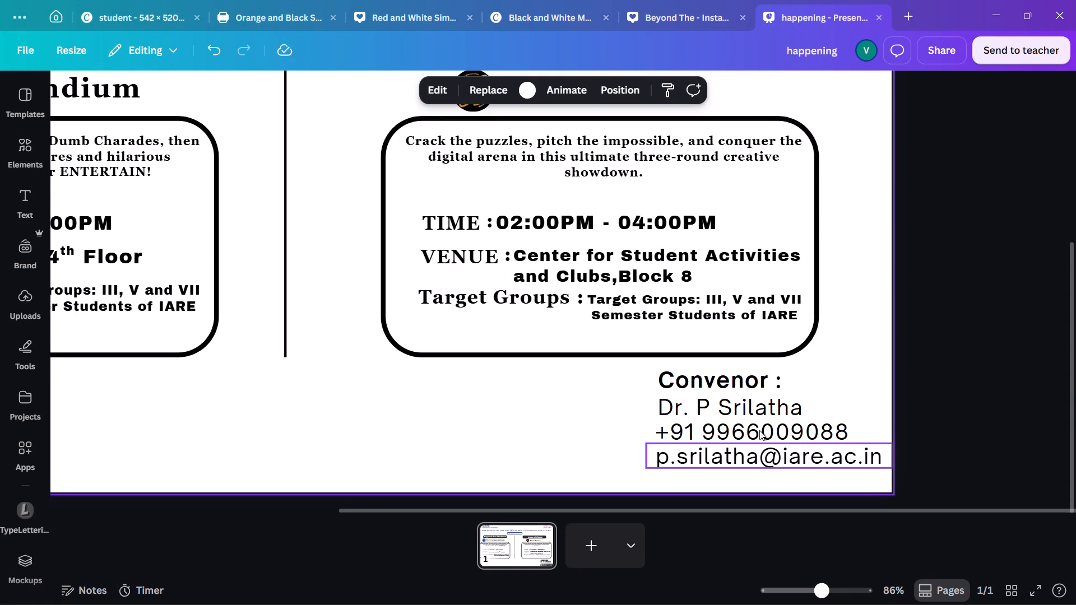
left_click(912, 426)
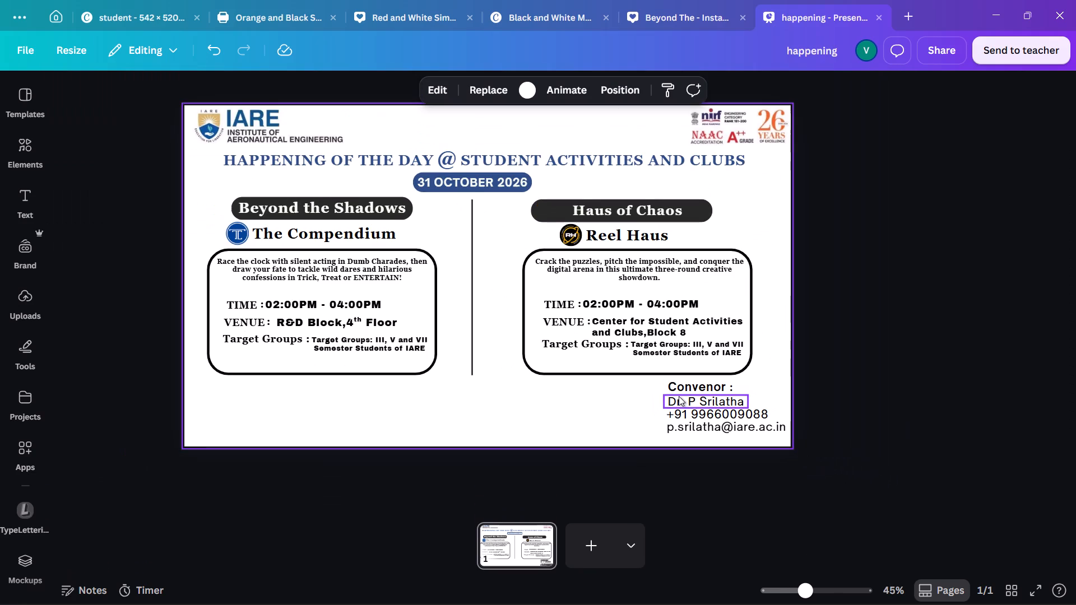
left_click_drag(630, 381, 687, 408)
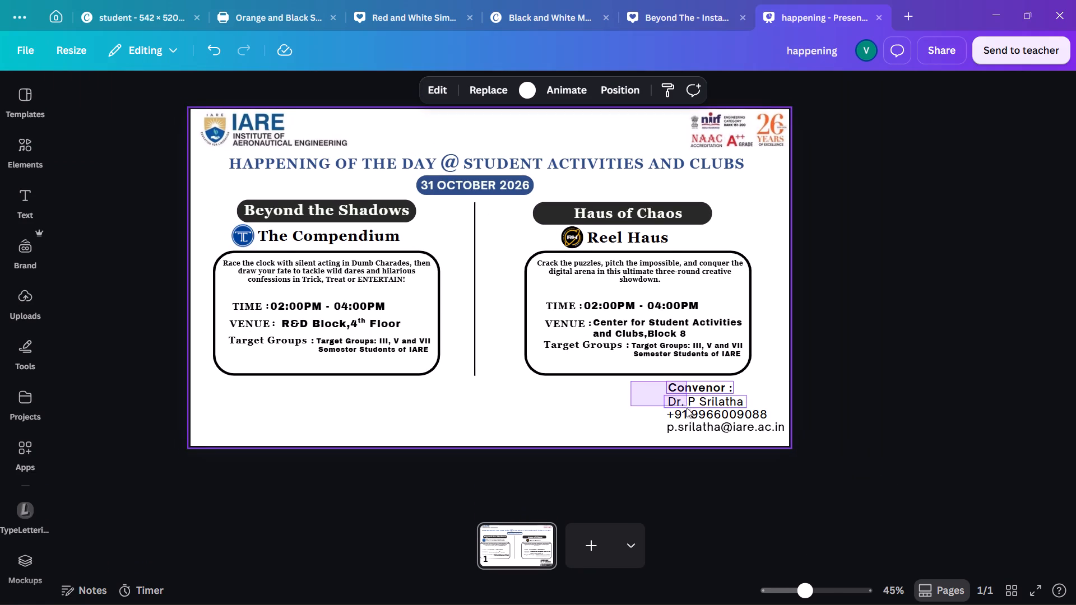
left_click_drag(687, 408, 683, 427)
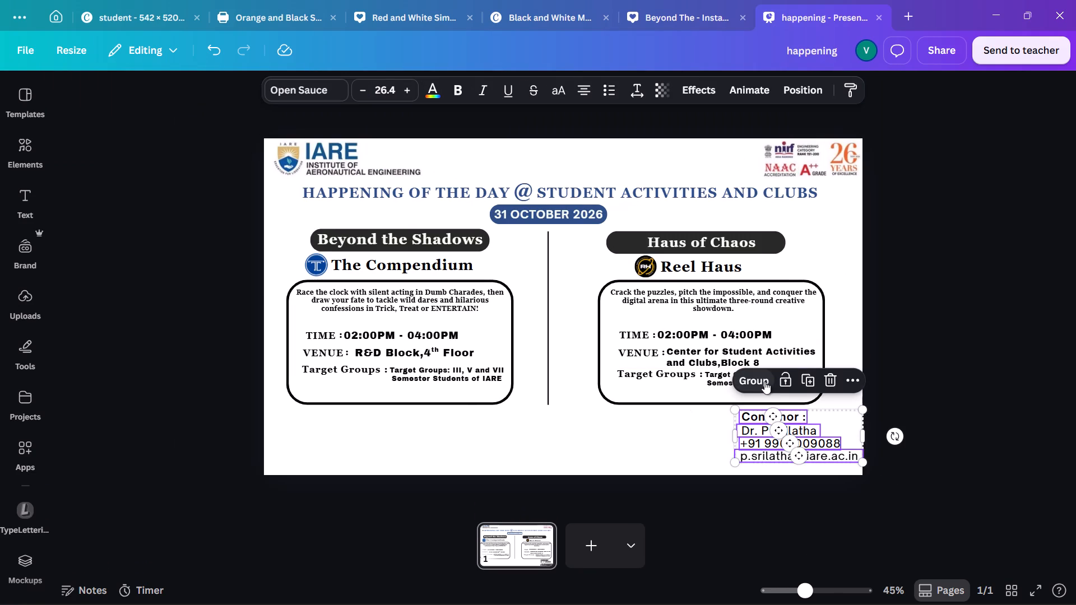
left_click(764, 381)
Shift the convenor block slightly left and down, nudge it back up three small steps, and compare it with the Telegram reference picture.
left_click_drag(767, 437, 766, 443)
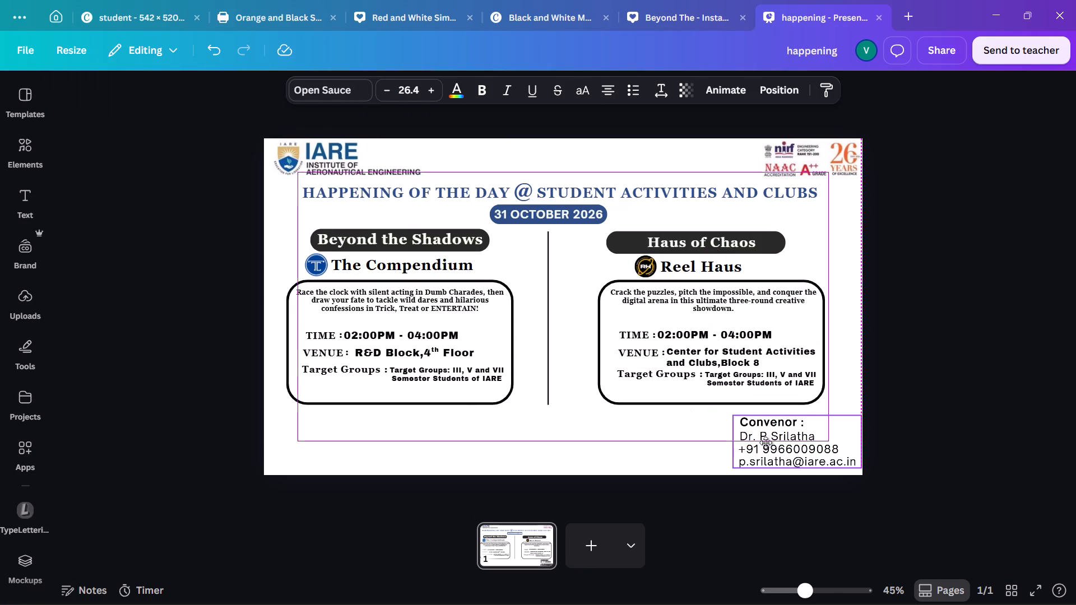
left_click_drag(766, 443, 763, 444)
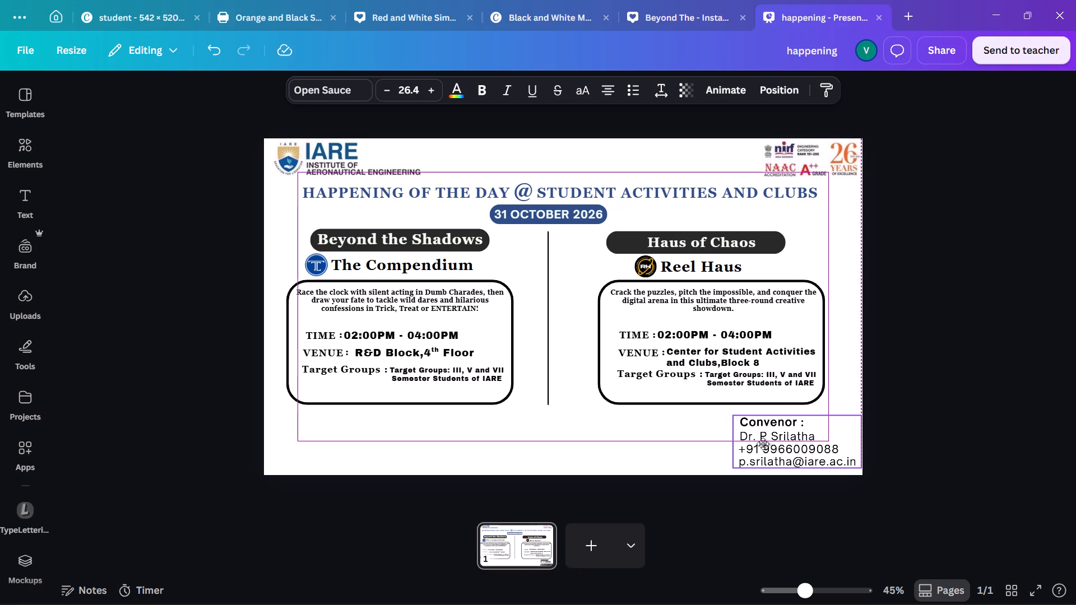
left_click_drag(763, 444, 759, 444)
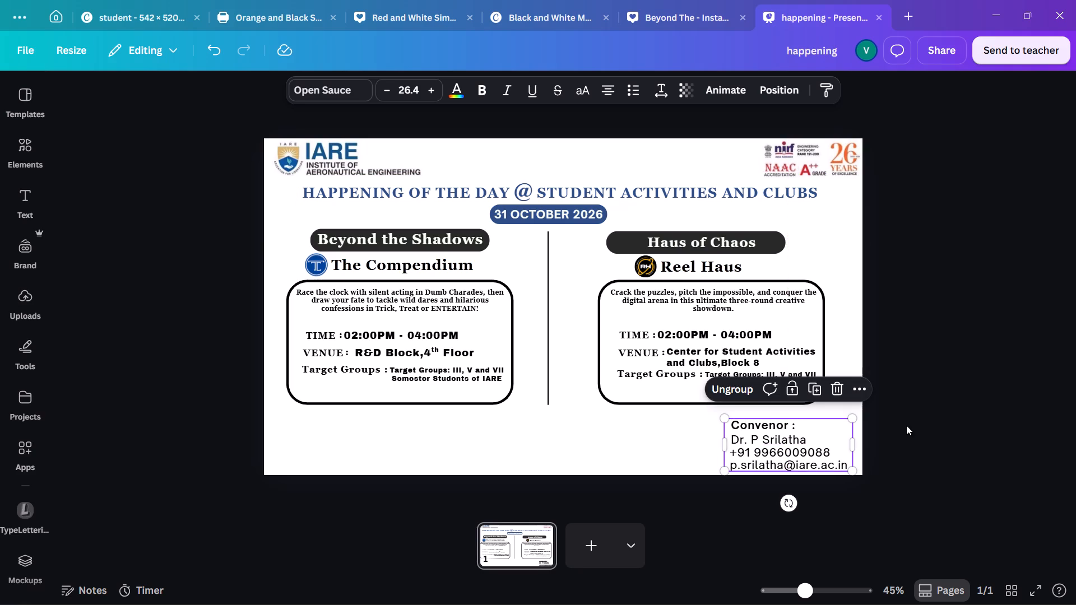
double_click(906, 425)
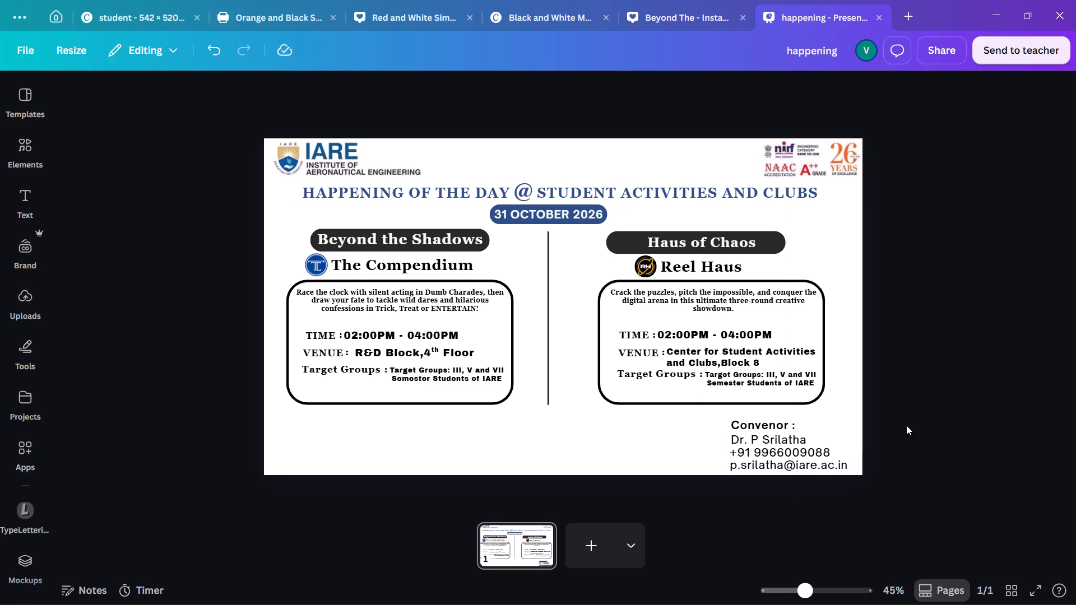
left_click(829, 437)
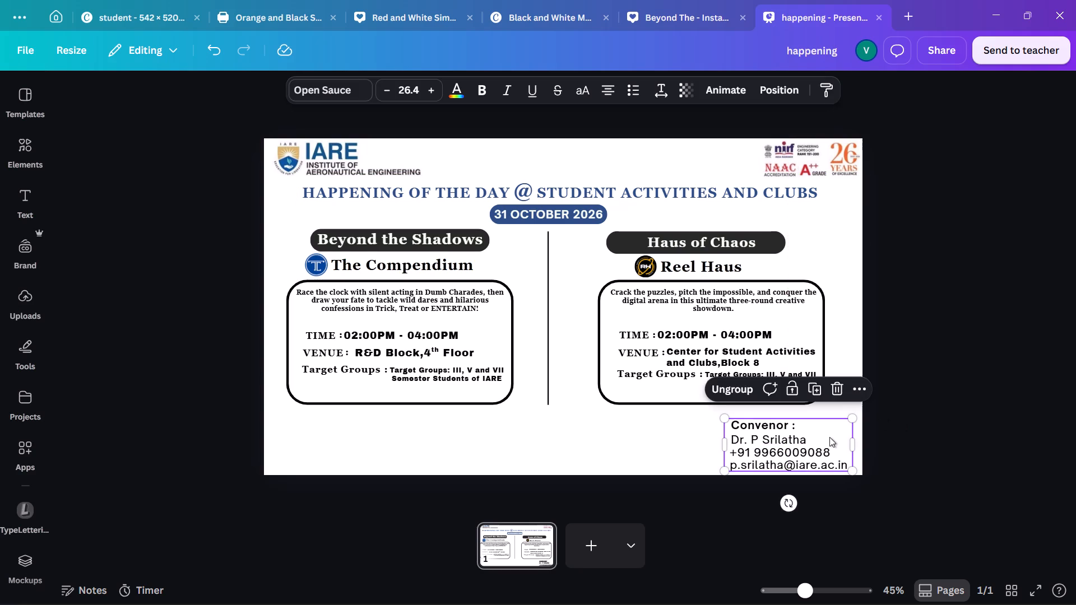
key("Up")
key("Up")
key("Up")
left_click(890, 434)
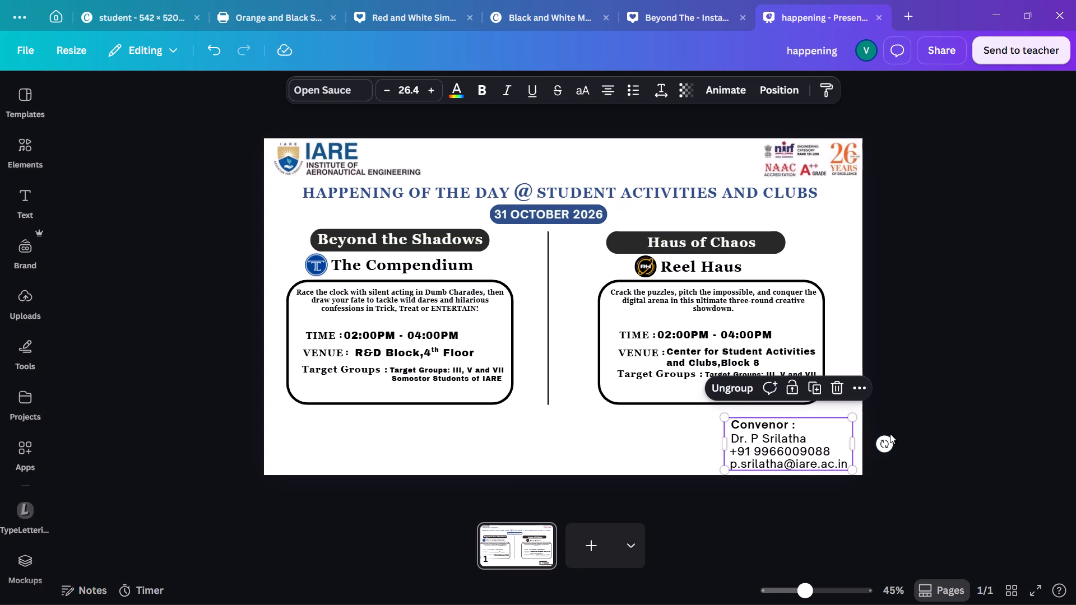
left_click(890, 434)
key("alt+Tab")
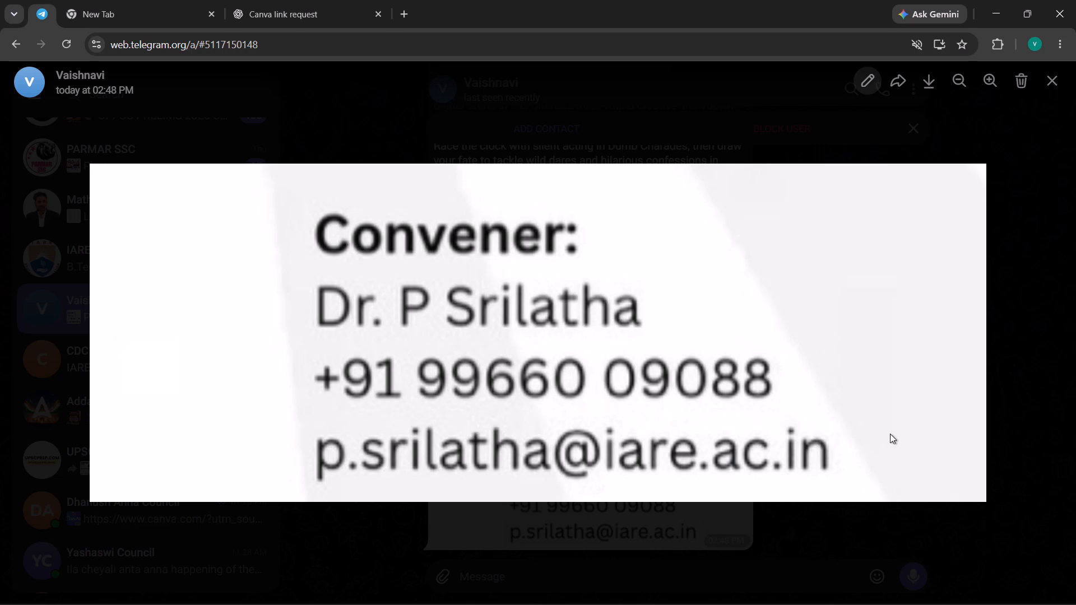
key("alt+Tab")
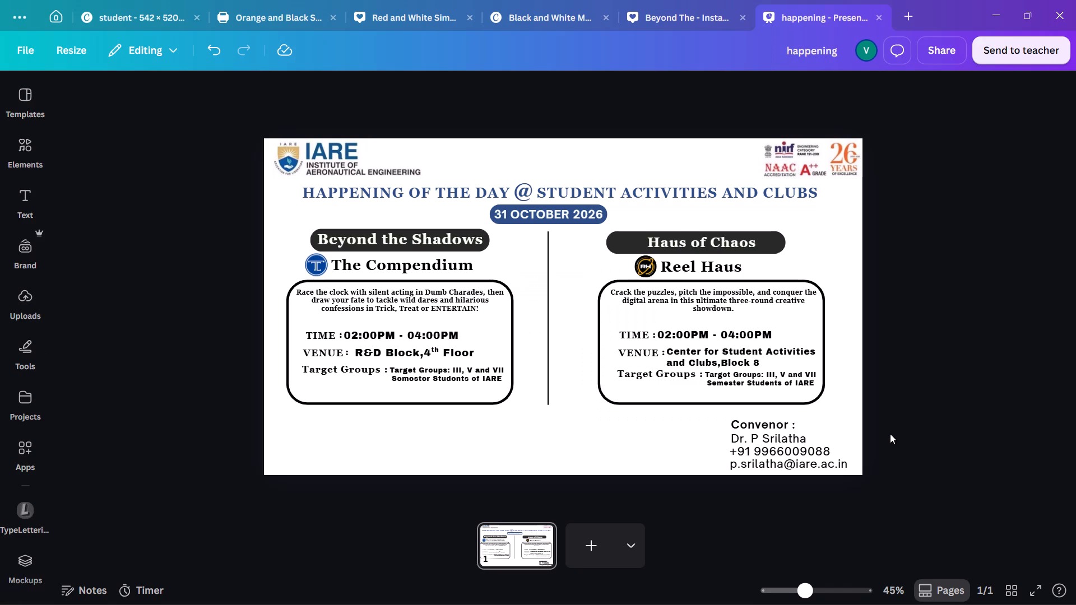
Capture a selection screenshot covering the whole event poster, from its logo header down to the convenor details.
key("Print")
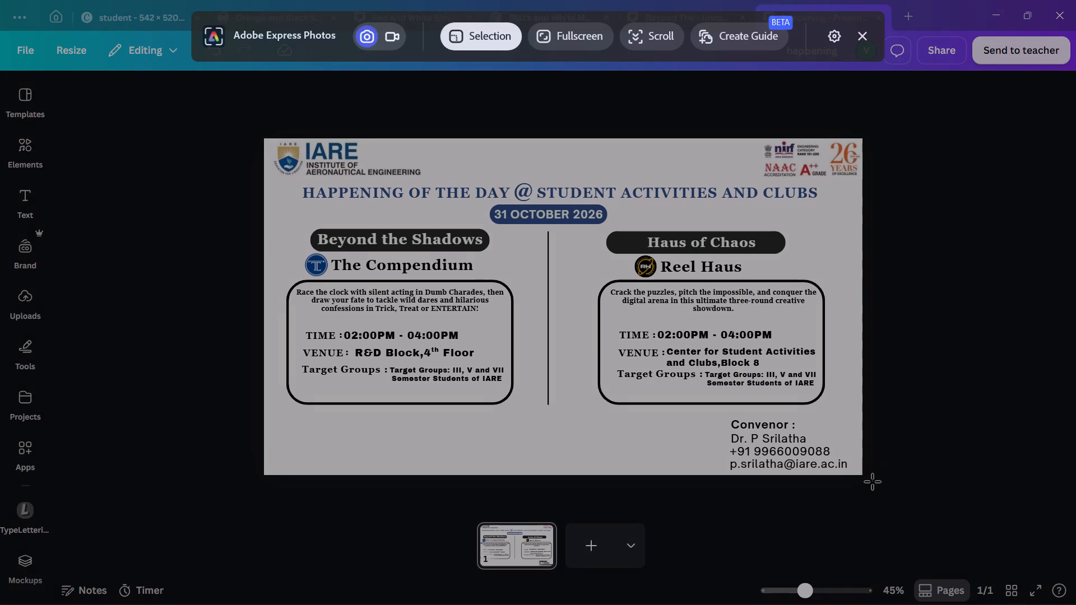
left_click_drag(873, 482, 235, 143)
scroll(724, 399, "left", 1)
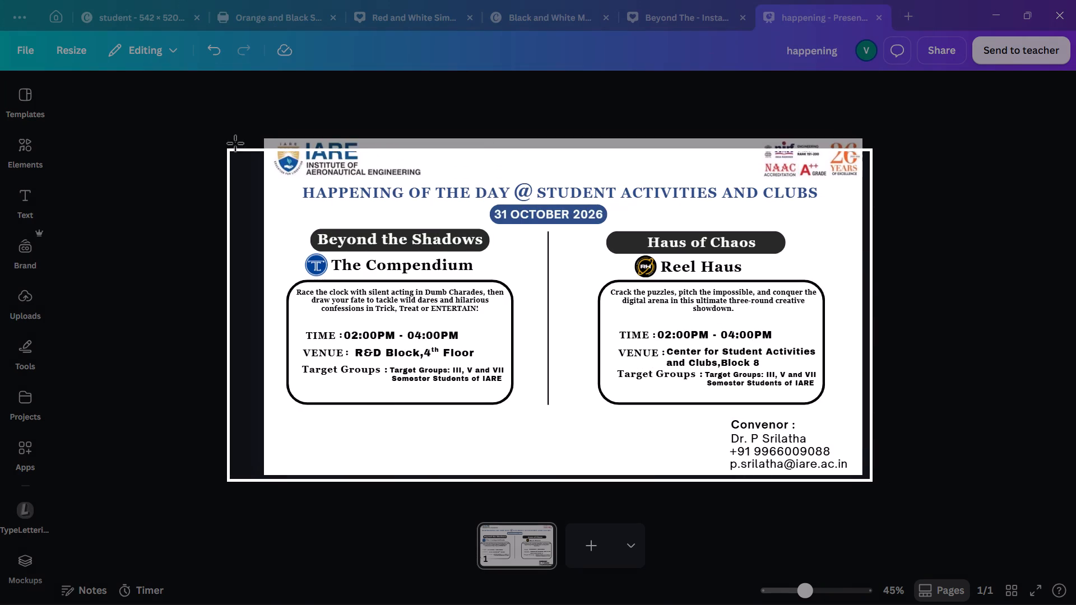
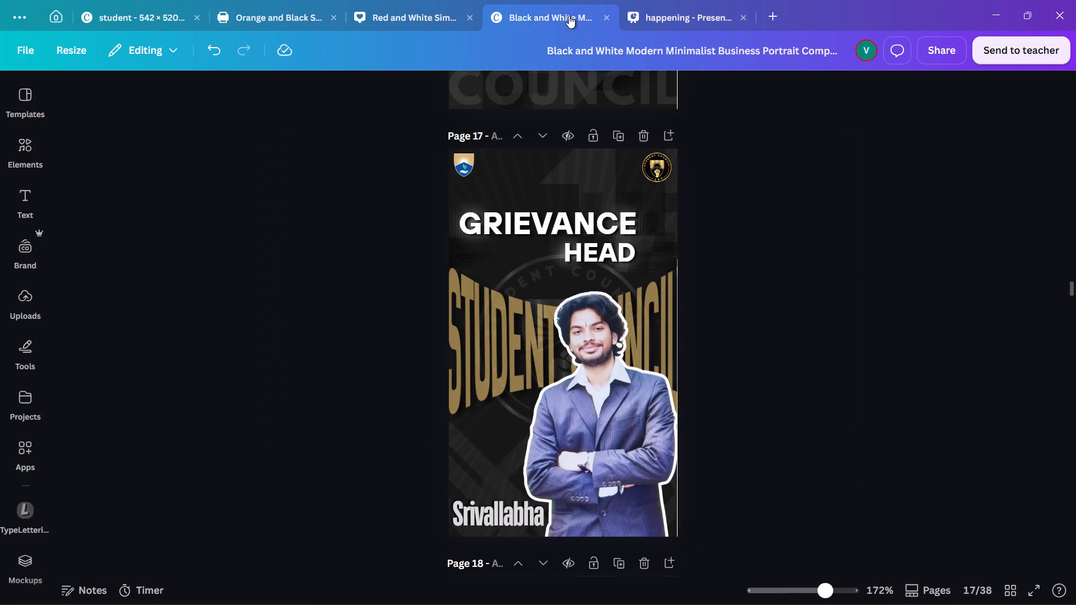
Look through the other open designs, from the red and white Maha Navami post to the student 542 × 520 design.
left_click(438, 7)
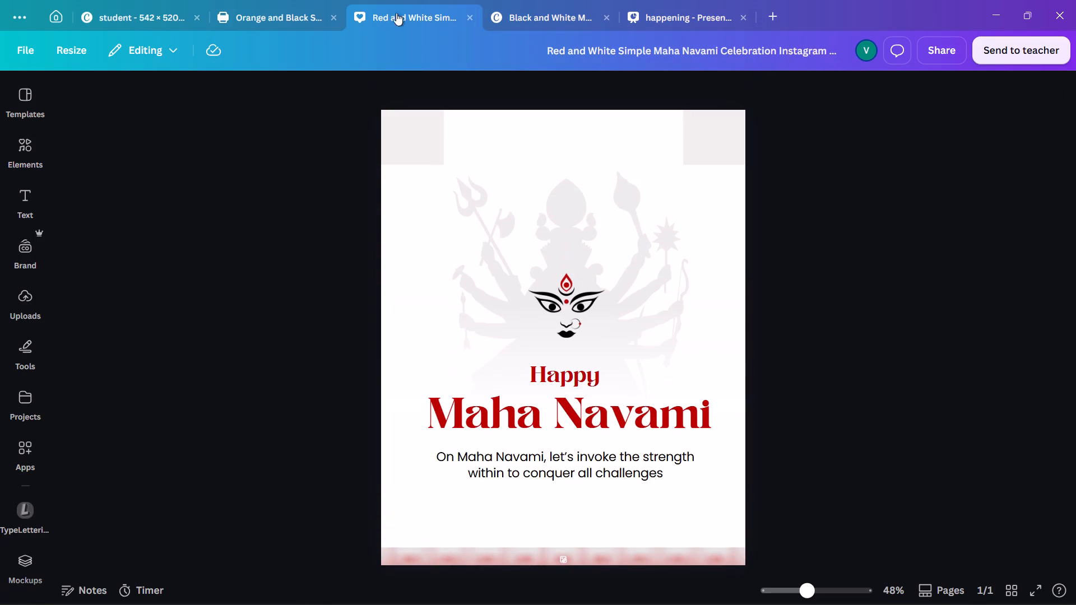
left_click(303, 10)
left_click(151, 11)
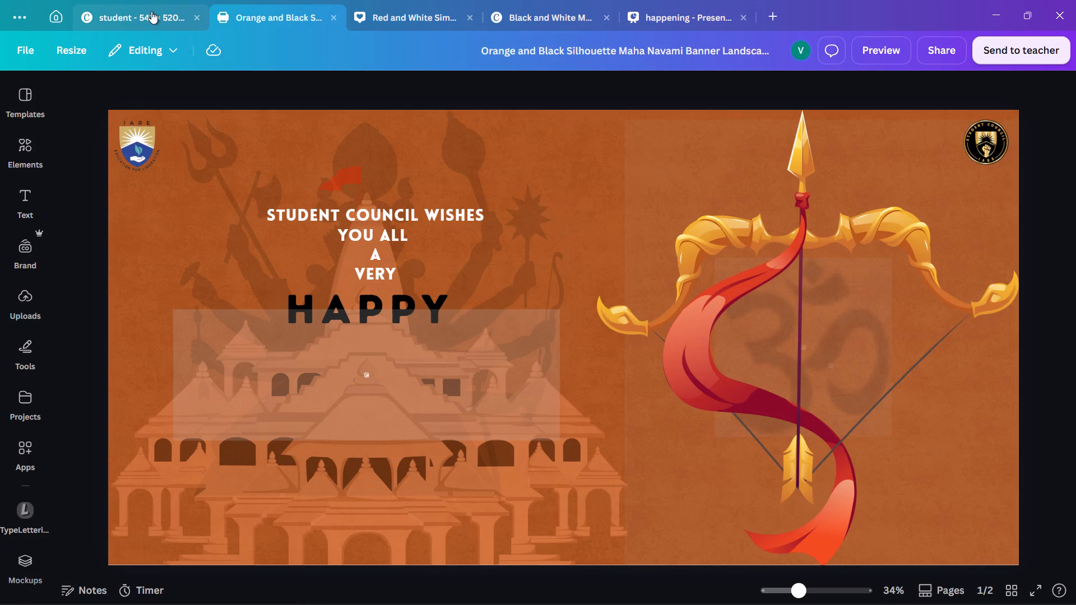
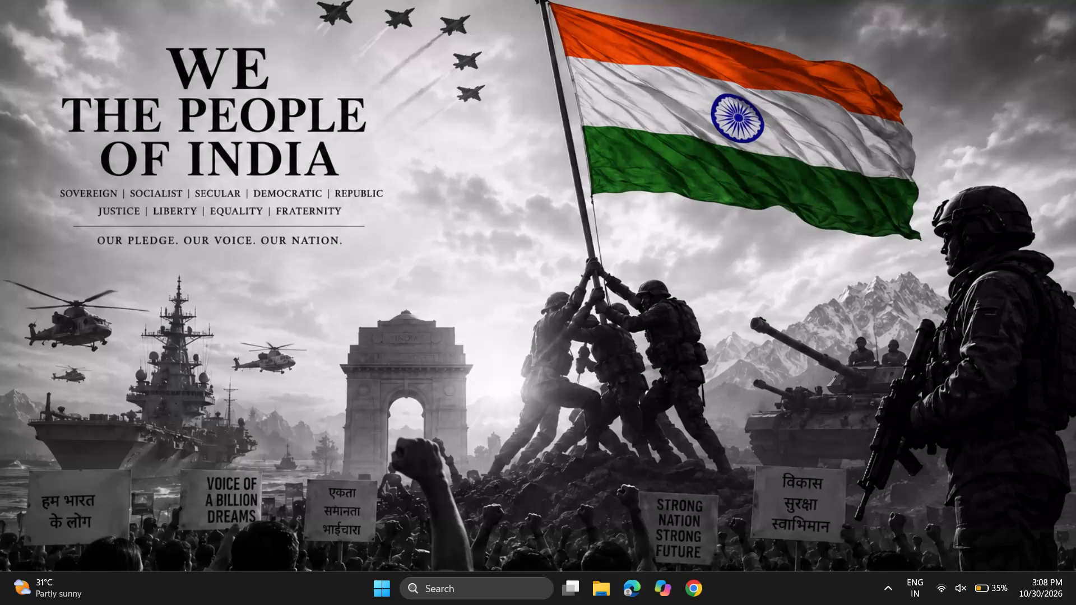
Shut down the computer from the Windows desktop.
key("super+x")
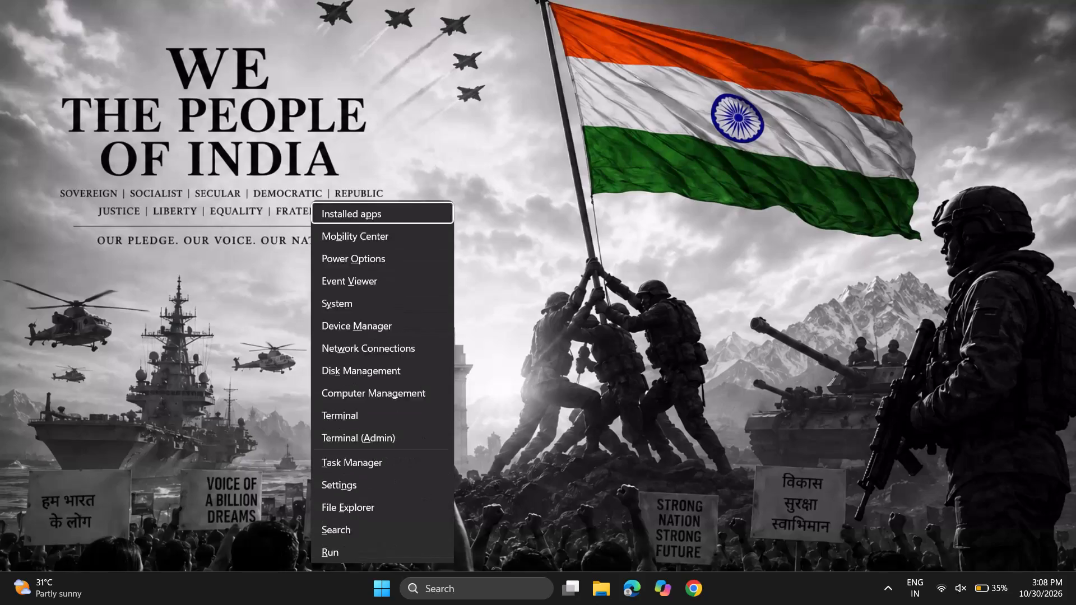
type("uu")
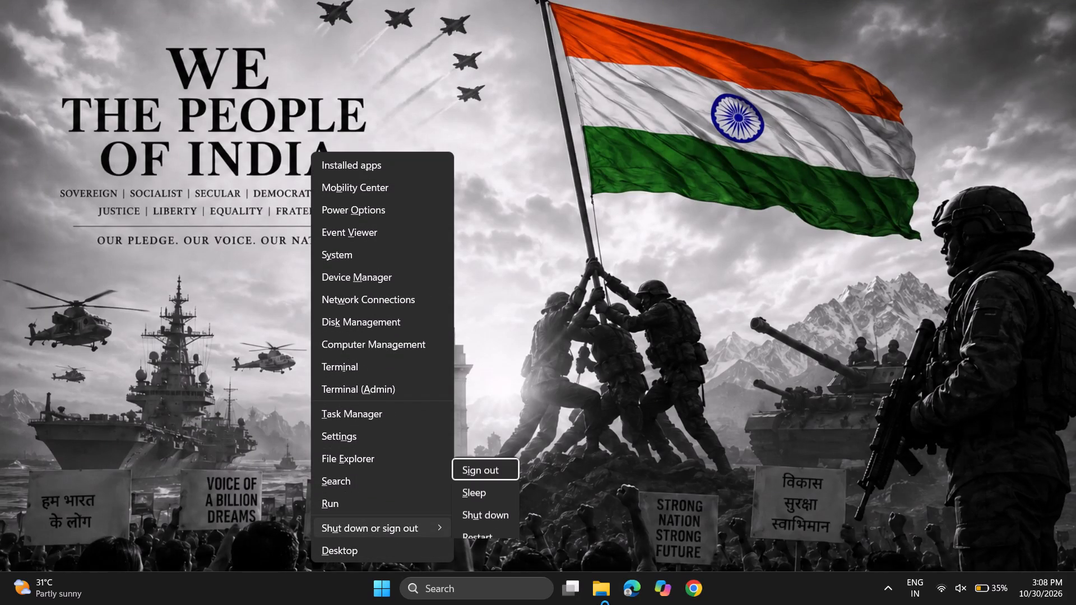